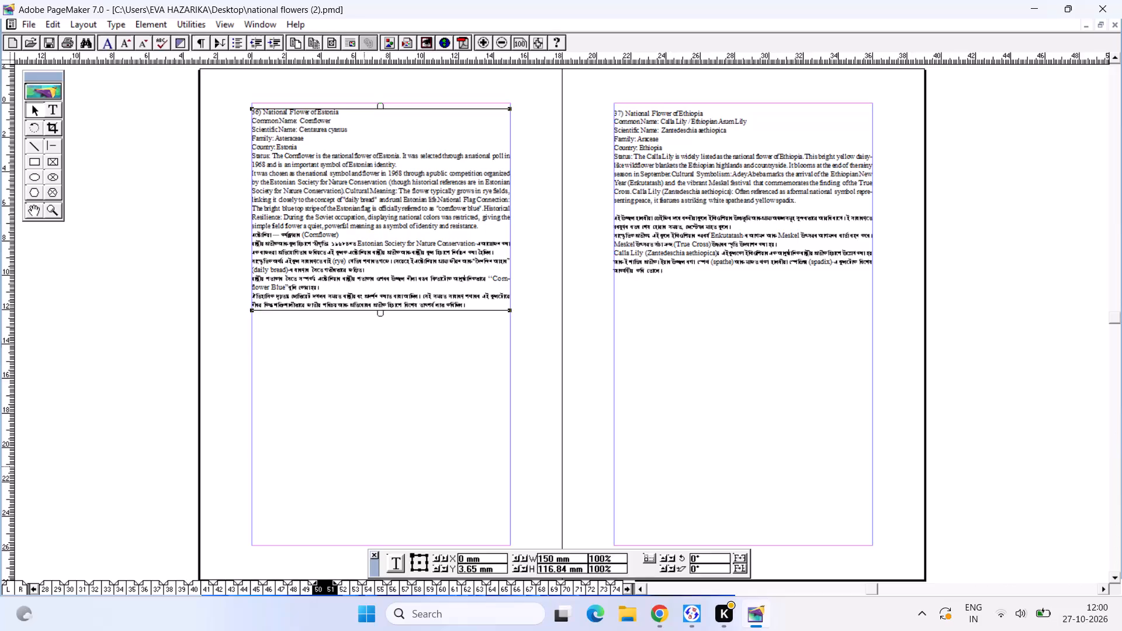
Deselect the National Flower of Estonia text block on page 50.
{"action": "left_click", "coordinate": [364, 466]}
{"action": "left_click", "coordinate": [366, 450]}
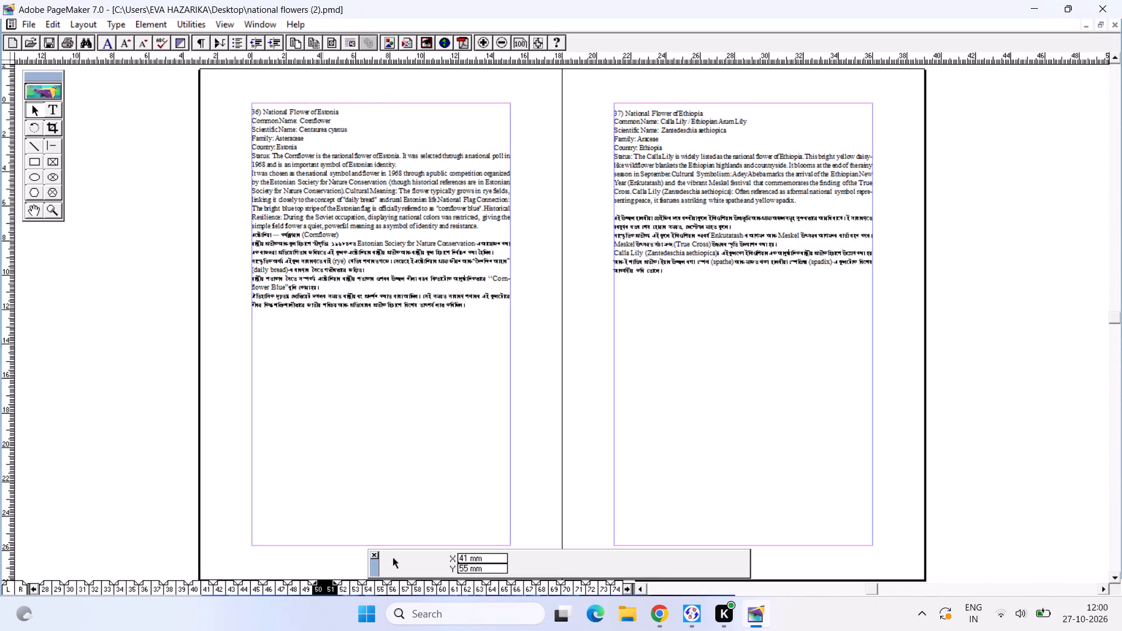
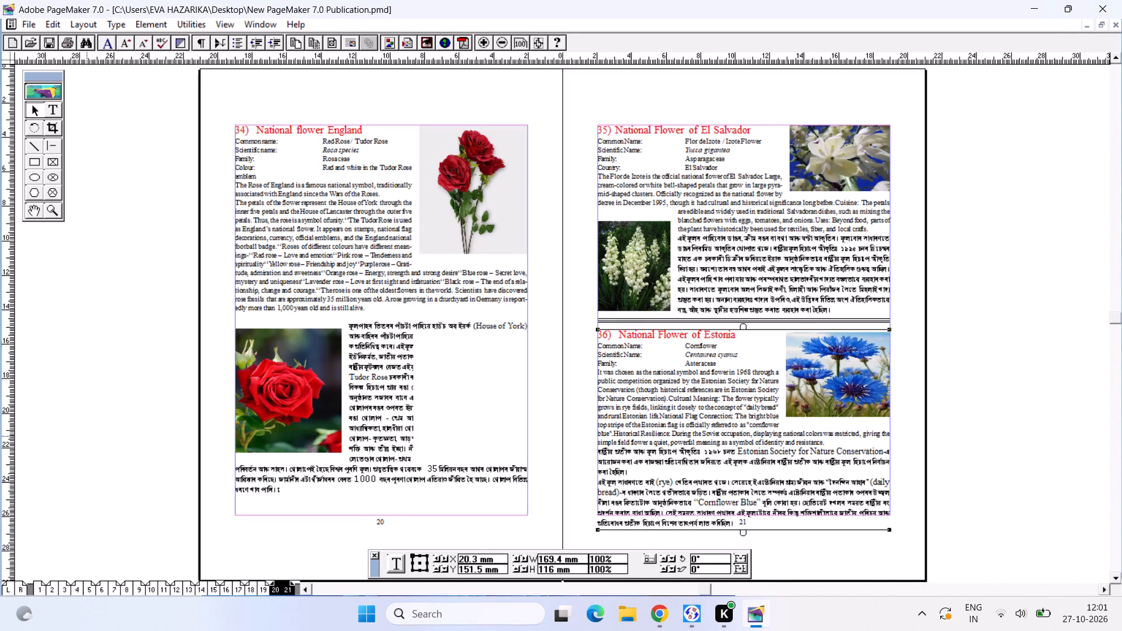
Insert four blank pages after page 21, two at a time, as pages 22 to 25.
{"action": "right_click", "coordinate": [283, 591]}
{"action": "left_click", "coordinate": [335, 566]}
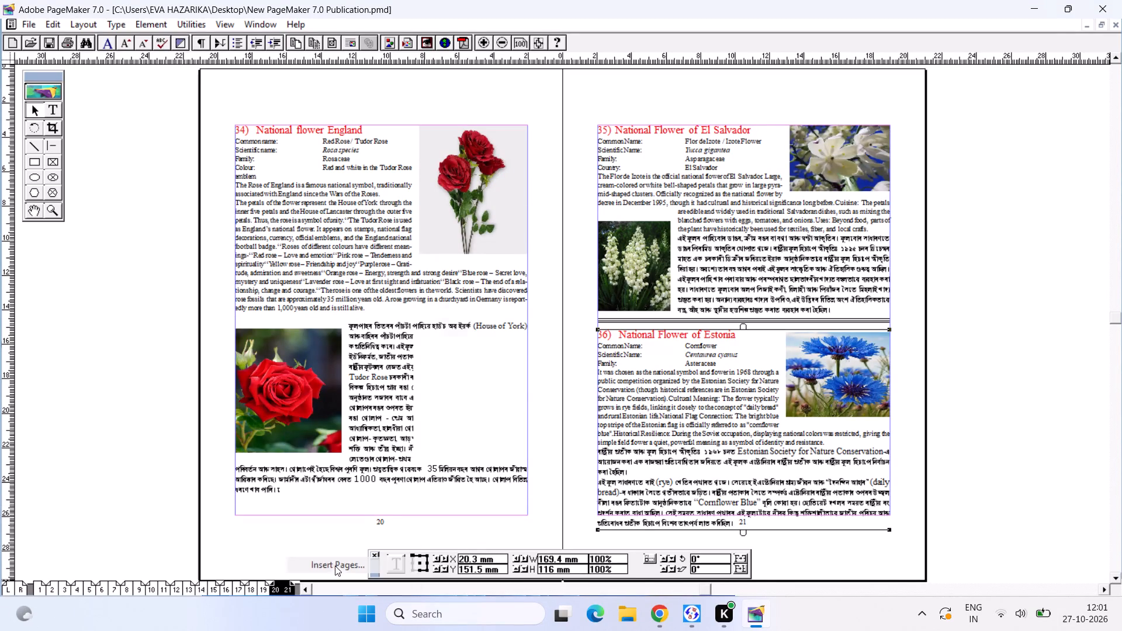
{"action": "key", "text": "Return"}
{"action": "right_click", "coordinate": [315, 580]}
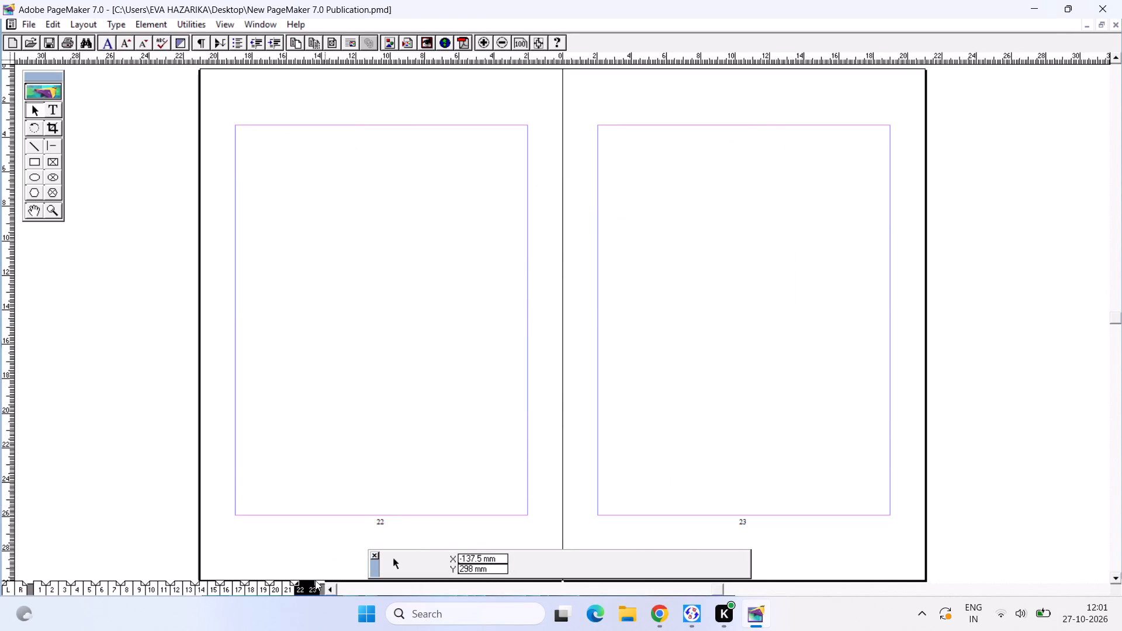
{"action": "left_click", "coordinate": [345, 554]}
{"action": "key", "text": "Return"}
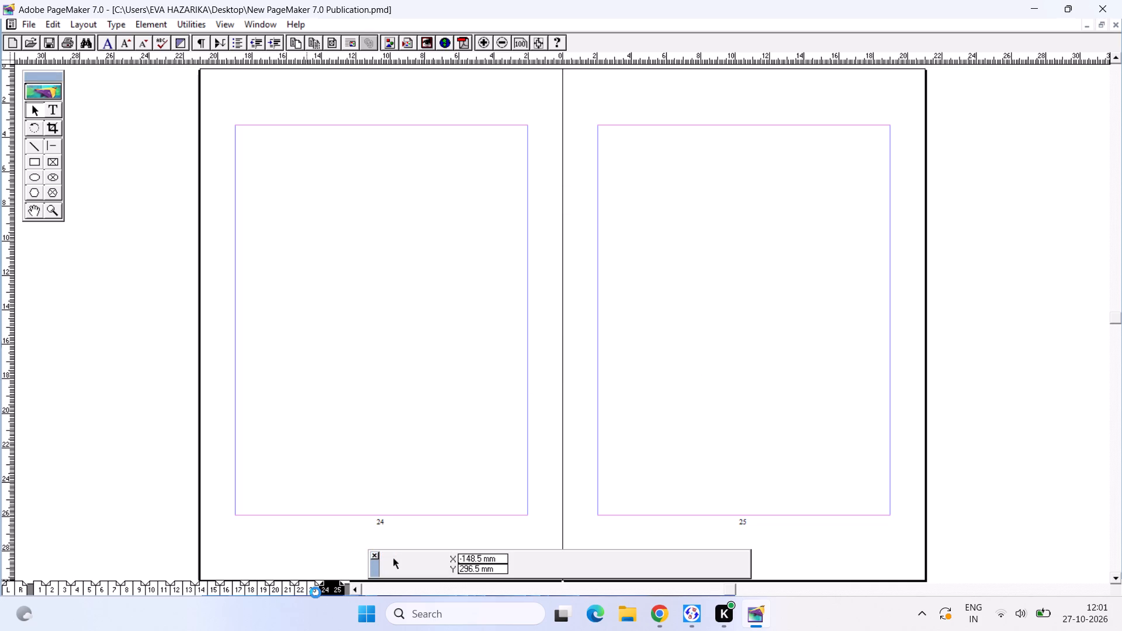
Return to the spread of pages 20 and 21 with the England, El Salvador and Estonia entries.
{"action": "left_click", "coordinate": [316, 592]}
{"action": "left_click", "coordinate": [279, 588]}
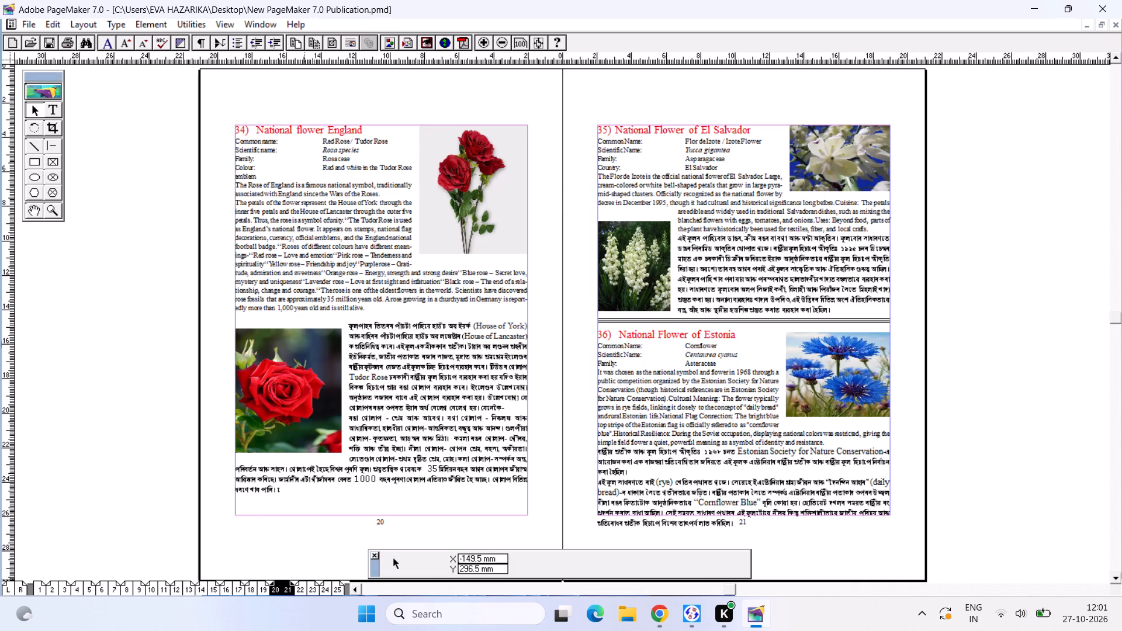
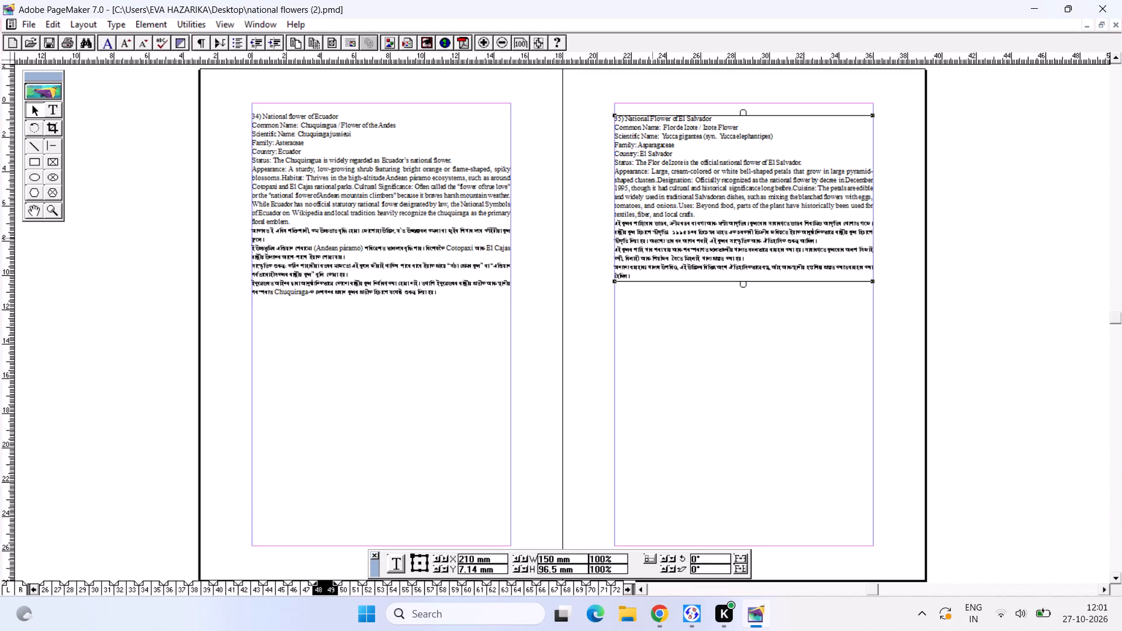
Switch to the New PageMaker 7.0 Publication and check the spread of pages 20 and 21.
{"action": "key", "text": "ctrl+Tab"}
{"action": "left_click", "coordinate": [282, 585]}
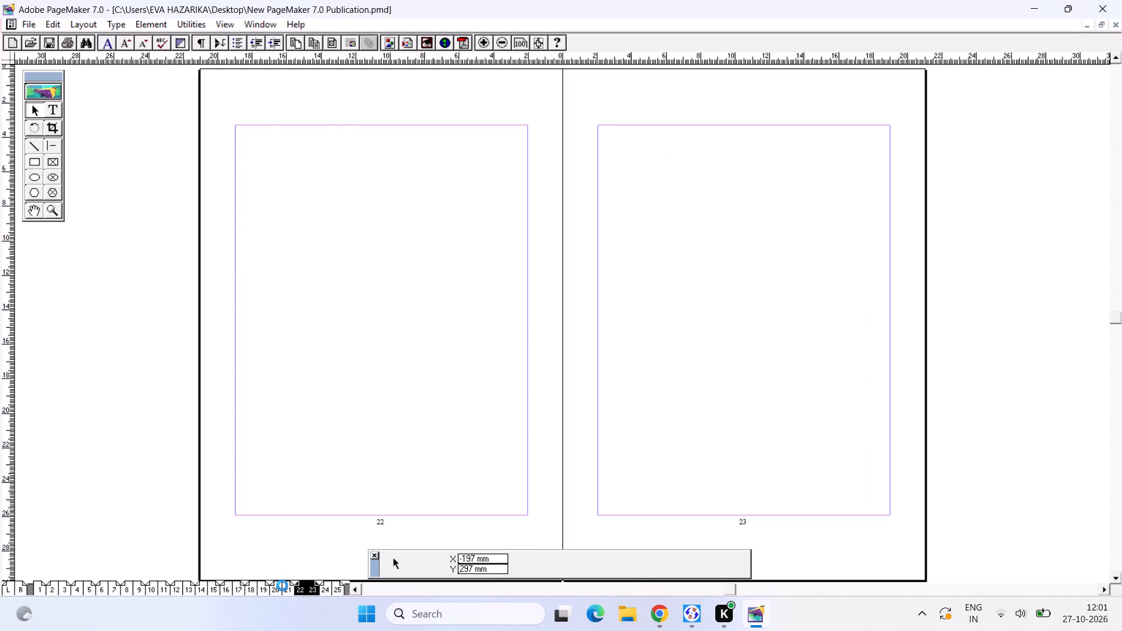
Switch to the national flowers (2) document and browse forward through its entries from pages 50–51 to the spread of pages 54–55.
{"action": "key", "text": "ctrl+Tab"}
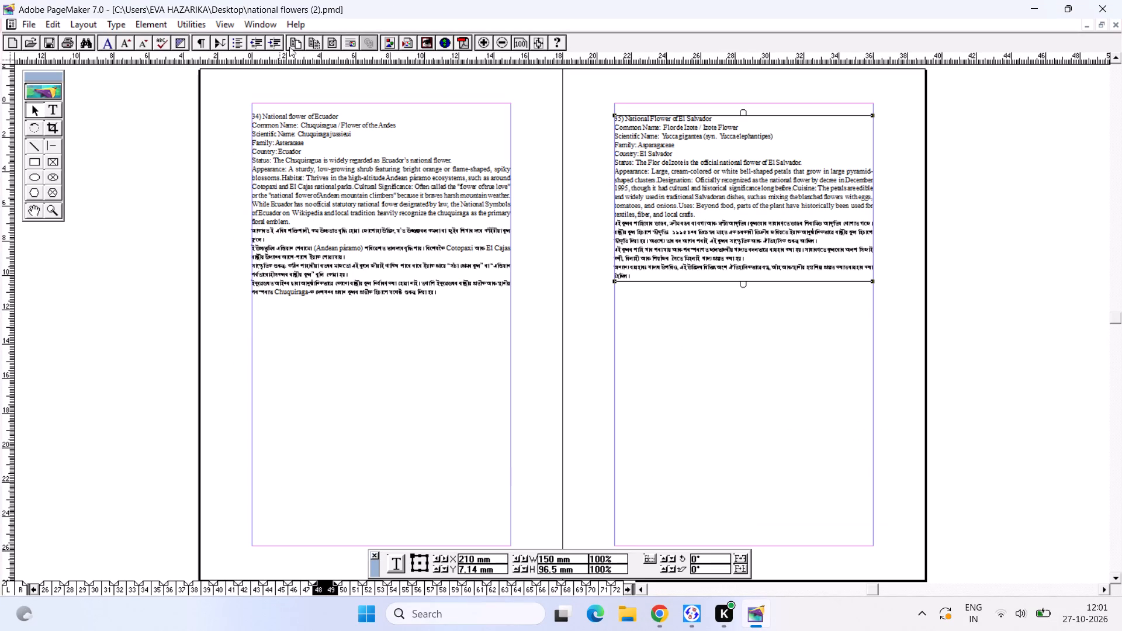
{"action": "left_click", "coordinate": [342, 585]}
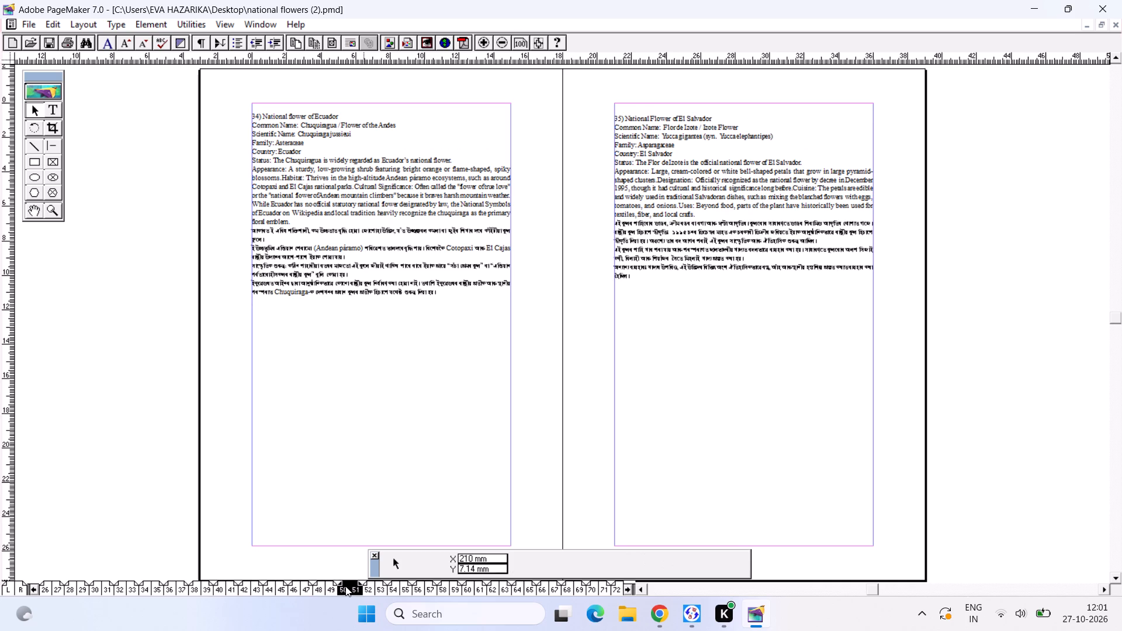
{"action": "left_click", "coordinate": [378, 588]}
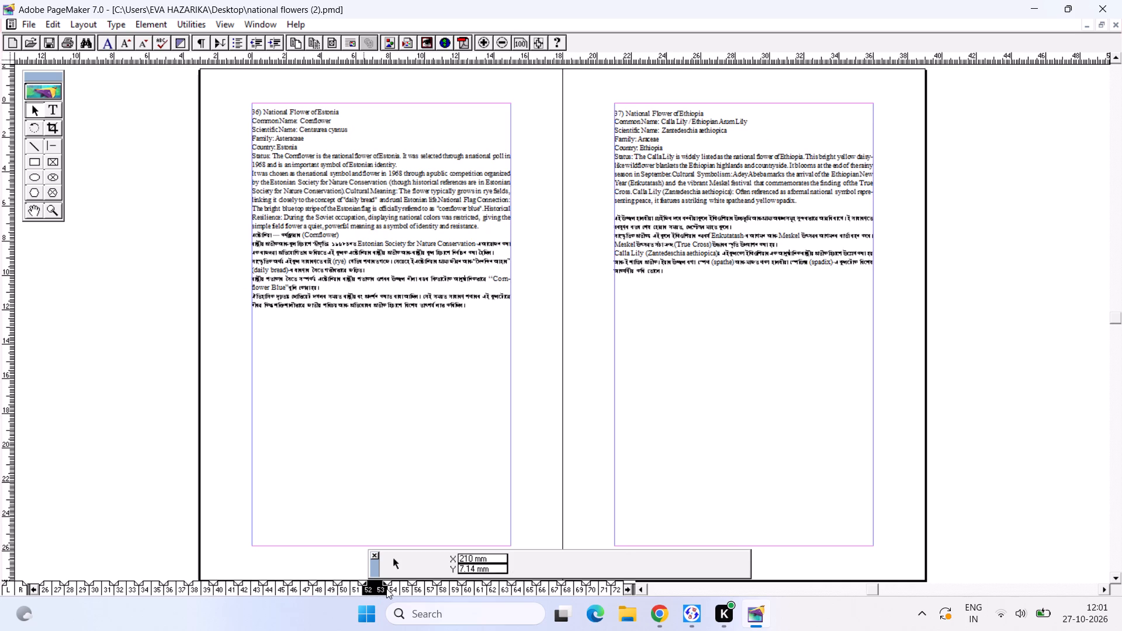
{"action": "left_click", "coordinate": [401, 590]}
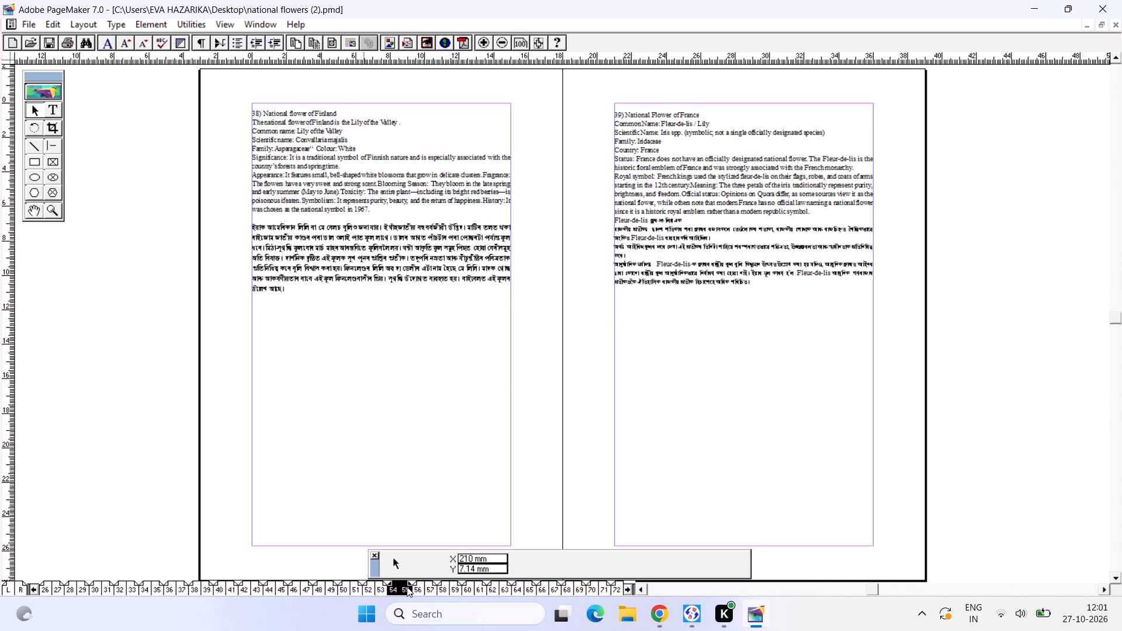
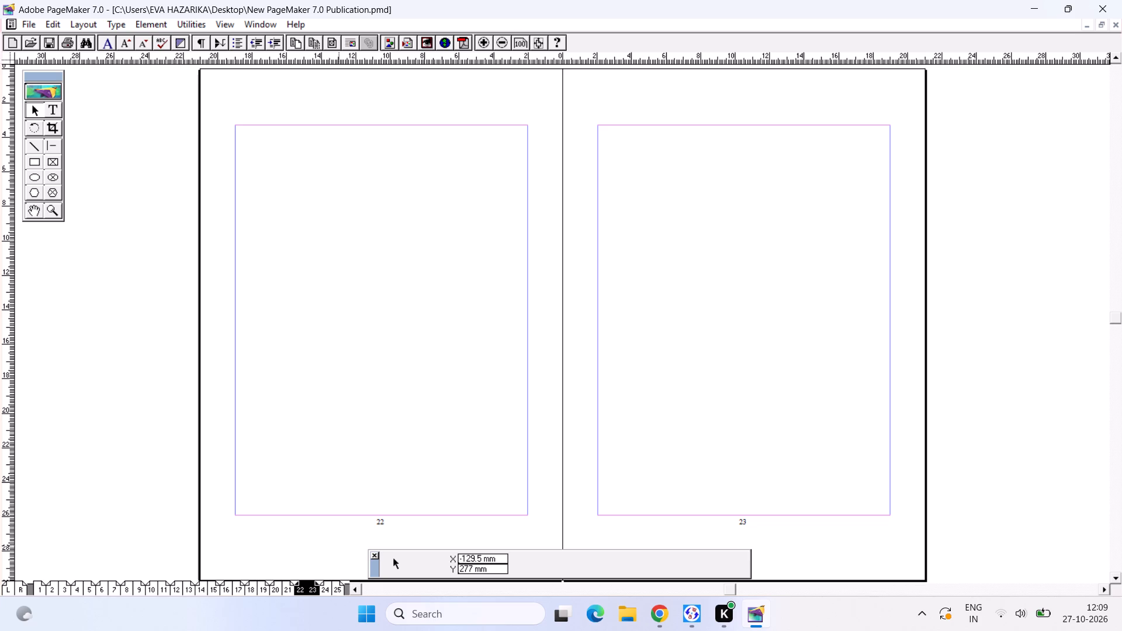
Copy the whole National Flower of Honduras entry from page 63 of the national flowers (2) publication.
{"action": "key", "text": "ctrl+Tab"}
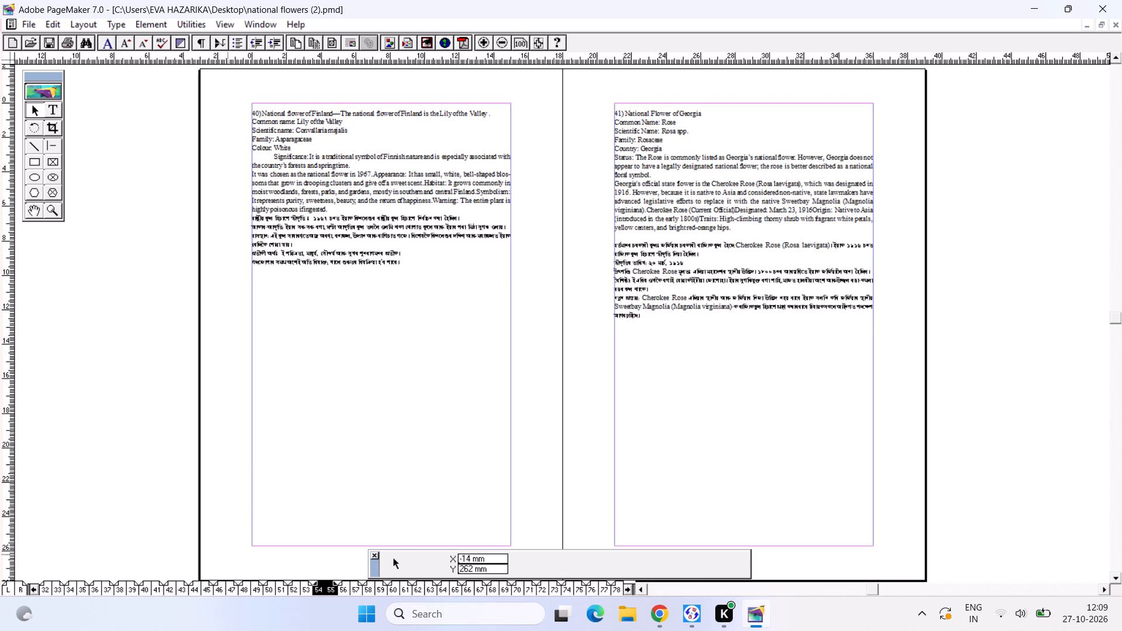
{"action": "left_click", "coordinate": [348, 592]}
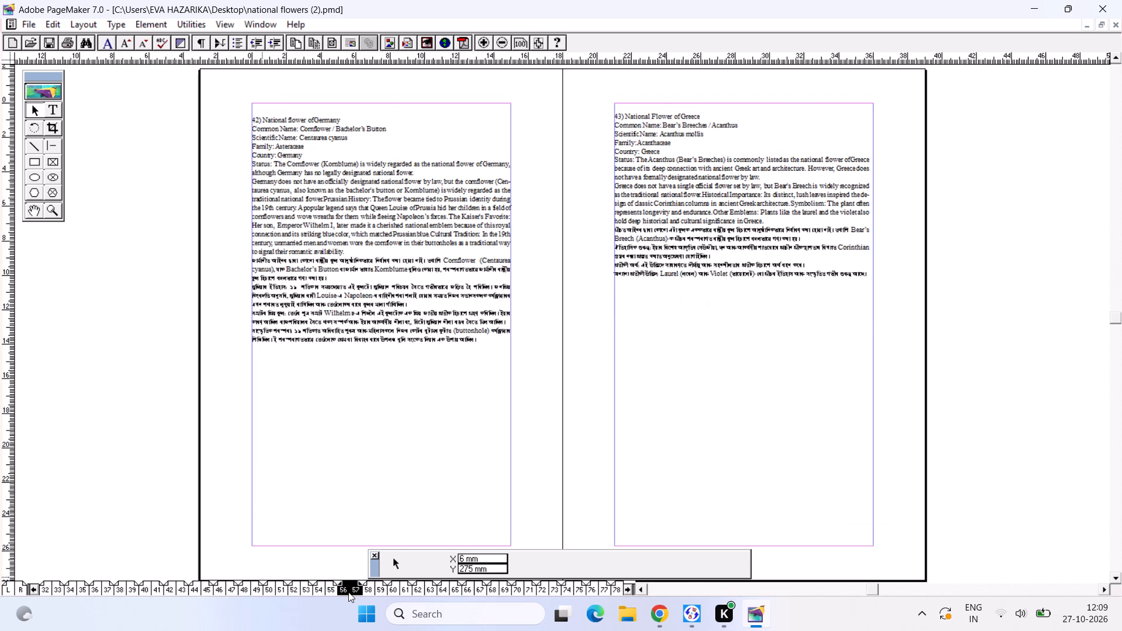
{"action": "left_click", "coordinate": [373, 588]}
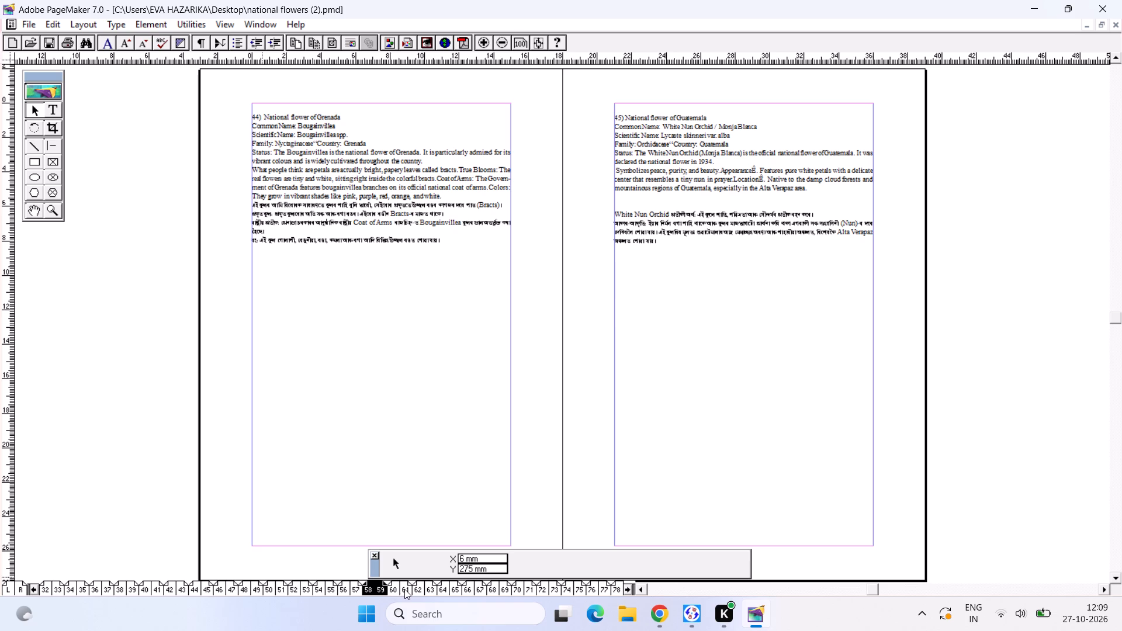
{"action": "left_click", "coordinate": [404, 589]}
{"action": "left_click", "coordinate": [426, 589]}
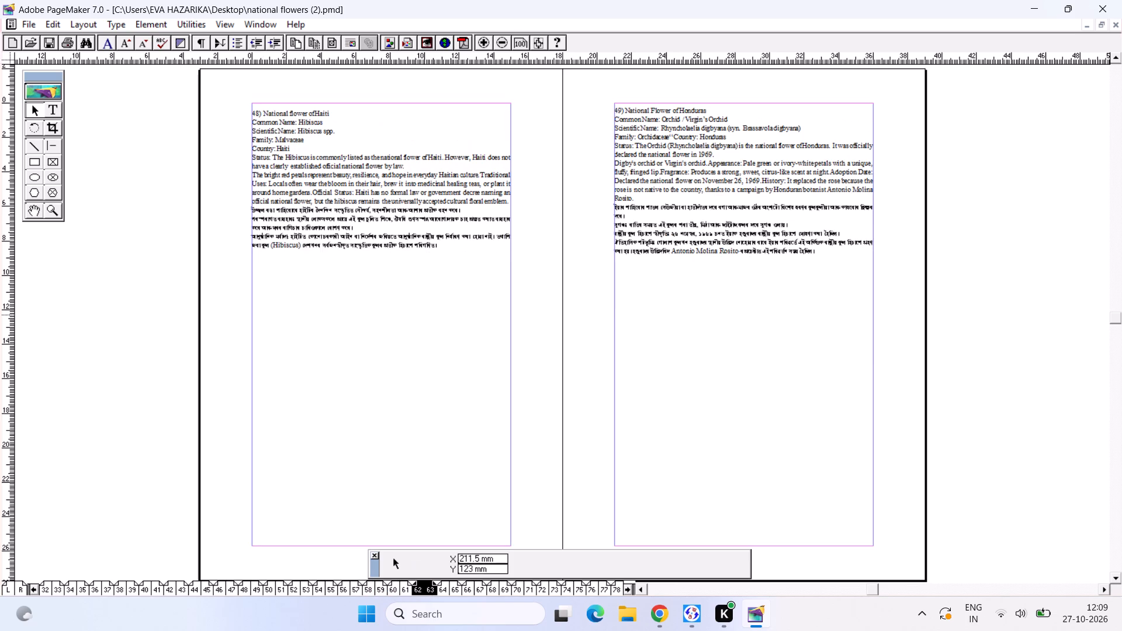
{"action": "left_click", "coordinate": [53, 106]}
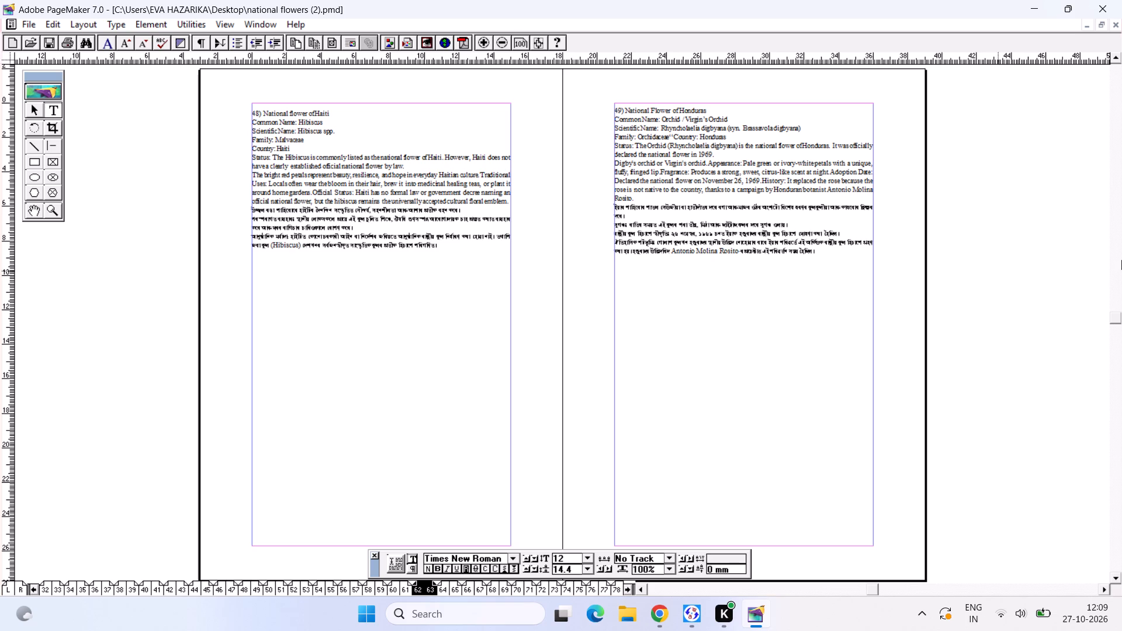
{"action": "left_click", "coordinate": [809, 196]}
{"action": "key", "text": "shift+a"}
{"action": "key", "text": "ctrl+a"}
{"action": "key", "text": "ctrl+c"}
{"action": "key", "text": "ctrl+c"}
Paste the Honduras entry onto page 24 of the New PageMaker 7.0 Publication, aligned to the page's top and side margins.
{"action": "key", "text": "ctrl+Tab"}
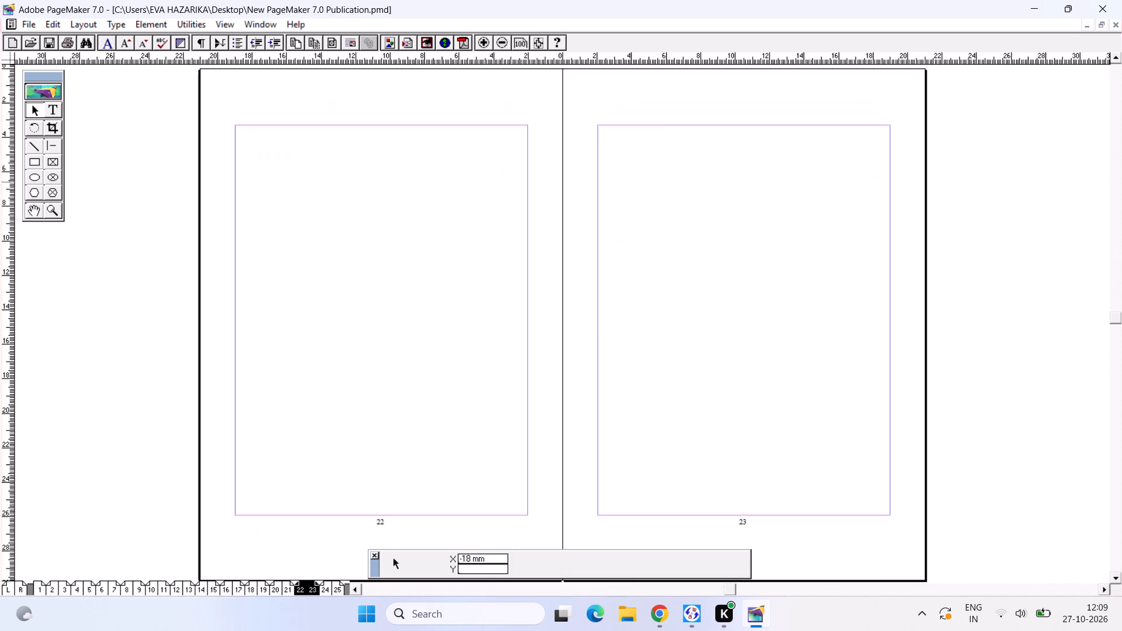
{"action": "left_click", "coordinate": [284, 589]}
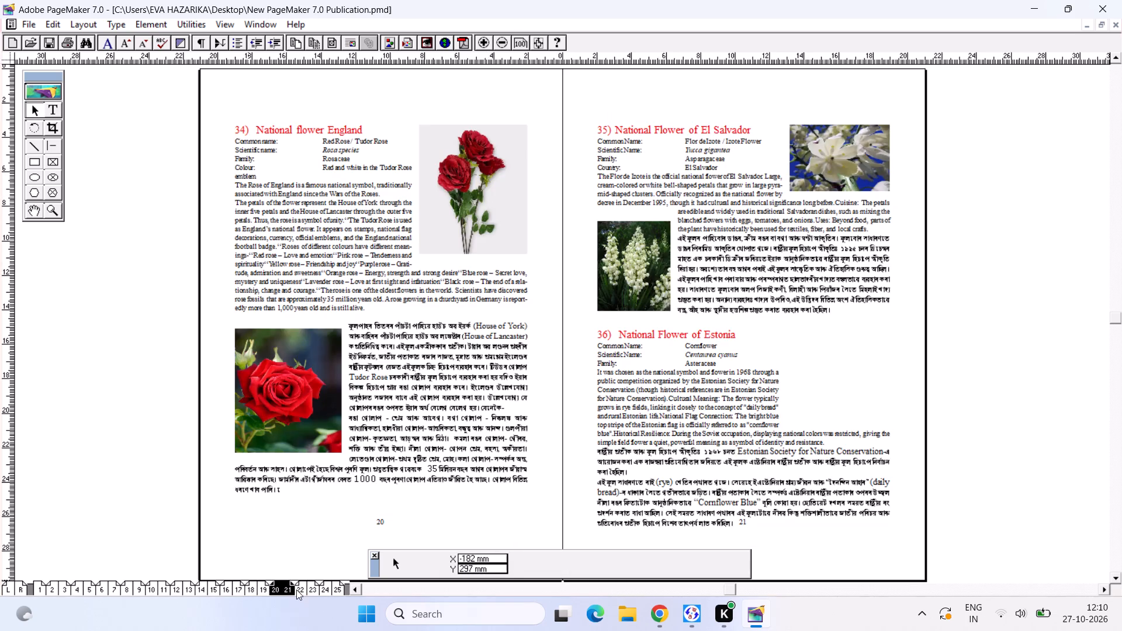
{"action": "left_click", "coordinate": [307, 590]}
{"action": "left_click", "coordinate": [332, 584]}
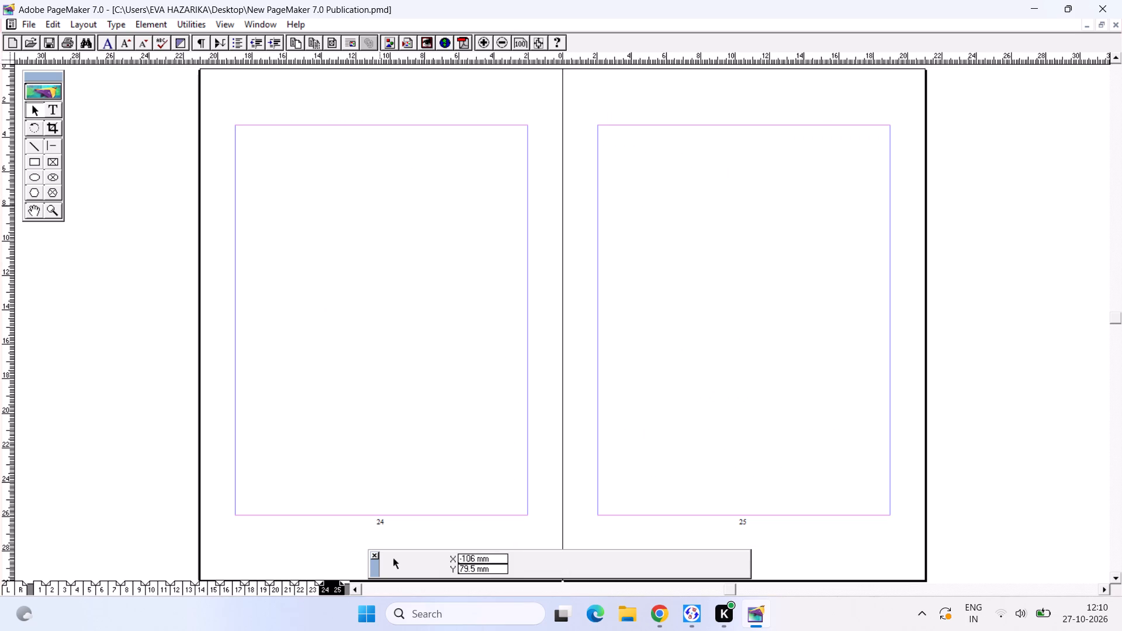
{"action": "key", "text": "ctrl+v"}
{"action": "left_click_drag", "start_coordinate": [489, 196], "coordinate": [307, 193]}
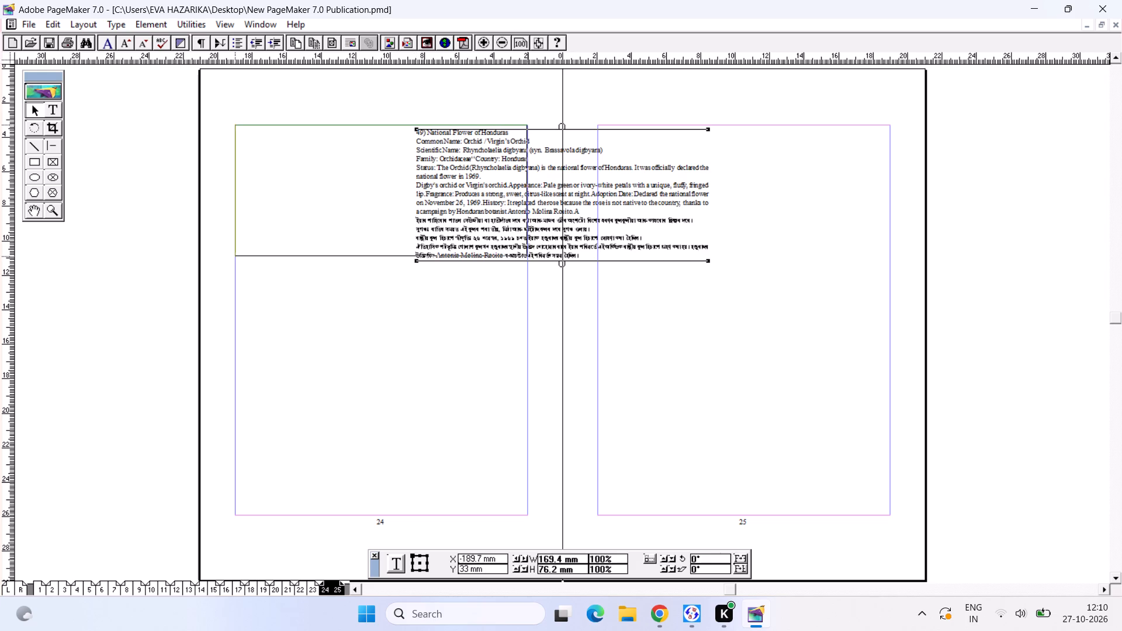
{"action": "left_click_drag", "start_coordinate": [307, 193], "coordinate": [310, 193]}
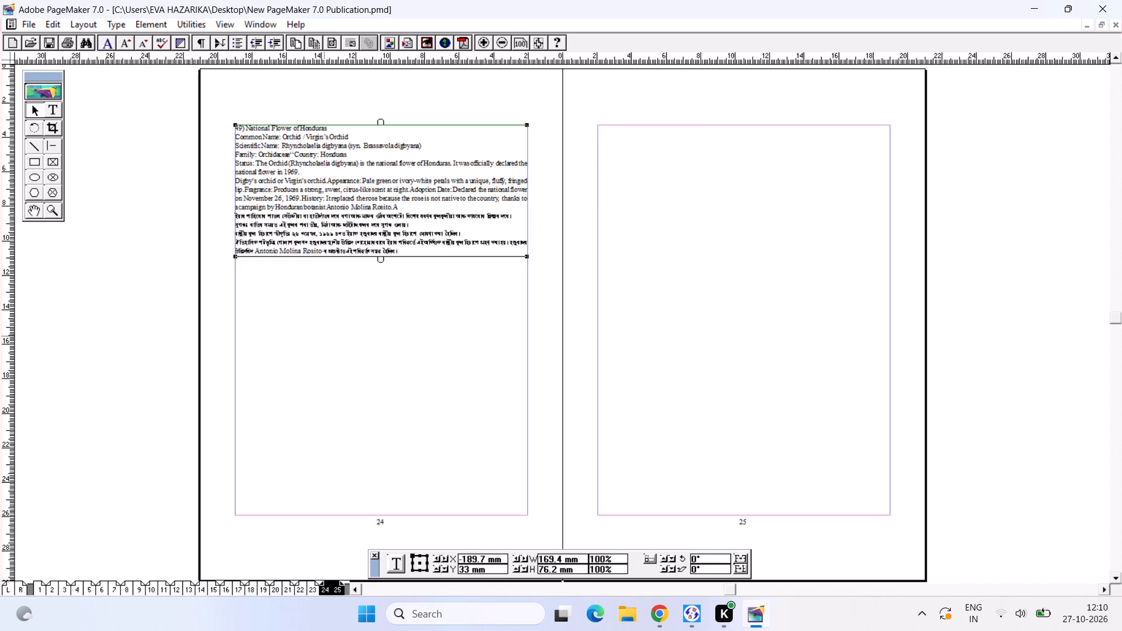
{"action": "left_click", "coordinate": [324, 335]}
Show the color swatches and color the "49) National Flower of Honduras" heading Red.
{"action": "key", "text": "ctrl+2"}
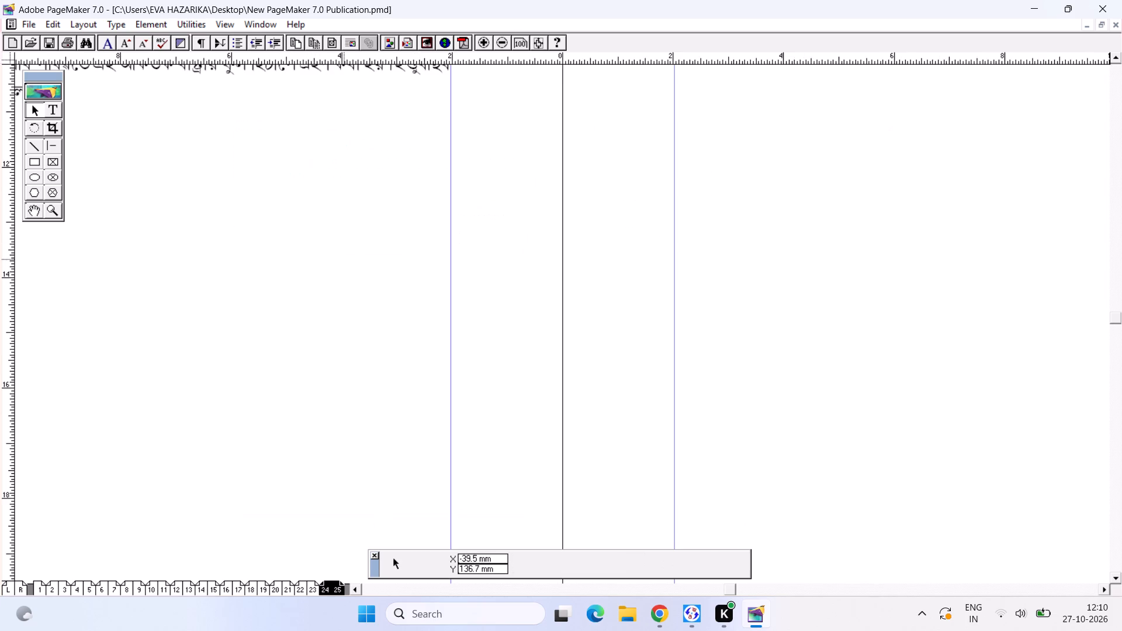
{"action": "left_click_drag", "start_coordinate": [400, 359], "coordinate": [539, 518], "text": "alt"}
{"action": "left_click_drag", "start_coordinate": [372, 253], "coordinate": [572, 458], "text": "alt"}
{"action": "left_click_drag", "start_coordinate": [463, 327], "coordinate": [483, 336], "text": "alt"}
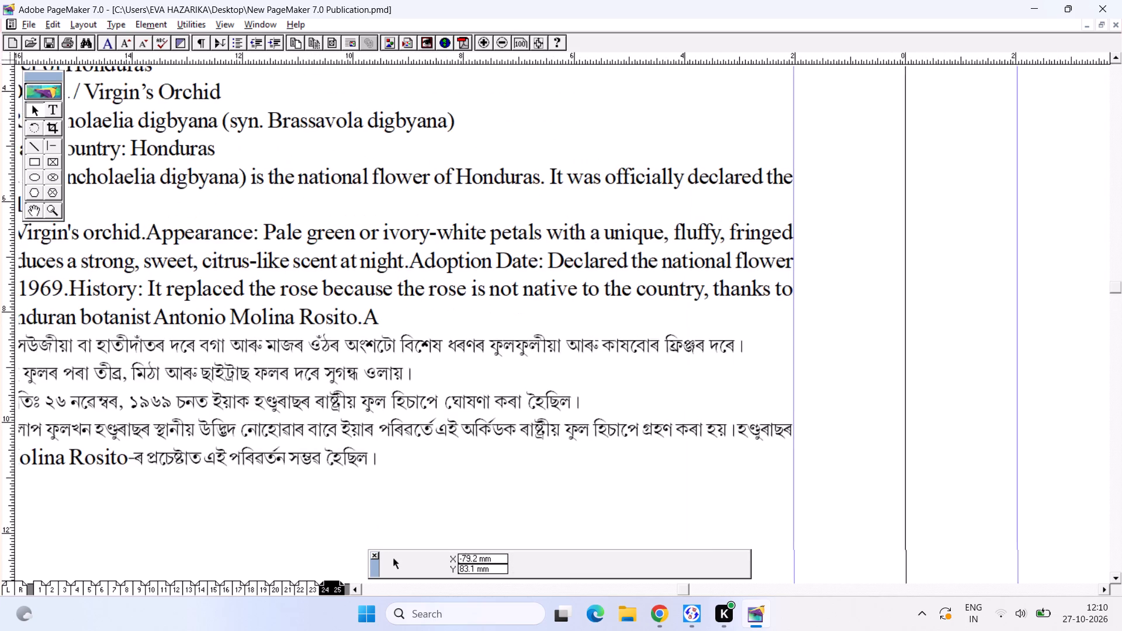
{"action": "left_click_drag", "start_coordinate": [483, 336], "coordinate": [622, 369], "text": "alt"}
{"action": "left_click_drag", "start_coordinate": [457, 301], "coordinate": [553, 330], "text": "alt"}
{"action": "left_click_drag", "start_coordinate": [444, 293], "coordinate": [466, 293], "text": "alt"}
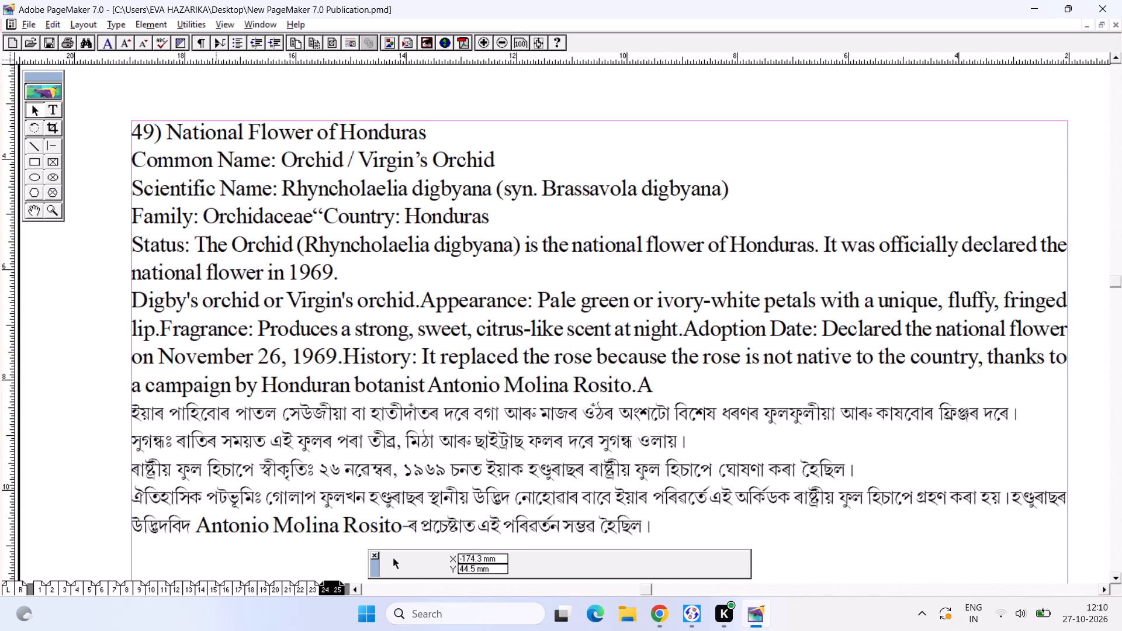
{"action": "left_click_drag", "start_coordinate": [231, 220], "coordinate": [228, 207], "text": "alt"}
{"action": "left_click", "coordinate": [139, 23]}
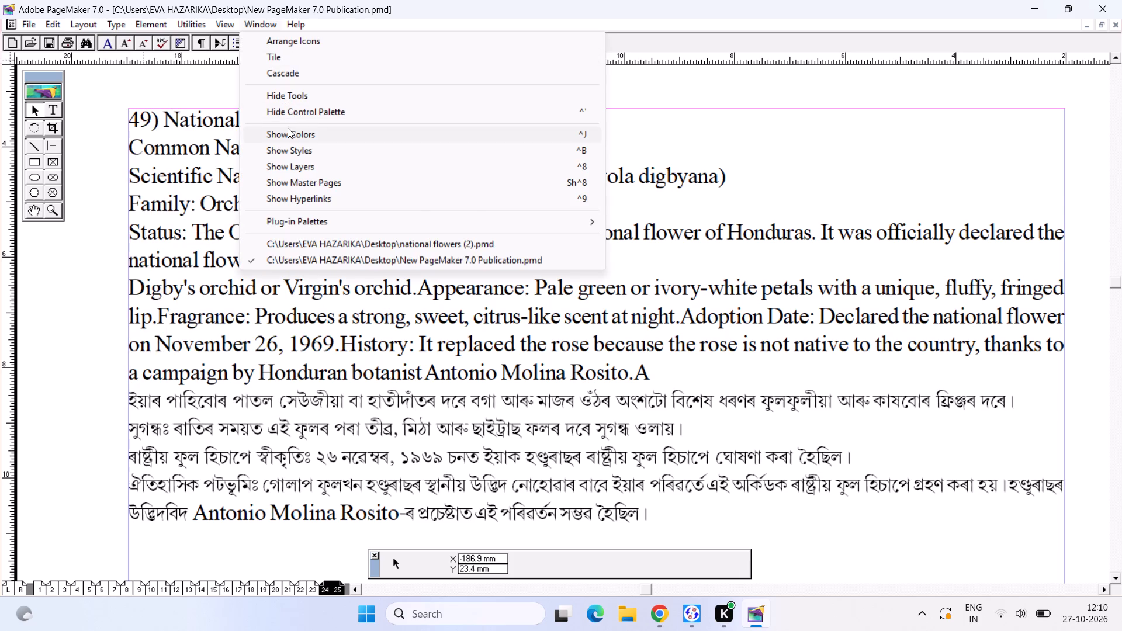
{"action": "left_click", "coordinate": [288, 128]}
{"action": "left_click", "coordinate": [343, 136]}
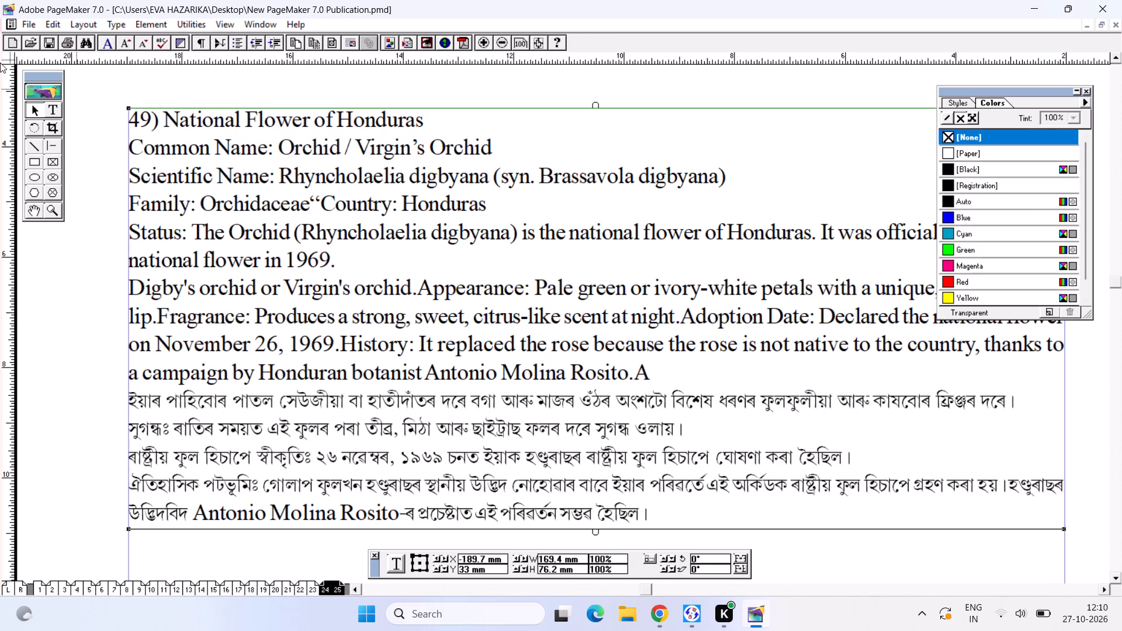
{"action": "left_click", "coordinate": [51, 114]}
{"action": "left_click_drag", "start_coordinate": [451, 124], "coordinate": [117, 116]}
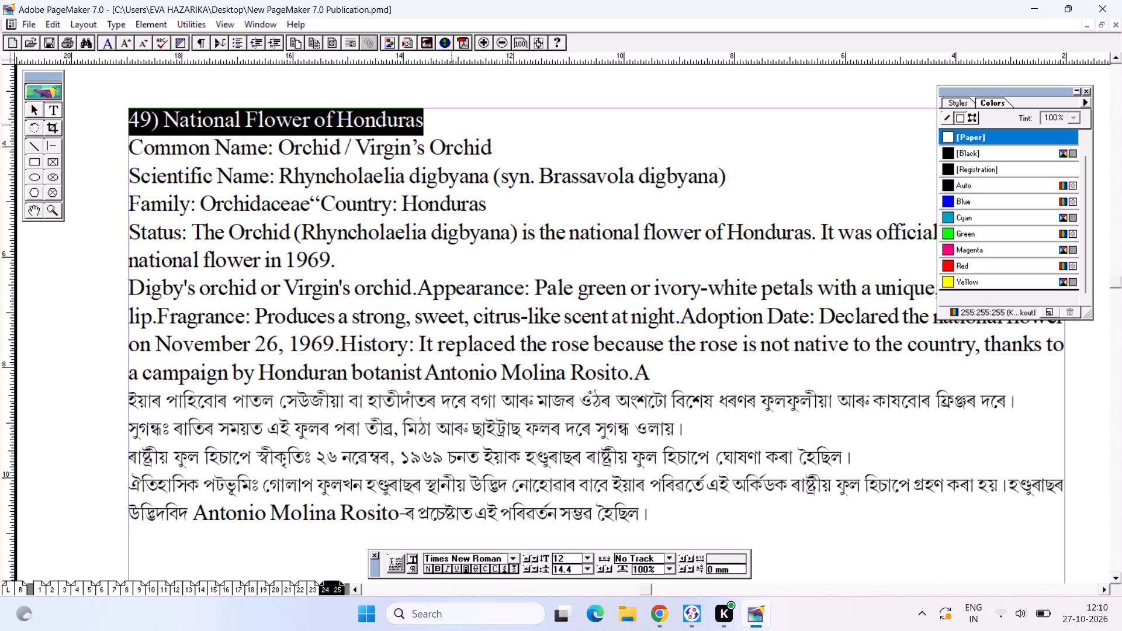
{"action": "left_click_drag", "start_coordinate": [117, 116], "coordinate": [62, 116]}
{"action": "left_click", "coordinate": [954, 261]}
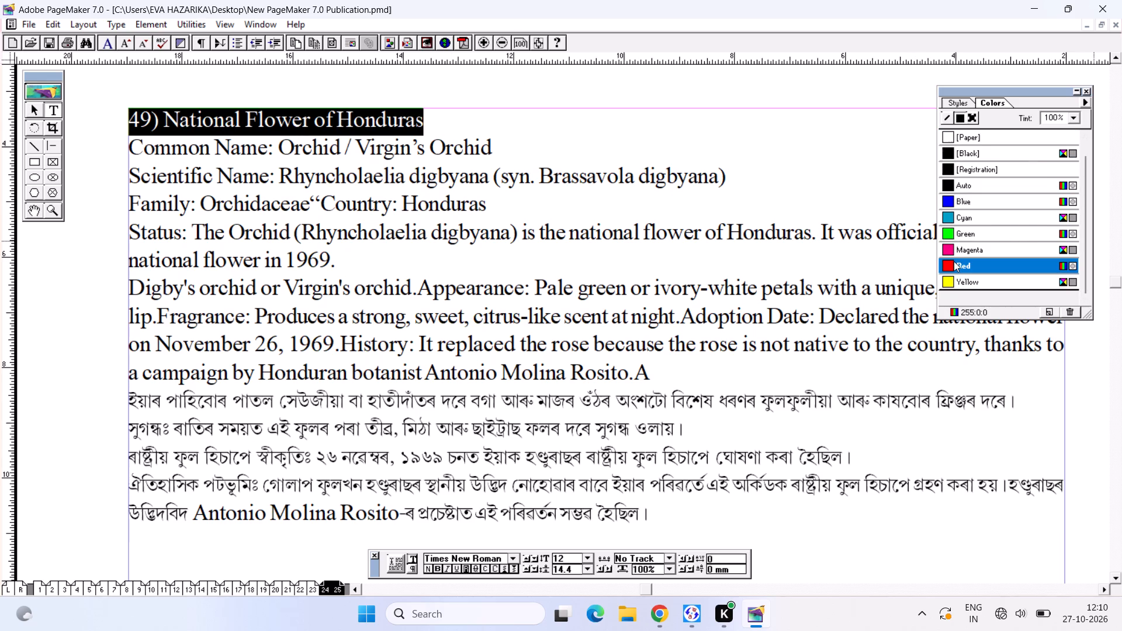
Enlarge the Honduras heading to 18 pt and save the publication.
{"action": "key", "text": "ctrl+shift+period"}
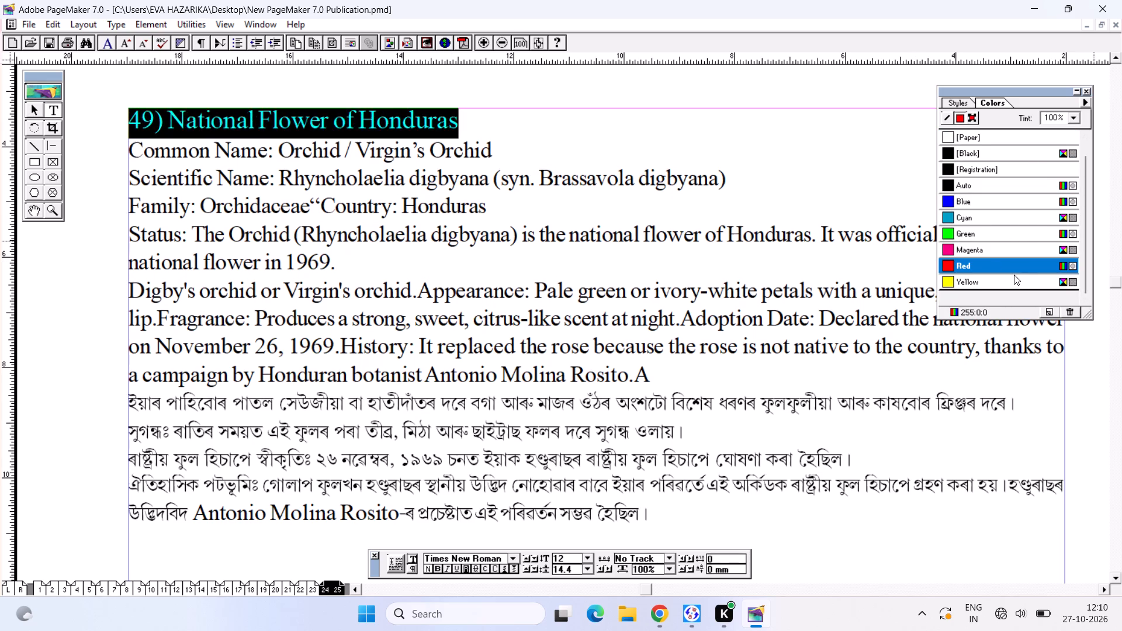
{"action": "key", "text": "ctrl+shift+period"}
{"action": "key", "text": "ctrl+shift+period"}
{"action": "key", "text": "ctrl+shift+period"}
{"action": "key", "text": "ctrl+shift+period"}
{"action": "key", "text": "ctrl+shift+period"}
{"action": "key", "text": "ctrl+s"}
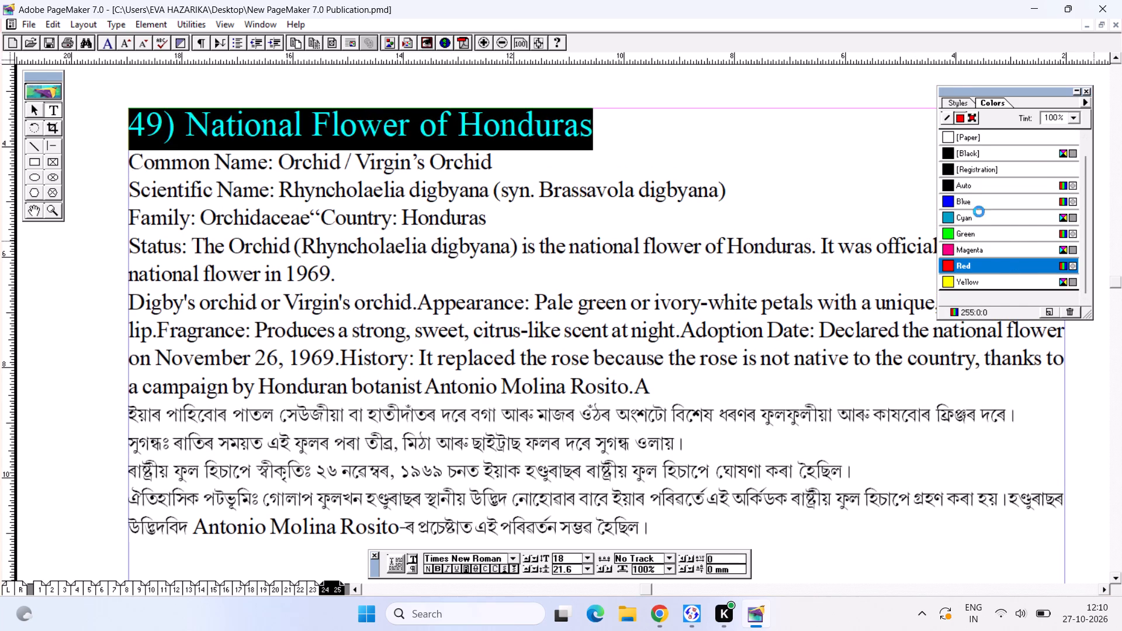
{"action": "key", "text": "ctrl+s"}
Align the Common Name, Scientific Name and Family values in one column using tab spacing after their labels.
{"action": "left_click", "coordinate": [680, 218]}
{"action": "left_click_drag", "start_coordinate": [489, 260], "coordinate": [474, 253], "text": "alt"}
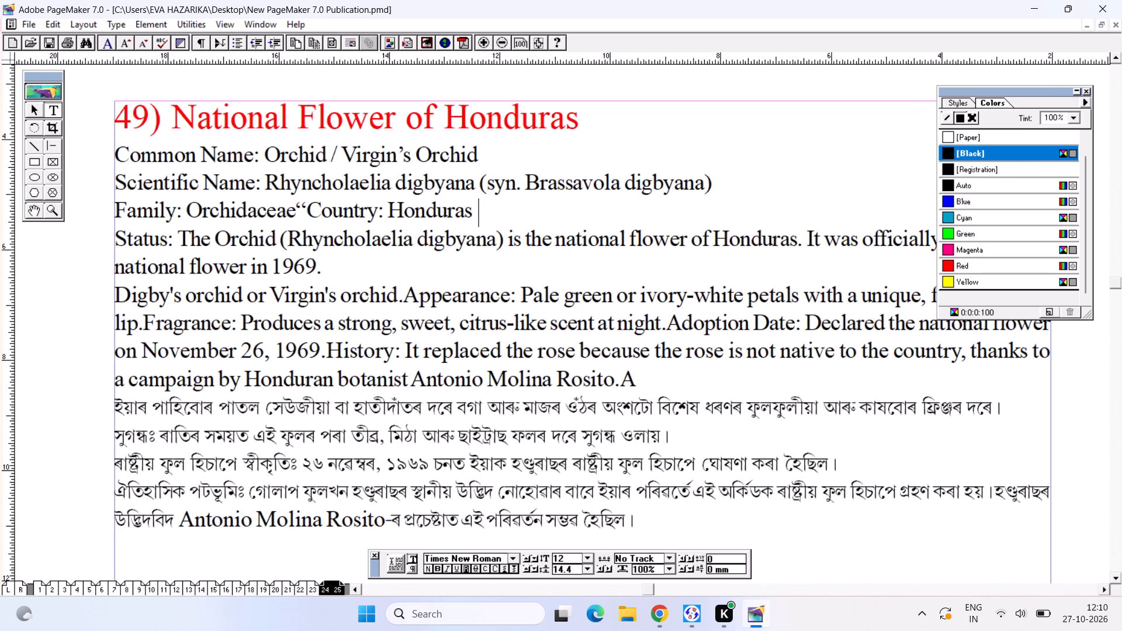
{"action": "left_click_drag", "start_coordinate": [516, 280], "coordinate": [455, 272], "text": "alt"}
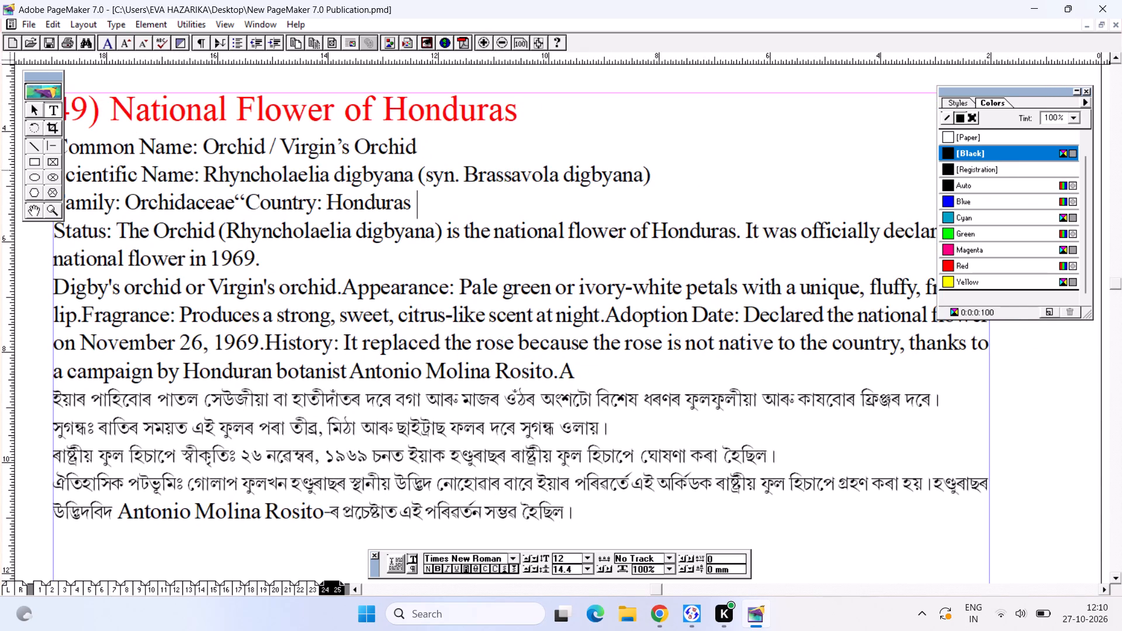
{"action": "left_click", "coordinate": [210, 160]}
{"action": "key", "text": "Tab"}
{"action": "key", "text": "Tab"}
{"action": "left_click", "coordinate": [210, 184]}
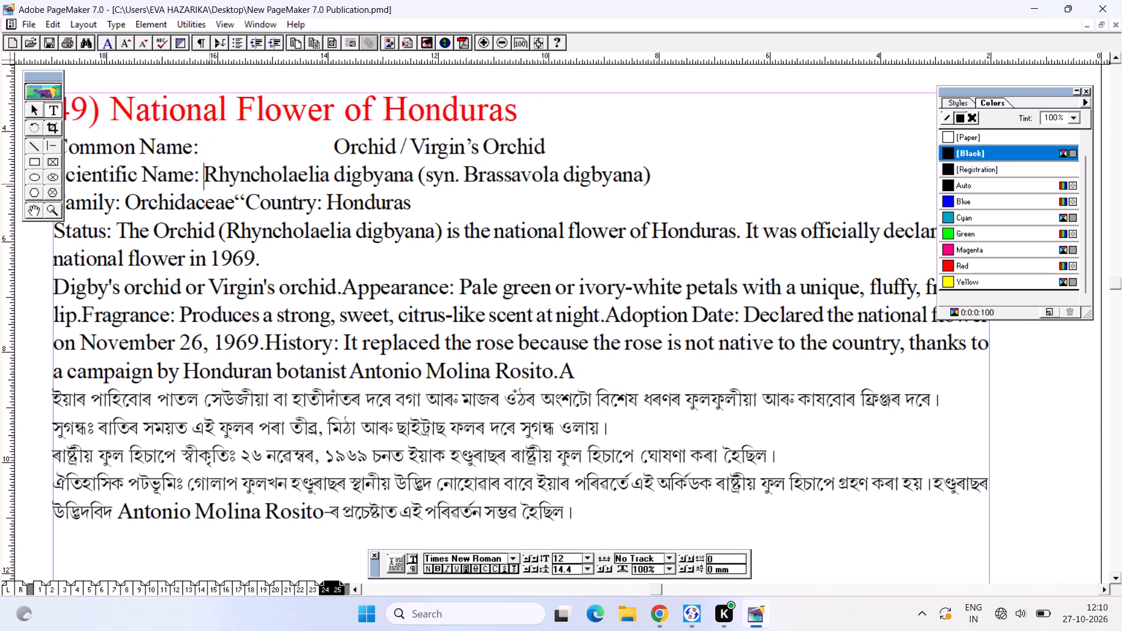
{"action": "key", "text": "Tab"}
{"action": "key", "text": "Tab"}
{"action": "left_click", "coordinate": [125, 204]}
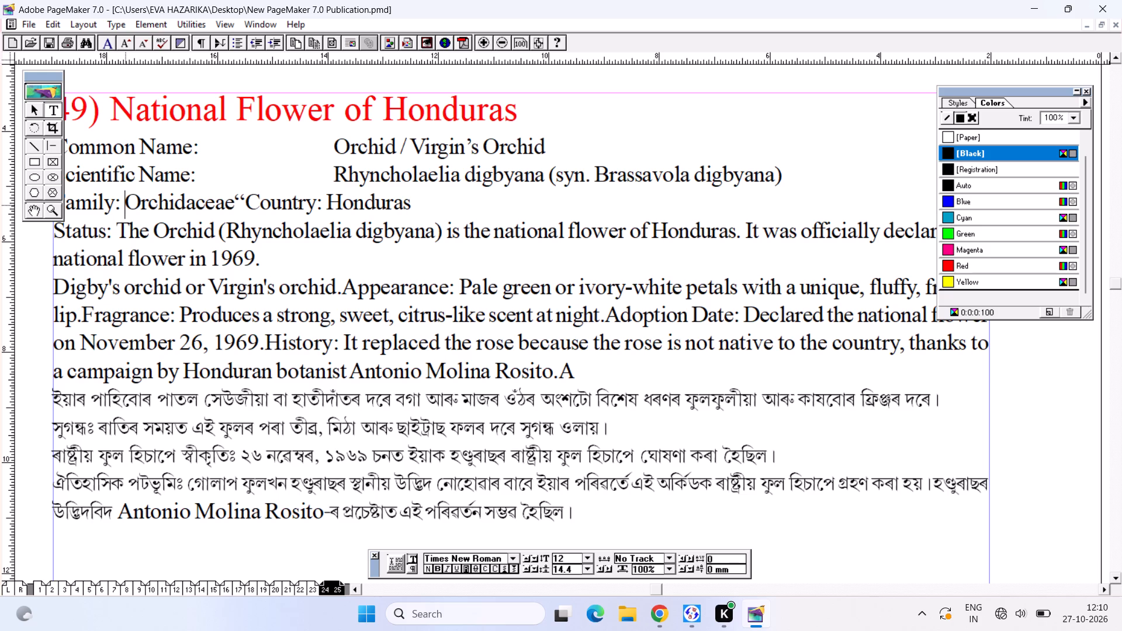
{"action": "key", "text": "Tab"}
{"action": "key", "text": "Tab"}
{"action": "key", "text": "Tab"}
{"action": "key", "text": "Tab"}
Delete the quotation mark and "Country: Honduras" after Orchidaceae, and the "Status:" label starting the following paragraph.
{"action": "left_click_drag", "start_coordinate": [441, 202], "coordinate": [472, 202]}
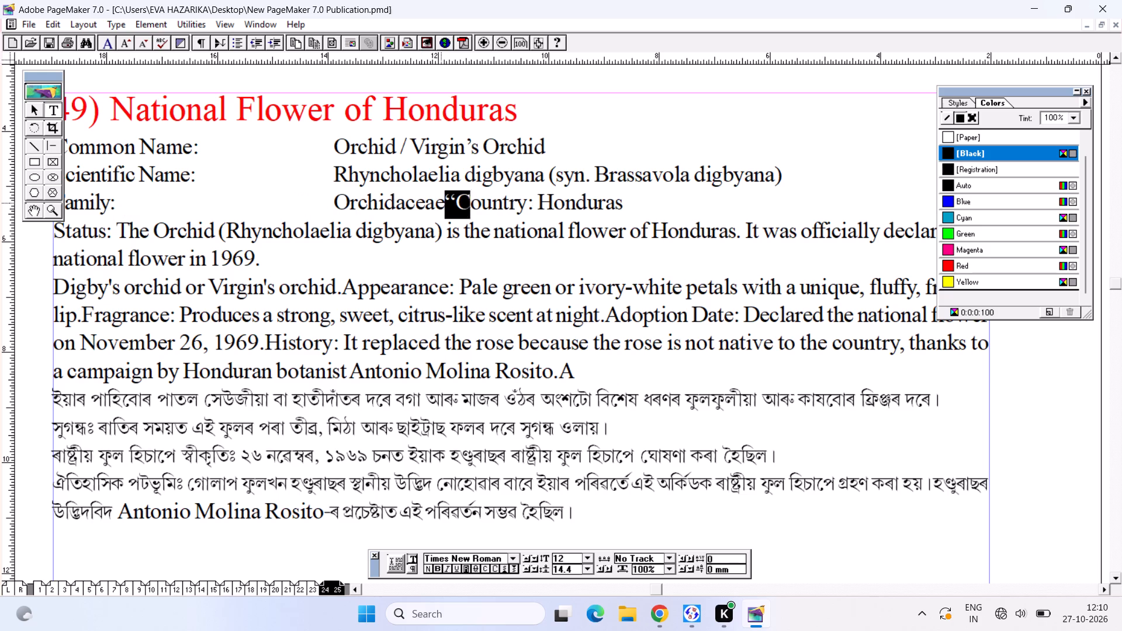
{"action": "left_click_drag", "start_coordinate": [472, 202], "coordinate": [628, 212]}
{"action": "key", "text": "BackSpace"}
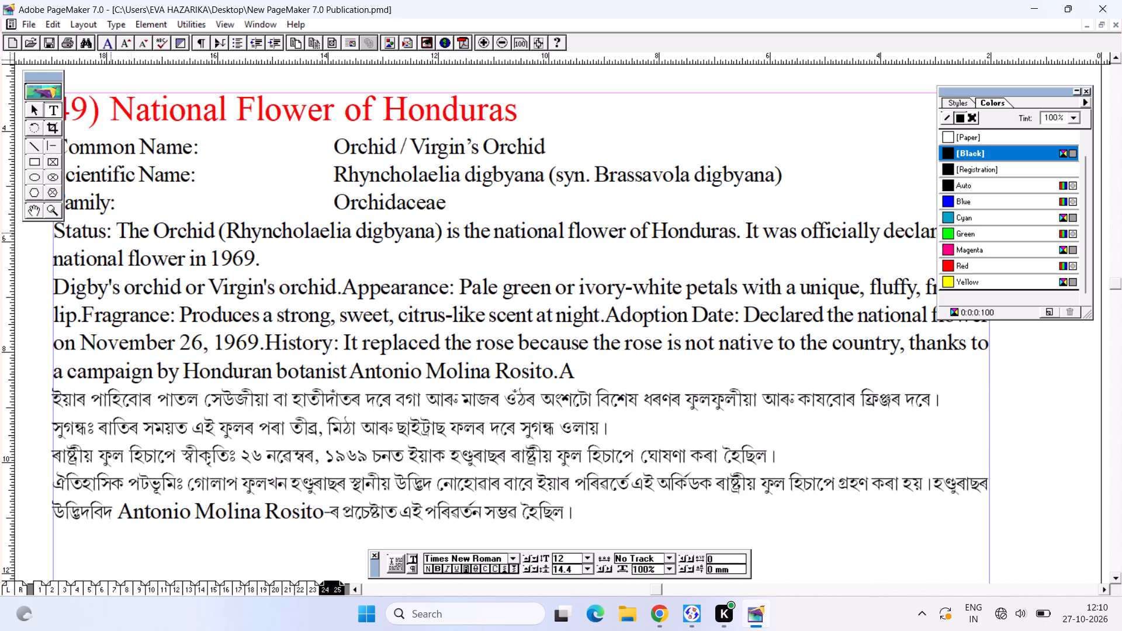
{"action": "left_click_drag", "start_coordinate": [116, 232], "coordinate": [34, 224]}
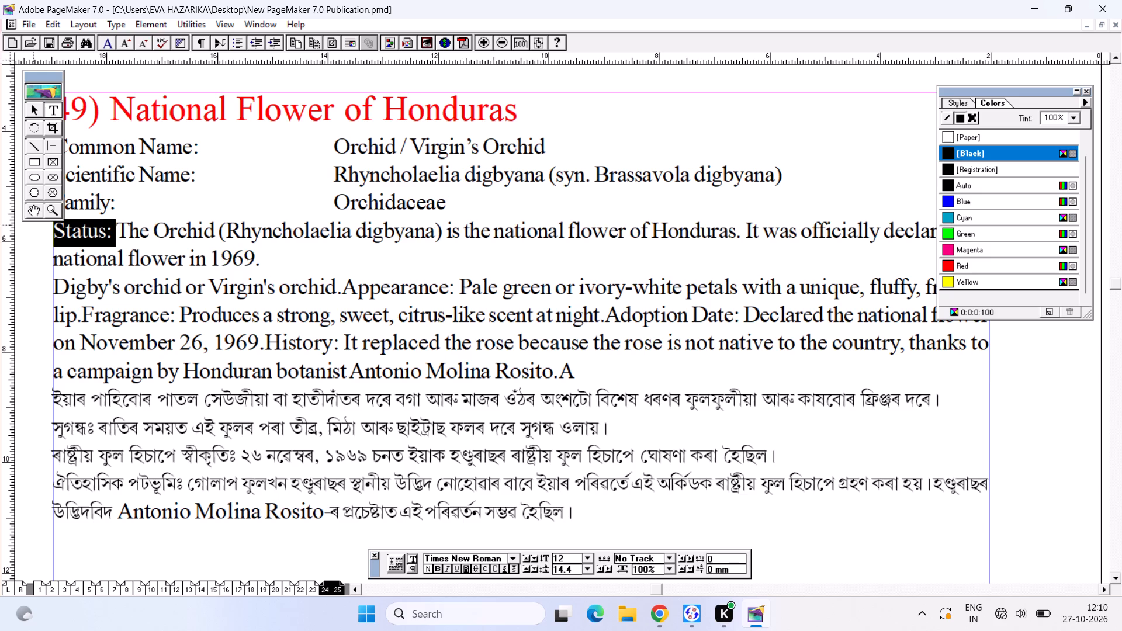
{"action": "key", "text": "BackSpace"}
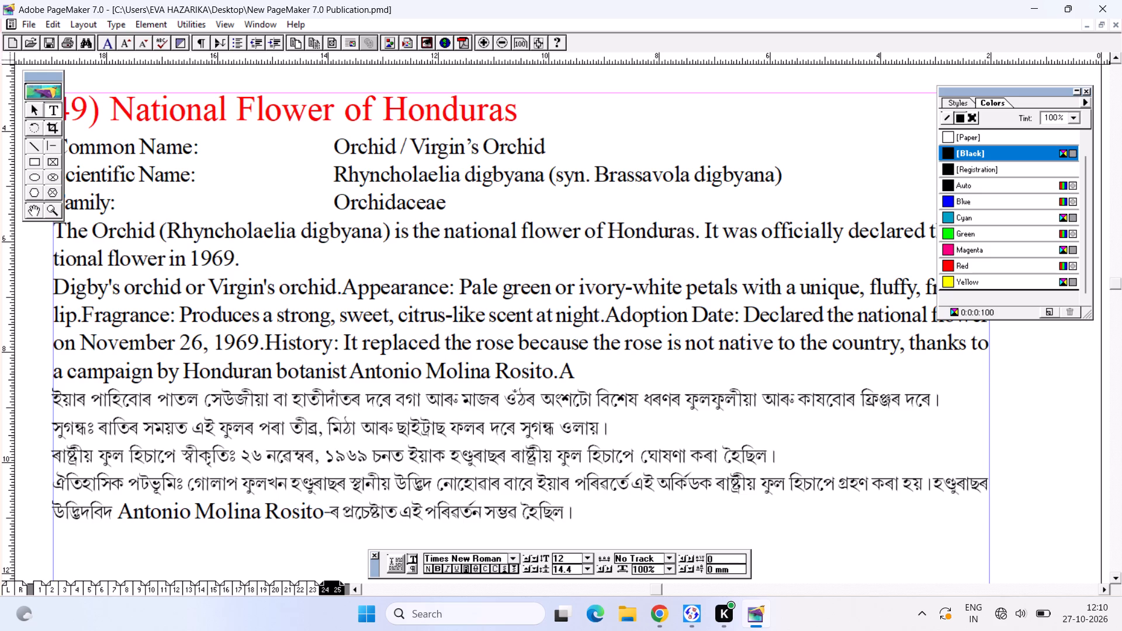
Enlarge the Assamese text of the Honduras entry, up to the botanist's name in its last line, to 14 pt.
{"action": "left_click", "coordinate": [189, 341]}
{"action": "left_click", "coordinate": [271, 419]}
{"action": "left_click_drag", "start_coordinate": [52, 398], "coordinate": [96, 429]}
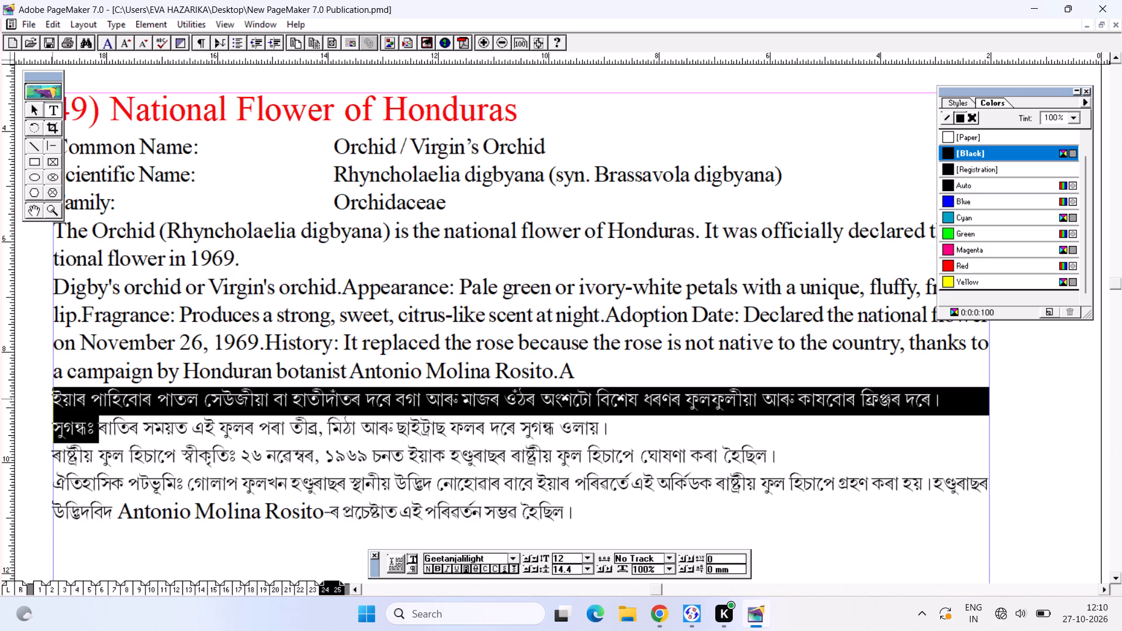
{"action": "left_click_drag", "start_coordinate": [96, 429], "coordinate": [113, 510]}
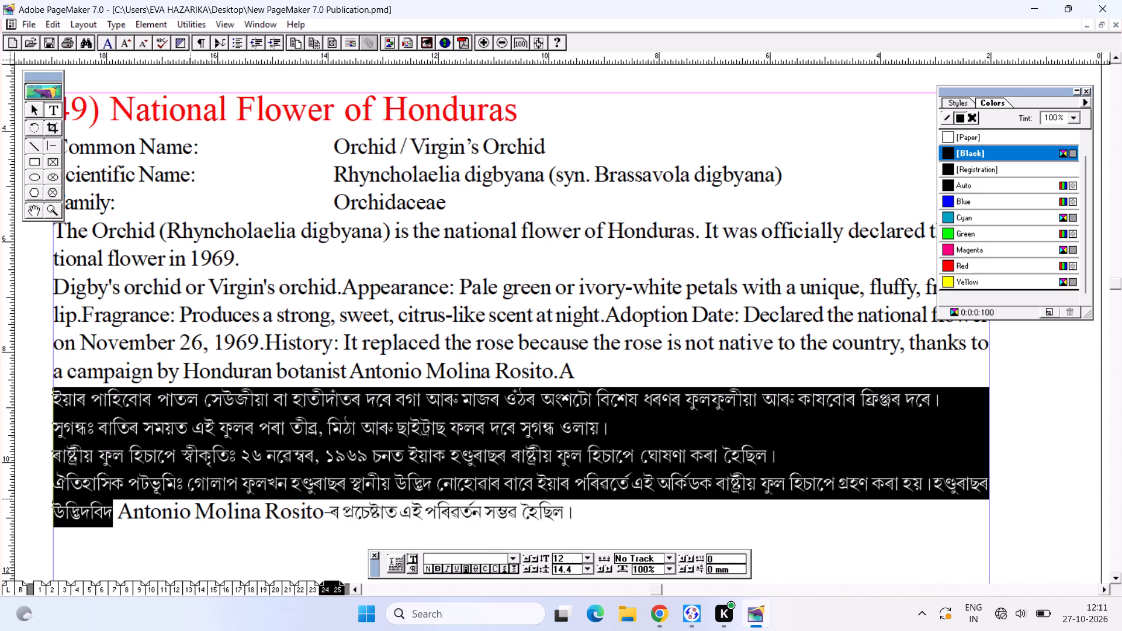
{"action": "key", "text": "ctrl+shift+period"}
{"action": "key", "text": "ctrl+shift+period"}
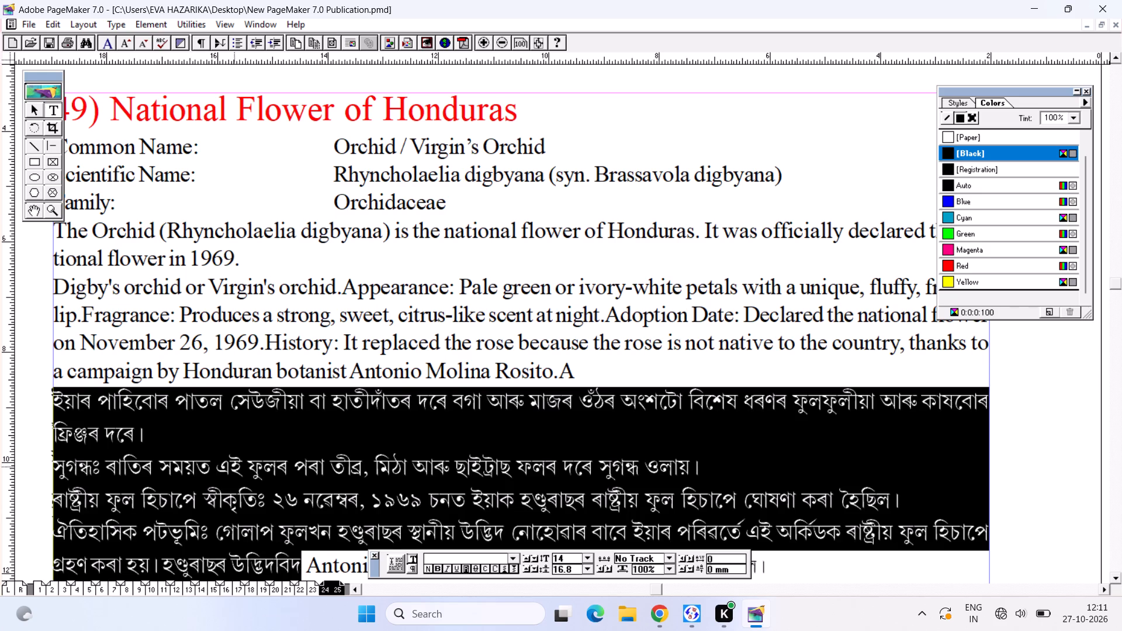
Delete the stray "A" at the end of the English paragraph above the Assamese text.
{"action": "left_click_drag", "start_coordinate": [432, 465], "coordinate": [453, 294], "text": "alt"}
{"action": "left_click", "coordinate": [636, 208]}
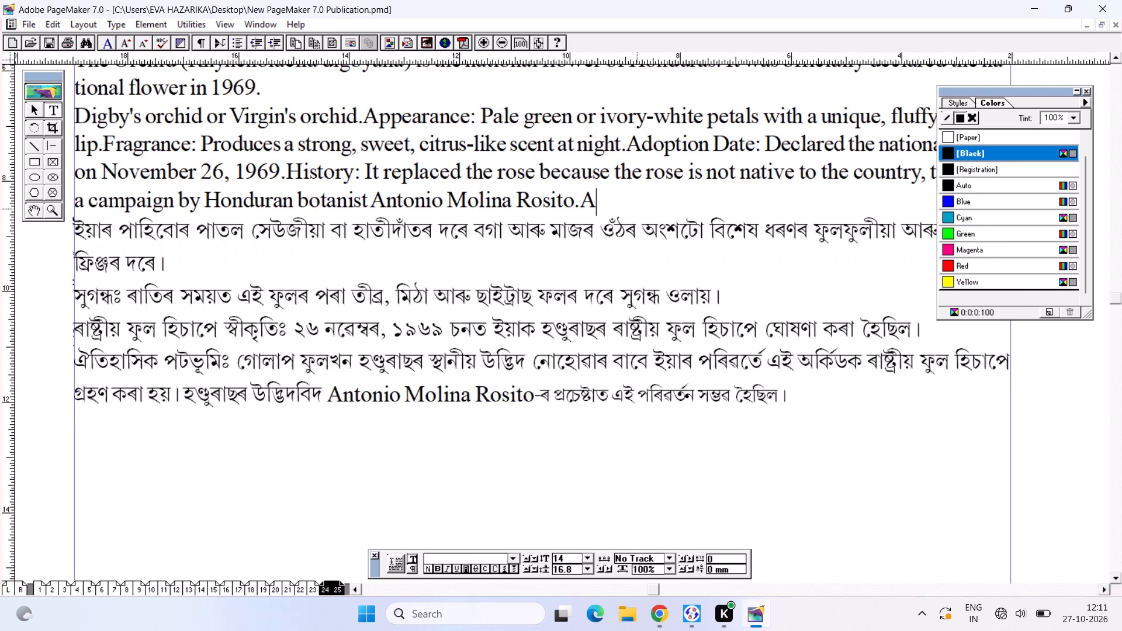
{"action": "key", "text": "BackSpace"}
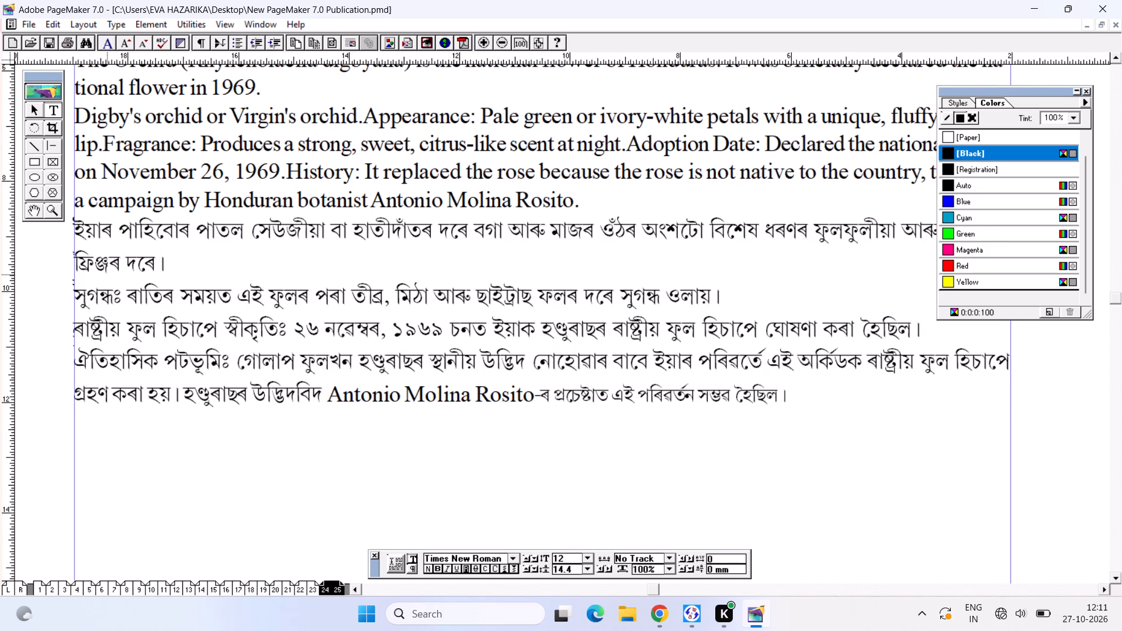
Join the Assamese fragrance line to the paragraph above it with a space and delete its label "সুগন্ধঃ".
{"action": "left_click", "coordinate": [81, 285]}
{"action": "left_click", "coordinate": [75, 294]}
{"action": "key", "text": "BackSpace"}
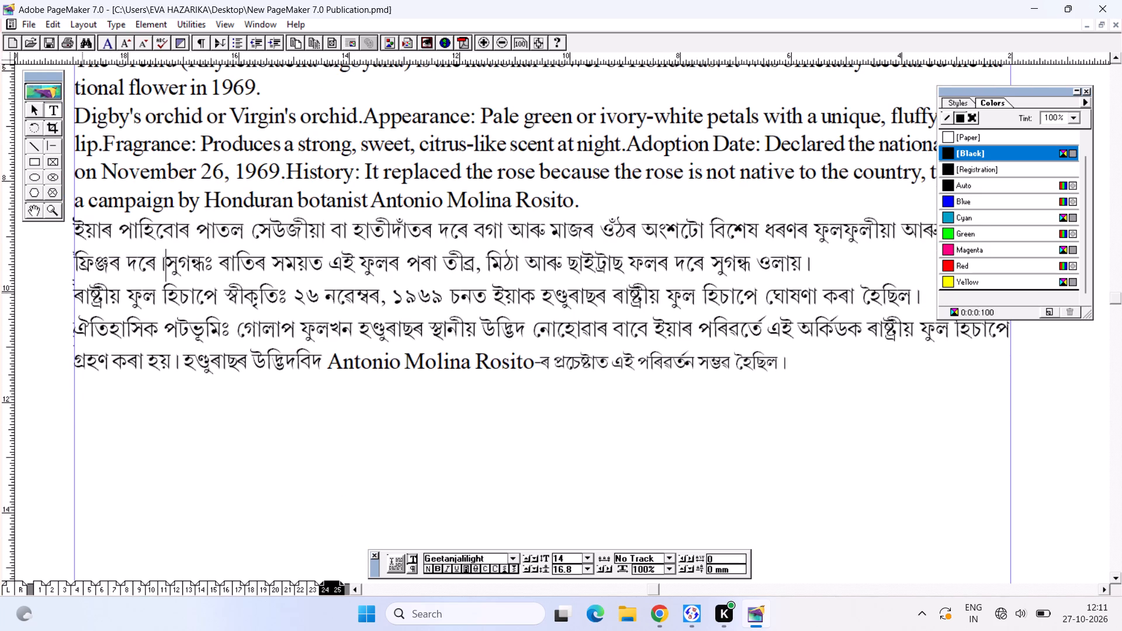
{"action": "key", "text": "space"}
{"action": "left_click_drag", "start_coordinate": [219, 269], "coordinate": [177, 265]}
{"action": "key", "text": "BackSpace"}
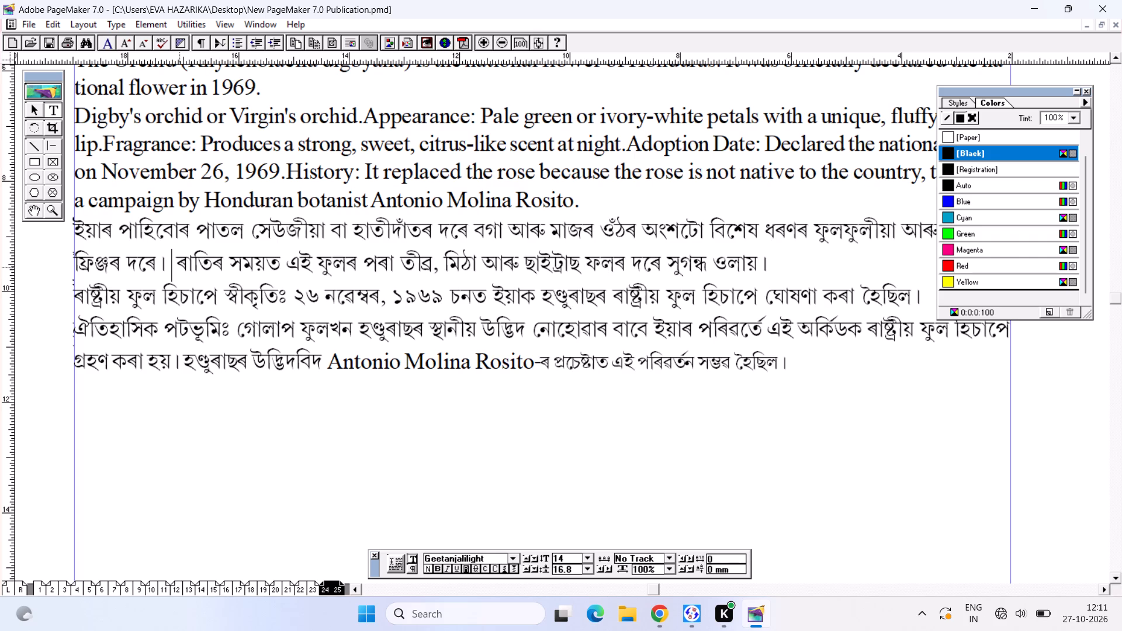
Delete the label "ৰাষ্ট্ৰীয় ফুল হিচাপে স্বীকৃতিঃ" and run the Assamese 1969 declaration line on after the fragrance sentence.
{"action": "left_click_drag", "start_coordinate": [293, 304], "coordinate": [140, 290]}
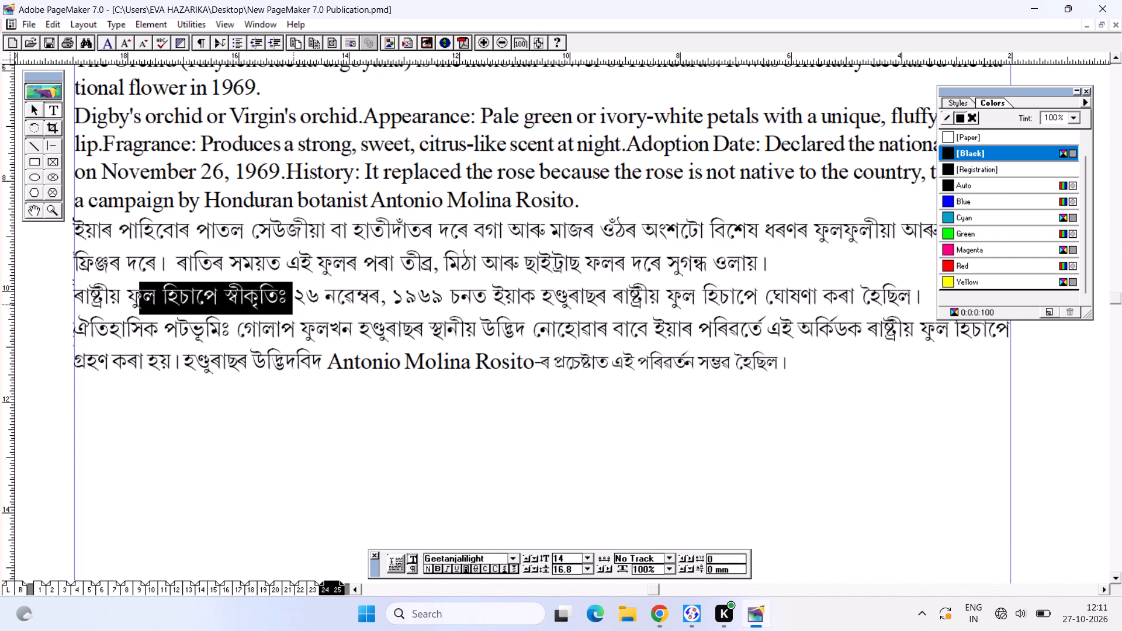
{"action": "left_click_drag", "start_coordinate": [140, 290], "coordinate": [71, 288]}
{"action": "key", "text": "BackSpace"}
{"action": "key", "text": "BackSpace"}
{"action": "key", "text": "space"}
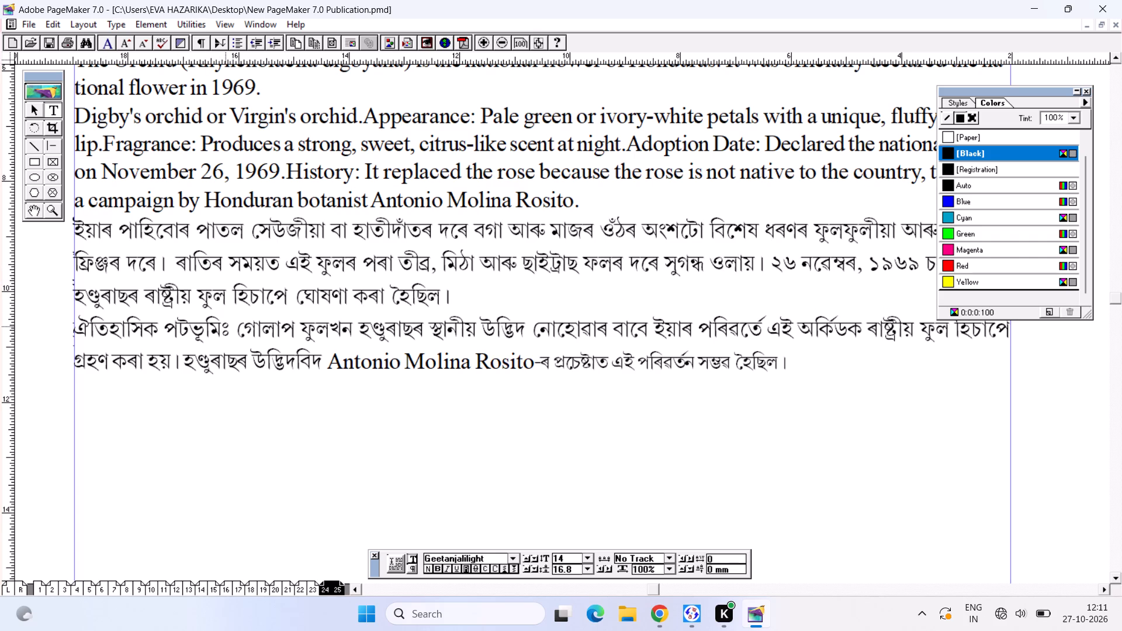
Delete the label "ঐতিহাসিক পটভূমিঃ", run the Assamese history text on after the declaration sentence, and save the publication.
{"action": "left_click_drag", "start_coordinate": [236, 335], "coordinate": [9, 317]}
{"action": "key", "text": "BackSpace"}
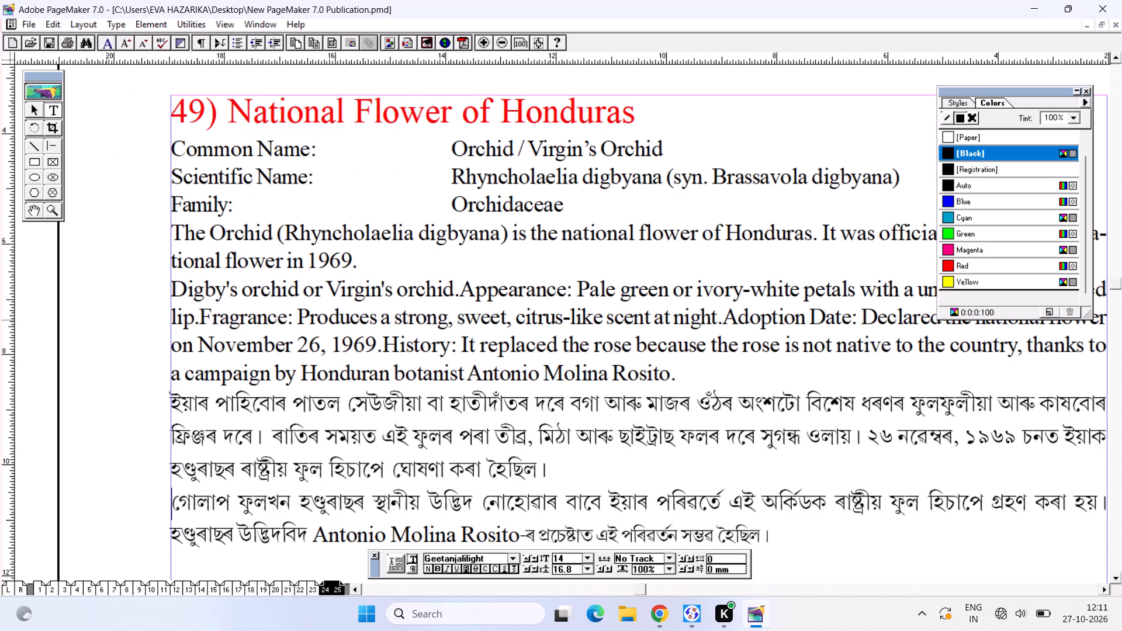
{"action": "key", "text": "BackSpace"}
{"action": "key", "text": "space"}
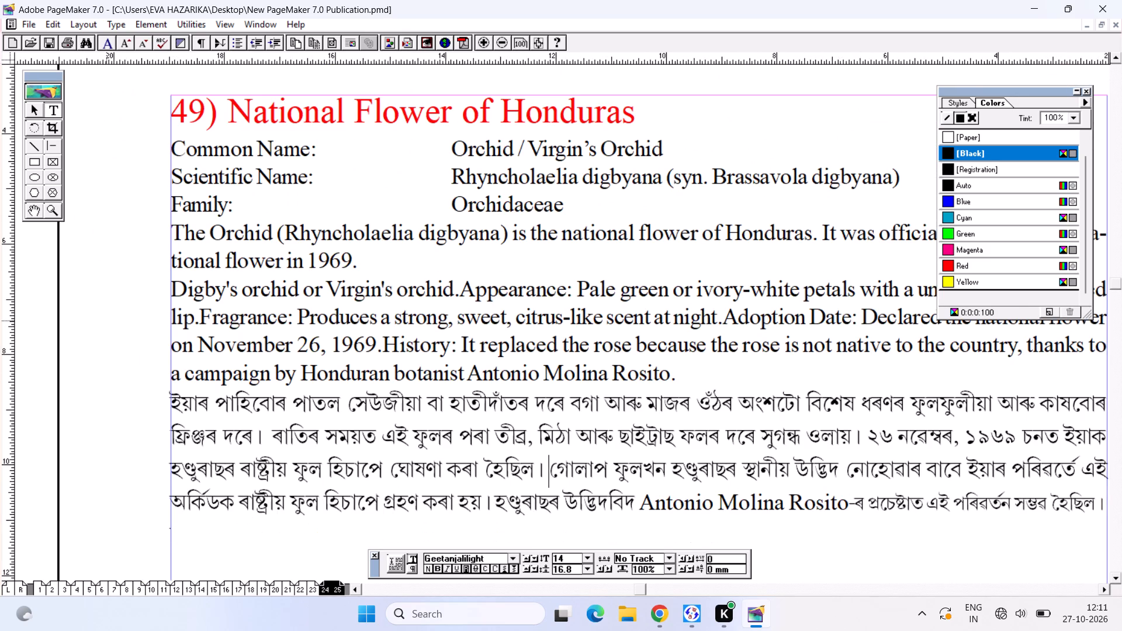
{"action": "key", "text": "ctrl+s"}
Join the English paragraph starting "Digby's orchid" to the one ending "flower in 1969." with a space, and save.
{"action": "left_click_drag", "start_coordinate": [242, 373], "coordinate": [119, 354], "text": "alt"}
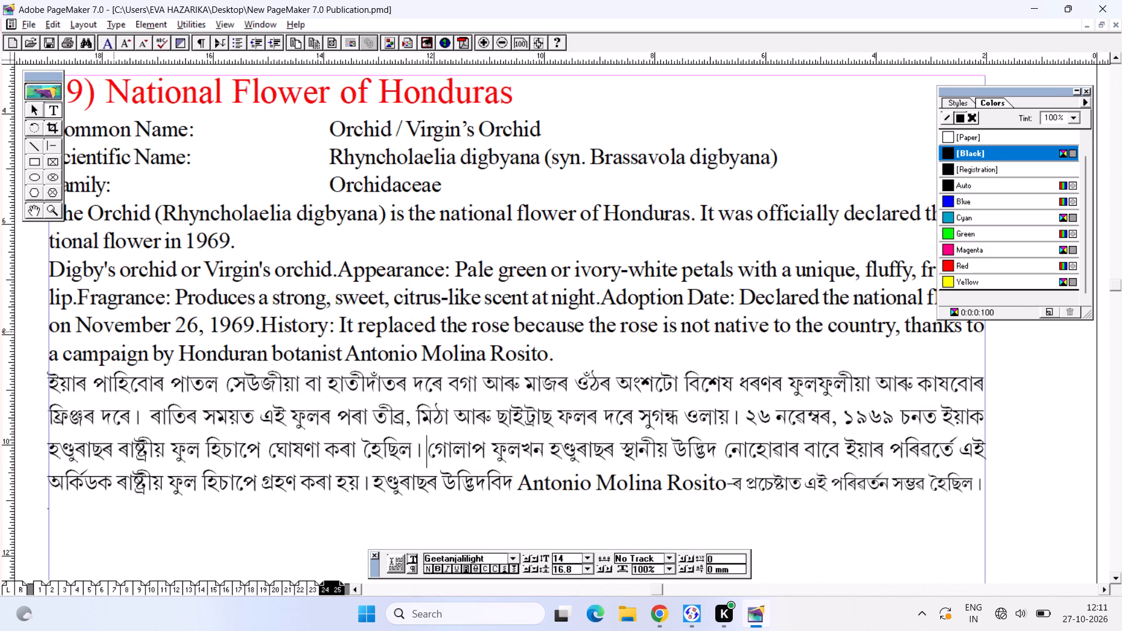
{"action": "left_click", "coordinate": [50, 270]}
{"action": "key", "text": "BackSpace"}
{"action": "key", "text": "space"}
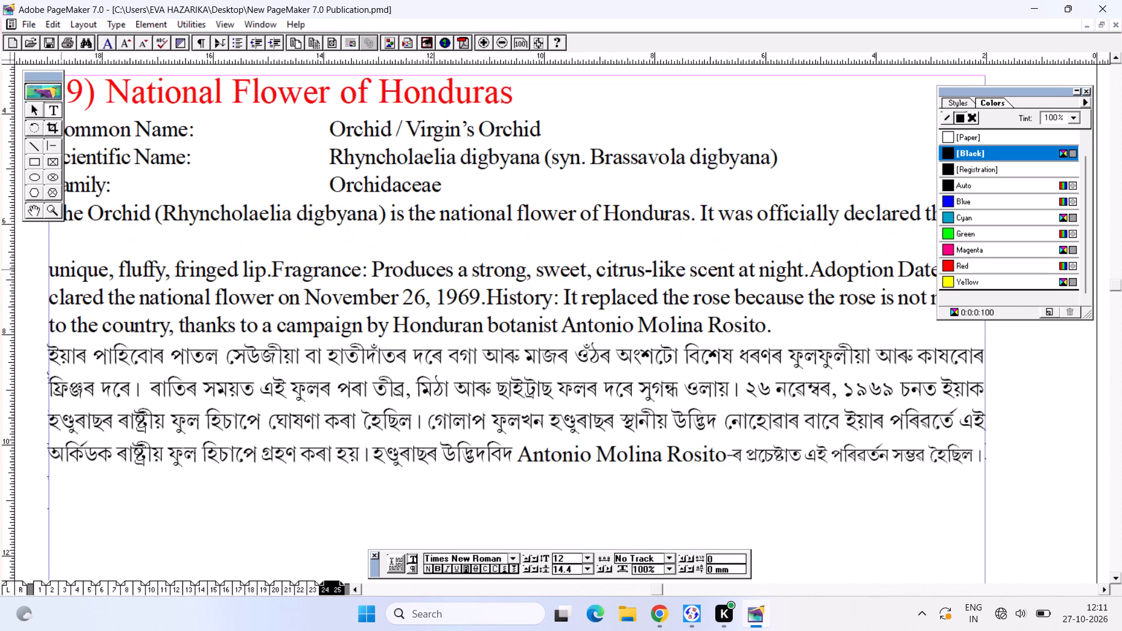
{"action": "key", "text": "ctrl+s"}
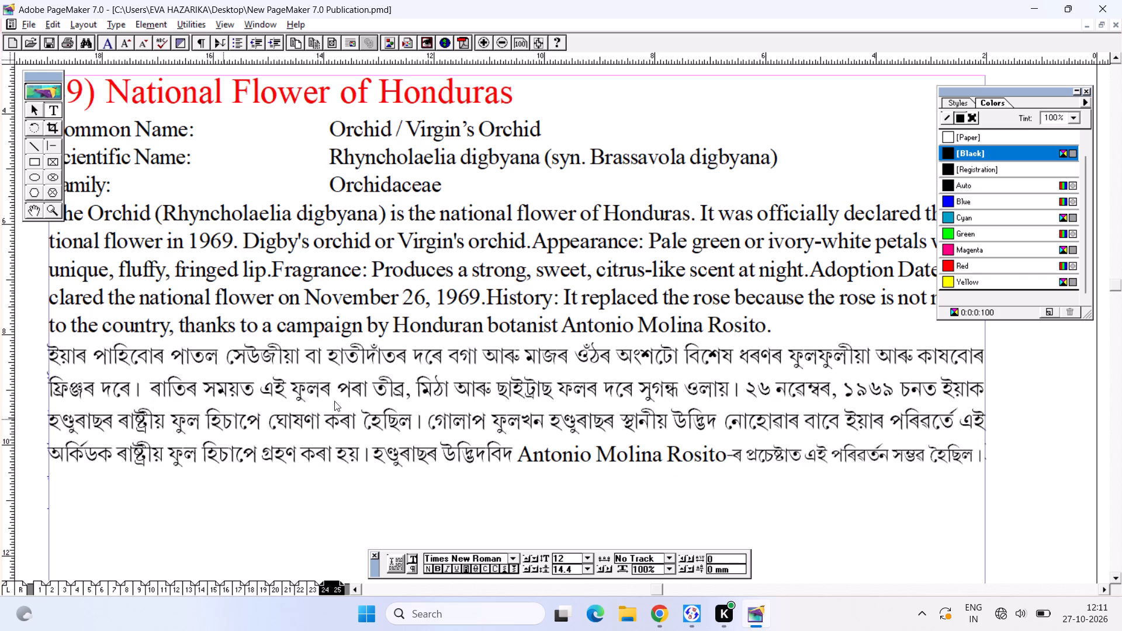
{"action": "left_click_drag", "start_coordinate": [731, 457], "coordinate": [1012, 475]}
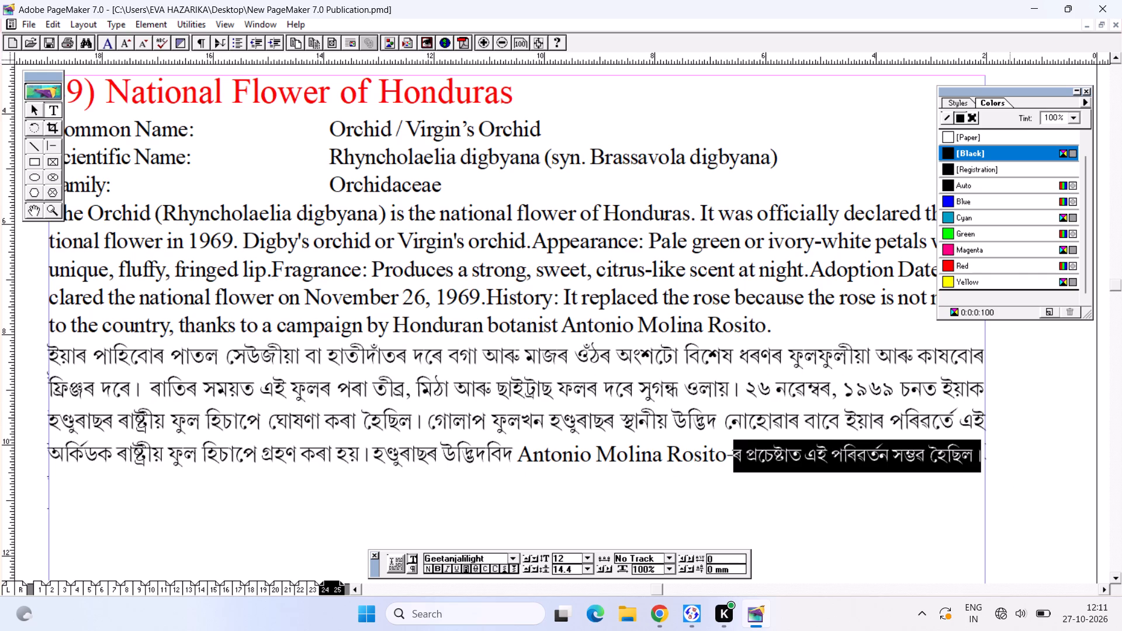
{"action": "key", "text": "ctrl+shift+period"}
{"action": "key", "text": "ctrl+shift+period"}
{"action": "key", "text": "ctrl+s"}
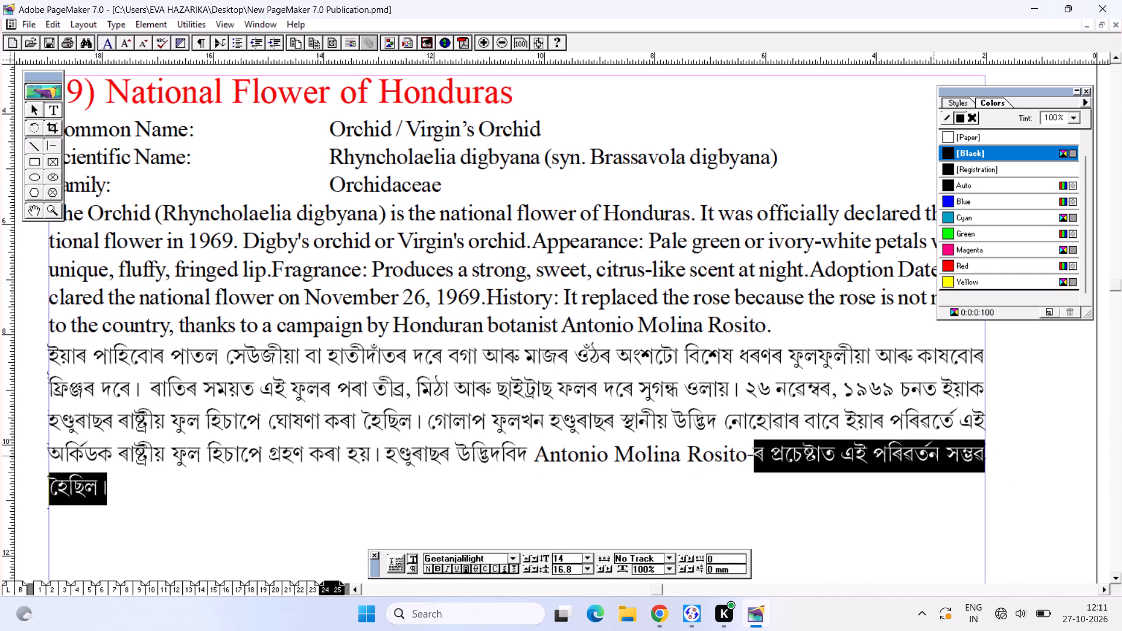
{"action": "left_click", "coordinate": [469, 442]}
{"action": "key", "text": "ctrl+s"}
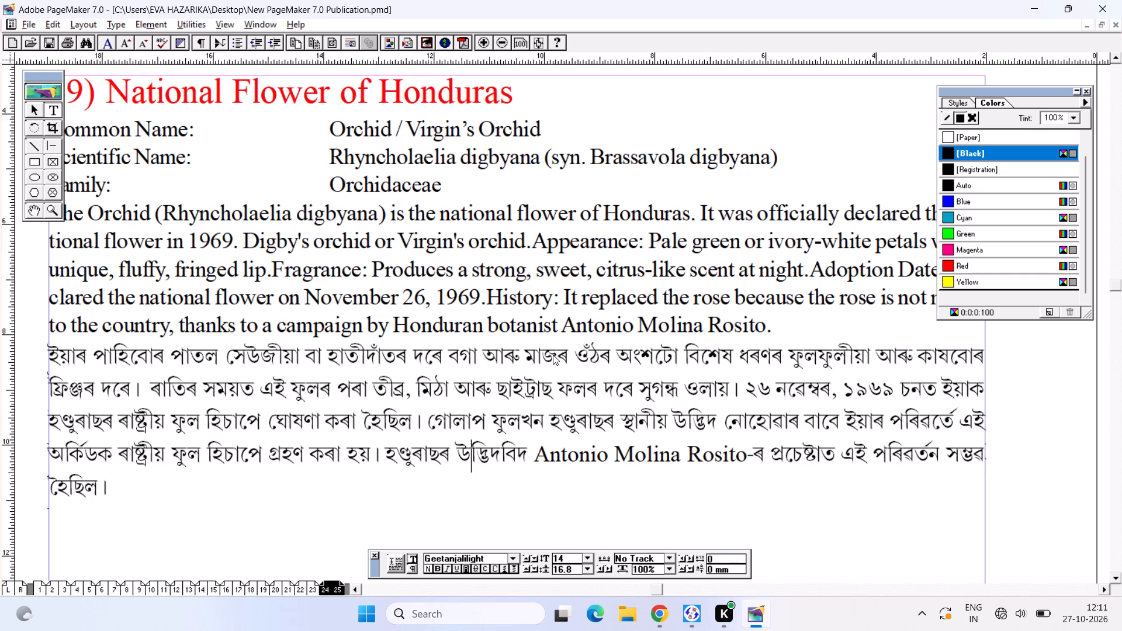
Move the Colors palette clear of the text, separating it from the Styles palette, and close the Styles palette.
{"action": "left_click_drag", "start_coordinate": [566, 315], "coordinate": [573, 412], "text": "alt"}
{"action": "left_click_drag", "start_coordinate": [278, 292], "coordinate": [353, 284], "text": "alt"}
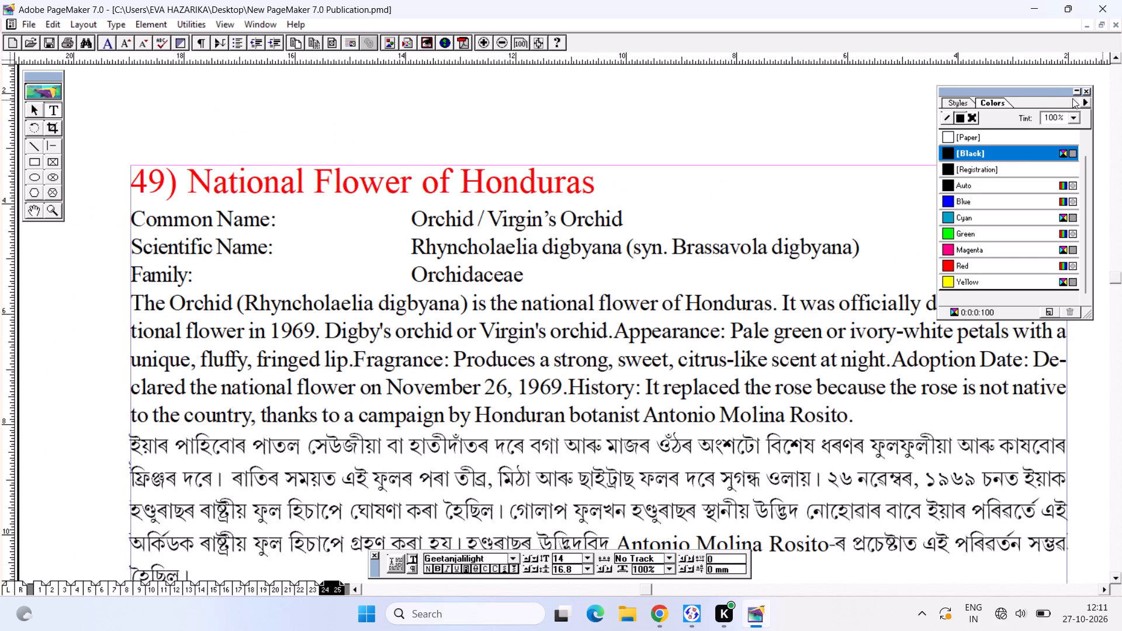
{"action": "left_click_drag", "start_coordinate": [1040, 98], "coordinate": [1097, 99]}
{"action": "left_click_drag", "start_coordinate": [1052, 96], "coordinate": [1089, 105]}
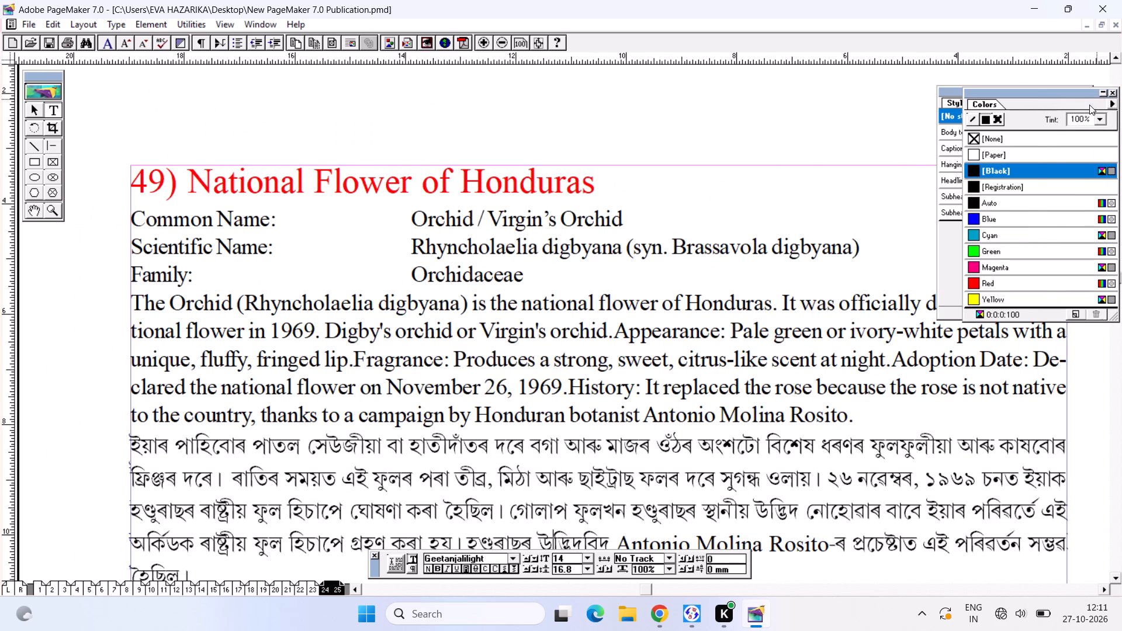
{"action": "left_click_drag", "start_coordinate": [1089, 105], "coordinate": [1106, 110]}
{"action": "left_click", "coordinate": [1083, 91]}
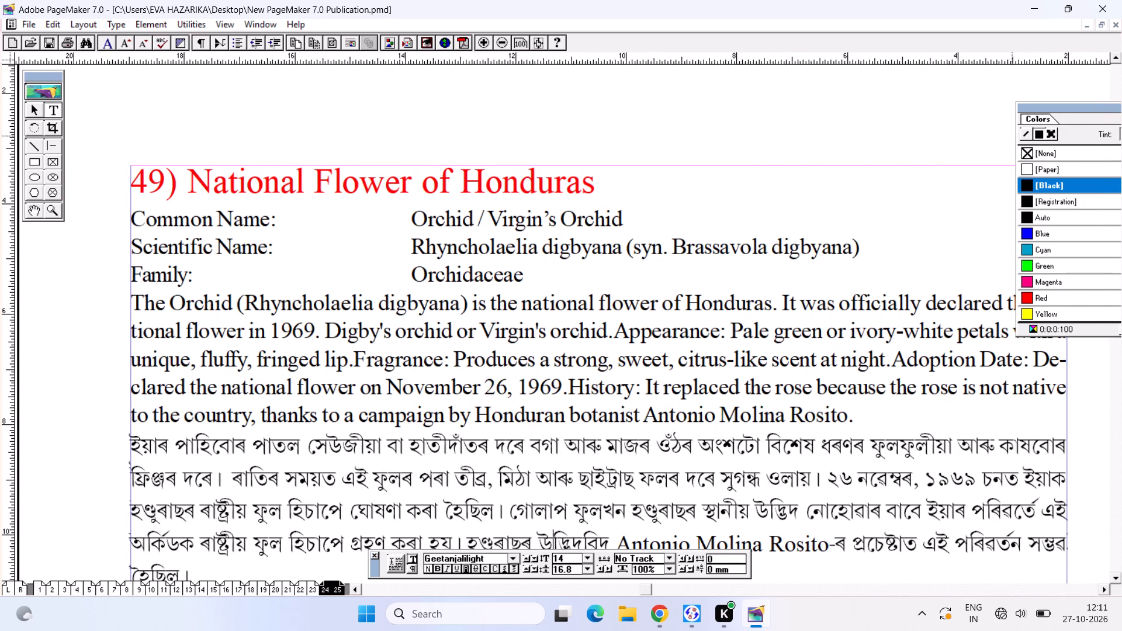
Save the publication with the full spread of pages 24 and 25 in view.
{"action": "left_click_drag", "start_coordinate": [690, 256], "coordinate": [590, 220], "text": "alt"}
{"action": "key", "text": "ctrl+0"}
{"action": "key", "text": "ctrl+s"}
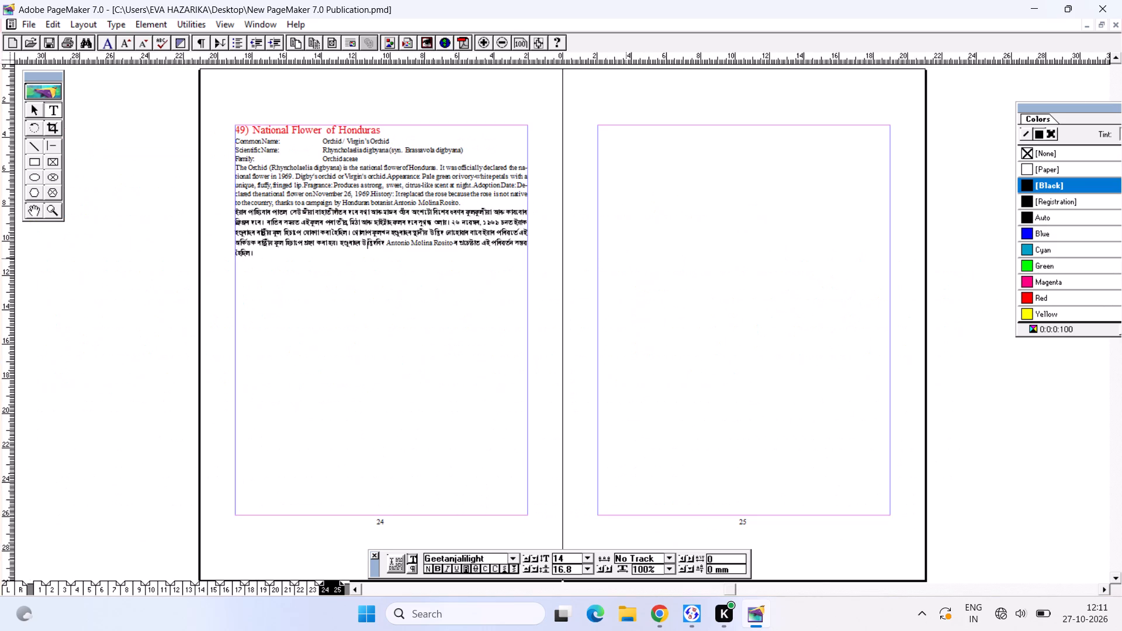
{"action": "key", "text": "ctrl+s"}
{"action": "key", "text": "ctrl+s"}
Check the layout of the Honduras entry, from the end of its Assamese text to its heading and name lines.
{"action": "left_click", "coordinate": [358, 267]}
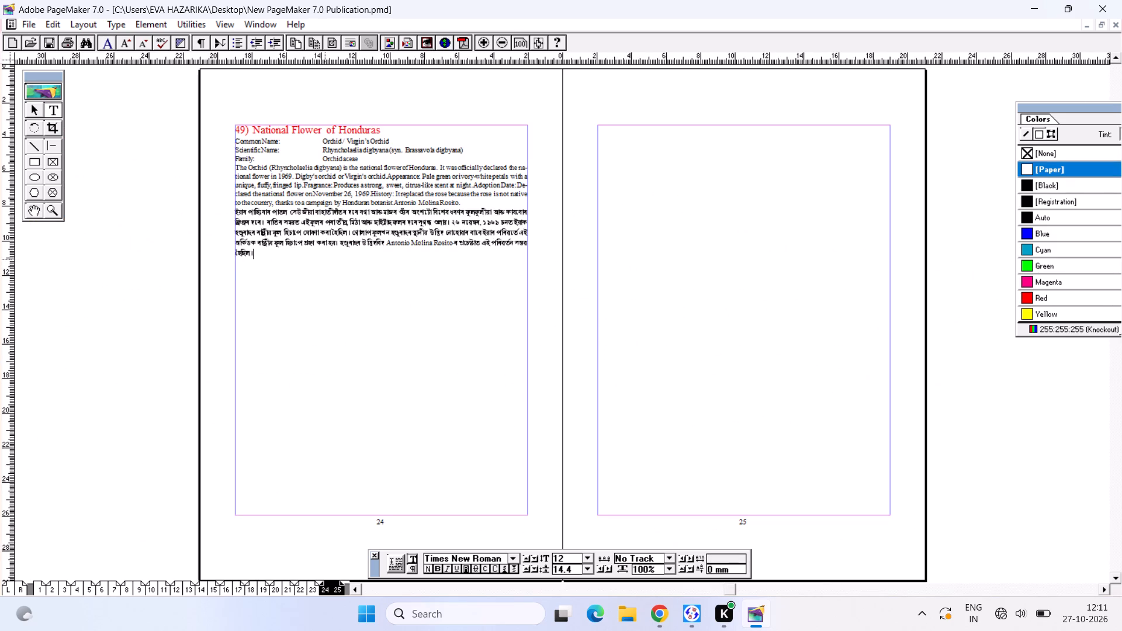
{"action": "left_click", "coordinate": [324, 259]}
{"action": "left_click_drag", "start_coordinate": [295, 259], "coordinate": [343, 369]}
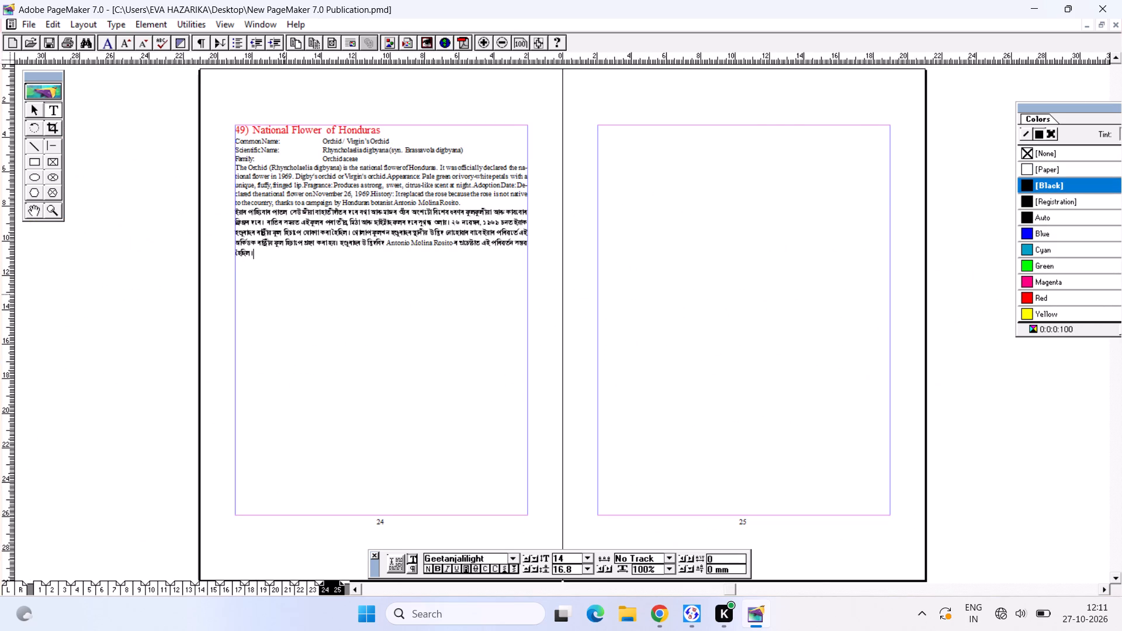
{"action": "key", "text": "ctrl+2"}
{"action": "left_click_drag", "start_coordinate": [746, 286], "coordinate": [57, 508], "text": "alt"}
{"action": "left_click_drag", "start_coordinate": [371, 397], "coordinate": [612, 550], "text": "alt"}
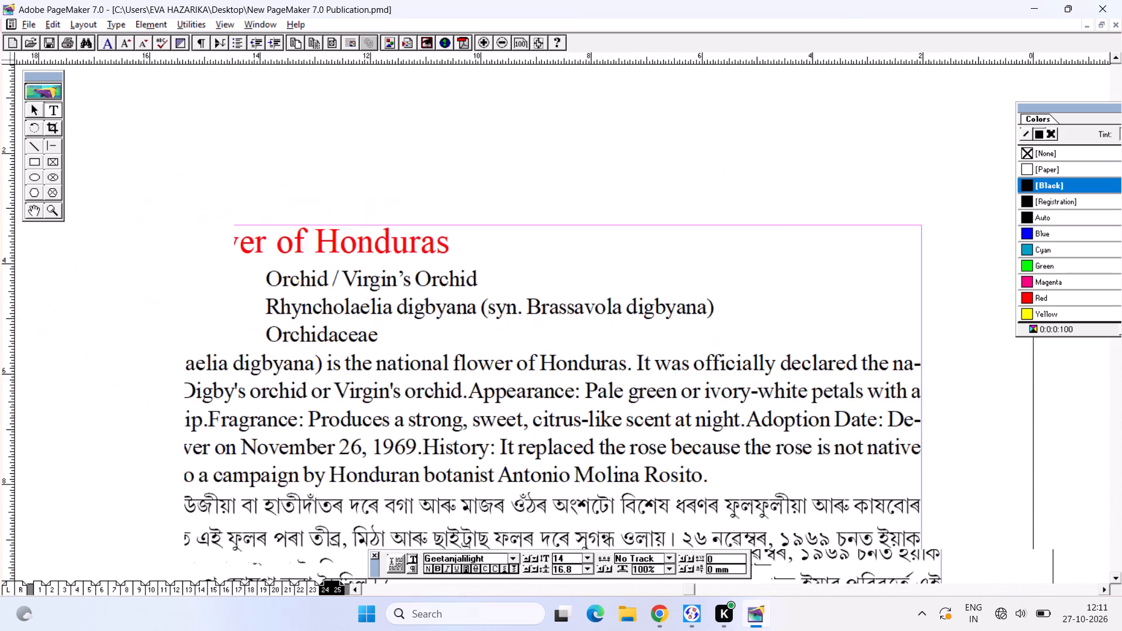
{"action": "left_click_drag", "start_coordinate": [612, 550], "coordinate": [617, 547], "text": "alt"}
{"action": "left_click_drag", "start_coordinate": [525, 430], "coordinate": [536, 341], "text": "alt"}
{"action": "left_click_drag", "start_coordinate": [268, 295], "coordinate": [268, 290], "text": "alt"}
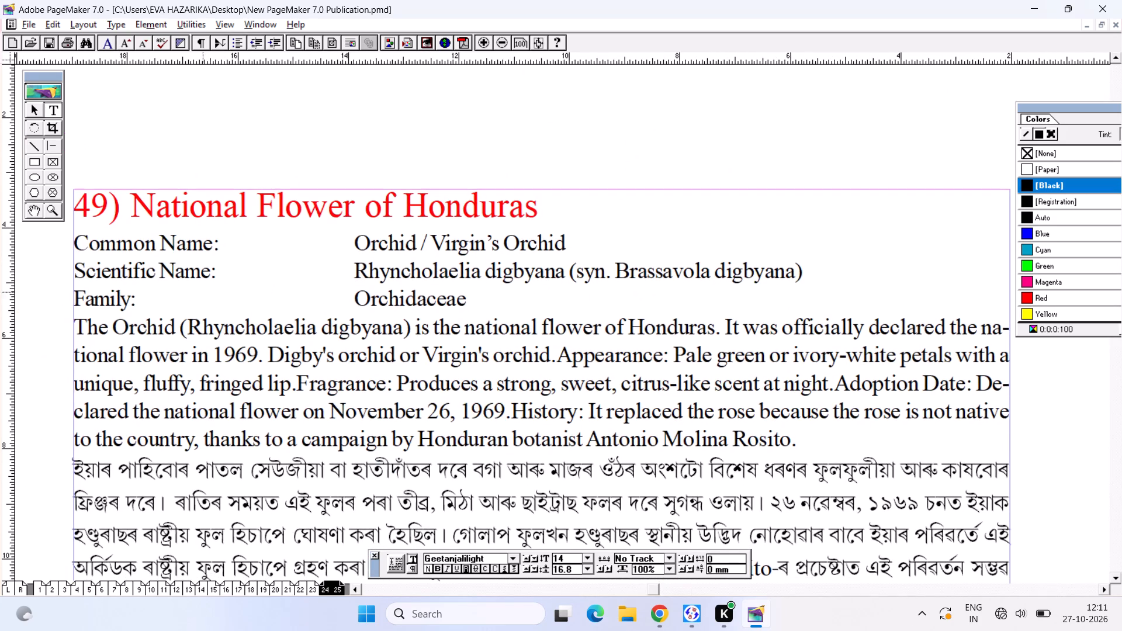
{"action": "left_click", "coordinate": [228, 282]}
{"action": "left_click", "coordinate": [165, 287]}
{"action": "left_click", "coordinate": [237, 252]}
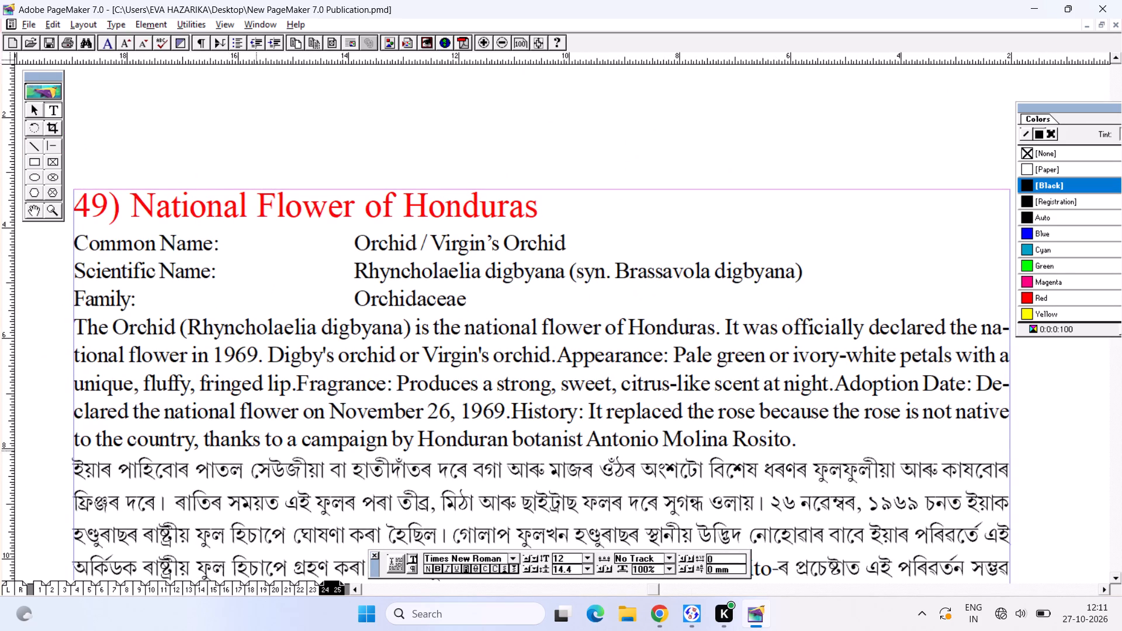
{"action": "left_click_drag", "start_coordinate": [256, 450], "coordinate": [270, 433], "text": "alt"}
{"action": "key", "text": "ctrl+s"}
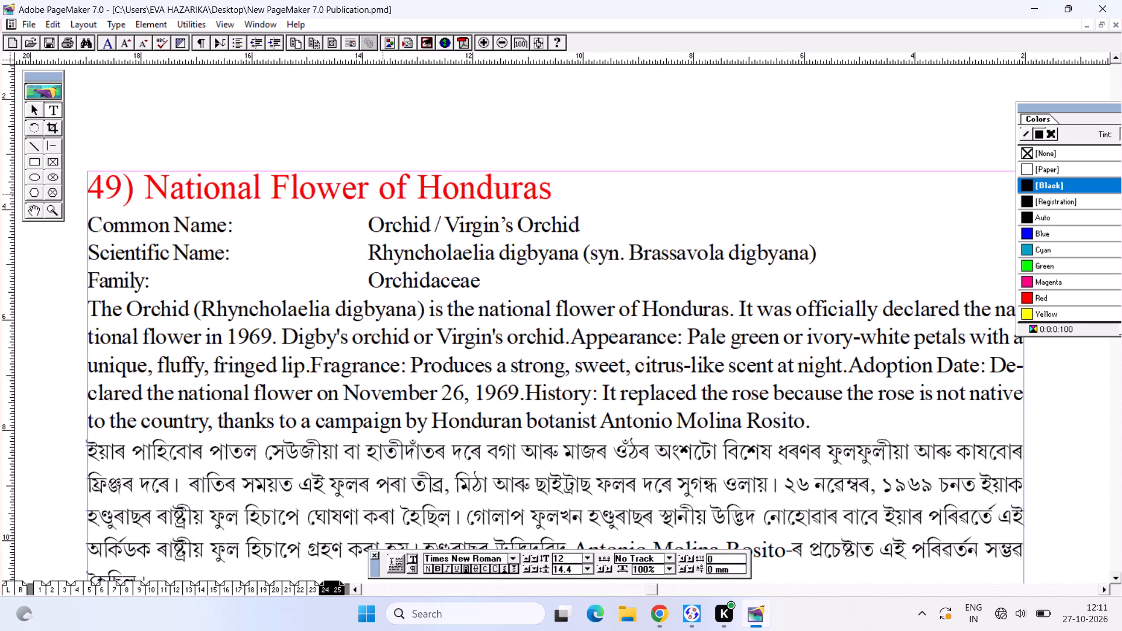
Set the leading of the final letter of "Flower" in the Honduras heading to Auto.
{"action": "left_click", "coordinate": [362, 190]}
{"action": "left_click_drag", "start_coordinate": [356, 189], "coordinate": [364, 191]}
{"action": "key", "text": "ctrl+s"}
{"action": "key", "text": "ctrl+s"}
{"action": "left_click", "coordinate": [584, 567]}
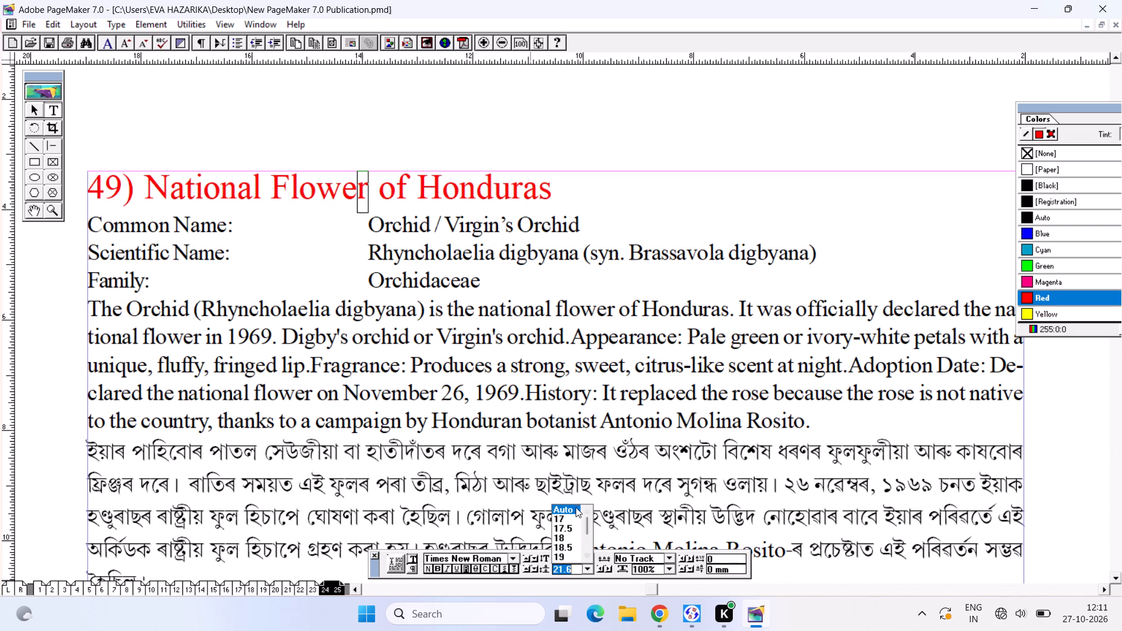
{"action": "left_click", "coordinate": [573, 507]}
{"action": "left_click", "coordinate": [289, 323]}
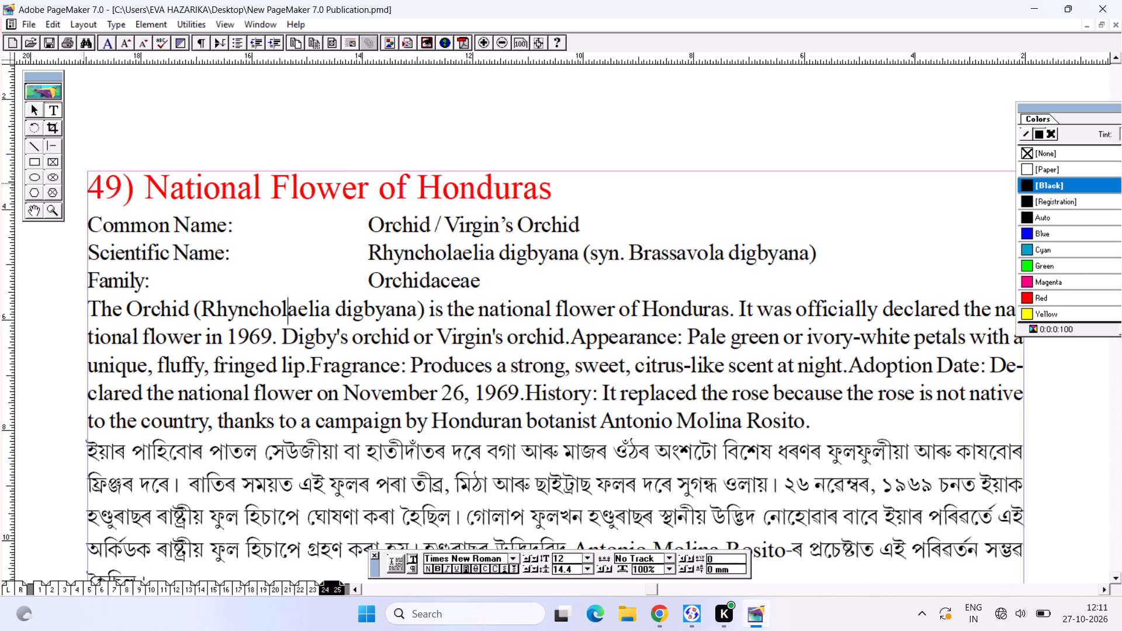
Set the leading of the whole heading "49) National Flower of Honduras" to Auto and save the publication.
{"action": "left_click_drag", "start_coordinate": [83, 183], "coordinate": [548, 198]}
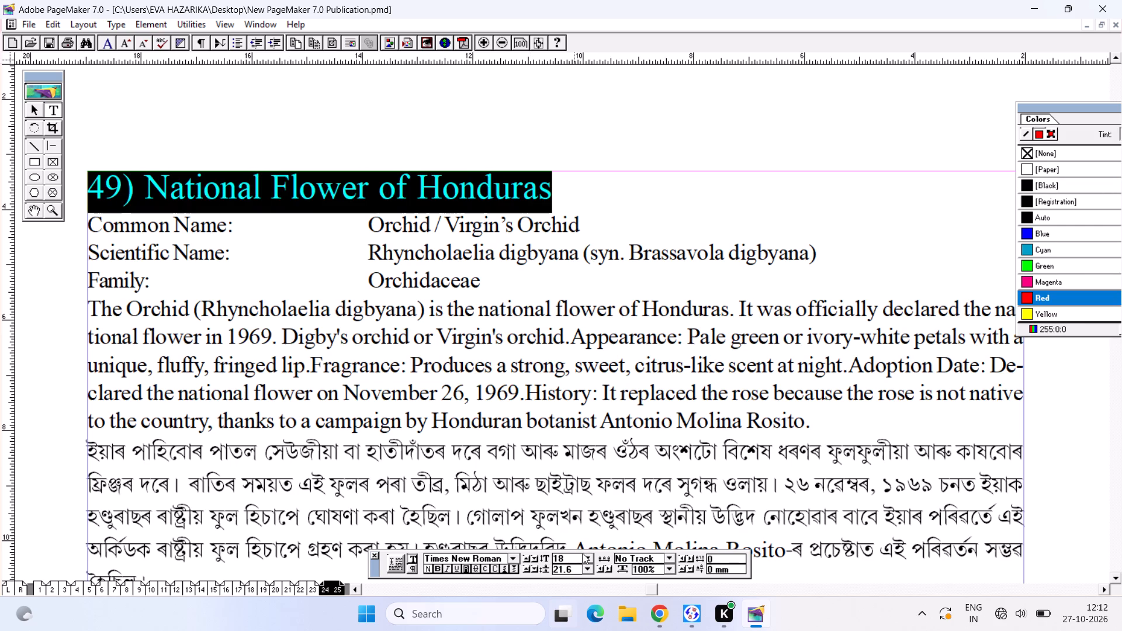
{"action": "left_click", "coordinate": [586, 564]}
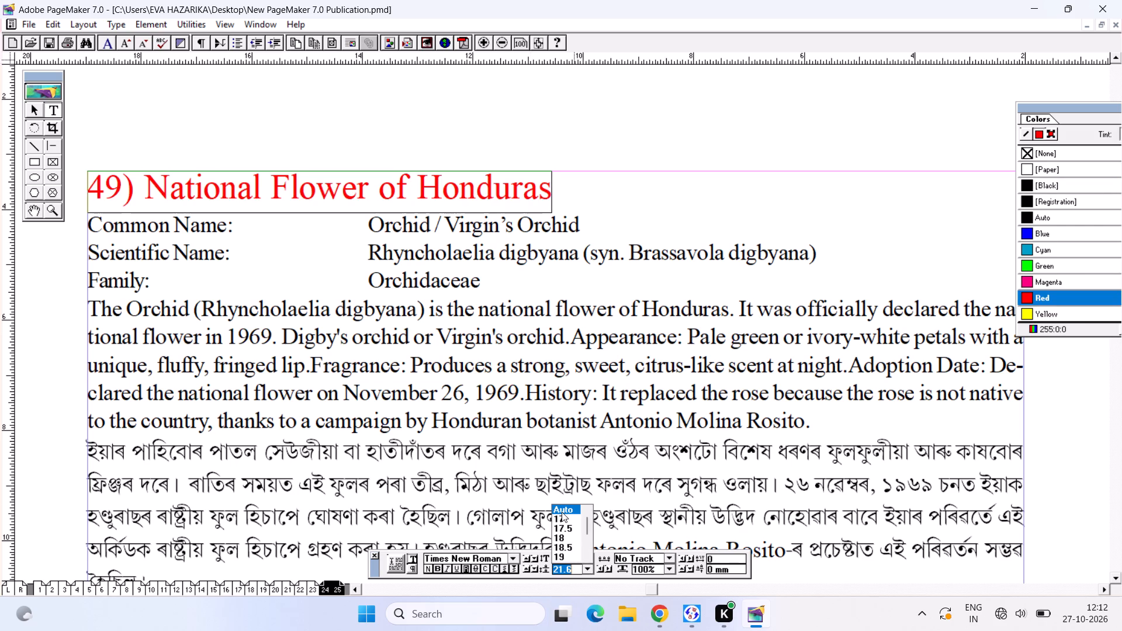
{"action": "left_click", "coordinate": [562, 511]}
{"action": "left_click", "coordinate": [433, 387]}
{"action": "key", "text": "ctrl+s"}
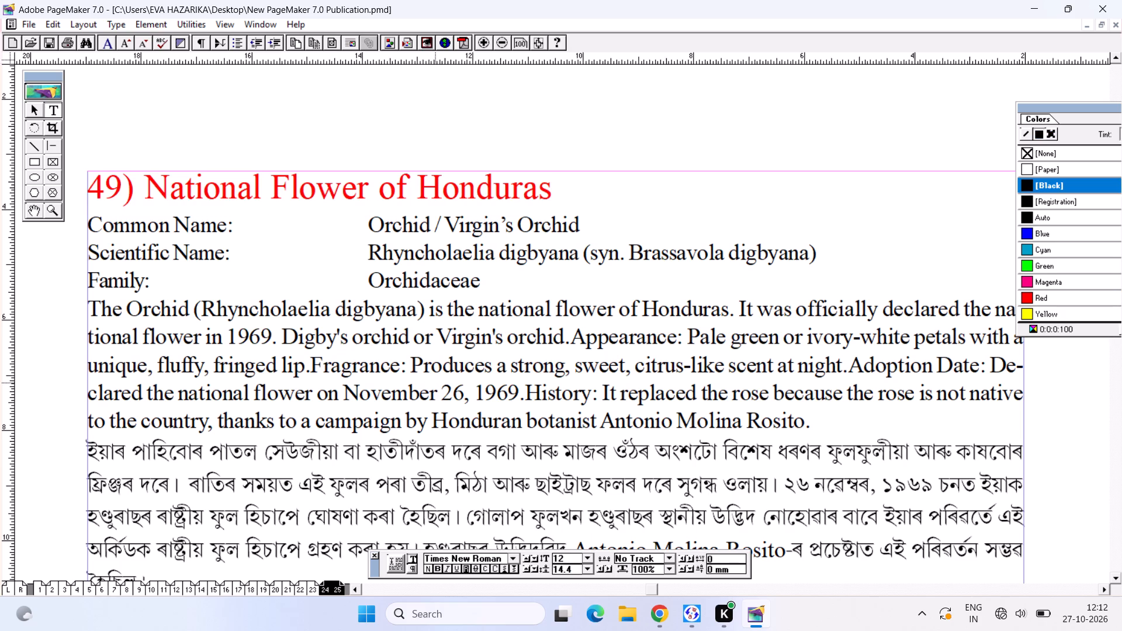
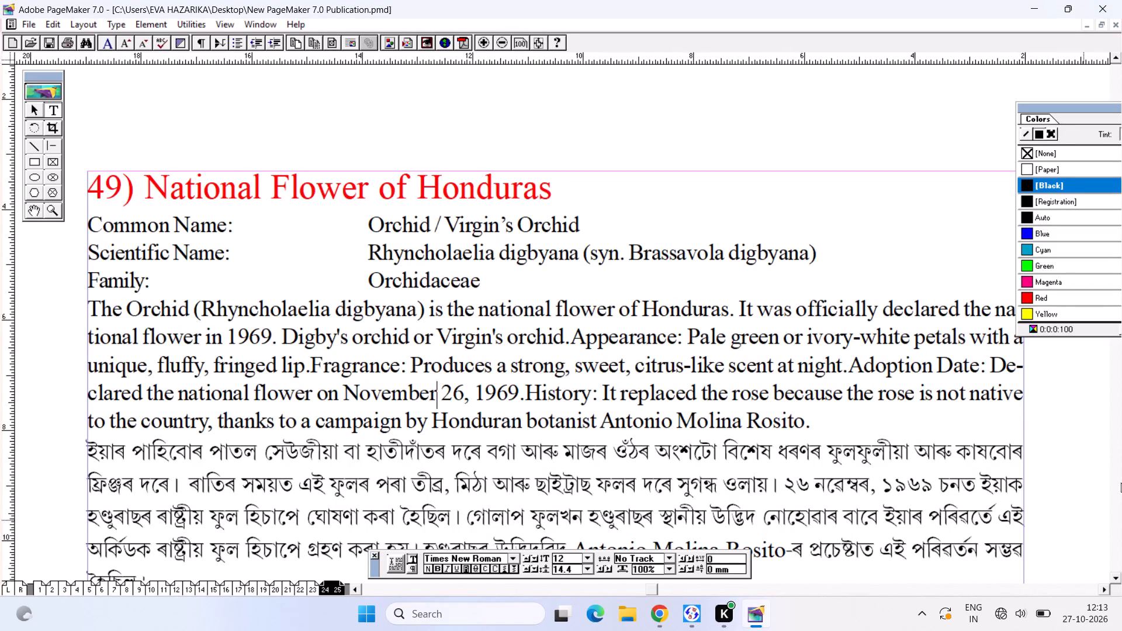
Try to connect the computer to the iPhone Wi-Fi network from the list of available networks.
{"action": "left_click", "coordinate": [1000, 611]}
{"action": "left_click", "coordinate": [926, 324]}
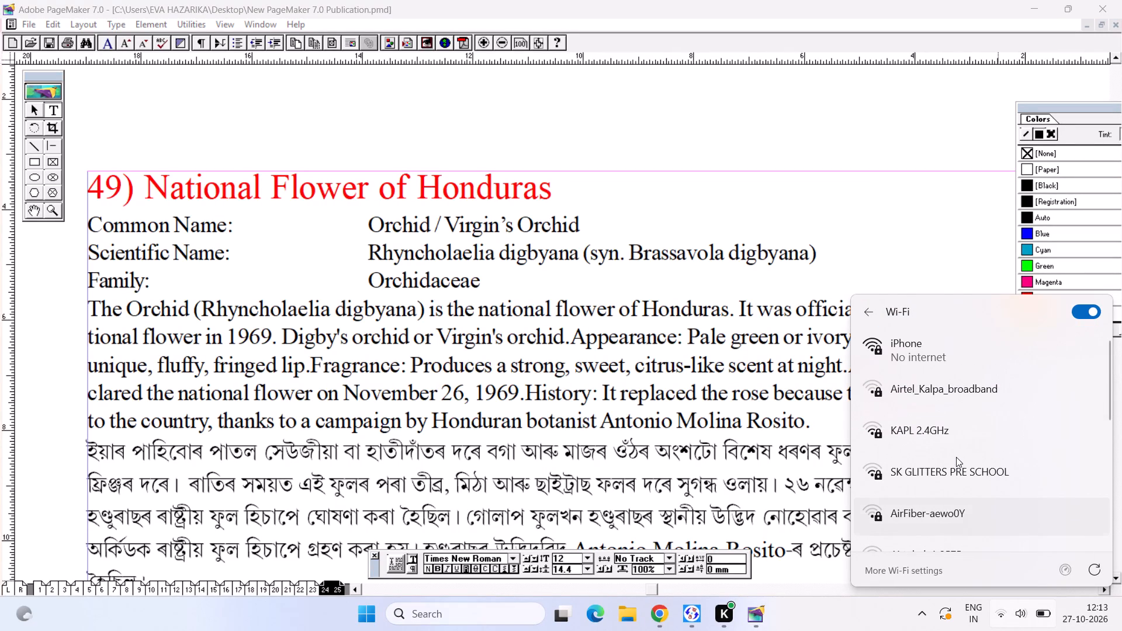
{"action": "left_click", "coordinate": [953, 354]}
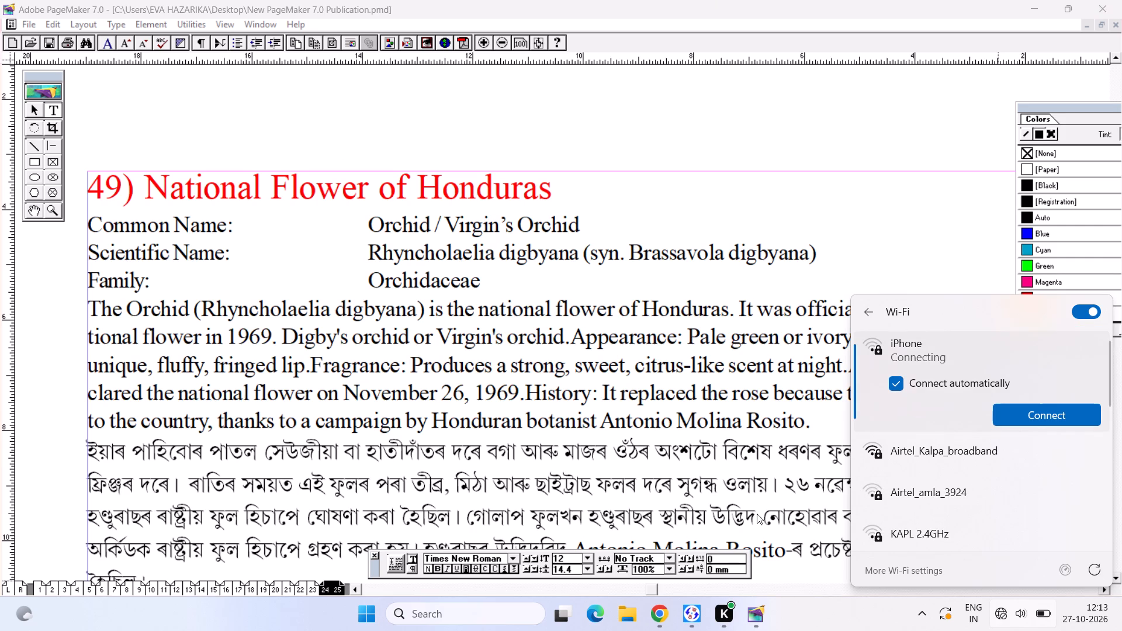
{"action": "left_click", "coordinate": [980, 369]}
{"action": "left_click", "coordinate": [1043, 395]}
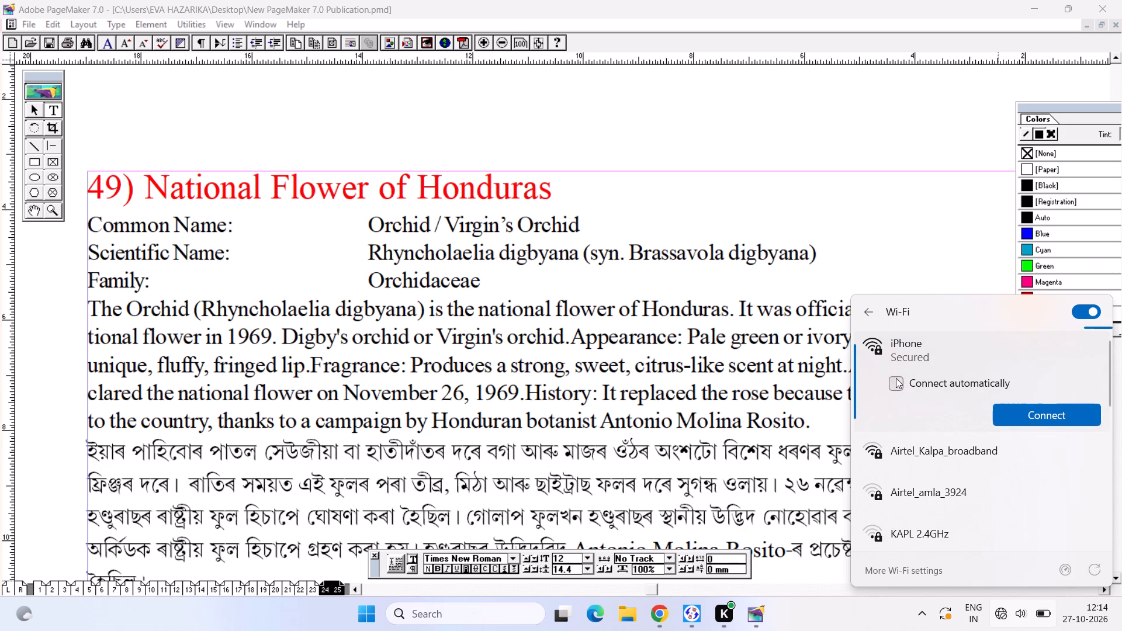
{"action": "left_click", "coordinate": [896, 378]}
{"action": "left_click", "coordinate": [1037, 419]}
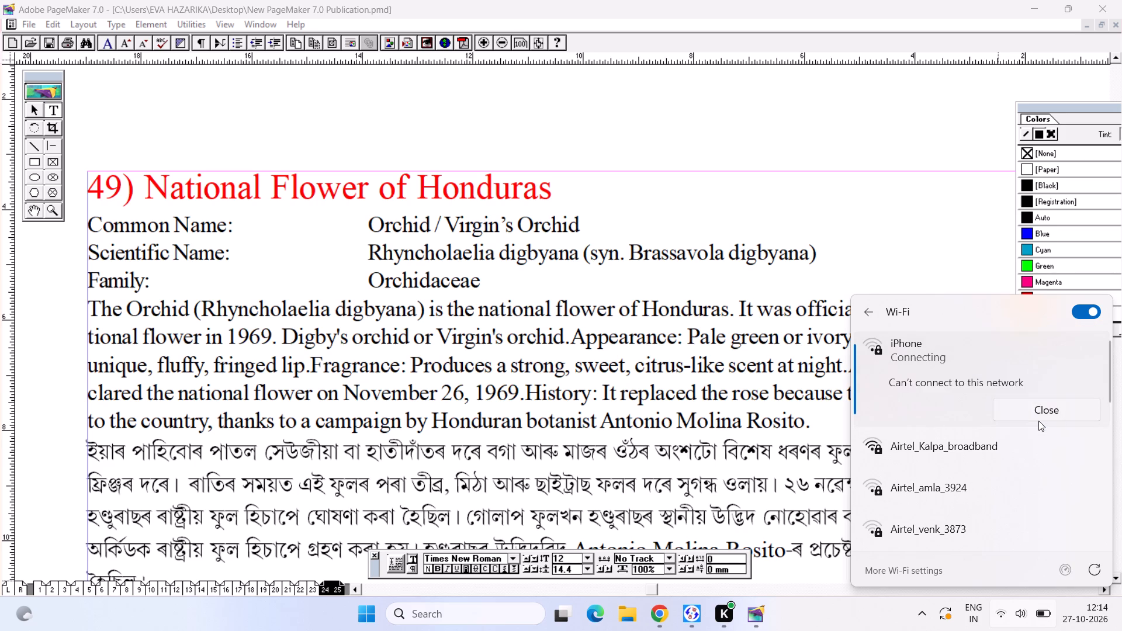
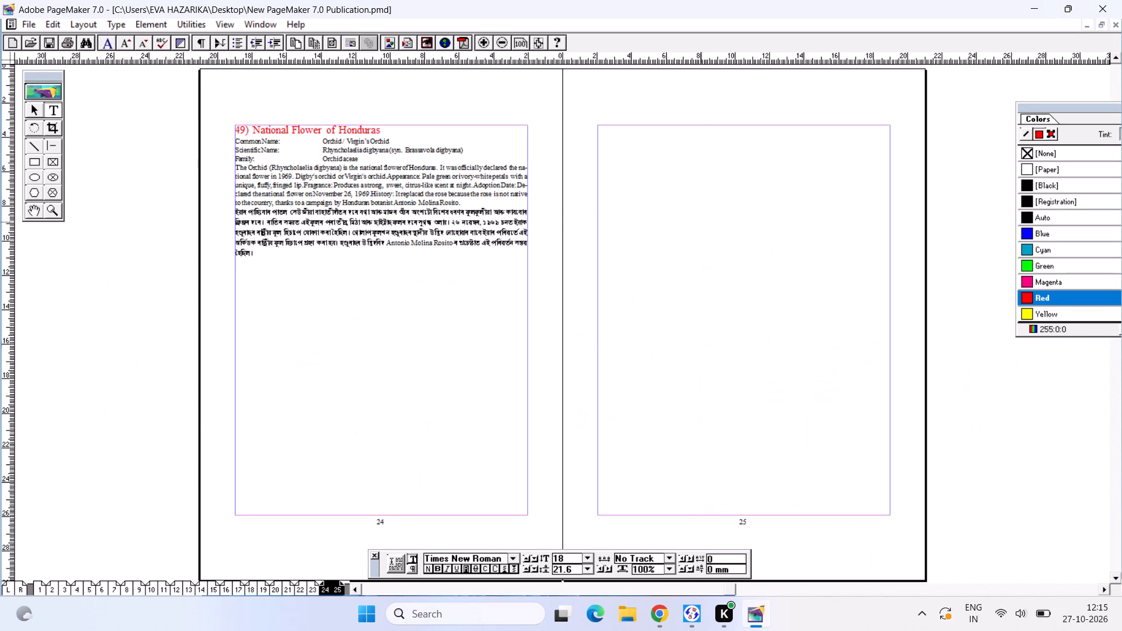
Check the pages before the Honduras spread, including 22 and 23, and switch to the open New PageMaker 7.0 Publication (1) document.
{"action": "left_click", "coordinate": [314, 577]}
{"action": "left_click", "coordinate": [310, 582]}
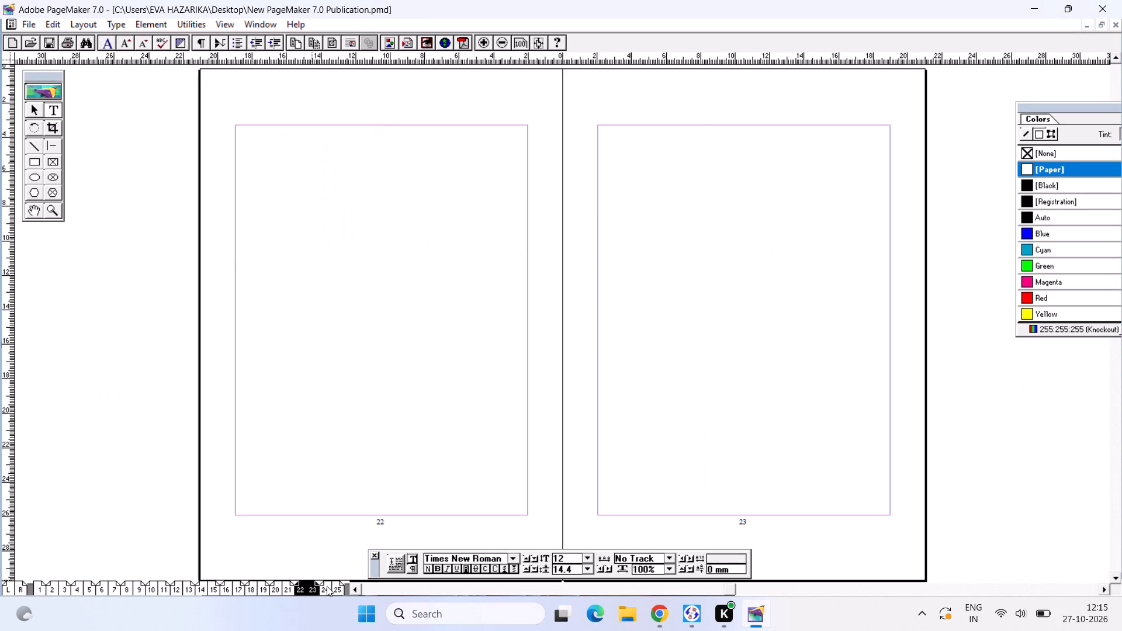
{"action": "left_click", "coordinate": [288, 587]}
{"action": "key", "text": "ctrl+Tab"}
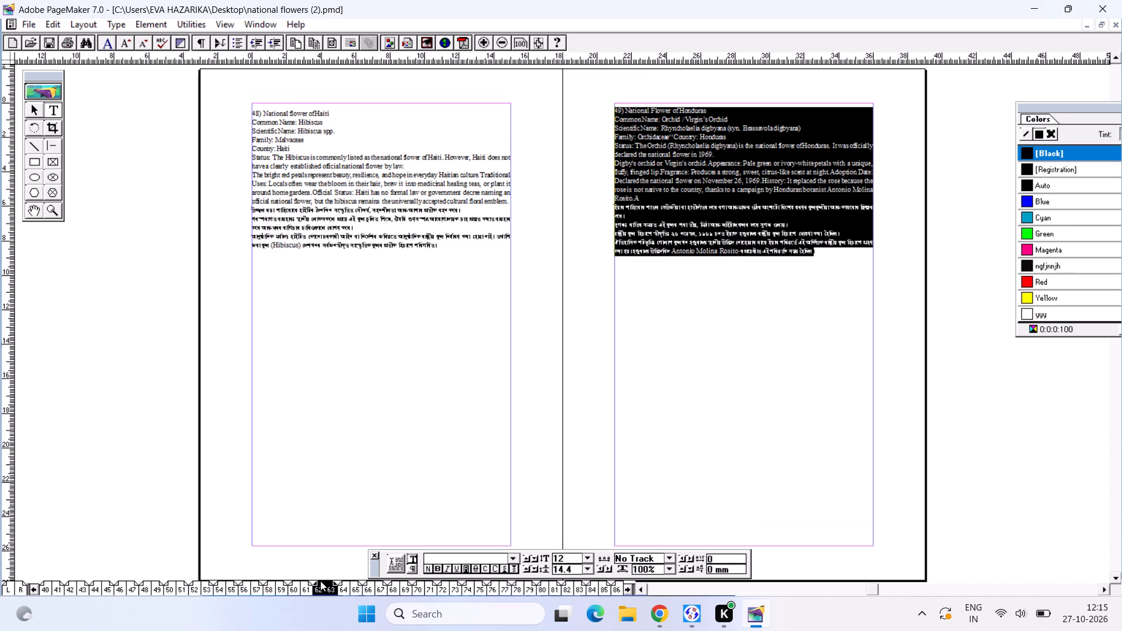
{"action": "key", "text": "ctrl+Tab"}
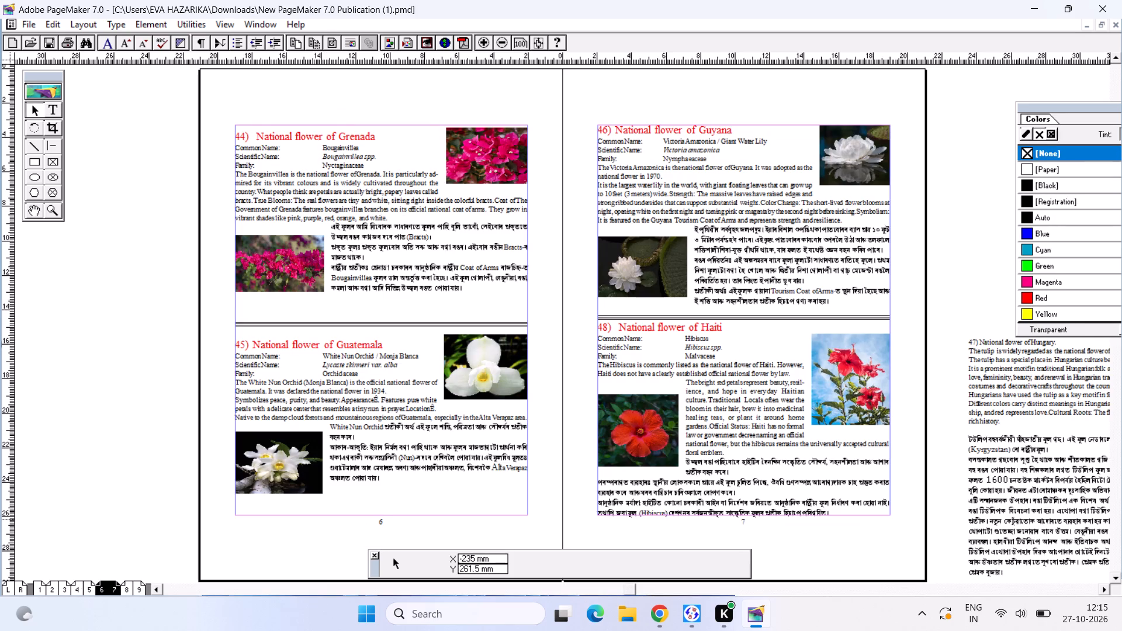
Copy the Ethiopia text block from page 2 of New PageMaker 7.0 Publication (1) onto page 22, aligned to the top margin corner.
{"action": "left_click", "coordinate": [45, 587]}
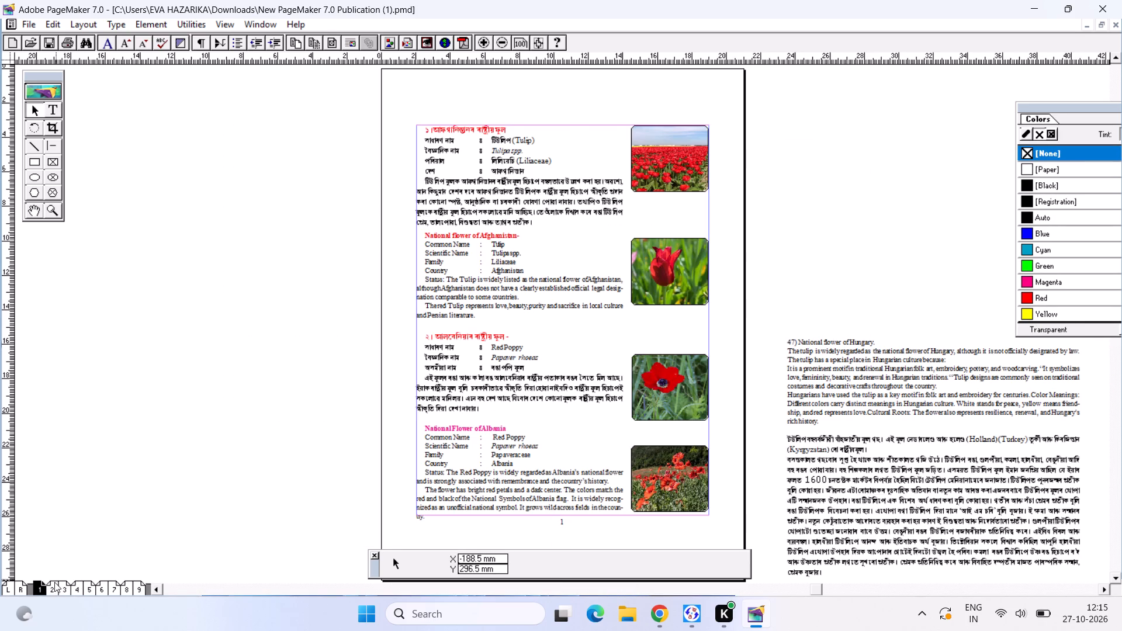
{"action": "left_click", "coordinate": [55, 584]}
{"action": "left_click", "coordinate": [341, 160]}
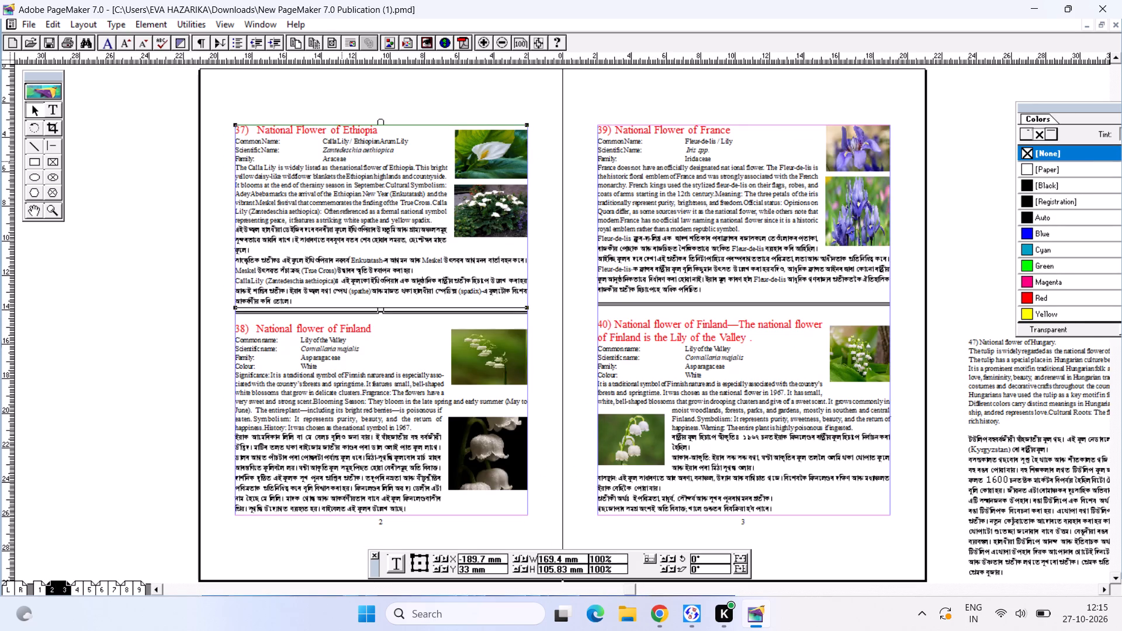
{"action": "key", "text": "ctrl+c"}
{"action": "key", "text": "ctrl+Tab"}
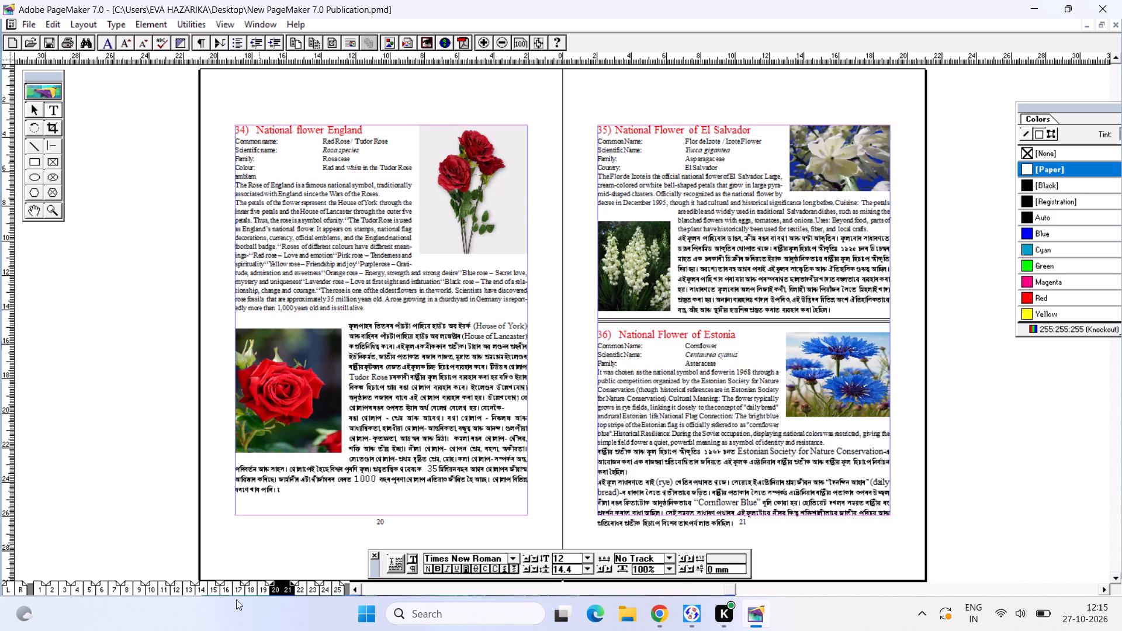
{"action": "left_click", "coordinate": [303, 588]}
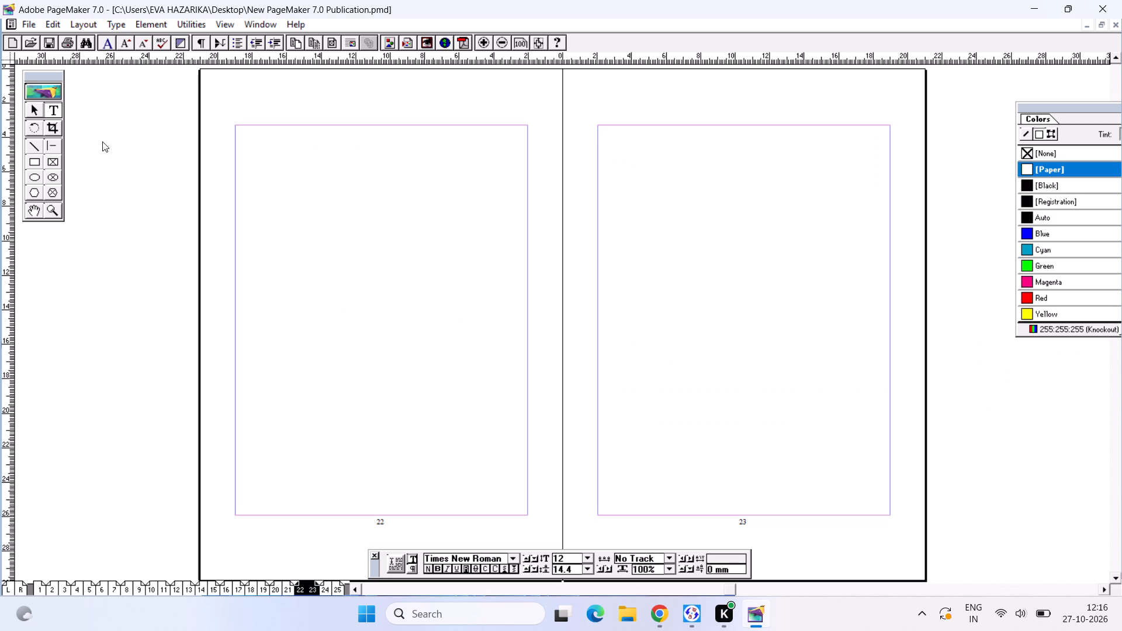
{"action": "left_click", "coordinate": [30, 113]}
{"action": "left_click", "coordinate": [380, 169]}
{"action": "key", "text": "ctrl+v"}
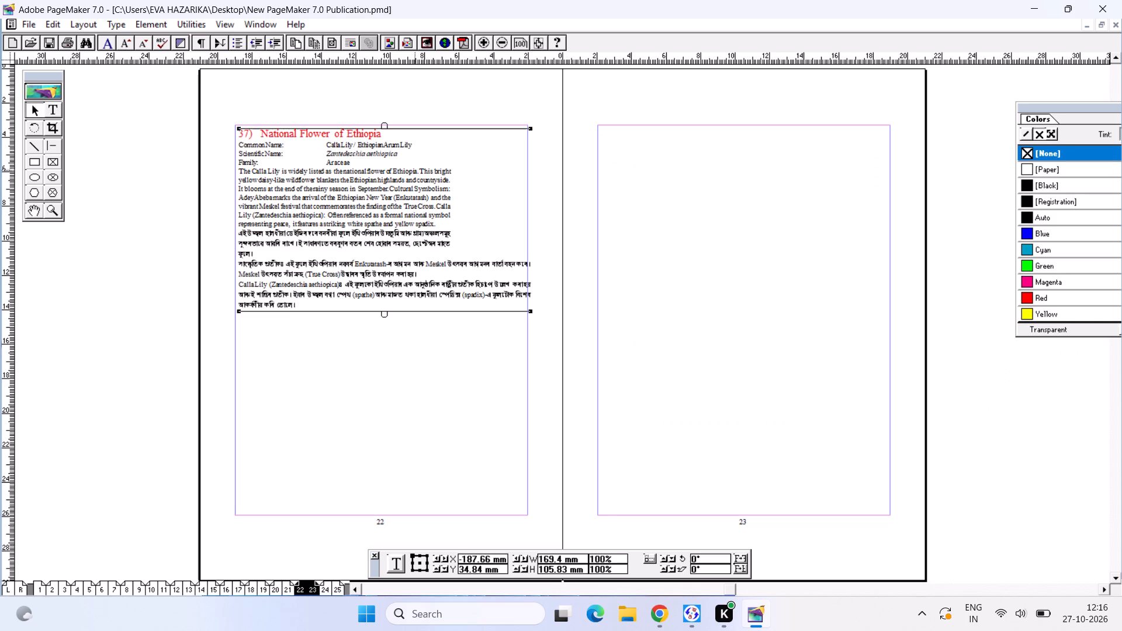
{"action": "left_click_drag", "start_coordinate": [400, 184], "coordinate": [393, 185]}
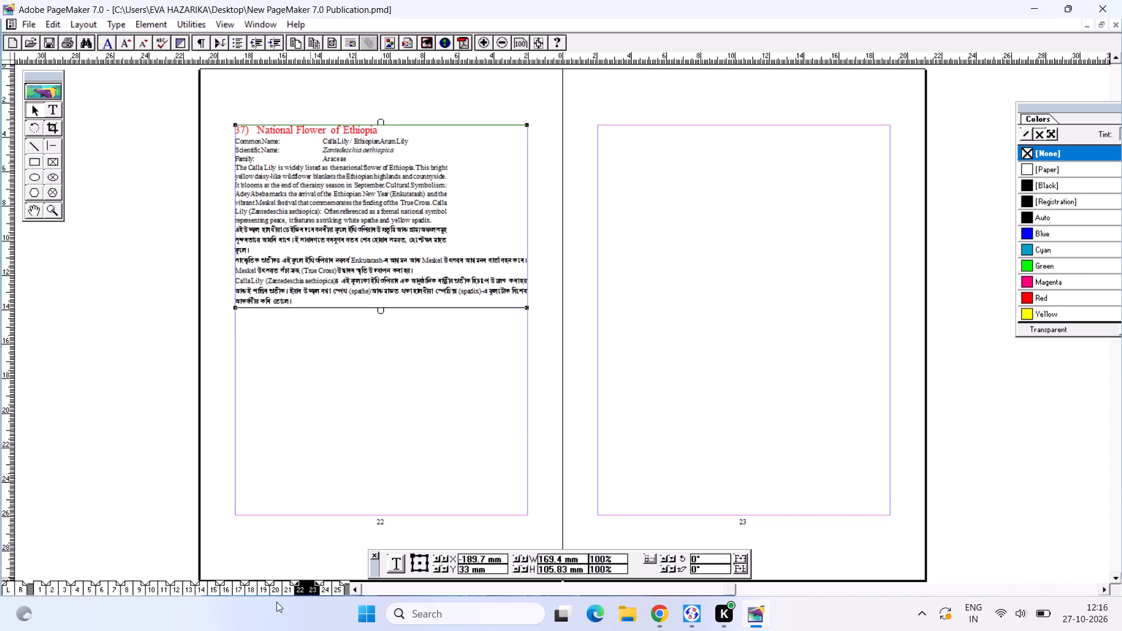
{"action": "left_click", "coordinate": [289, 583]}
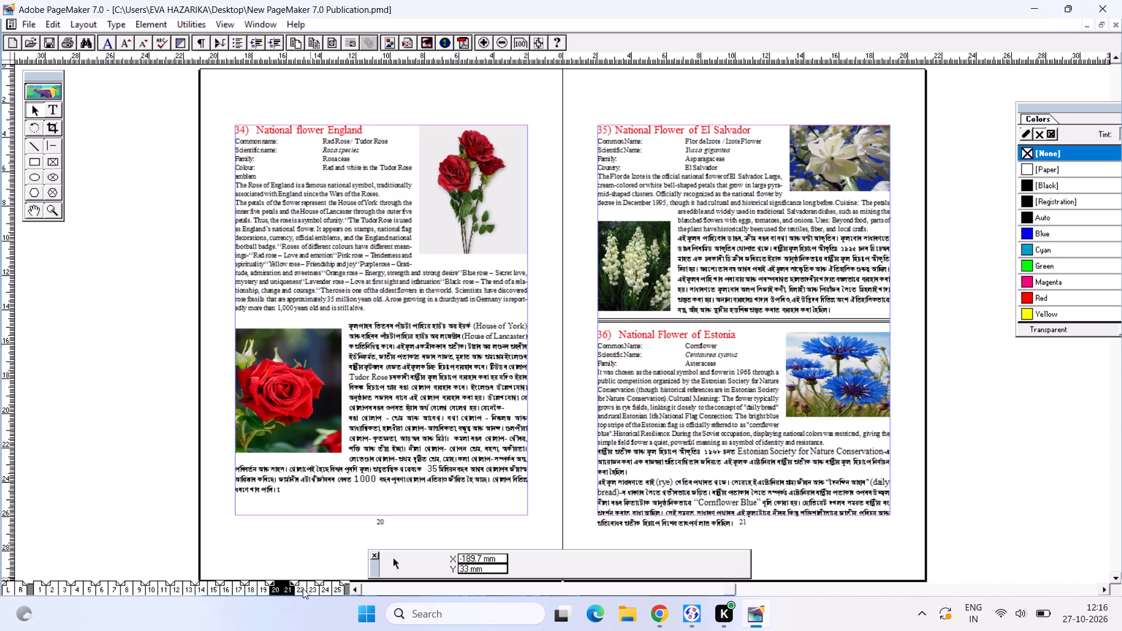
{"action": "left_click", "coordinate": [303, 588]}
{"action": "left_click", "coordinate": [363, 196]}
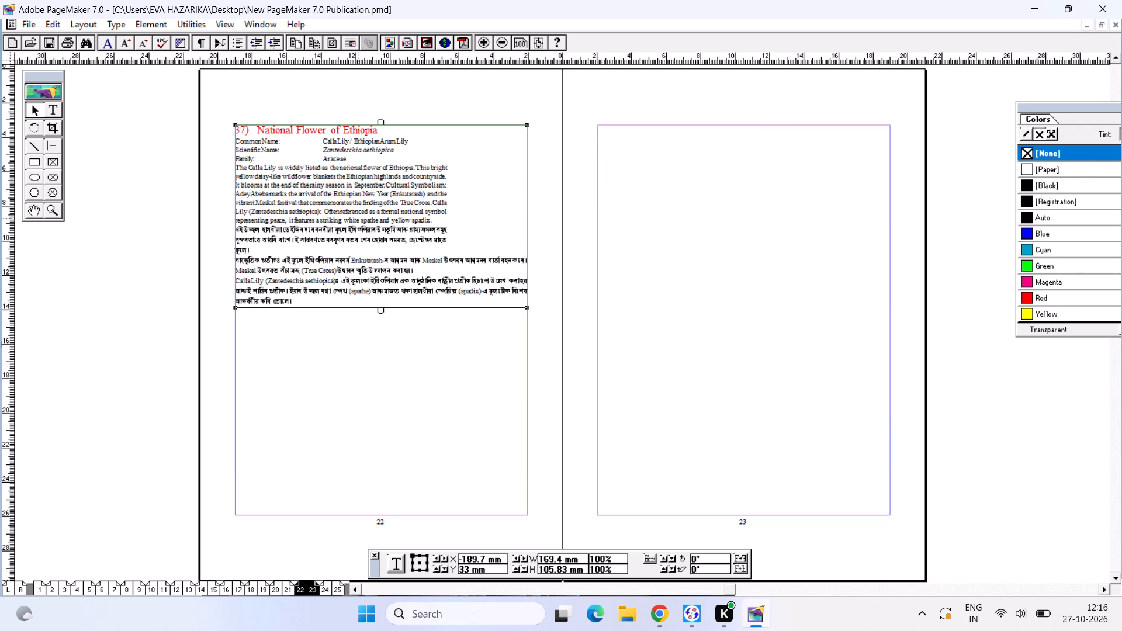
Save and close national flowers (2).pmd, keeping New PageMaker 7.0 Publication (1) open.
{"action": "key", "text": "ctrl+Tab"}
{"action": "left_click", "coordinate": [1121, 0]}
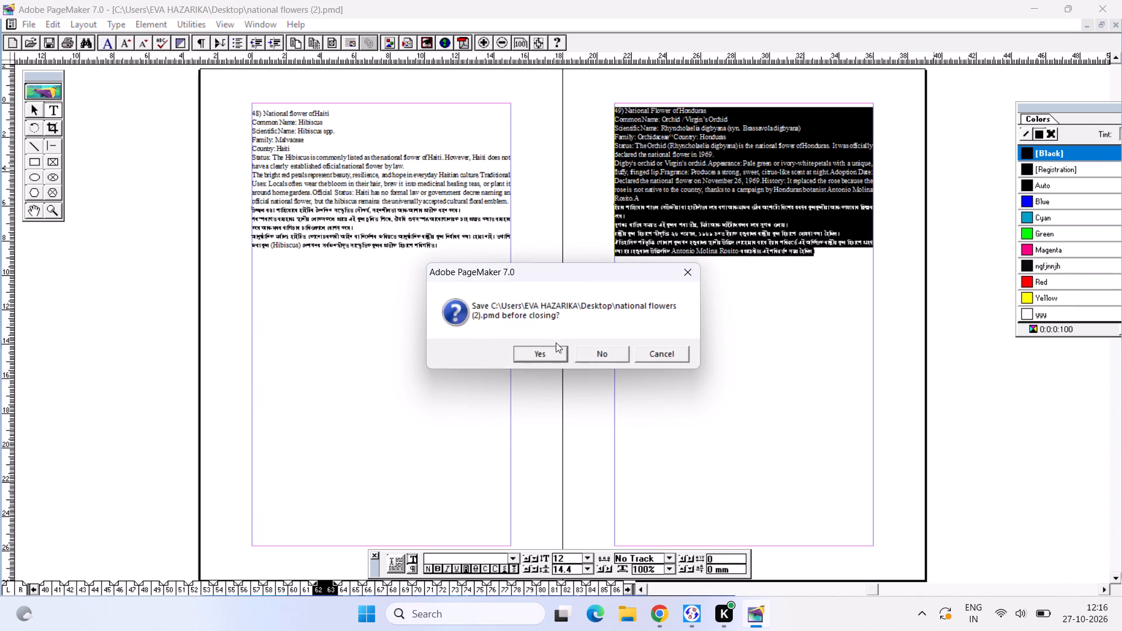
{"action": "left_click", "coordinate": [545, 361]}
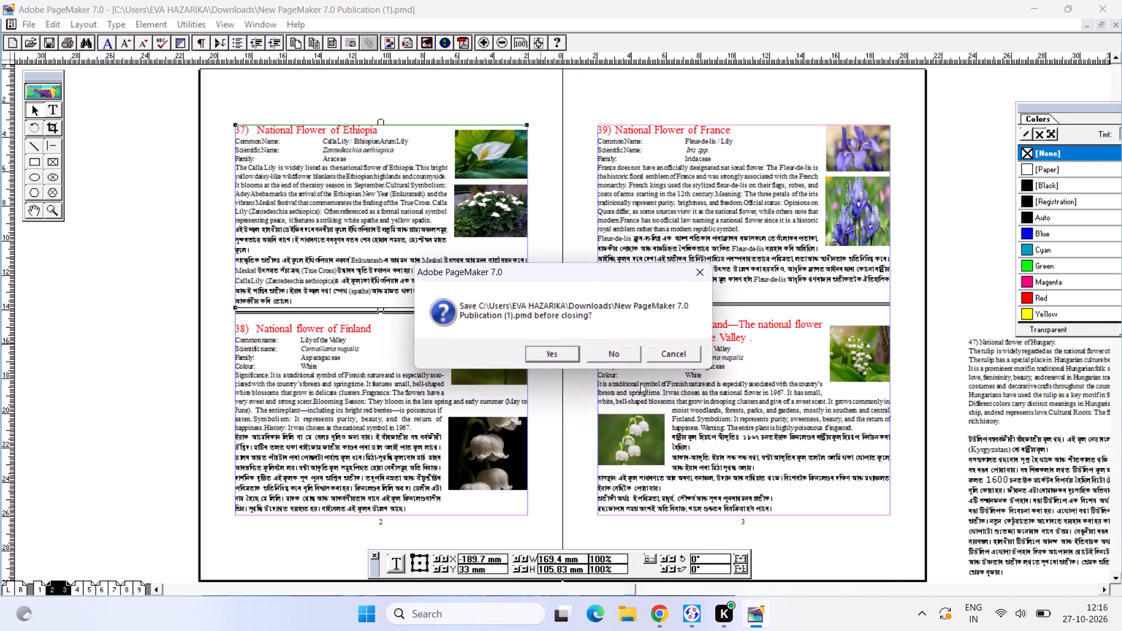
{"action": "left_click", "coordinate": [698, 355]}
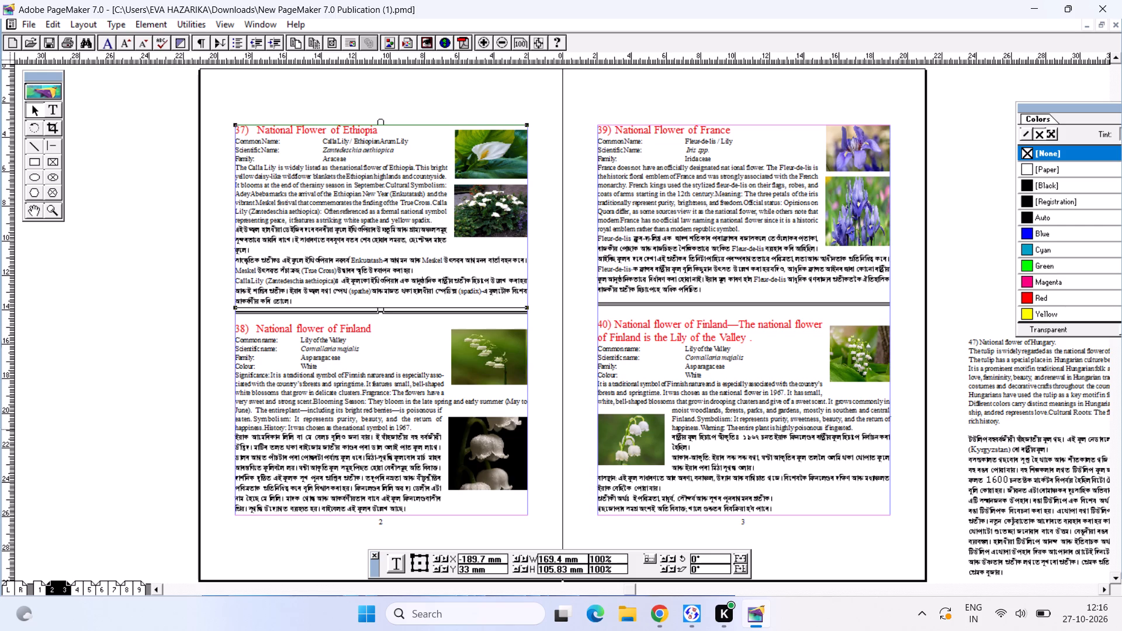
Copy the upper calla lily picture of the Ethiopia entry onto page 22, at about X -62.3 mm, Y 33 mm.
{"action": "left_click", "coordinate": [248, 429]}
{"action": "left_click", "coordinate": [489, 162]}
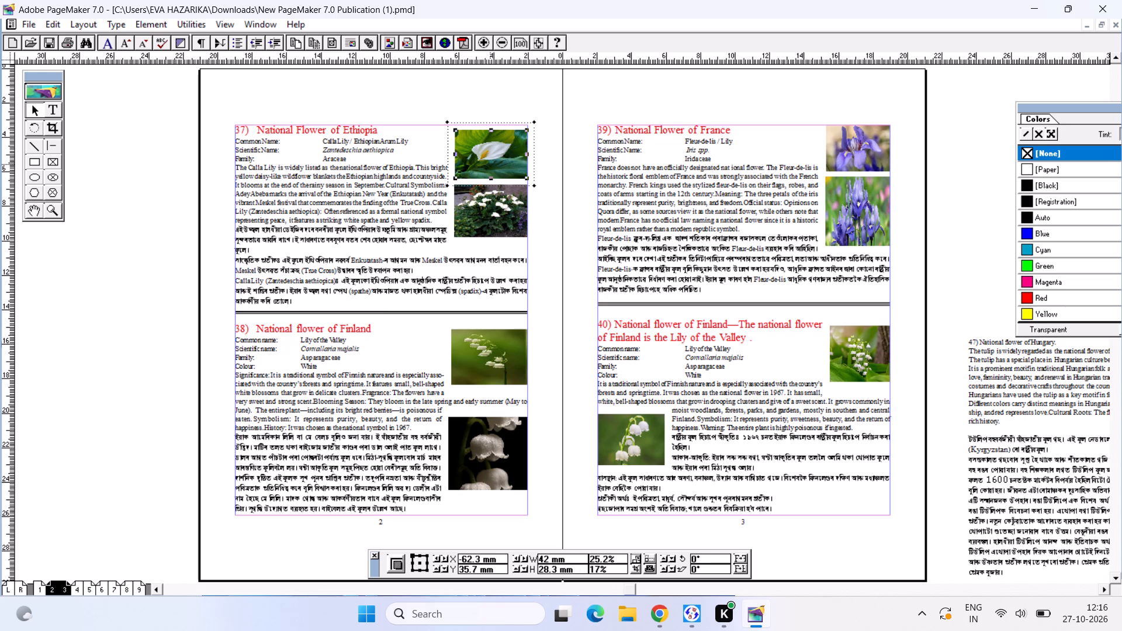
{"action": "left_click", "coordinate": [489, 164], "text": "ctrl"}
{"action": "key", "text": "ctrl+c"}
{"action": "key", "text": "ctrl+Tab"}
{"action": "key", "text": "ctrl+v"}
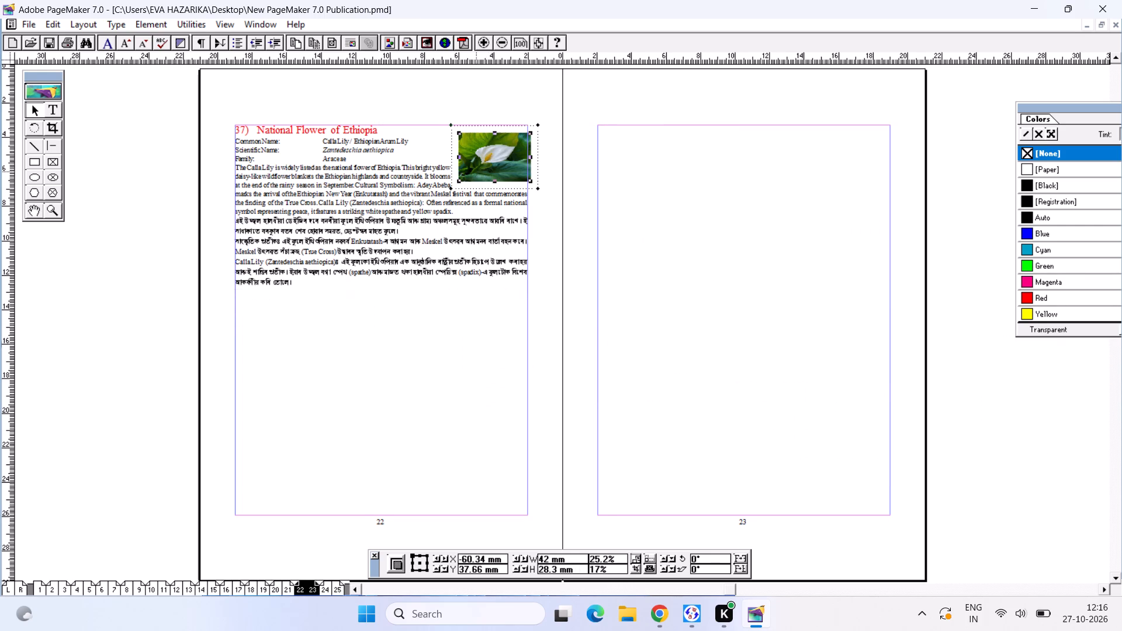
{"action": "left_click_drag", "start_coordinate": [481, 168], "coordinate": [476, 162]}
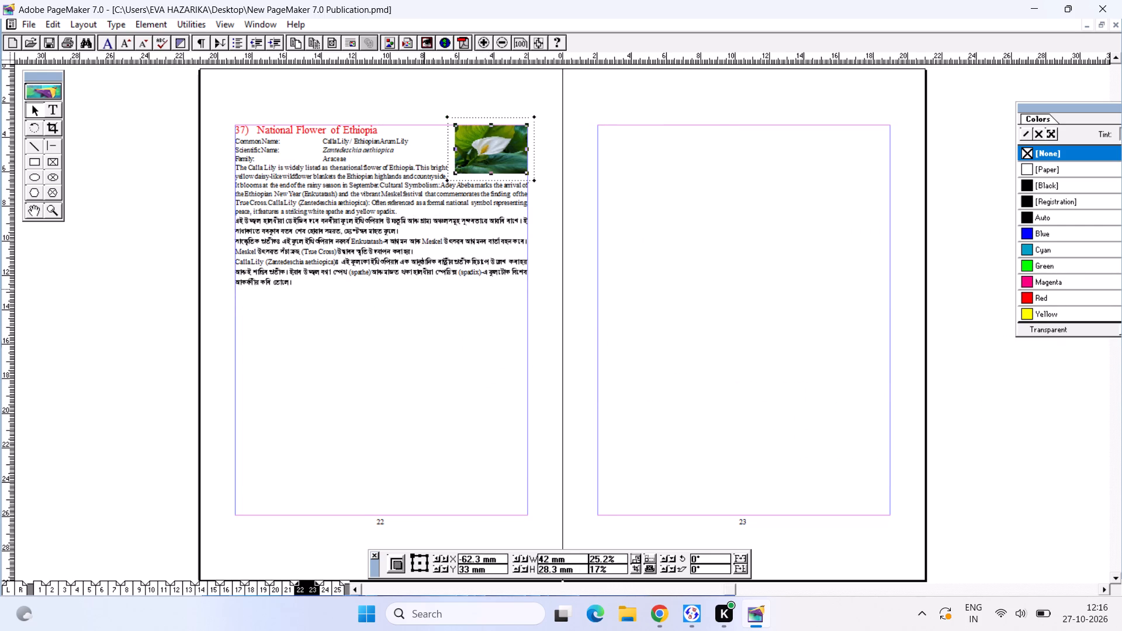
{"action": "left_click", "coordinate": [422, 289]}
Copy the lower white-flower picture of the Ethiopia entry onto page 22 beneath the calla lily, at about X -62.7 mm, Y 68.7 mm.
{"action": "key", "text": "ctrl+Tab"}
{"action": "left_click", "coordinate": [485, 207]}
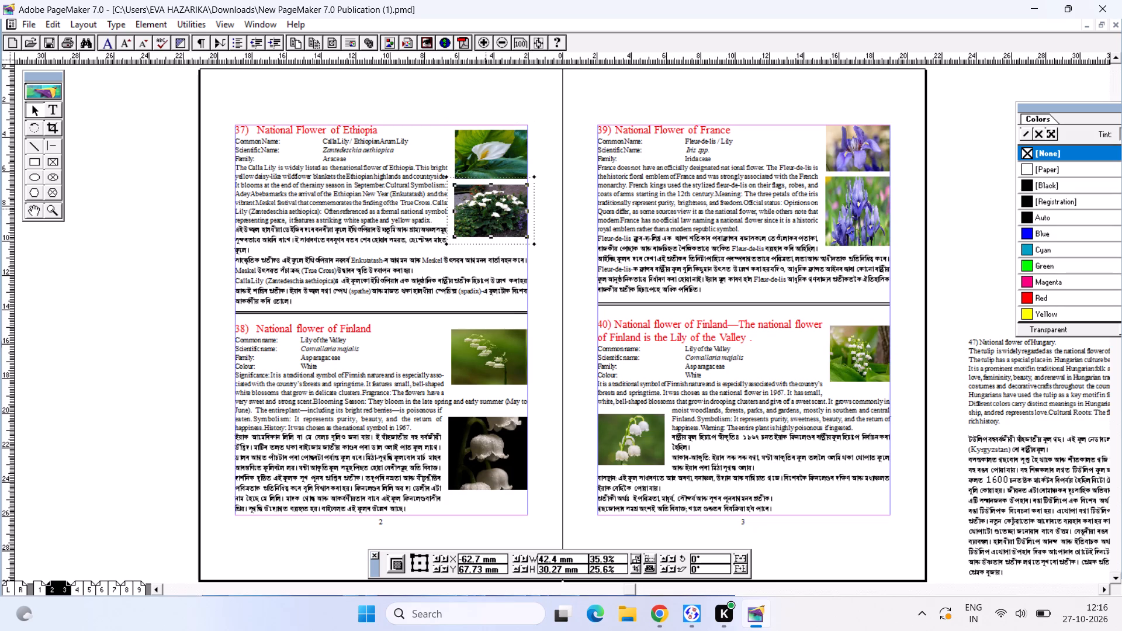
{"action": "key", "text": "ctrl+c"}
{"action": "key", "text": "ctrl+Tab"}
{"action": "key", "text": "ctrl+v"}
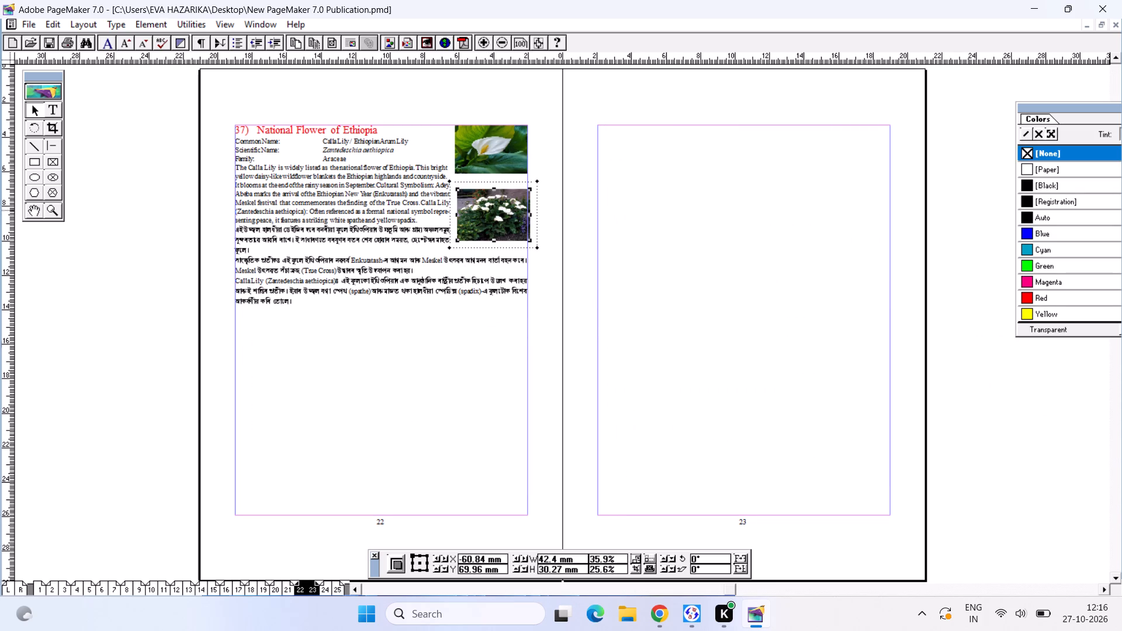
{"action": "left_click_drag", "start_coordinate": [491, 216], "coordinate": [486, 217]}
{"action": "left_click", "coordinate": [484, 216]}
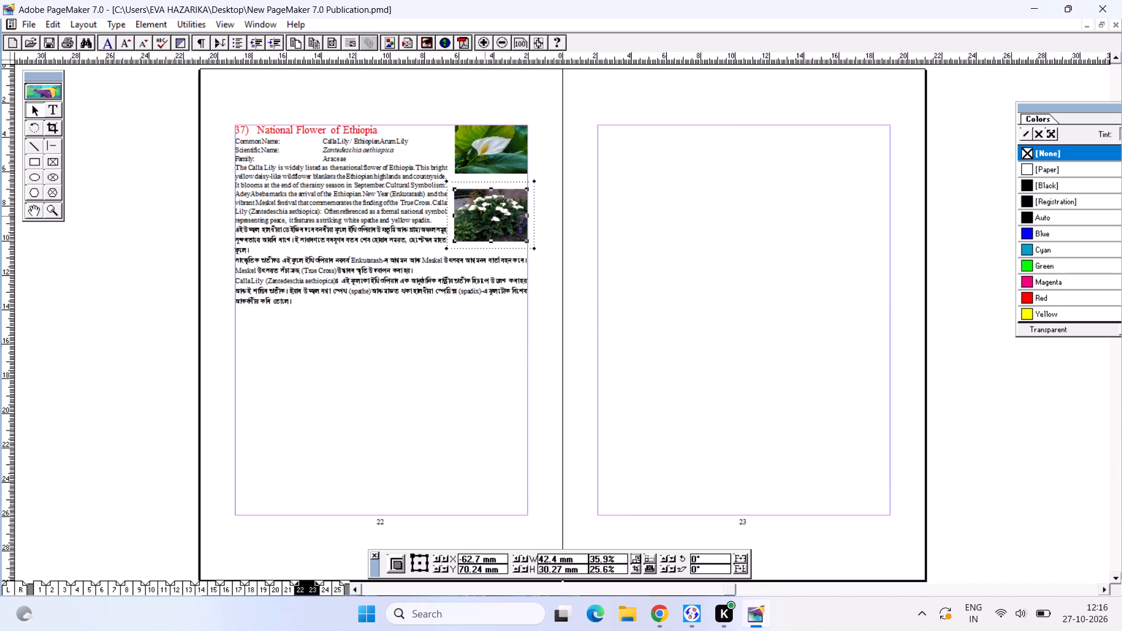
{"action": "left_click", "coordinate": [429, 336]}
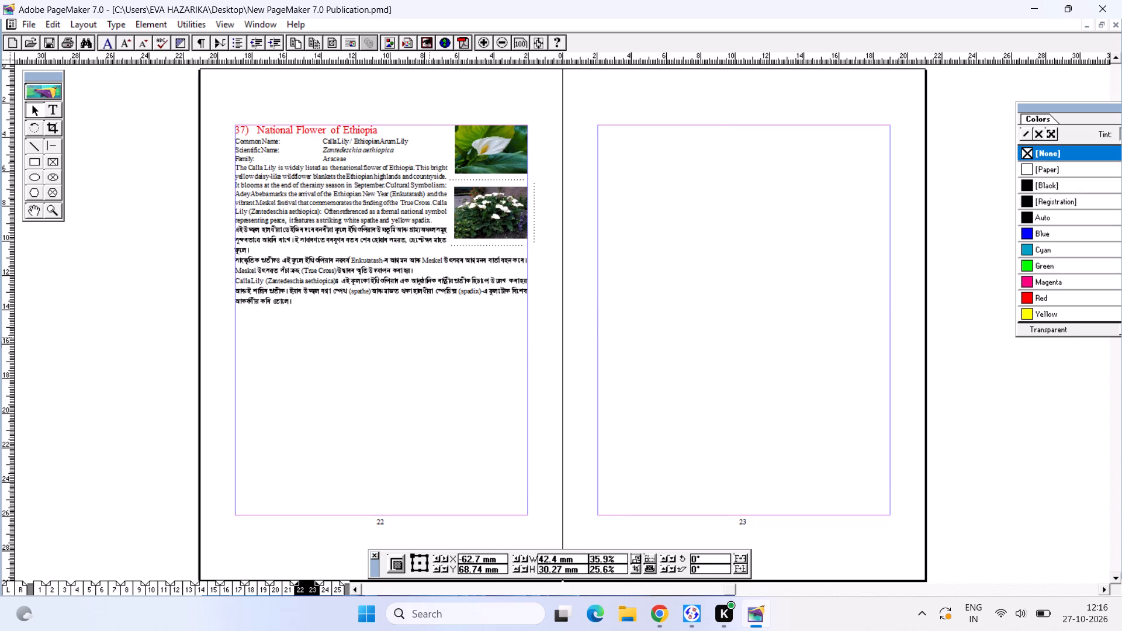
Copy the Finland text block onto page 22 below the Ethiopia entry, at about Y 150 mm, keeping only one pasted copy.
{"action": "key", "text": "ctrl+Tab"}
{"action": "left_click", "coordinate": [356, 377]}
{"action": "key", "text": "ctrl+c"}
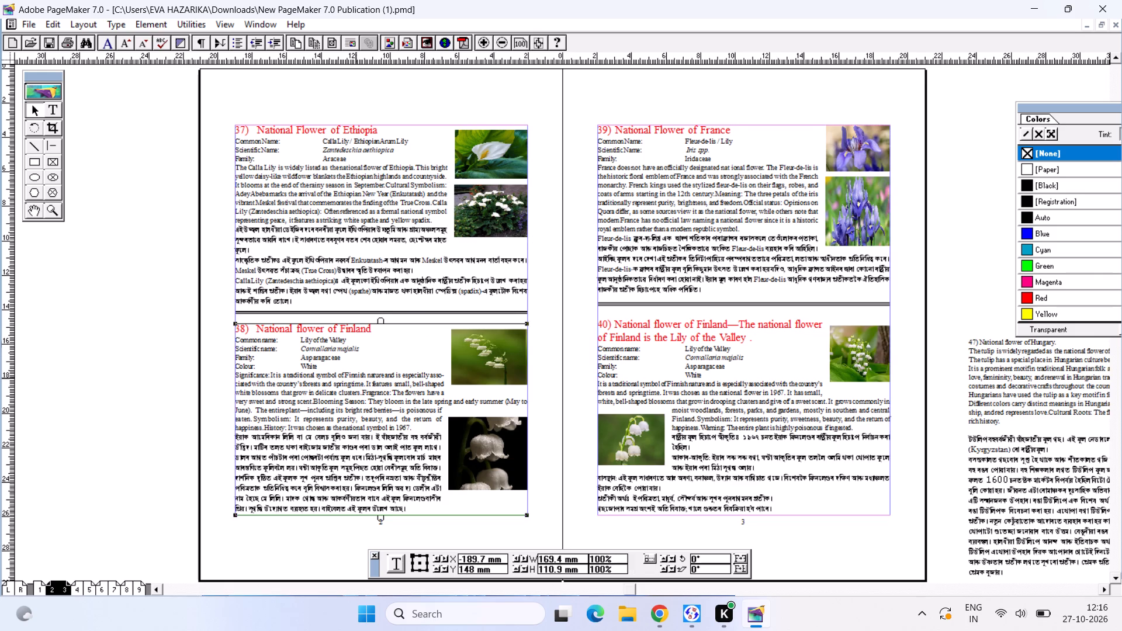
{"action": "key", "text": "ctrl+Tab"}
{"action": "key", "text": "ctrl+v"}
{"action": "key", "text": "ctrl+v"}
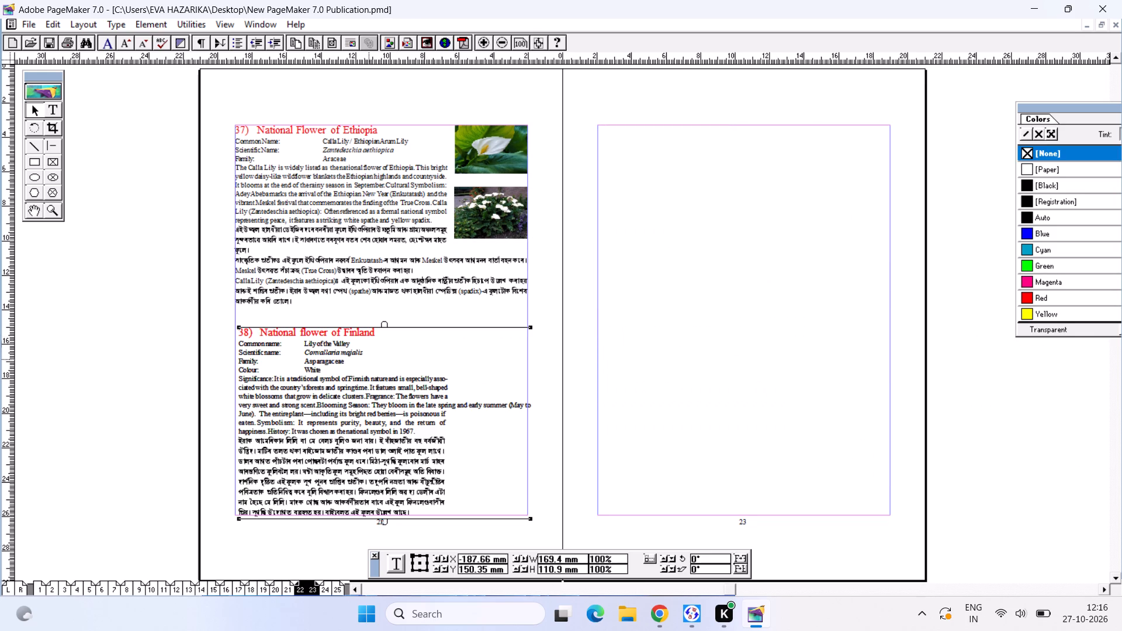
{"action": "left_click", "coordinate": [368, 358]}
{"action": "left_click_drag", "start_coordinate": [356, 366], "coordinate": [441, 360]}
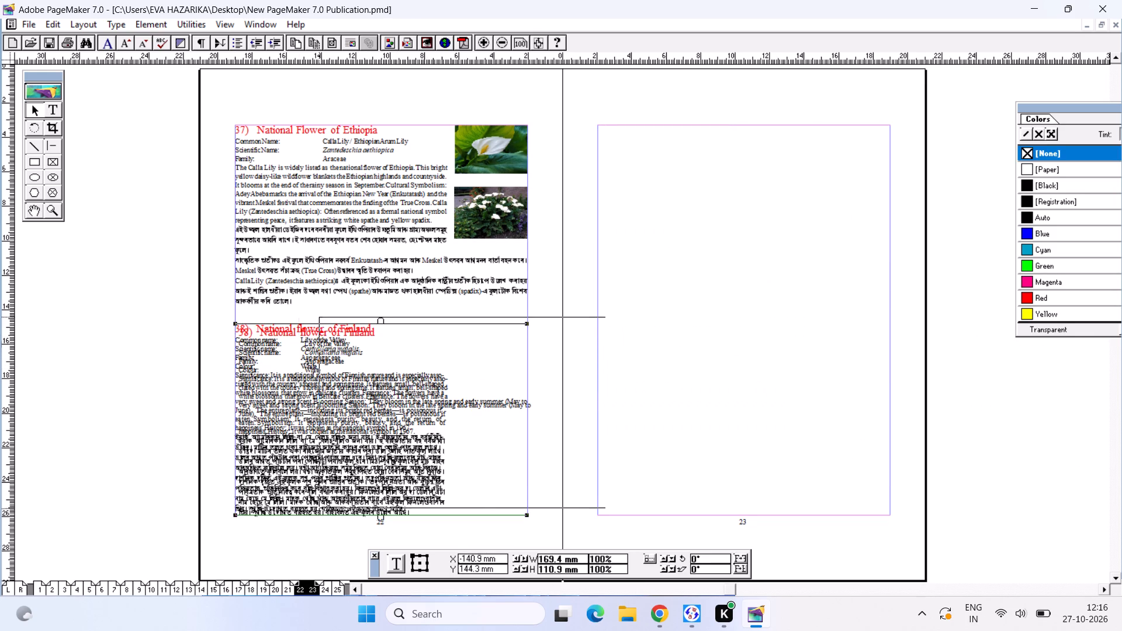
{"action": "left_click_drag", "start_coordinate": [441, 360], "coordinate": [447, 363]}
{"action": "key", "text": "BackSpace"}
{"action": "left_click", "coordinate": [349, 422]}
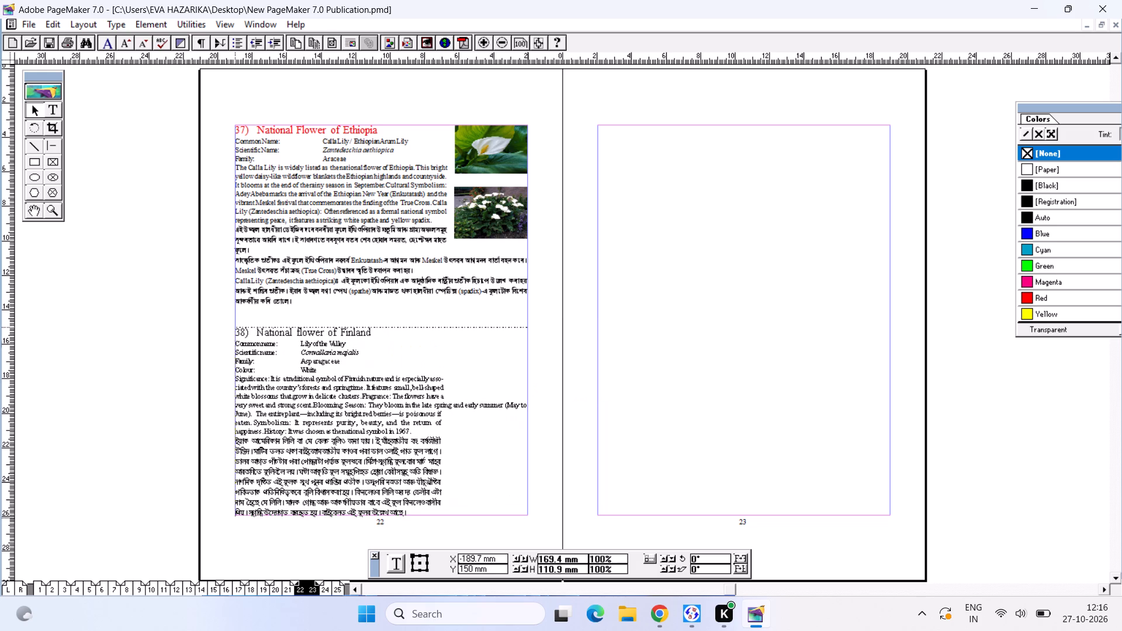
Copy the green lily-of-the-valley picture onto page 22 beside the Finland heading, at about X -67 mm, Y 149.8 mm.
{"action": "key", "text": "ctrl+Tab"}
{"action": "left_click", "coordinate": [506, 364]}
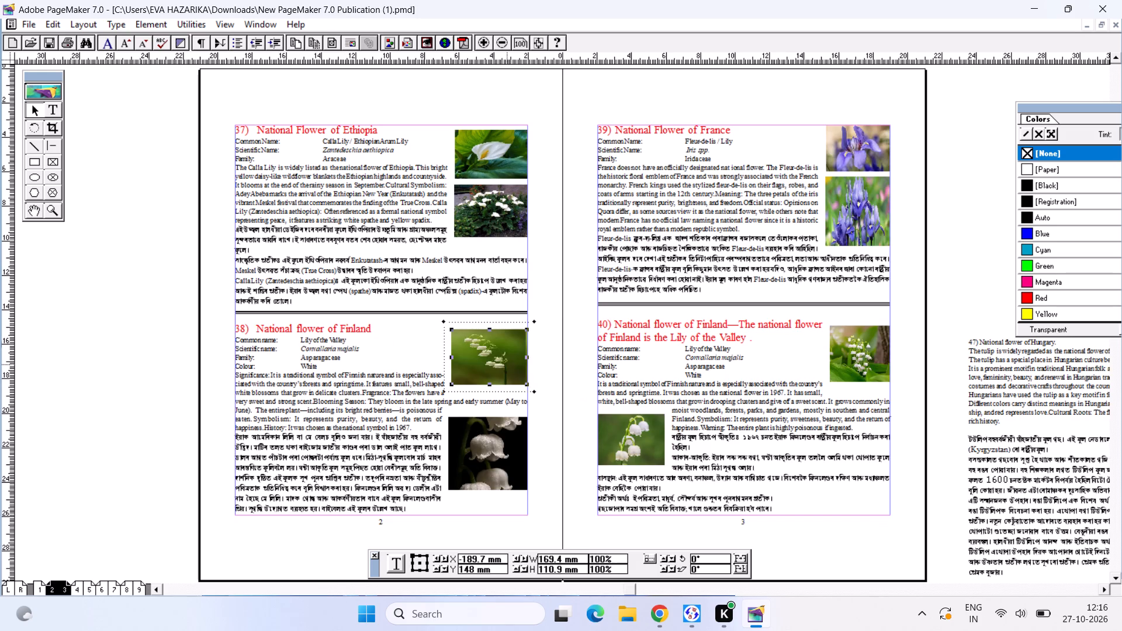
{"action": "key", "text": "ctrl+c"}
{"action": "key", "text": "ctrl+Tab"}
{"action": "key", "text": "ctrl+v"}
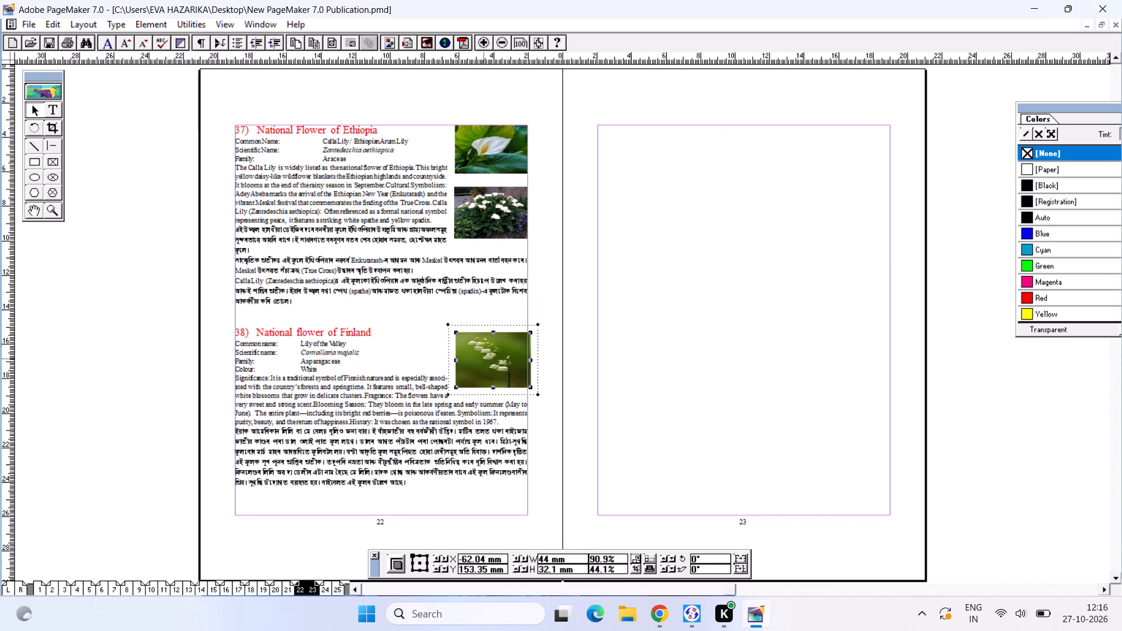
{"action": "left_click_drag", "start_coordinate": [483, 358], "coordinate": [475, 355]}
{"action": "left_click", "coordinate": [476, 355]}
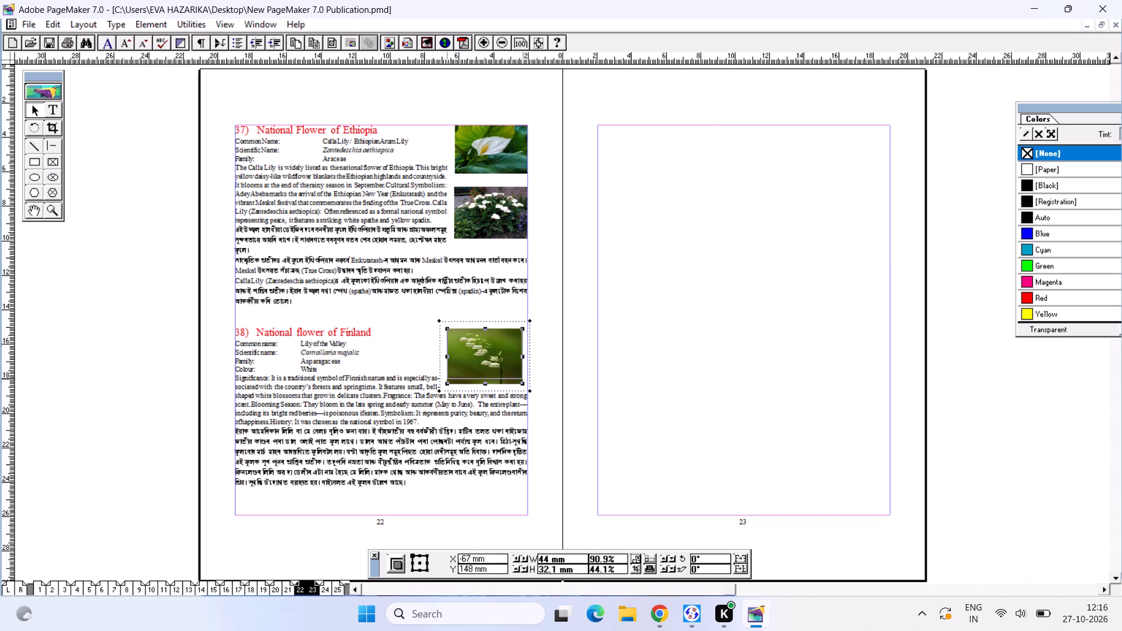
{"action": "left_click", "coordinate": [475, 359]}
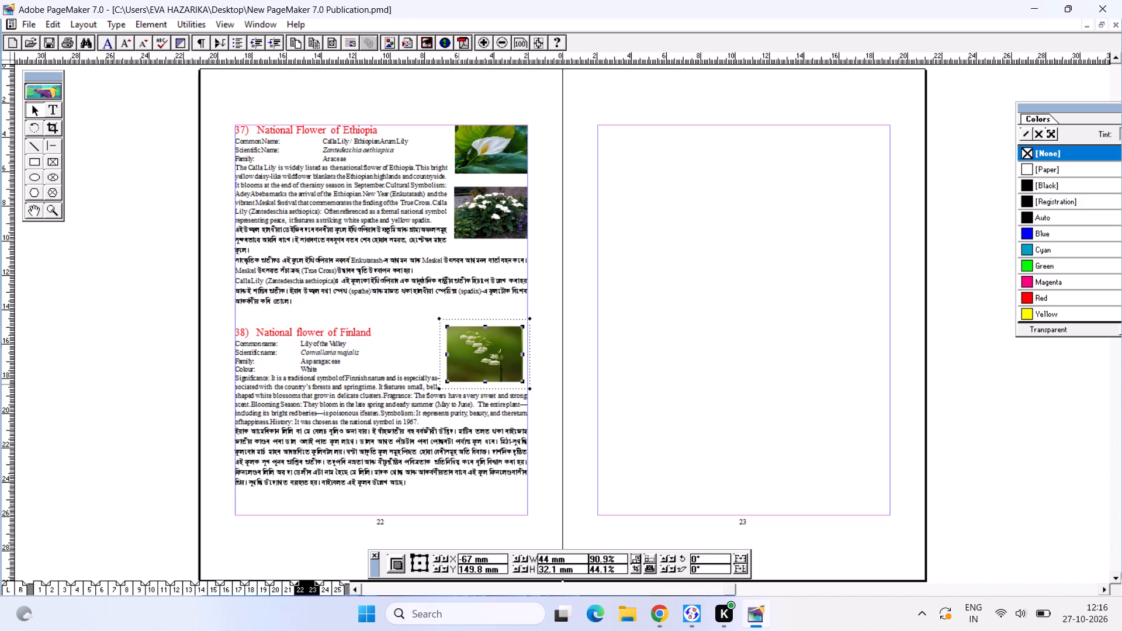
Copy the dark lily-of-the-valley picture onto page 22 beside the lower Finland text, at about X -66 mm, Y 200 mm.
{"action": "key", "text": "ctrl+Tab"}
{"action": "key", "text": "ctrl+Tab"}
{"action": "key", "text": "ctrl+Tab"}
{"action": "left_click", "coordinate": [466, 425]}
{"action": "key", "text": "ctrl+c"}
{"action": "key", "text": "ctrl+Tab"}
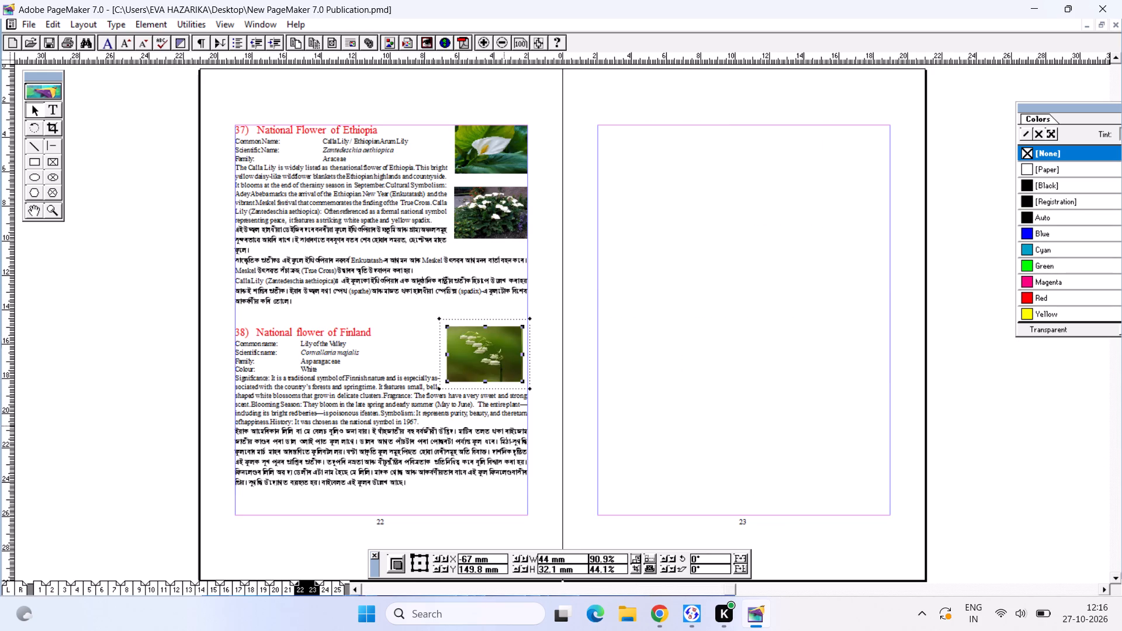
{"action": "key", "text": "ctrl+v"}
{"action": "left_click_drag", "start_coordinate": [484, 434], "coordinate": [484, 425]}
{"action": "left_click", "coordinate": [484, 431]}
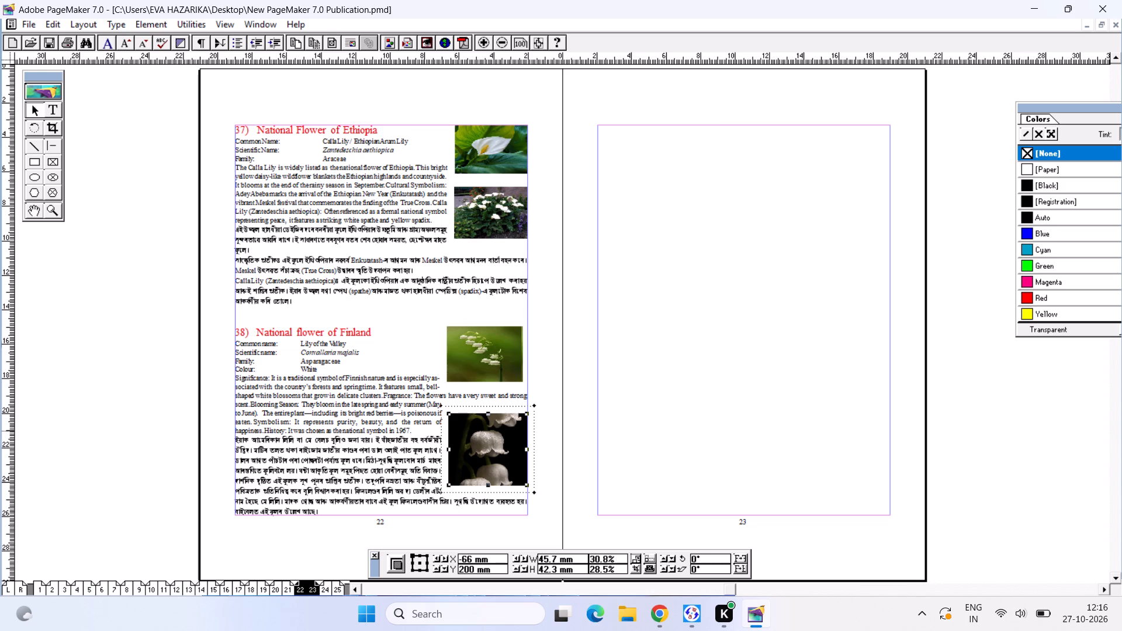
Copy the France text block from page 3 of the source publication onto page 23, aligned to the top margin corner.
{"action": "left_click", "coordinate": [678, 417]}
{"action": "key", "text": "ctrl+Tab"}
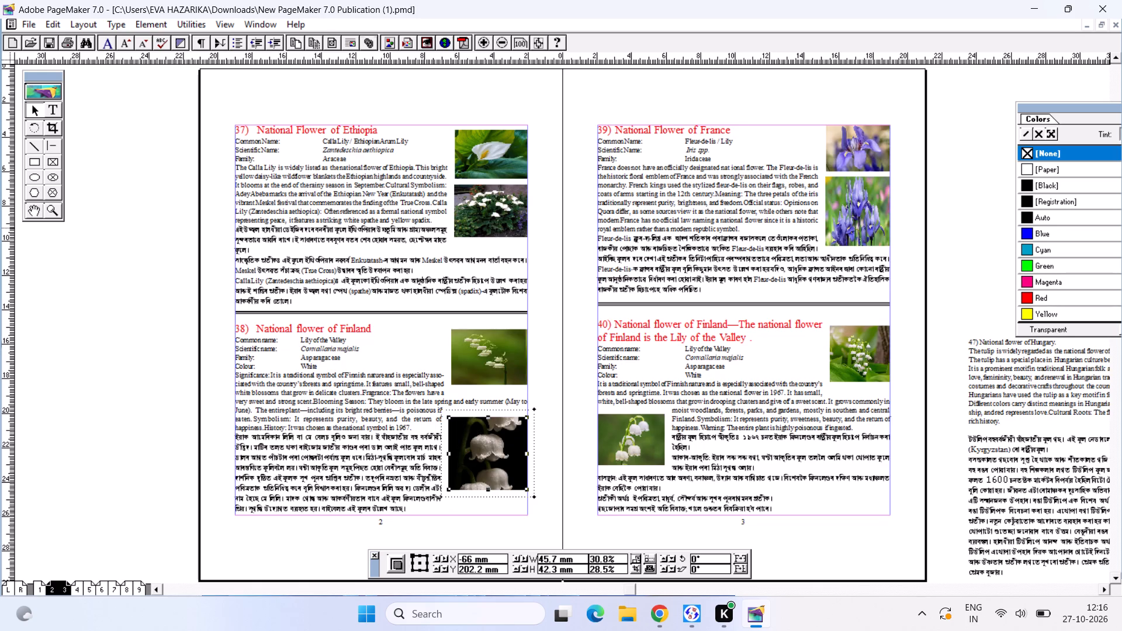
{"action": "left_click", "coordinate": [740, 227]}
{"action": "key", "text": "ctrl+c"}
{"action": "key", "text": "ctrl+Tab"}
{"action": "key", "text": "ctrl+v"}
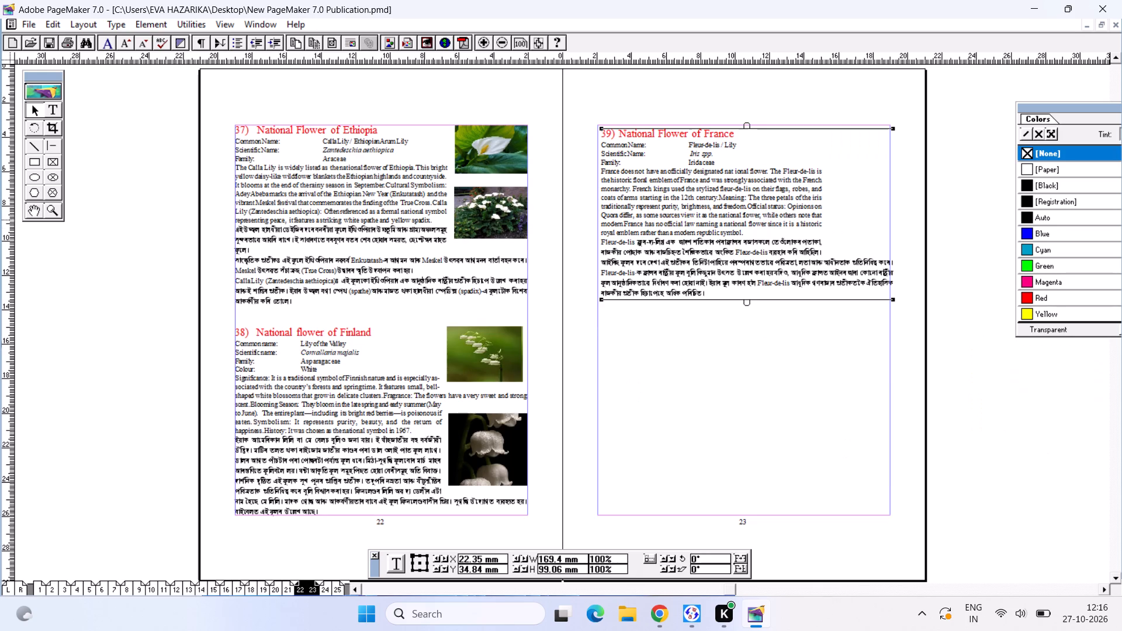
{"action": "left_click", "coordinate": [663, 219]}
Copy the upper iris picture of the France entry onto page 23, aligned to the top and outer margins.
{"action": "key", "text": "ctrl+Tab"}
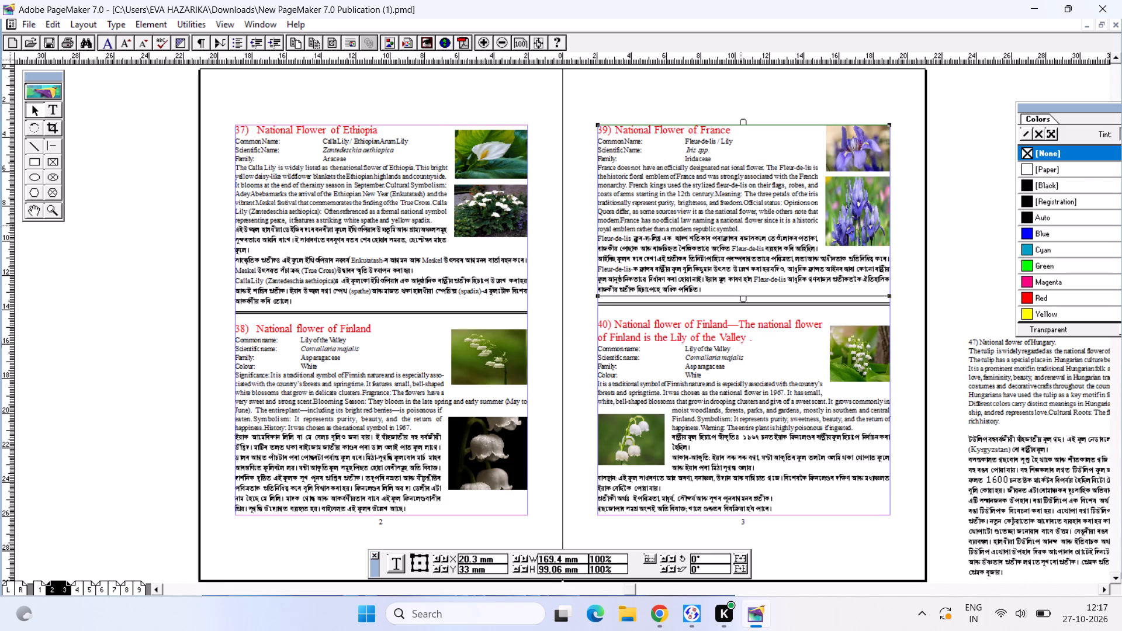
{"action": "left_click", "coordinate": [840, 150]}
{"action": "key", "text": "ctrl+c"}
{"action": "key", "text": "ctrl+Tab"}
{"action": "key", "text": "ctrl+v"}
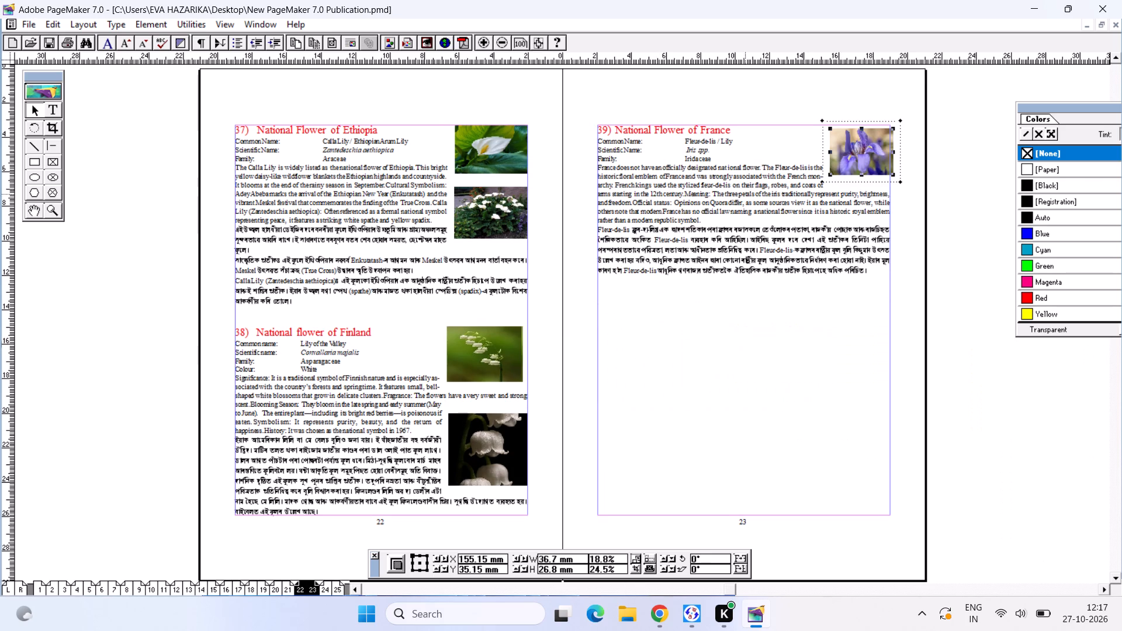
{"action": "left_click", "coordinate": [878, 159]}
Copy the lower iris picture of the France entry from the source publication onto page 23, below the first picture against the outer margin.
{"action": "key", "text": "ctrl+Tab"}
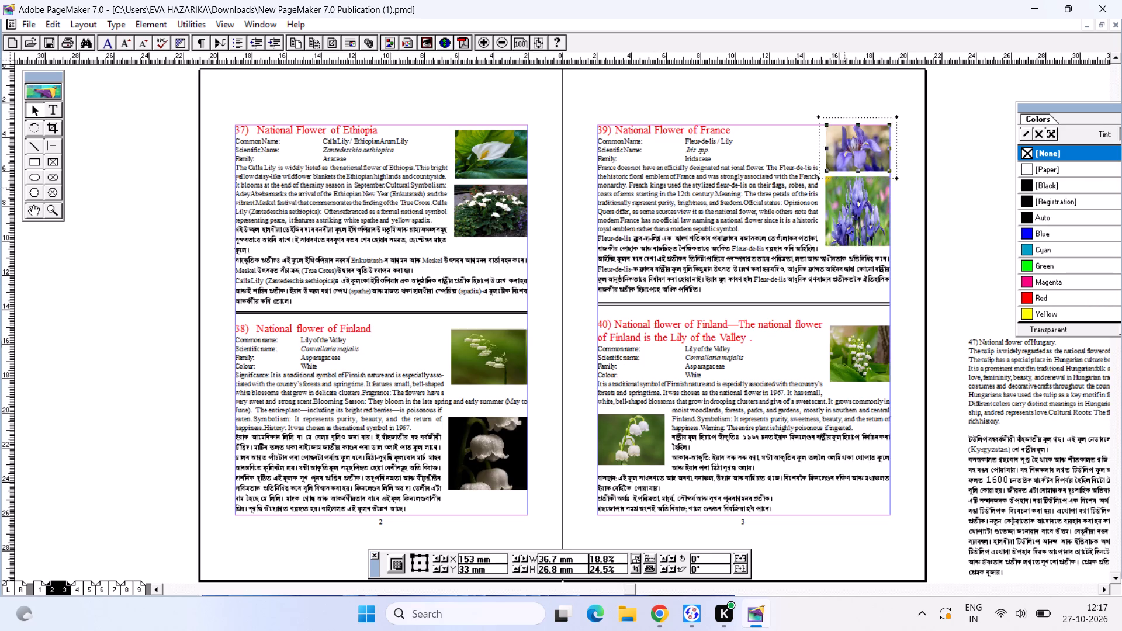
{"action": "left_click", "coordinate": [838, 195]}
{"action": "key", "text": "ctrl+c"}
{"action": "key", "text": "ctrl+Tab"}
{"action": "key", "text": "ctrl+v"}
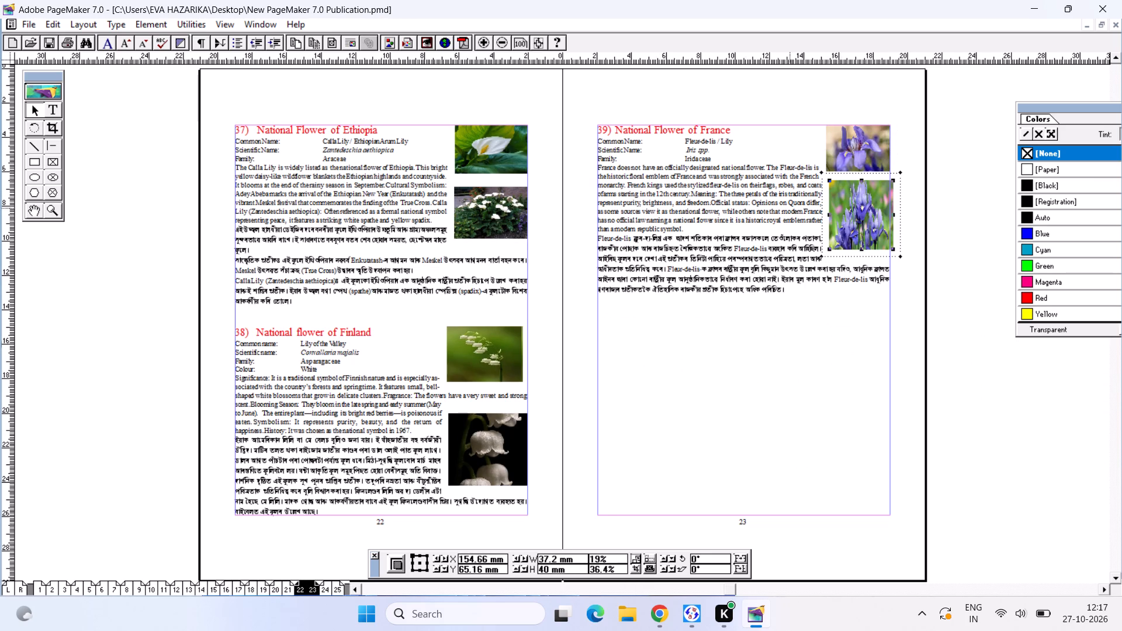
{"action": "left_click_drag", "start_coordinate": [841, 207], "coordinate": [836, 207]}
{"action": "left_click", "coordinate": [843, 215]}
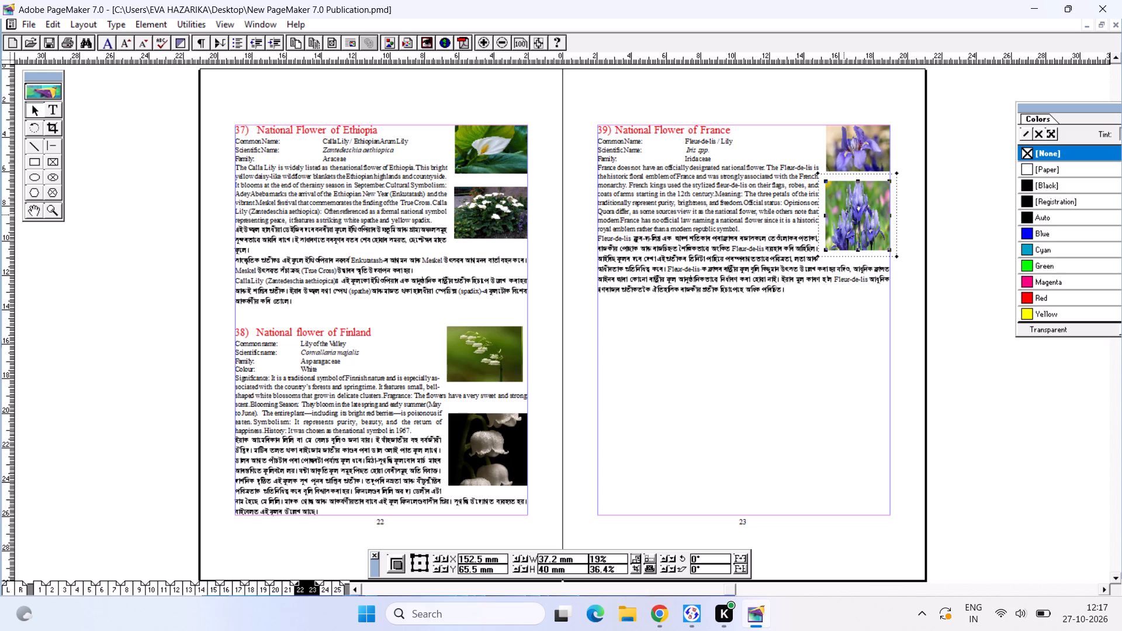
Enlarge the France iris pictures toward the text, the upper to about 40.2 × 28.2 mm and the lower to about 39.2 × 40.2 mm.
{"action": "left_click", "coordinate": [857, 141]}
{"action": "left_click_drag", "start_coordinate": [830, 173], "coordinate": [825, 172]}
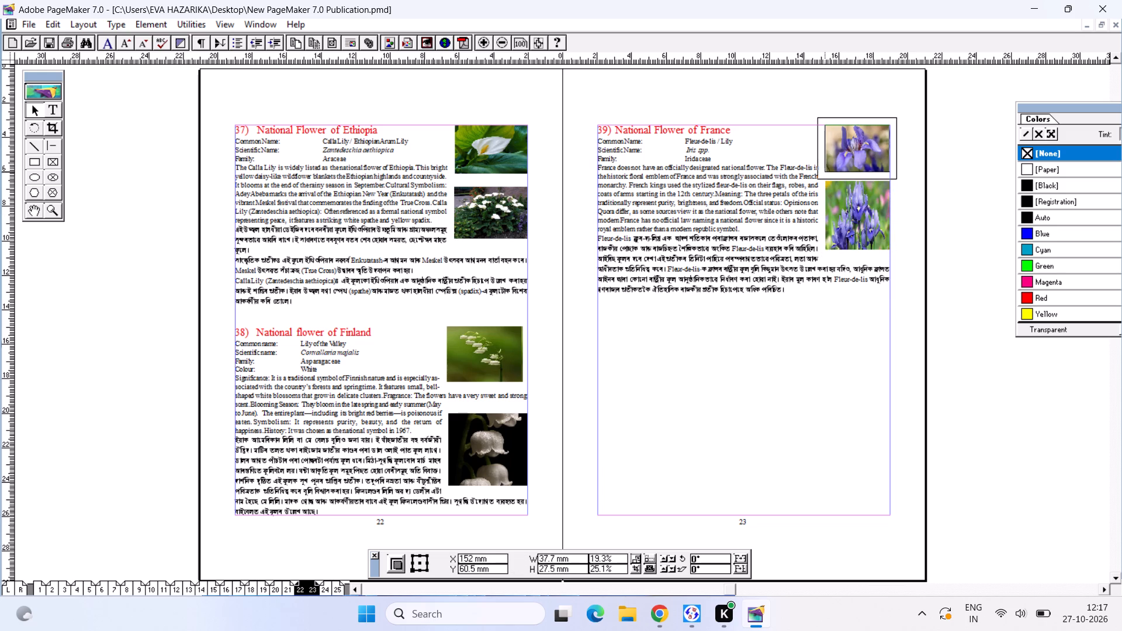
{"action": "left_click_drag", "start_coordinate": [825, 172], "coordinate": [822, 172]}
{"action": "left_click", "coordinate": [833, 216]}
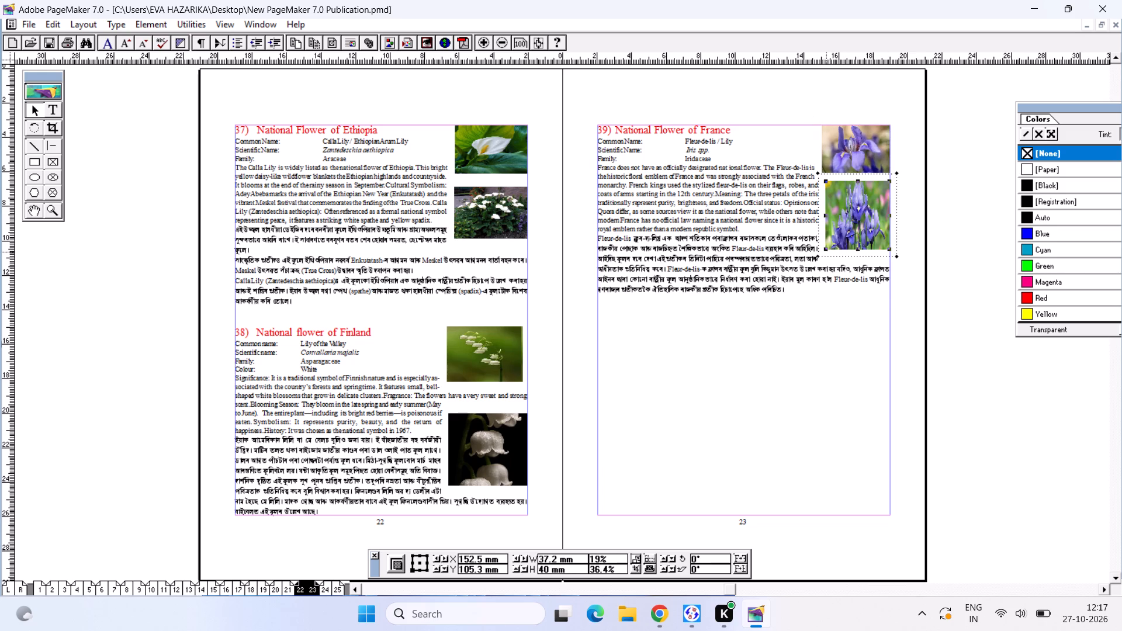
{"action": "left_click", "coordinate": [825, 251]}
{"action": "left_click", "coordinate": [843, 151]}
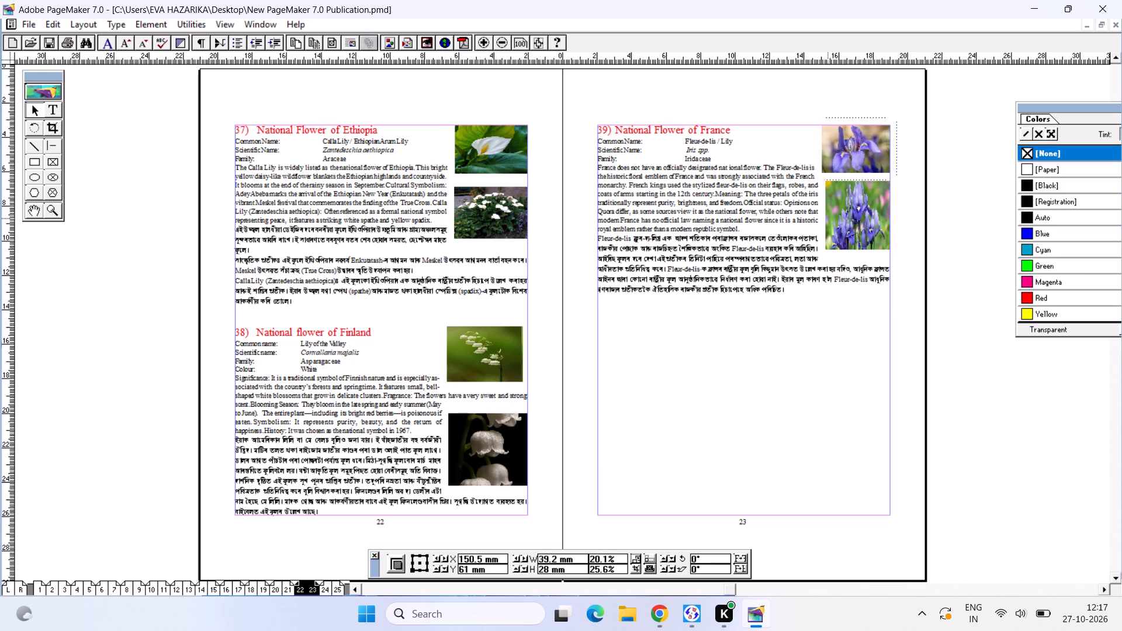
{"action": "left_click", "coordinate": [827, 217]}
{"action": "left_click", "coordinate": [824, 248]}
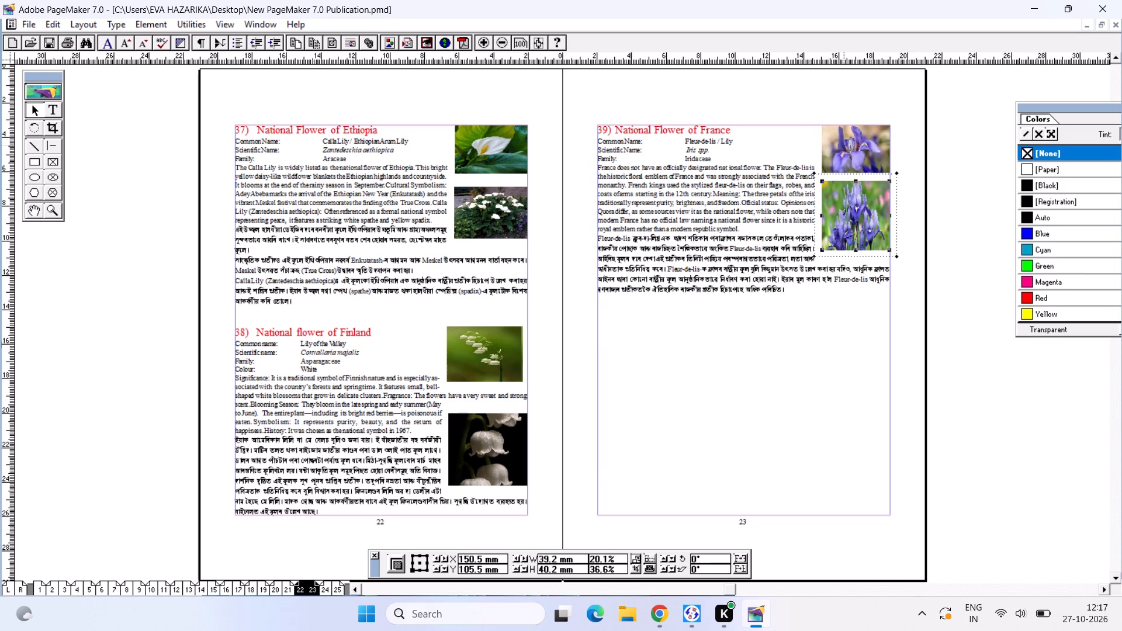
{"action": "left_click", "coordinate": [843, 144]}
{"action": "left_click", "coordinate": [821, 173]}
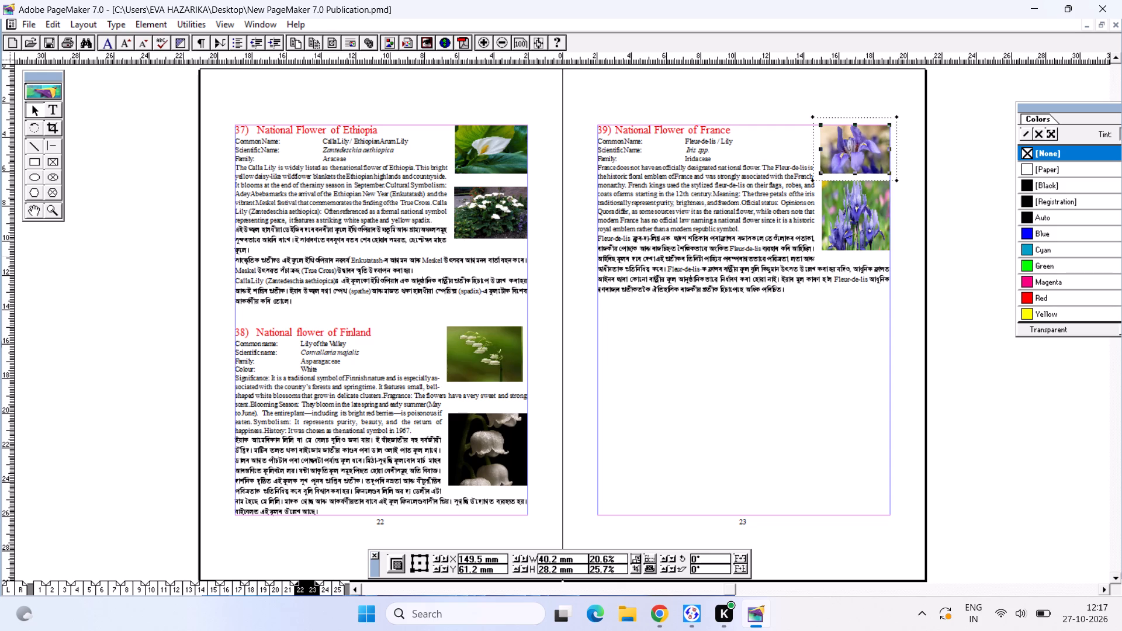
Copy the entry 40 Finland text block from source page 3 onto page 23 below France, aligned to the side and bottom margins.
{"action": "key", "text": "ctrl+Tab"}
{"action": "left_click", "coordinate": [793, 383]}
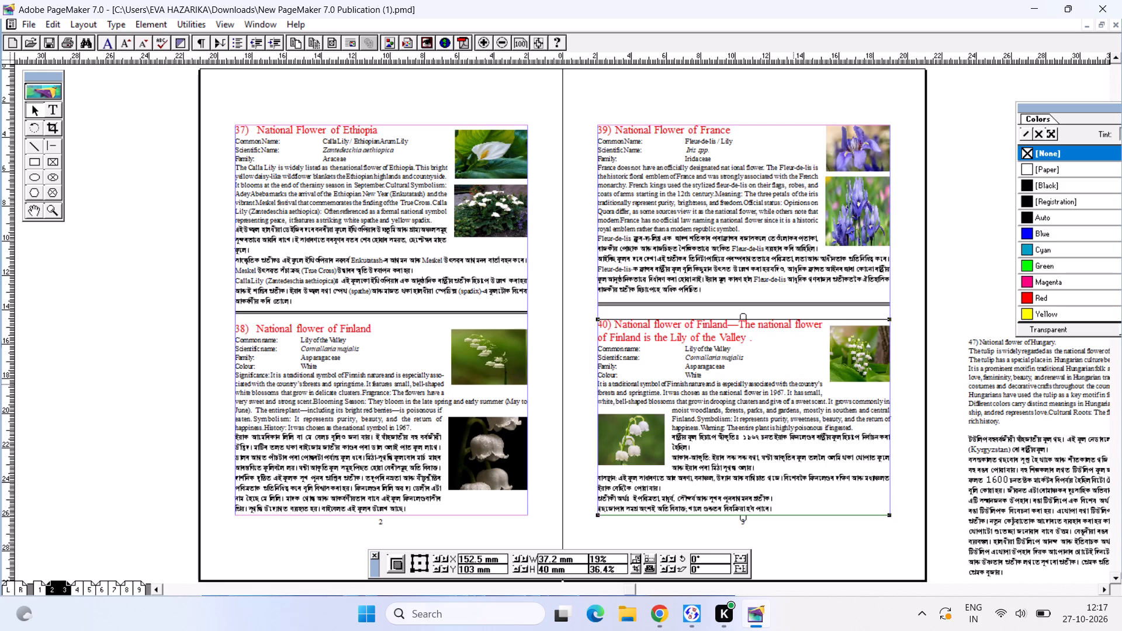
{"action": "key", "text": "ctrl+c"}
{"action": "key", "text": "ctrl+Tab"}
{"action": "key", "text": "ctrl+v"}
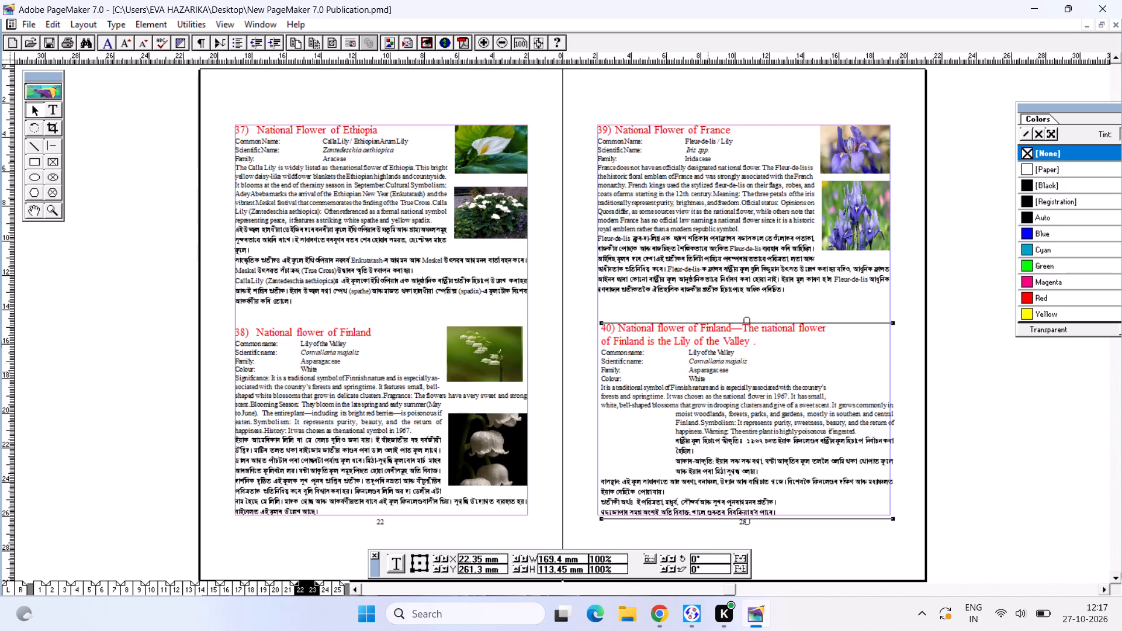
{"action": "left_click", "coordinate": [707, 371]}
Copy the upper lily-of-the-valley picture of entry 40 onto page 23 beside its heading, at about X 155 mm, Y 183.5 mm.
{"action": "key", "text": "ctrl+Tab"}
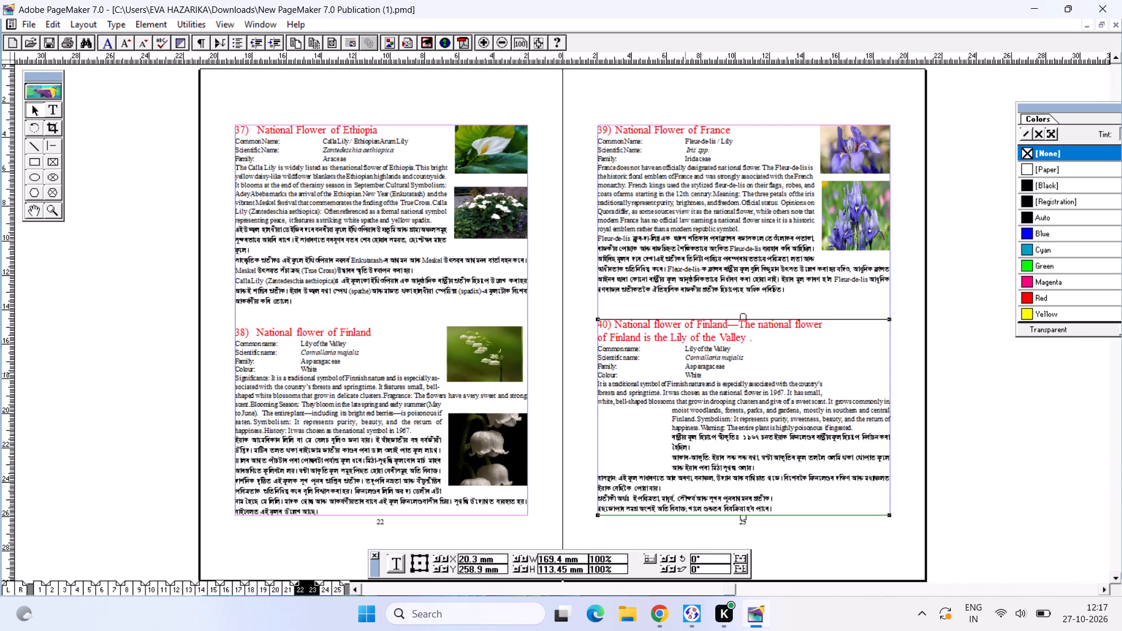
{"action": "left_click", "coordinate": [875, 350]}
{"action": "key", "text": "ctrl+c"}
{"action": "key", "text": "ctrl+Tab"}
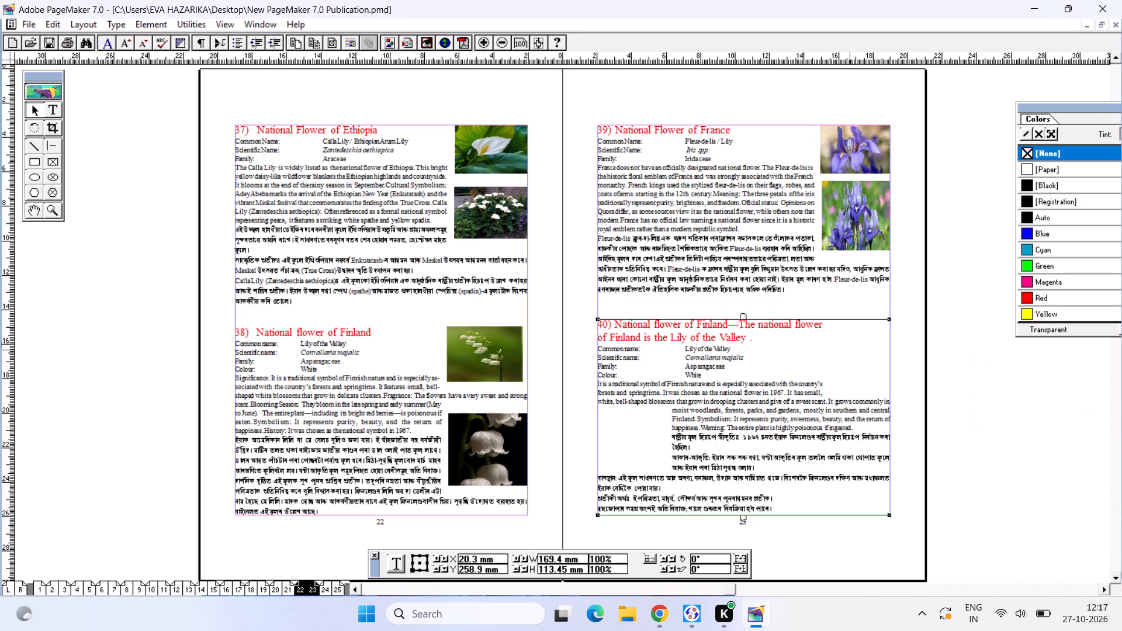
{"action": "key", "text": "ctrl+v"}
{"action": "left_click", "coordinate": [877, 358]}
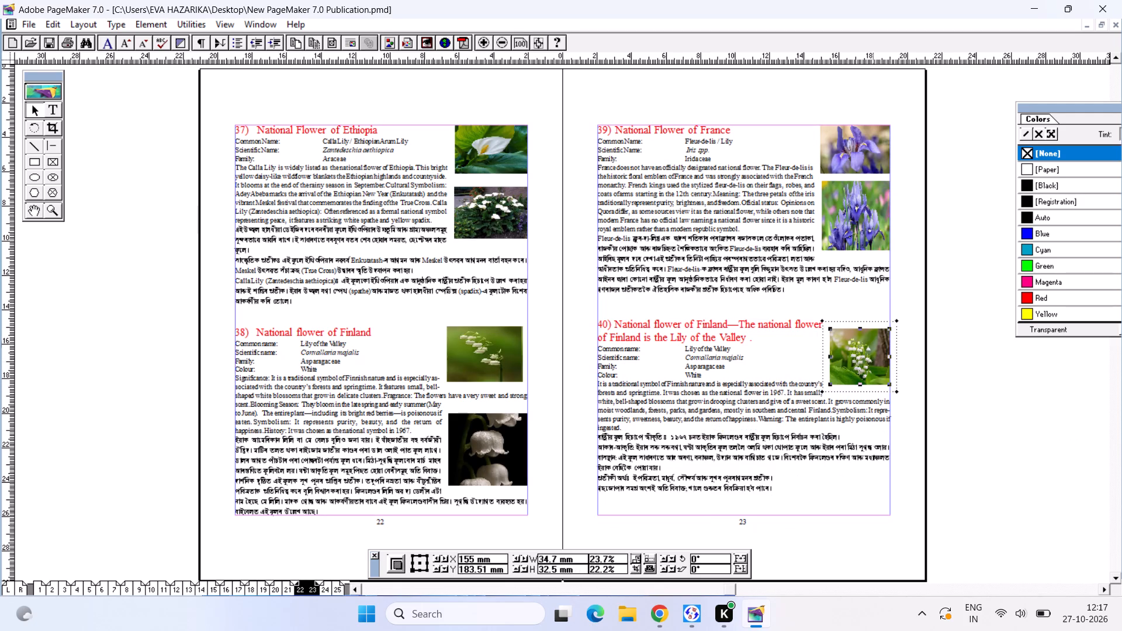
Copy the lower lily-of-the-valley picture of entry 40 onto page 23 beside the lower text, at about X 22 mm, Y 232.5 mm.
{"action": "key", "text": "ctrl+Tab"}
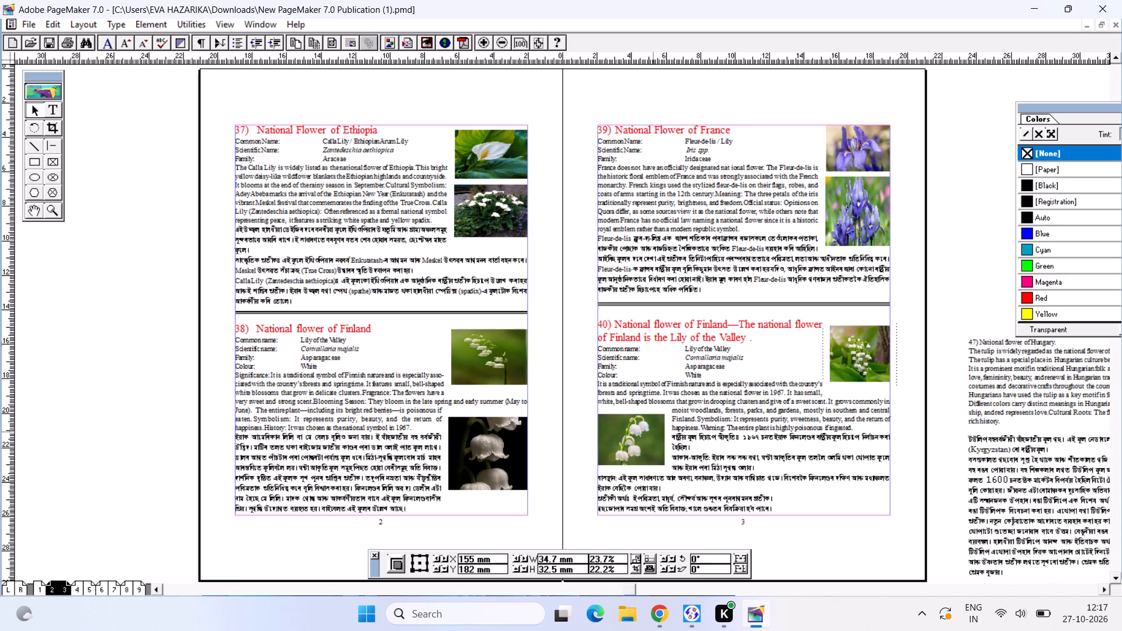
{"action": "left_click", "coordinate": [652, 431], "text": "ctrl"}
{"action": "key", "text": "ctrl+c"}
{"action": "key", "text": "ctrl+Tab"}
{"action": "key", "text": "ctrl+v"}
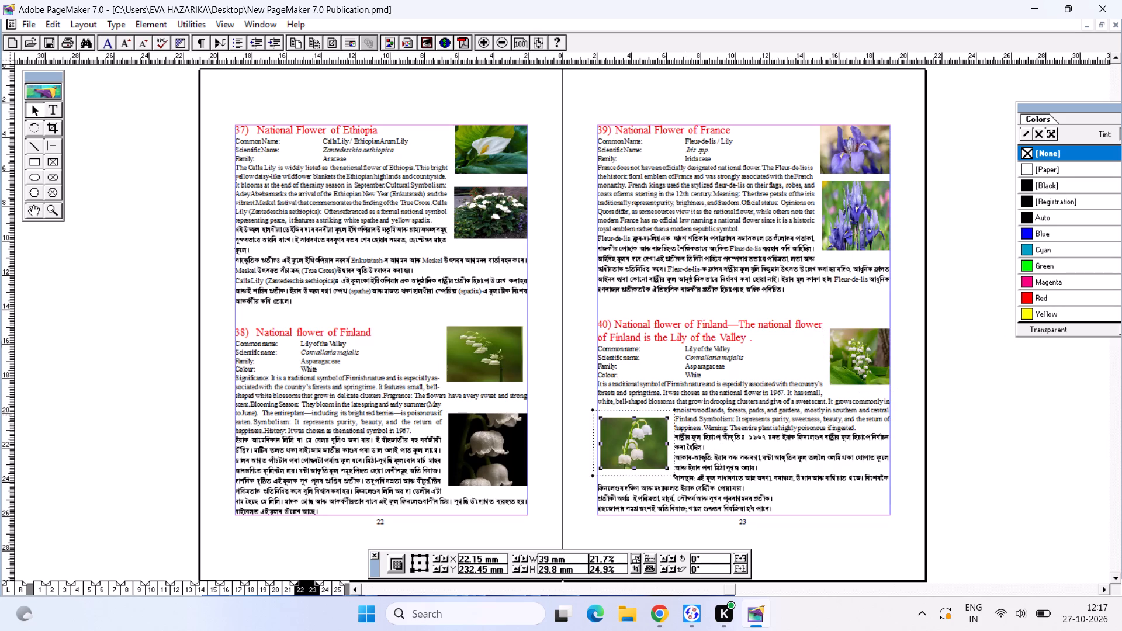
{"action": "left_click", "coordinate": [651, 434]}
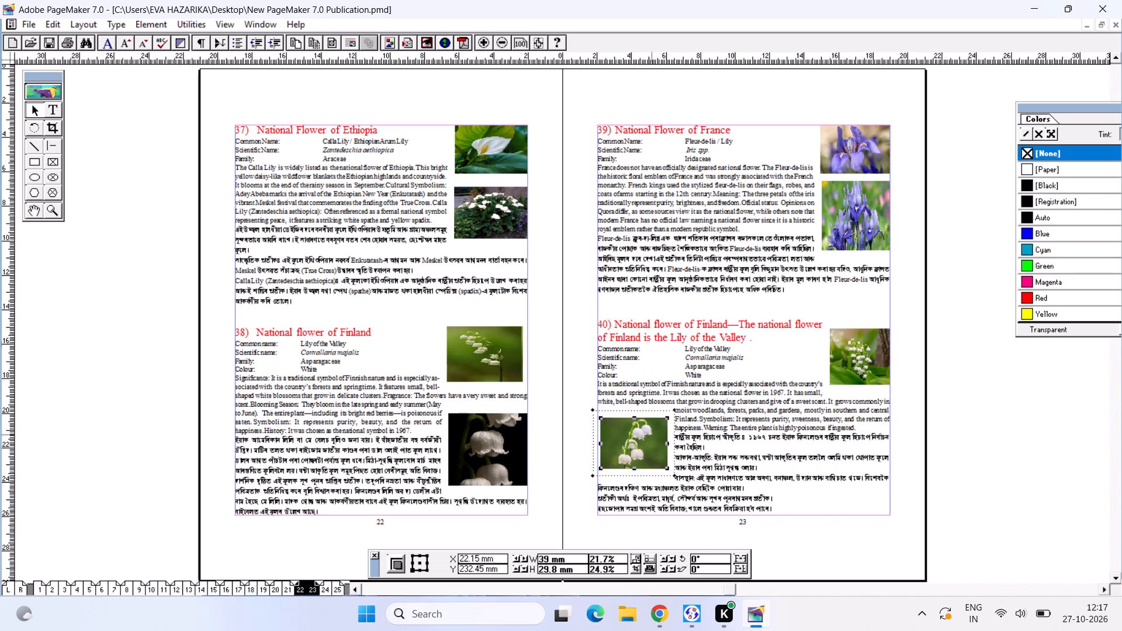
Copy the Georgia text block from page 4 of the source publication.
{"action": "key", "text": "ctrl+Tab"}
{"action": "key", "text": "ctrl+Tab"}
{"action": "key", "text": "ctrl+Tab"}
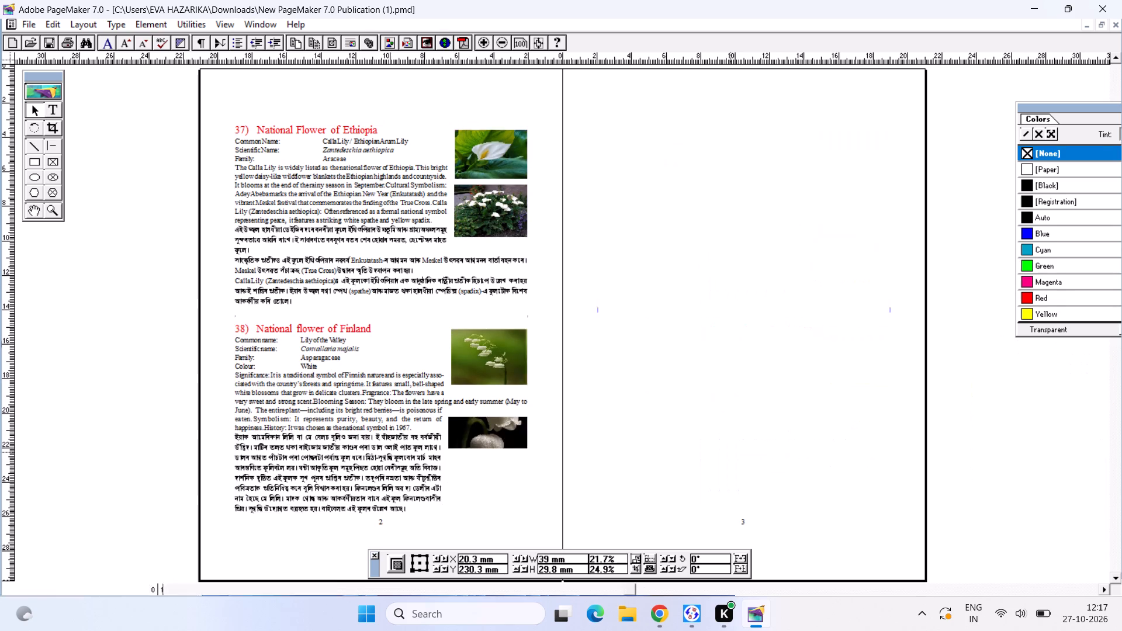
{"action": "left_click", "coordinate": [83, 588]}
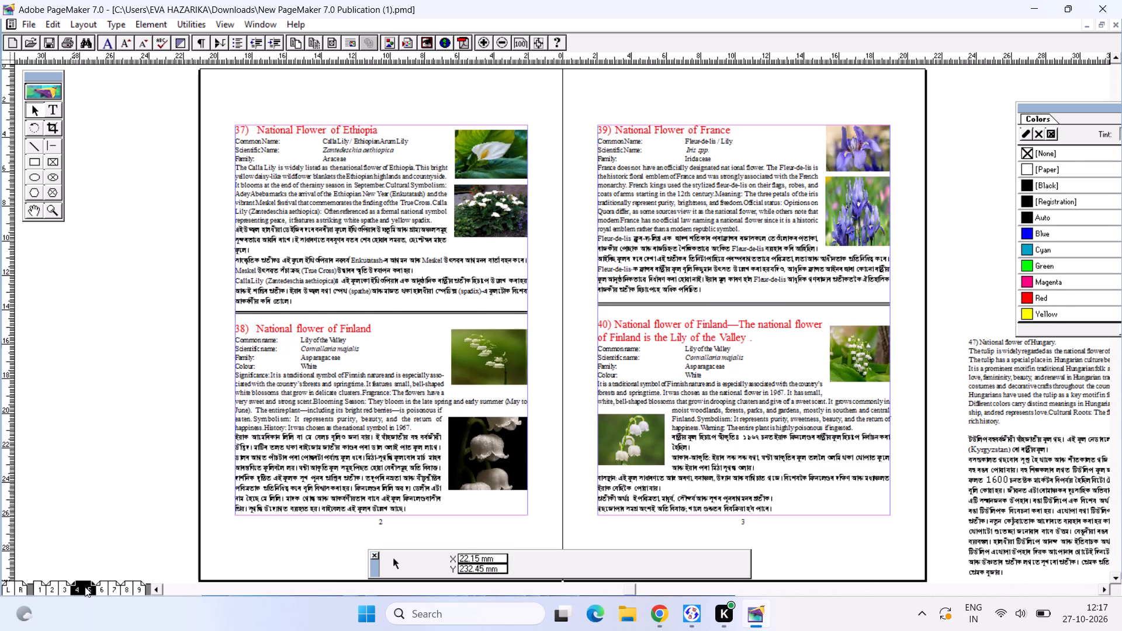
{"action": "left_click", "coordinate": [352, 161]}
{"action": "key", "text": "ctrl+c"}
{"action": "key", "text": "ctrl+Tab"}
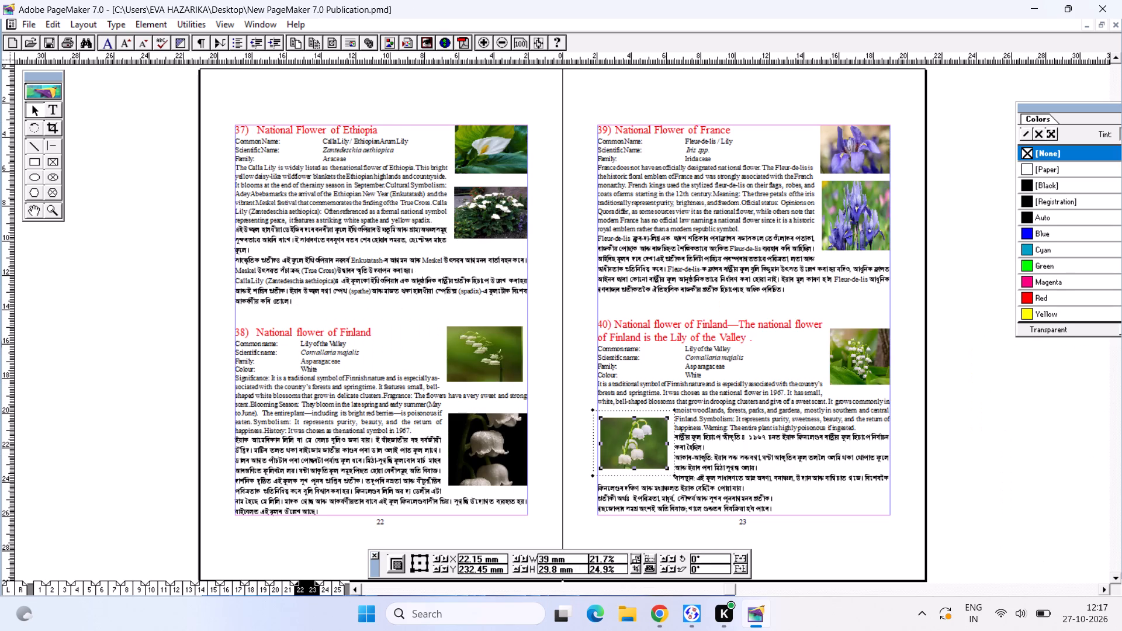
Move the Honduras text block off page 24 onto the pasteboard beside page 25.
{"action": "left_click", "coordinate": [336, 585]}
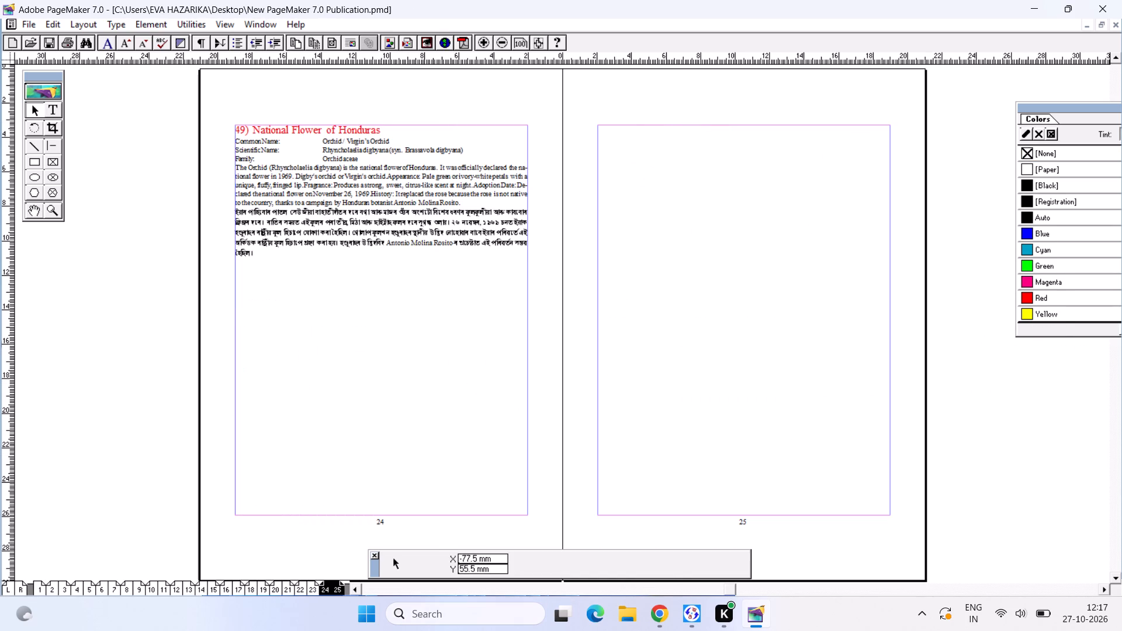
{"action": "left_click_drag", "start_coordinate": [395, 203], "coordinate": [1102, 453]}
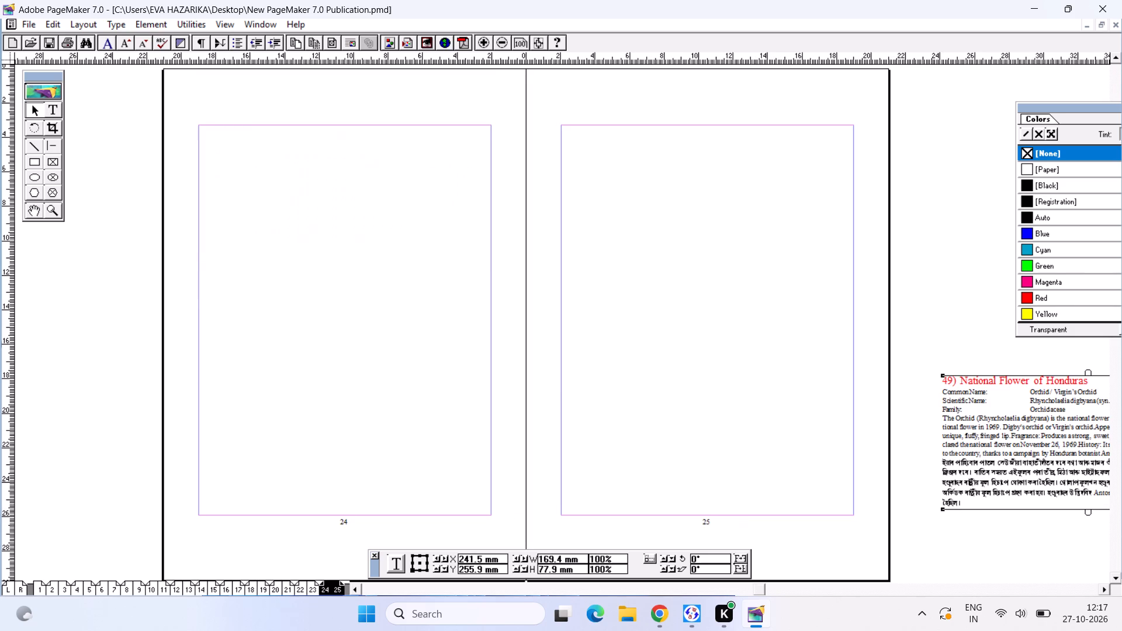
Paste the copied Georgia text block onto page 24, aligned to the top margin corner.
{"action": "key", "text": "ctrl+v"}
{"action": "left_click", "coordinate": [368, 200]}
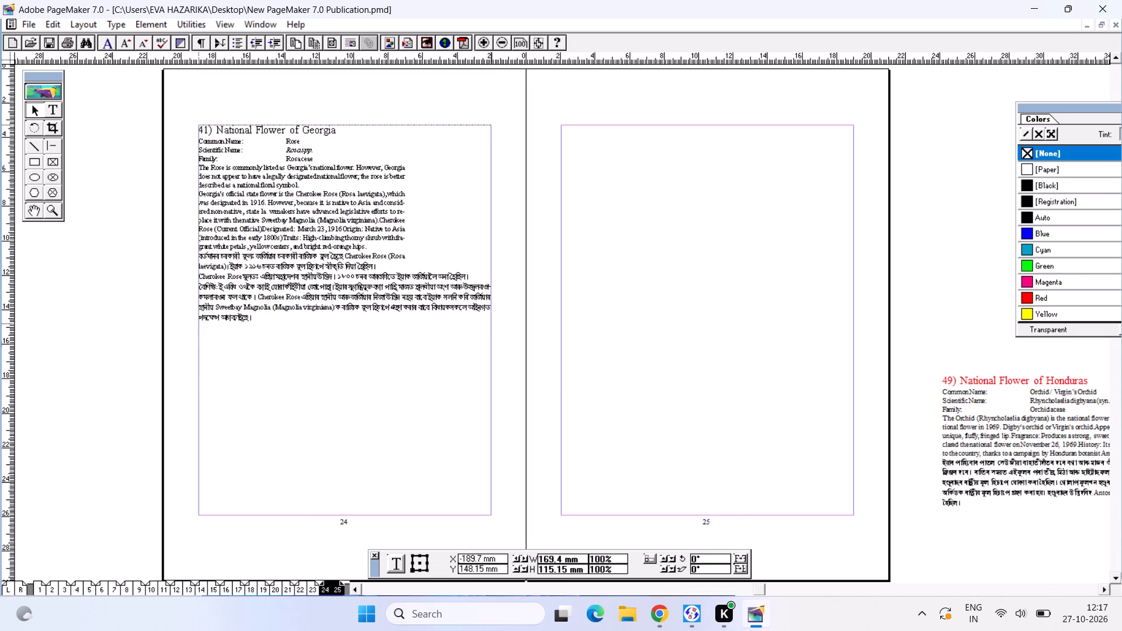
Copy the single white rose picture of the Georgia entry onto page 24, aligned to the top and inner margins.
{"action": "key", "text": "ctrl+Tab"}
{"action": "left_click", "coordinate": [463, 178]}
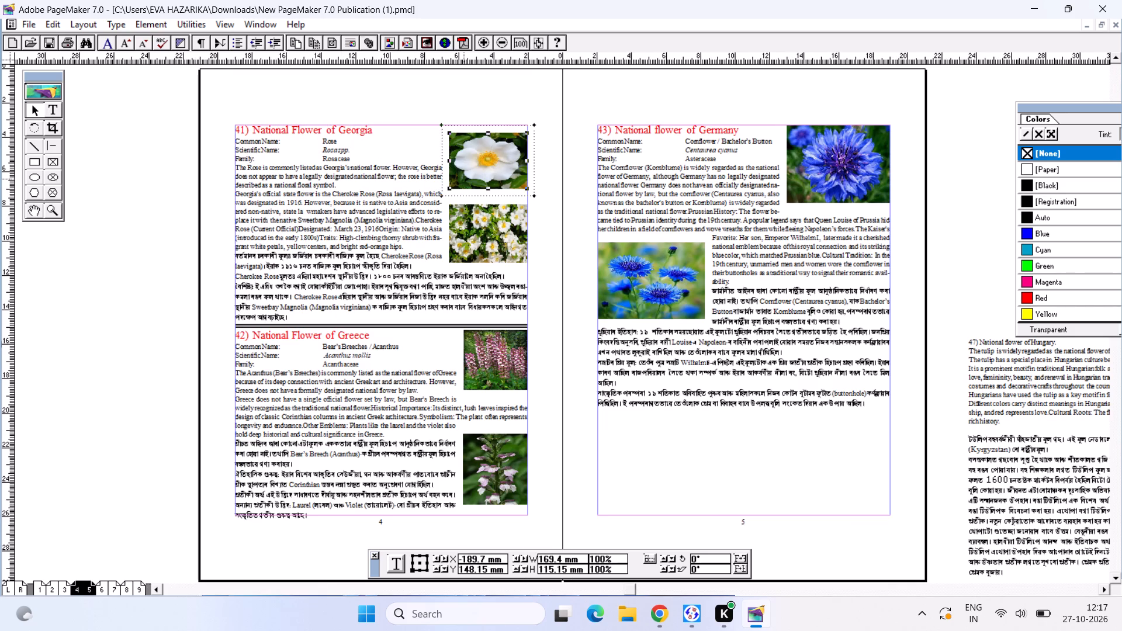
{"action": "key", "text": "ctrl+c"}
{"action": "key", "text": "ctrl+Tab"}
{"action": "key", "text": "ctrl+v"}
{"action": "left_click_drag", "start_coordinate": [473, 168], "coordinate": [466, 159]}
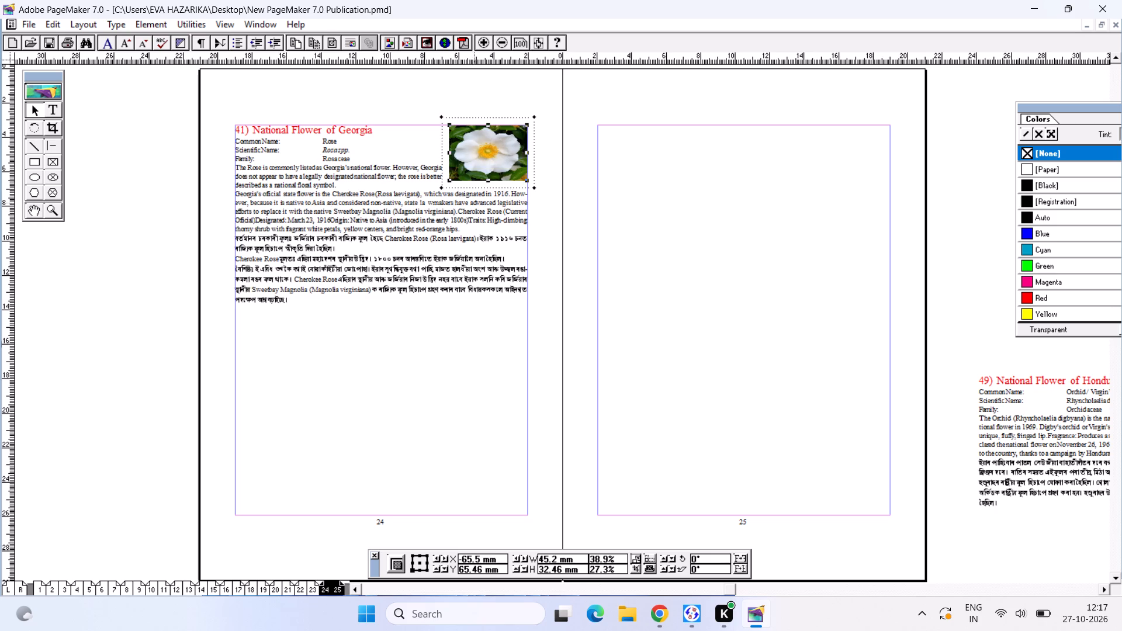
Copy the clustered white roses picture onto page 24 below the single rose, at about X -65.5 mm, Y 109.5 mm.
{"action": "key", "text": "ctrl+Tab"}
{"action": "left_click", "coordinate": [477, 231]}
{"action": "key", "text": "ctrl+c"}
{"action": "key", "text": "ctrl+Tab"}
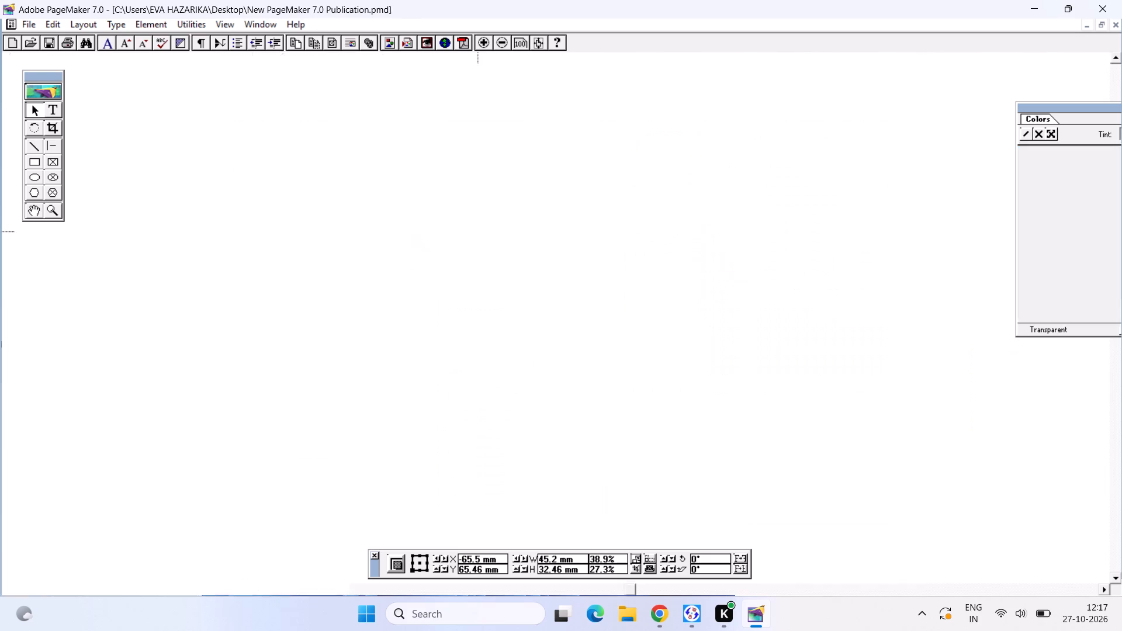
{"action": "key", "text": "ctrl+v"}
{"action": "left_click", "coordinate": [498, 222]}
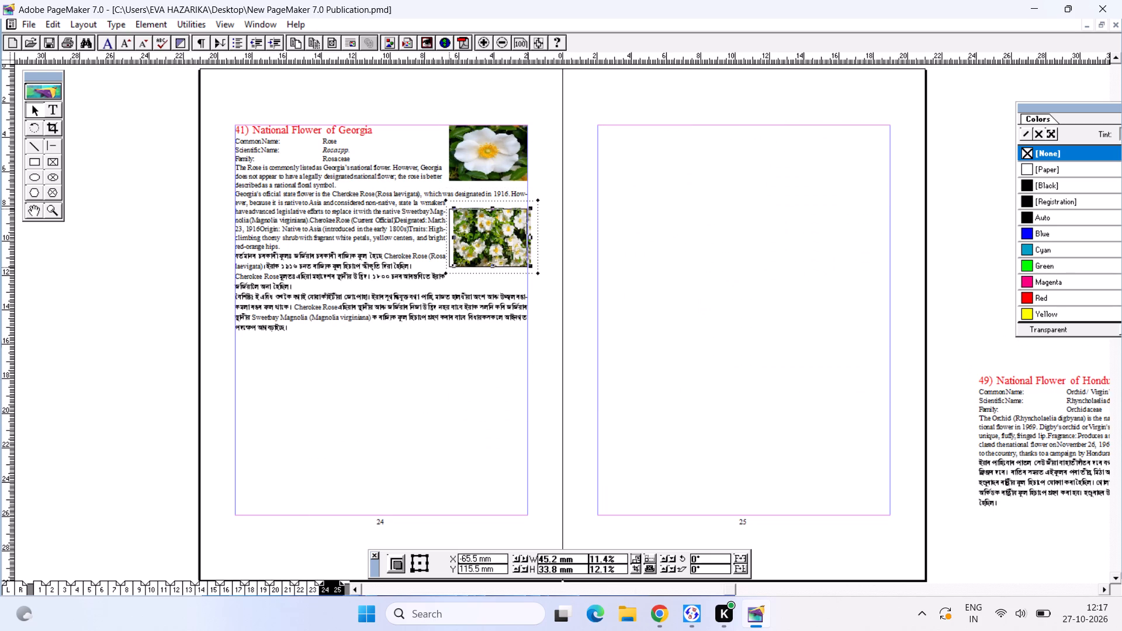
{"action": "left_click_drag", "start_coordinate": [477, 220], "coordinate": [477, 213]}
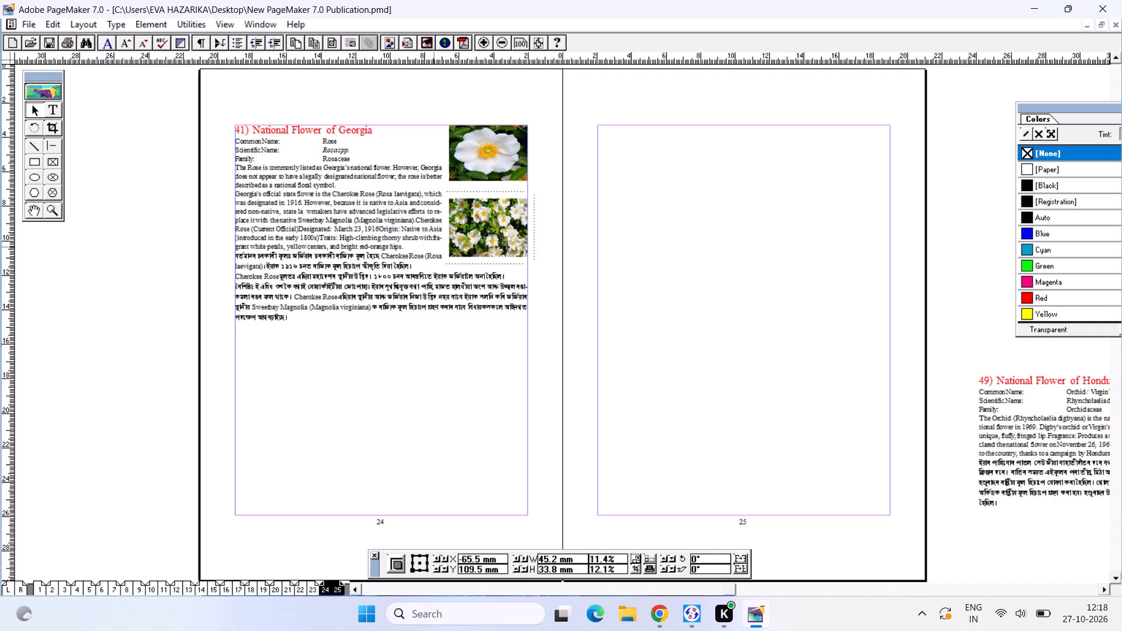
{"action": "left_click", "coordinate": [434, 245]}
Copy the Greece text block from source page 4 onto page 24 below the Georgia entry, aligned to the side margins.
{"action": "key", "text": "ctrl+Tab"}
{"action": "left_click", "coordinate": [366, 389]}
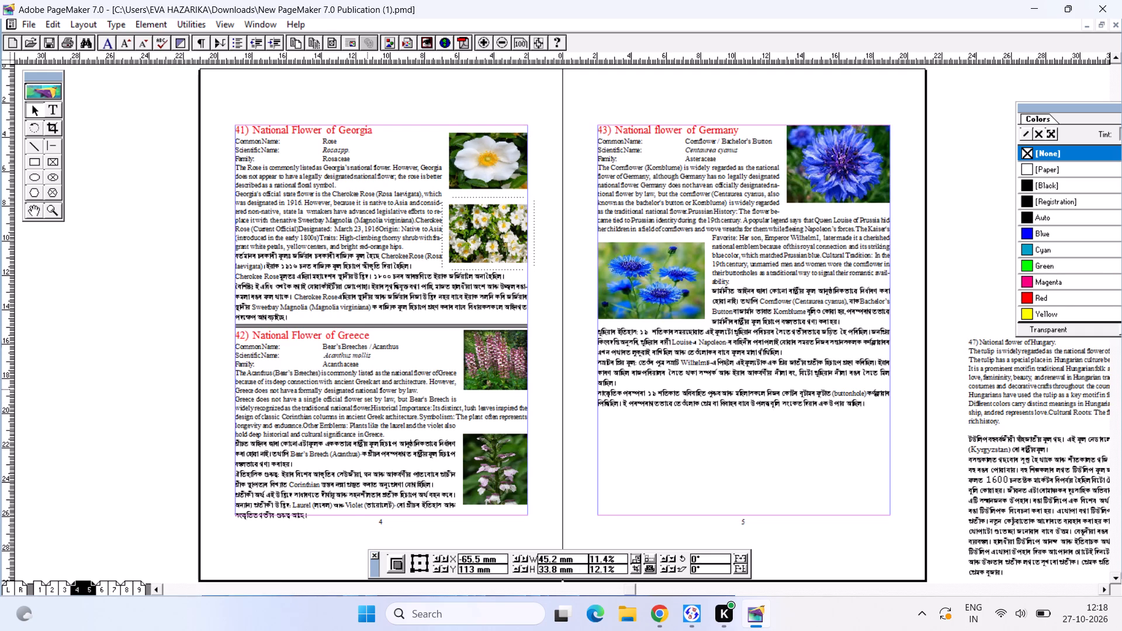
{"action": "key", "text": "ctrl+c"}
{"action": "key", "text": "ctrl+Tab"}
{"action": "key", "text": "ctrl+v"}
{"action": "left_click", "coordinate": [396, 371]}
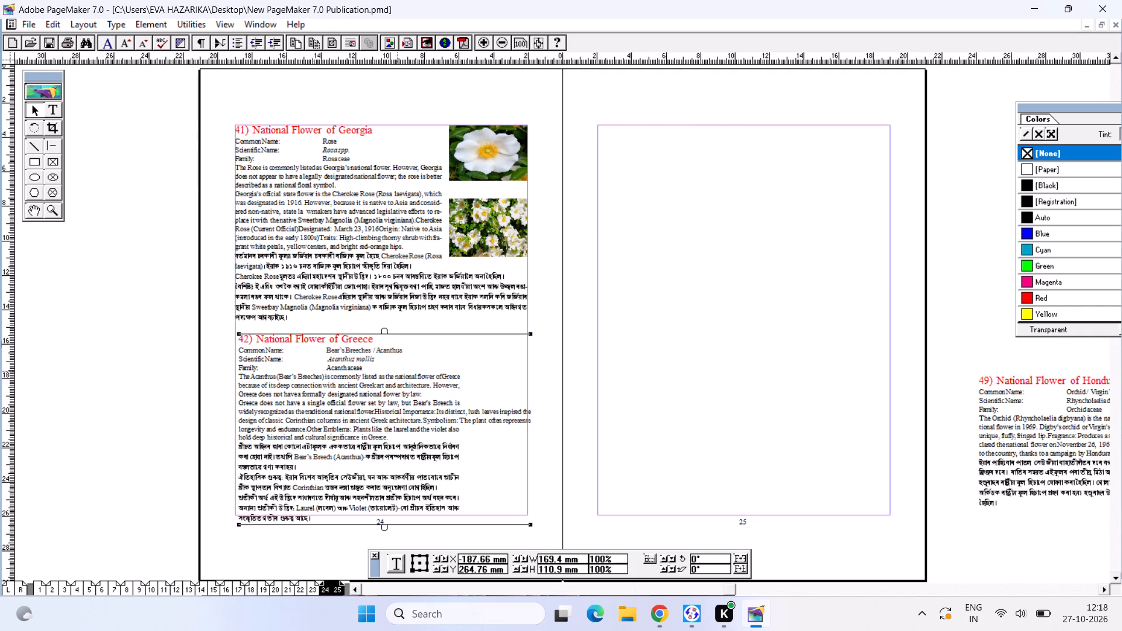
{"action": "left_click", "coordinate": [375, 259]}
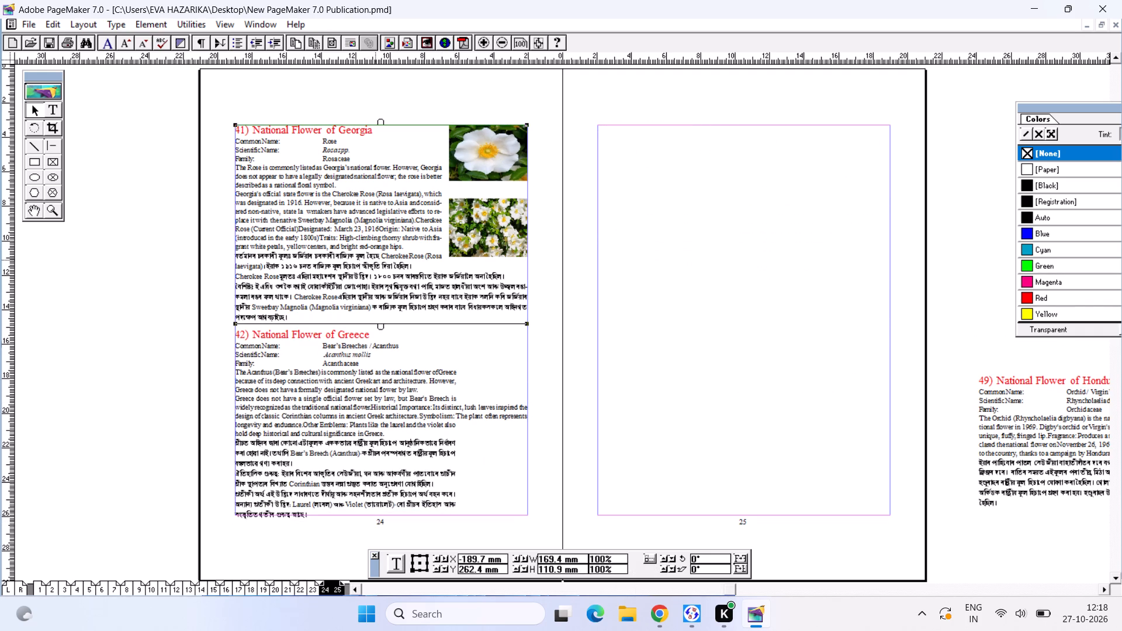
Move the clustered roses picture closer to the single rose picture, at about X -65.5 mm, Y 104 mm.
{"action": "left_click_drag", "start_coordinate": [479, 237], "coordinate": [473, 237]}
{"action": "left_click_drag", "start_coordinate": [490, 232], "coordinate": [490, 223]}
{"action": "left_click", "coordinate": [383, 274]}
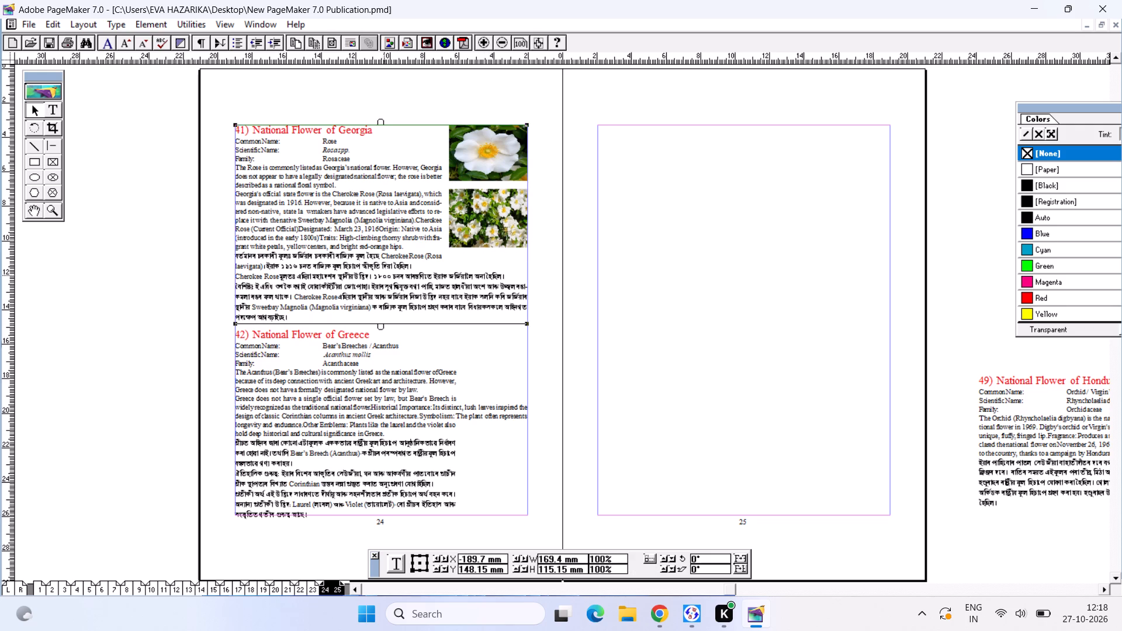
Move the Greece text block up so its lower edge sits on page 24's bottom margin.
{"action": "left_click", "coordinate": [328, 380]}
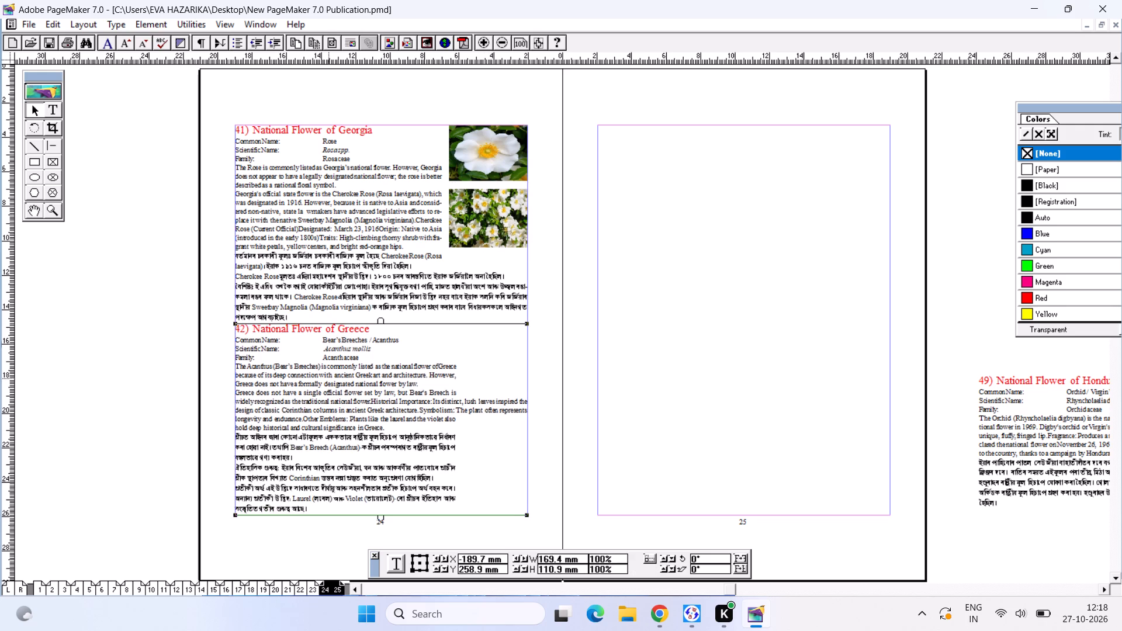
{"action": "left_click", "coordinate": [328, 378]}
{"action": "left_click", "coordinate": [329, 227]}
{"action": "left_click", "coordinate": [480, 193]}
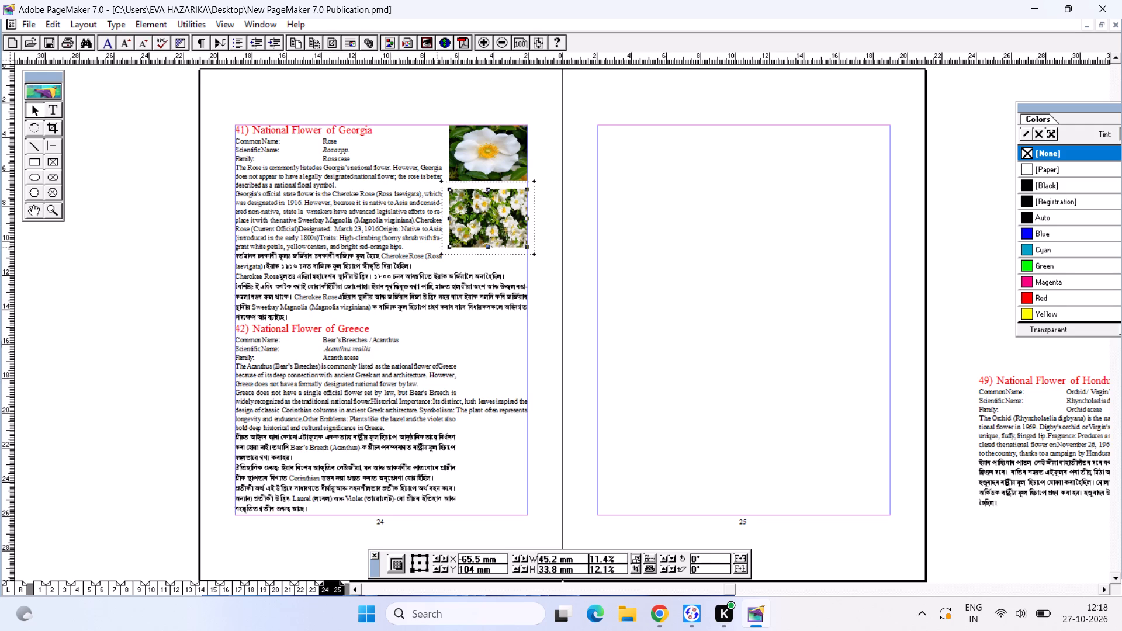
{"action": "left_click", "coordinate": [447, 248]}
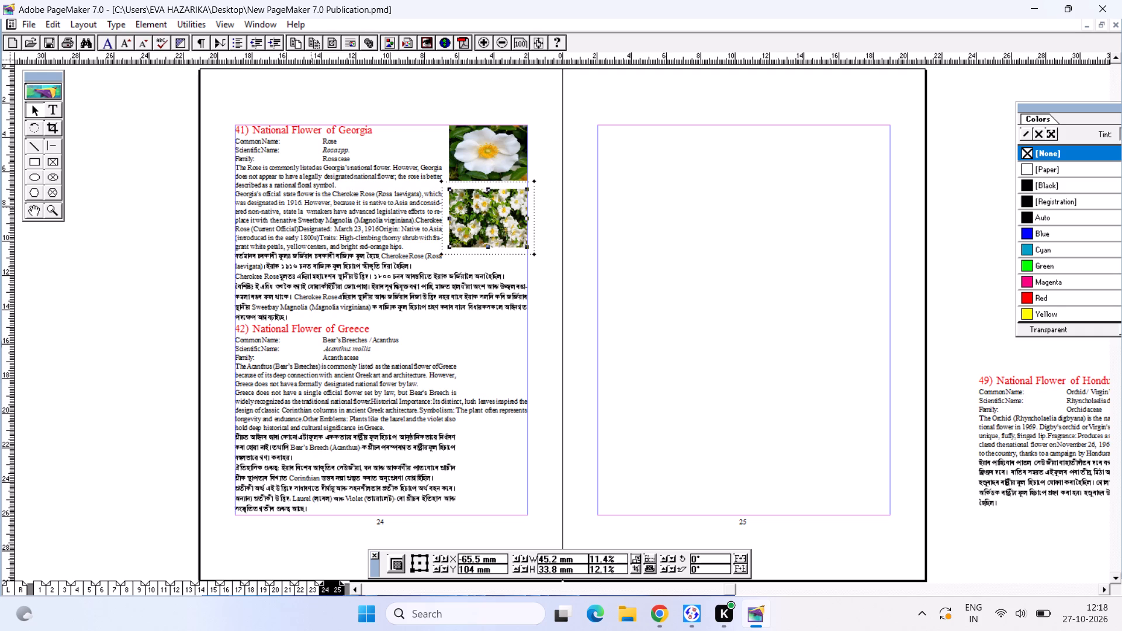
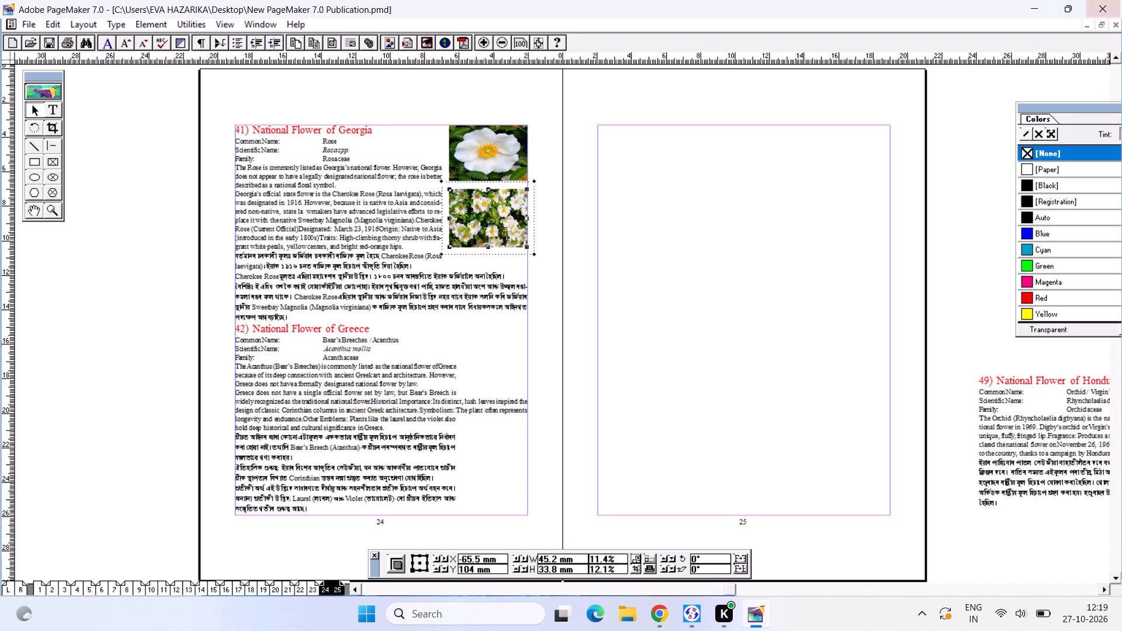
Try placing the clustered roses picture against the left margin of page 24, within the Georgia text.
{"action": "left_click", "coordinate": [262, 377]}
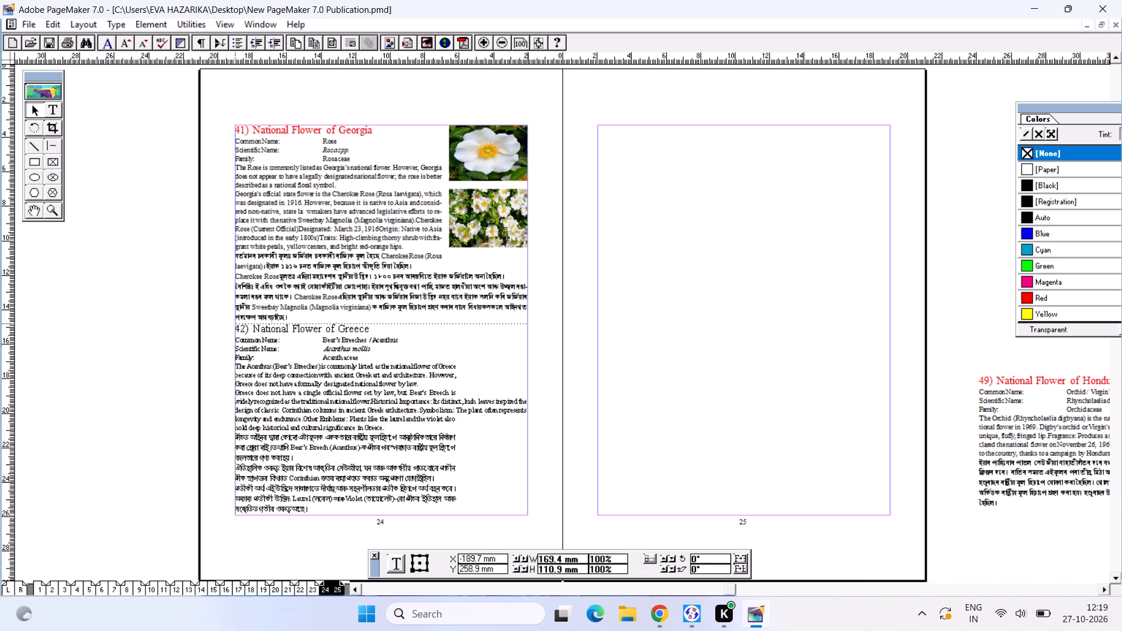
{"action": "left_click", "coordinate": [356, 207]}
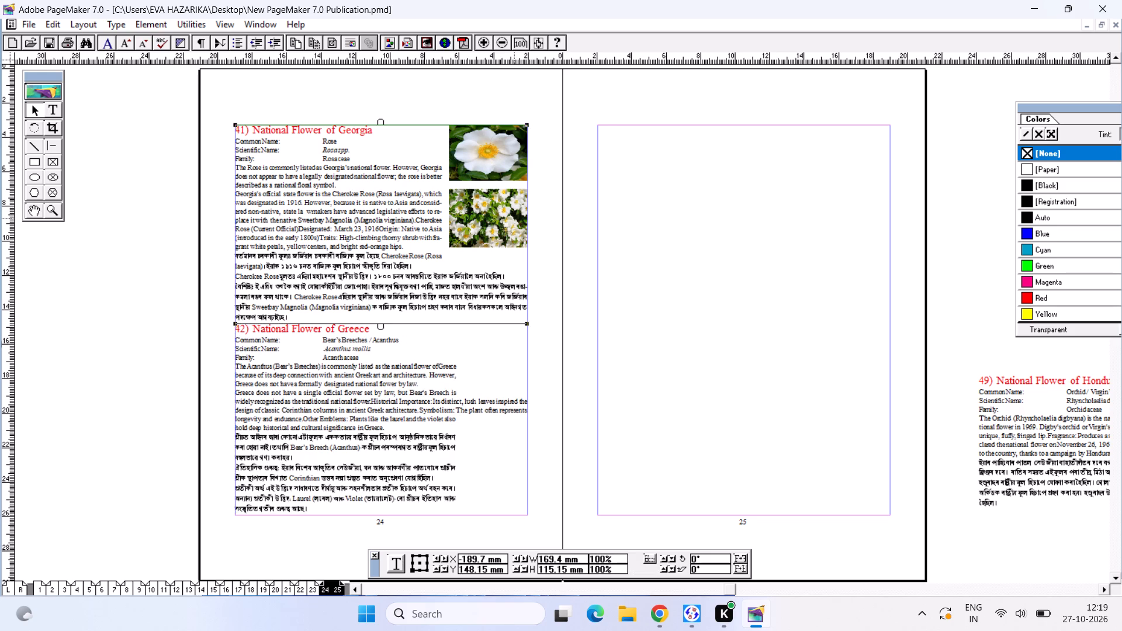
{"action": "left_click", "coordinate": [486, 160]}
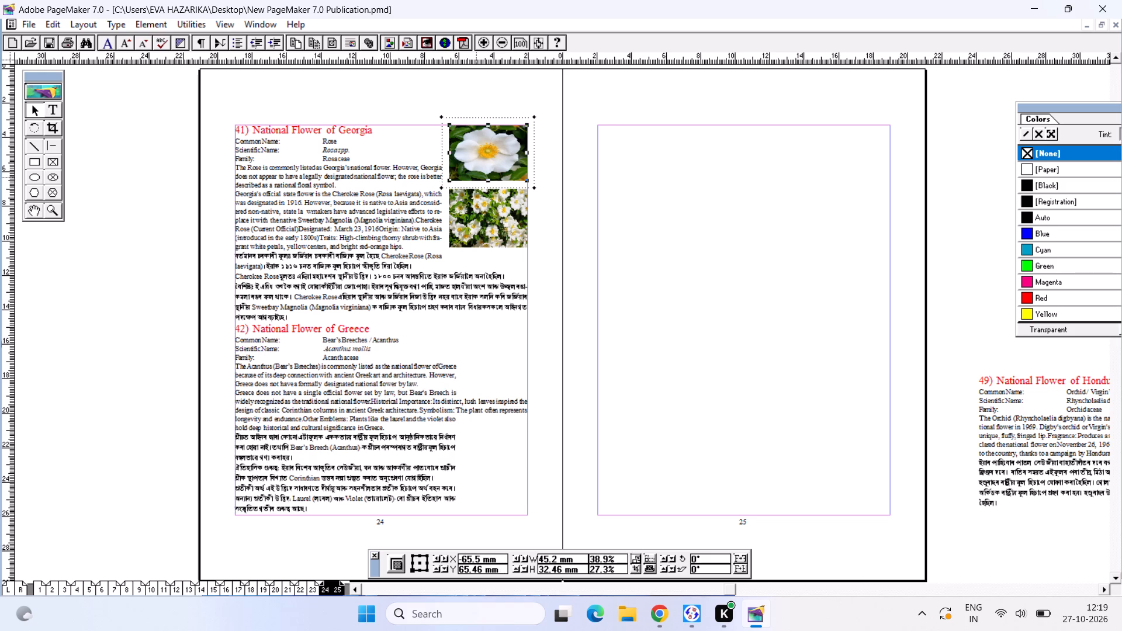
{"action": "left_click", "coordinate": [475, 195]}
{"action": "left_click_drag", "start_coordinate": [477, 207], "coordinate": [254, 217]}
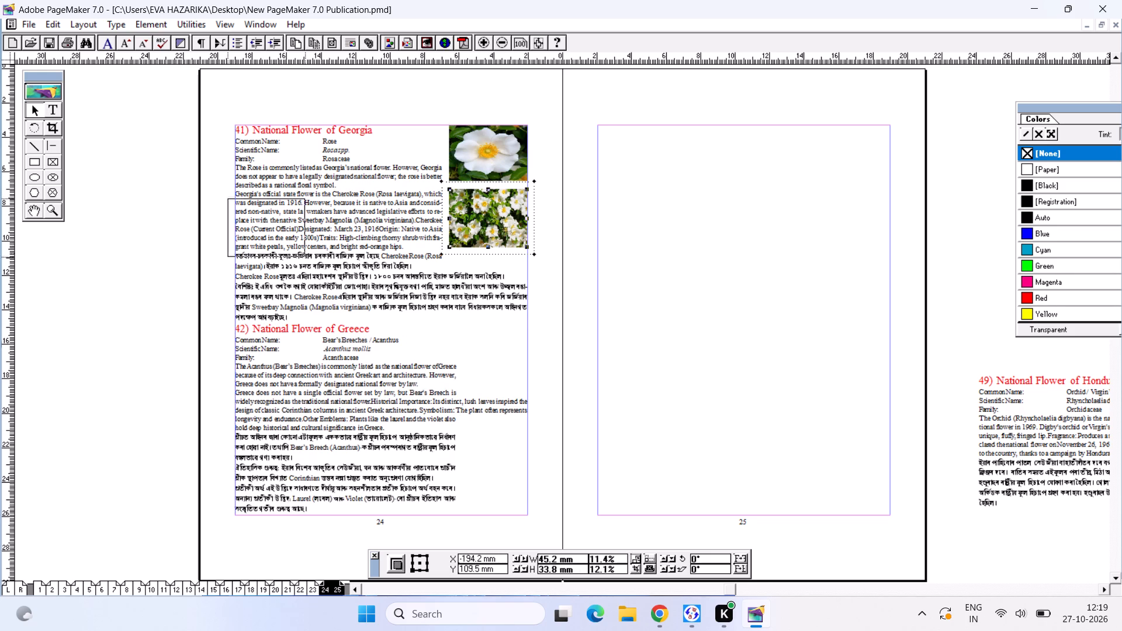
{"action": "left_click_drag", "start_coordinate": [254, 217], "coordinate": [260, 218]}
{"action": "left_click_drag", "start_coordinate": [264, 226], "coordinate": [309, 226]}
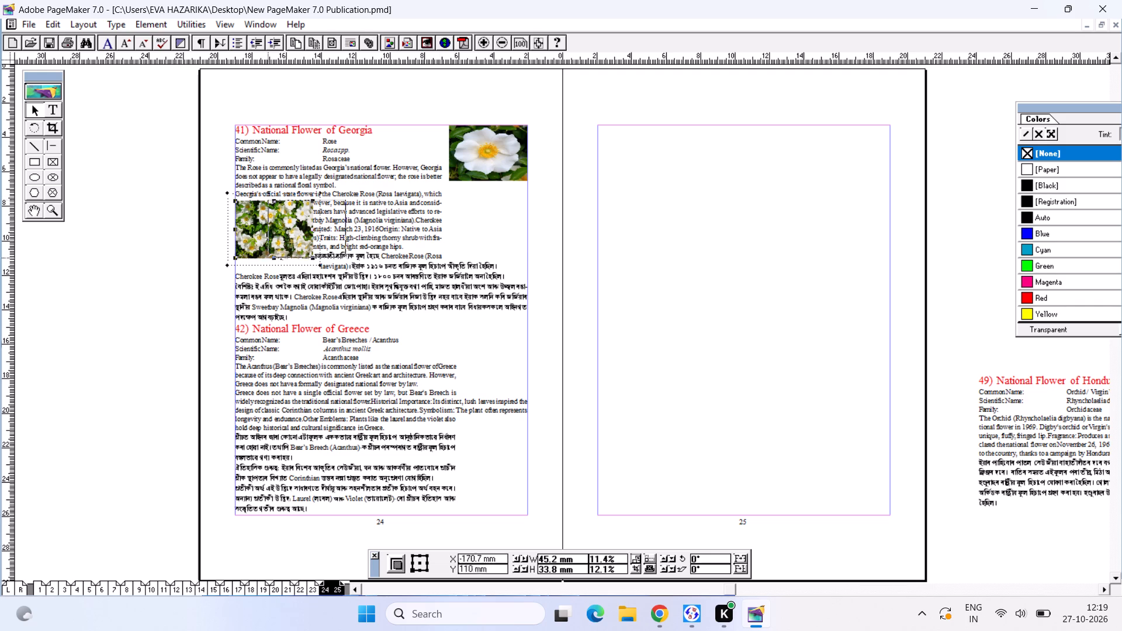
Place the clustered roses picture just beneath the single rose on page 24, at about X -65.5 mm, Y 100.5 mm.
{"action": "left_click_drag", "start_coordinate": [309, 226], "coordinate": [477, 209]}
{"action": "left_click", "coordinate": [275, 267]}
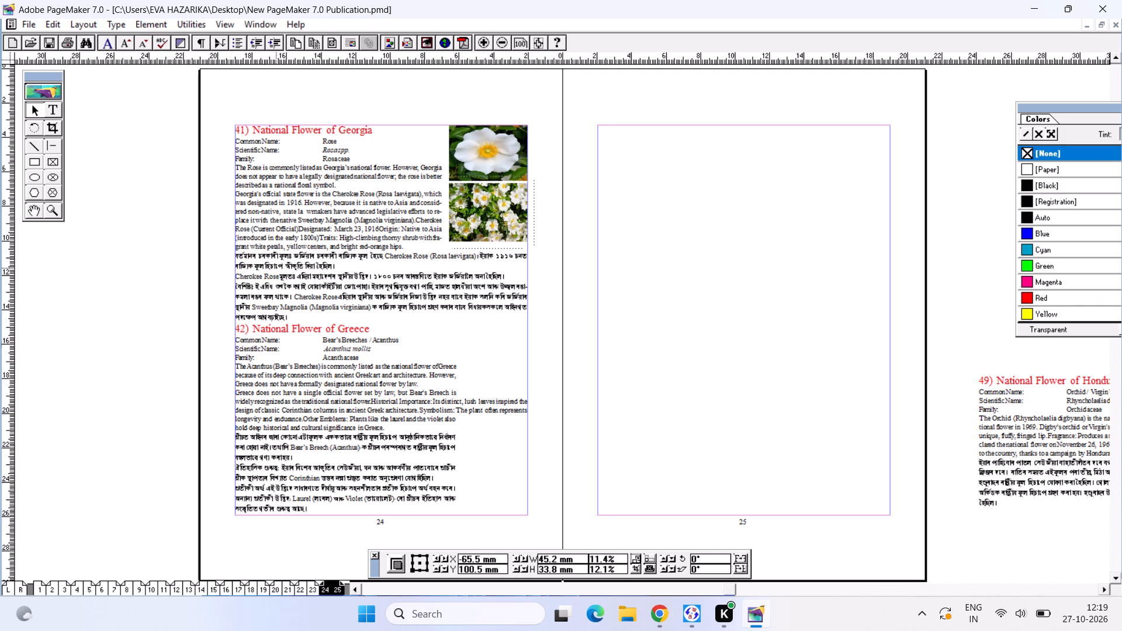
Move the Greece text block slightly down on page 24, at about X -189.7 mm, Y 261.9 mm.
{"action": "left_click", "coordinate": [263, 386]}
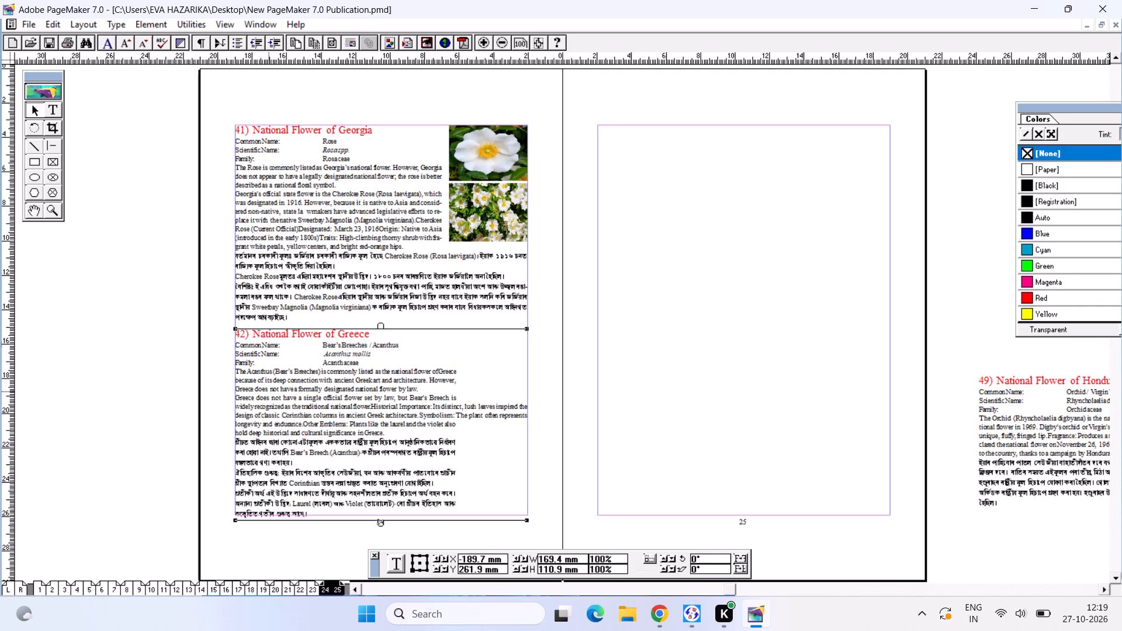
Copy the upper pink acanthus picture from source page 4 onto page 24, beside the Greece heading against the right margin.
{"action": "key", "text": "ctrl+Tab"}
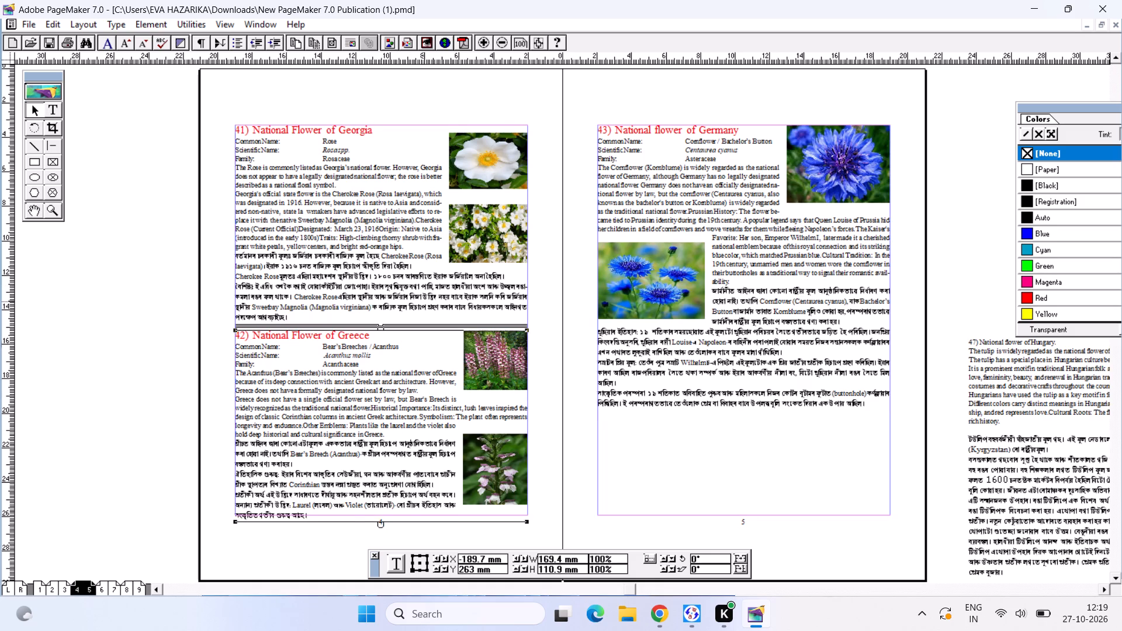
{"action": "key", "text": "ctrl+Tab"}
{"action": "key", "text": "ctrl+Tab"}
{"action": "left_click", "coordinate": [467, 371]}
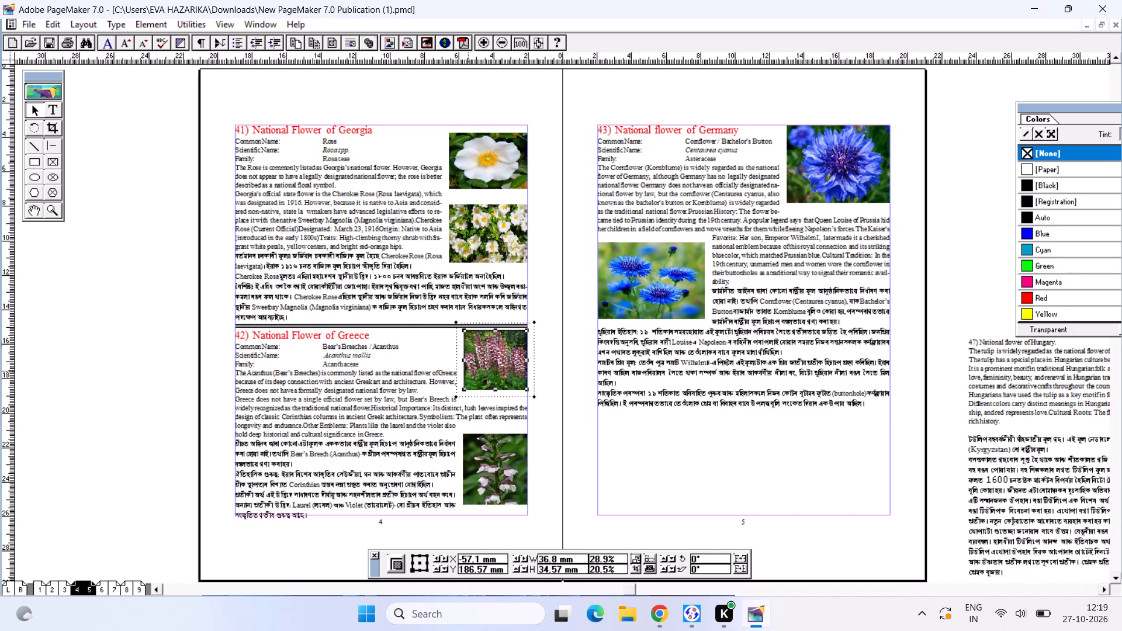
{"action": "key", "text": "ctrl+c"}
{"action": "key", "text": "ctrl+Tab"}
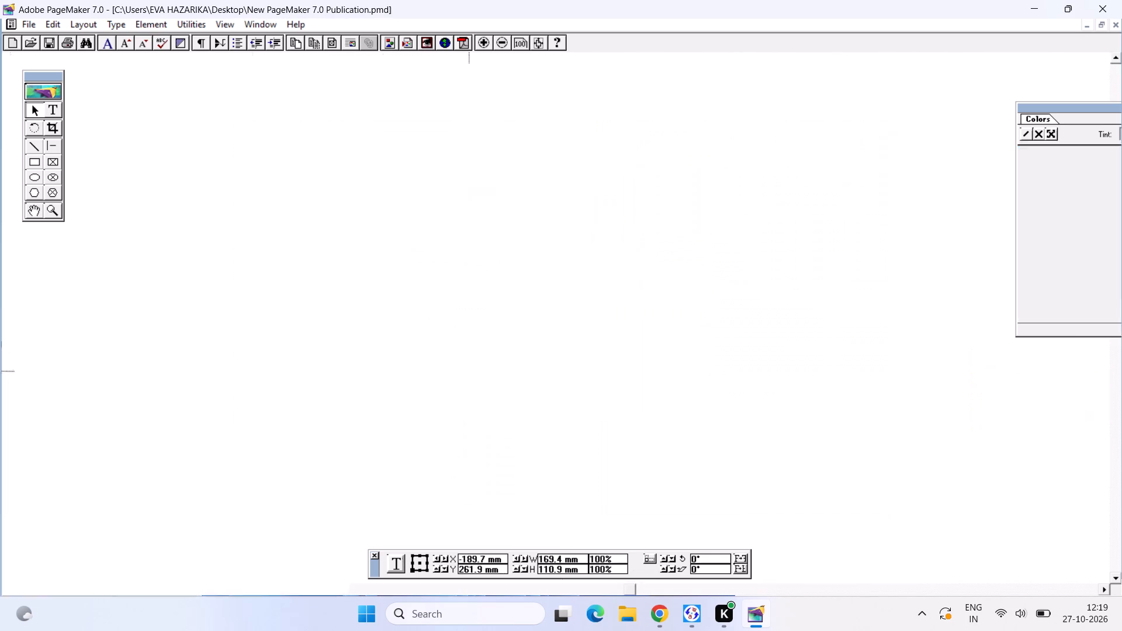
{"action": "key", "text": "ctrl+v"}
{"action": "left_click_drag", "start_coordinate": [495, 362], "coordinate": [484, 354]}
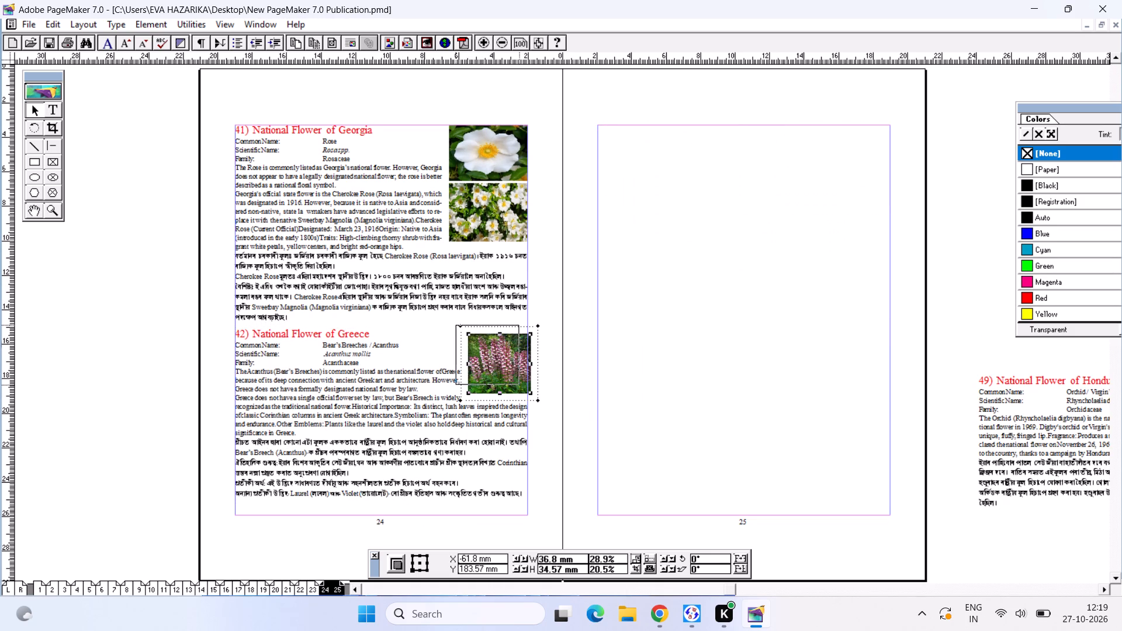
{"action": "left_click_drag", "start_coordinate": [484, 354], "coordinate": [490, 354]}
Copy the lower acanthus picture from source page 4 into page 24's bottom-right margin corner, at about X -57.7 mm, Y 258.9 mm.
{"action": "key", "text": "ctrl+Tab"}
{"action": "left_click", "coordinate": [472, 444]}
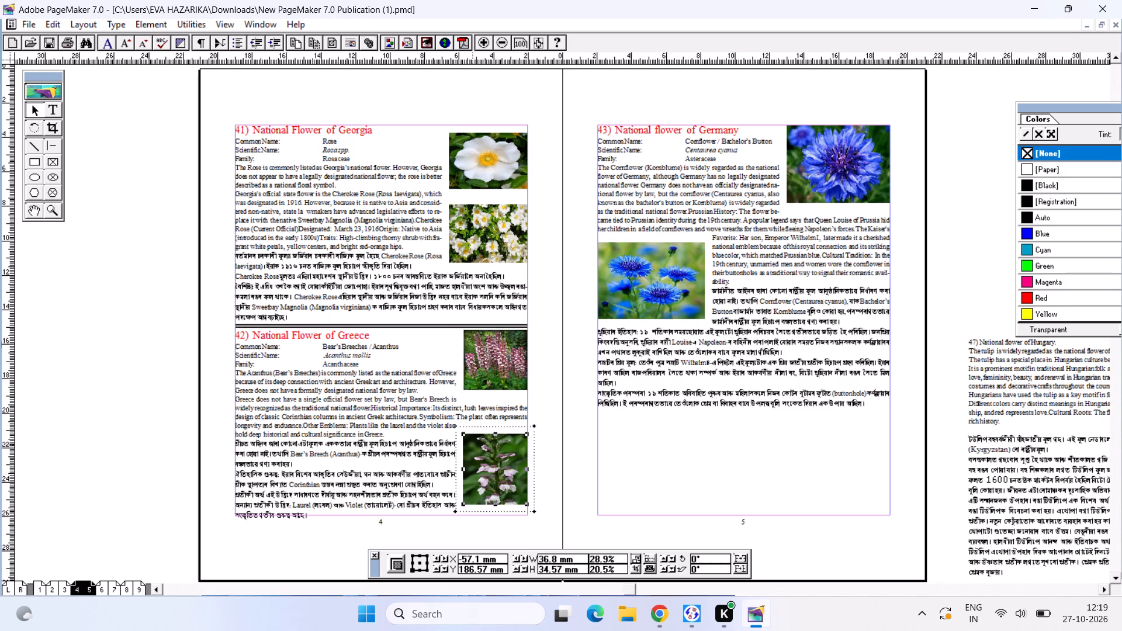
{"action": "key", "text": "ctrl+c"}
{"action": "key", "text": "ctrl+Tab"}
{"action": "key", "text": "ctrl+v"}
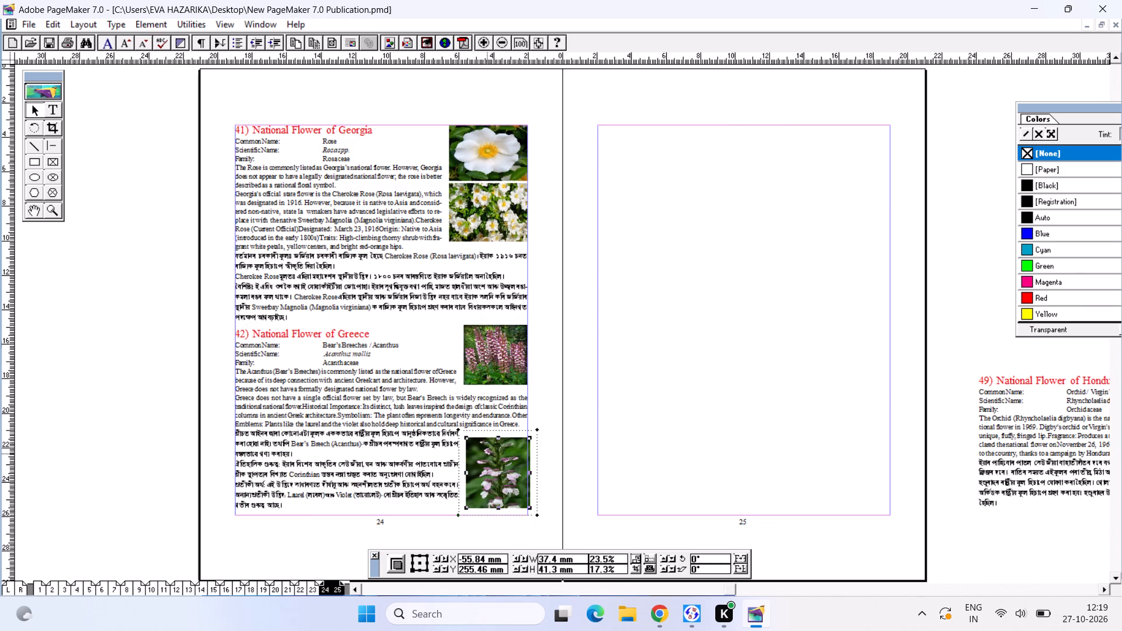
{"action": "left_click_drag", "start_coordinate": [486, 454], "coordinate": [486, 441]}
{"action": "left_click_drag", "start_coordinate": [480, 446], "coordinate": [479, 457]}
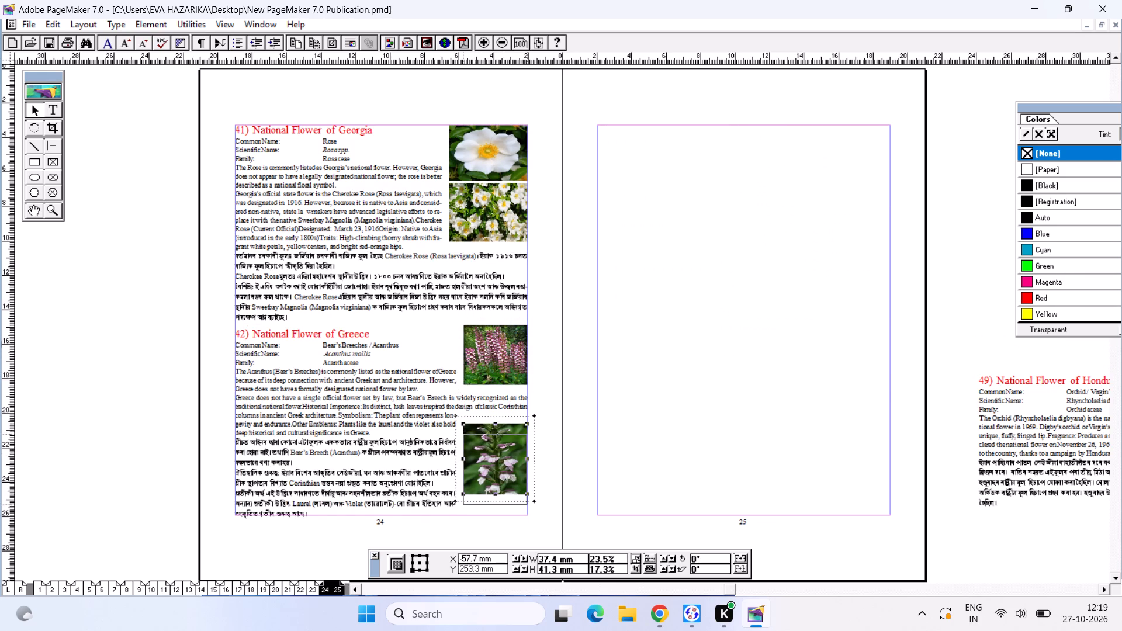
{"action": "left_click_drag", "start_coordinate": [479, 457], "coordinate": [478, 464]}
{"action": "key", "text": "ctrl+Tab"}
{"action": "key", "text": "ctrl+Tab"}
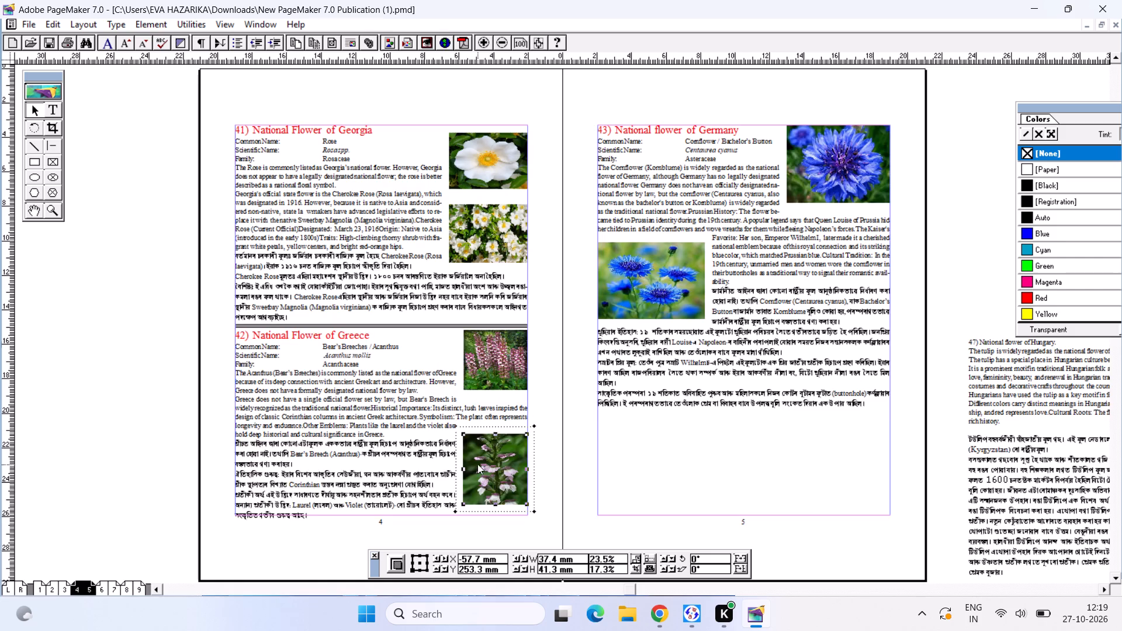
Shift the Greece text block and its upper acanthus picture slightly down on page 24, with the picture at about Y 188 mm.
{"action": "left_click_drag", "start_coordinate": [346, 442], "coordinate": [344, 449]}
{"action": "left_click_drag", "start_coordinate": [497, 377], "coordinate": [497, 384]}
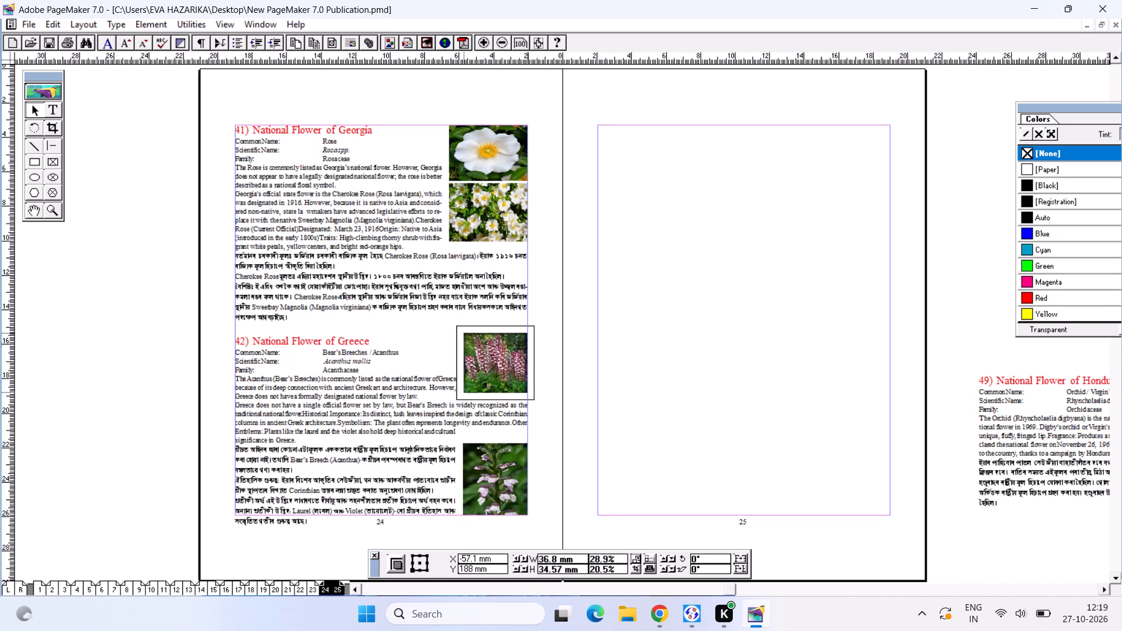
{"action": "left_click_drag", "start_coordinate": [497, 384], "coordinate": [497, 385]}
{"action": "left_click", "coordinate": [476, 485]}
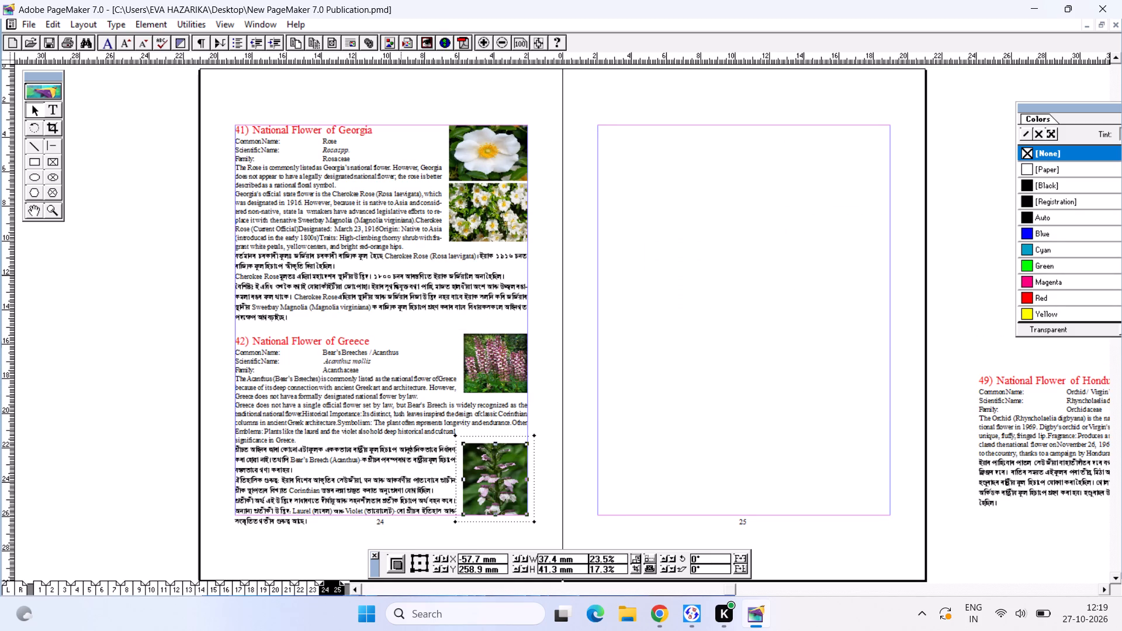
{"action": "left_click", "coordinate": [400, 274]}
Copy the Germany text block from source page 5 onto page 25, at about X 22.35 mm, Y 199.94 mm.
{"action": "key", "text": "ctrl+Tab"}
{"action": "left_click", "coordinate": [662, 154]}
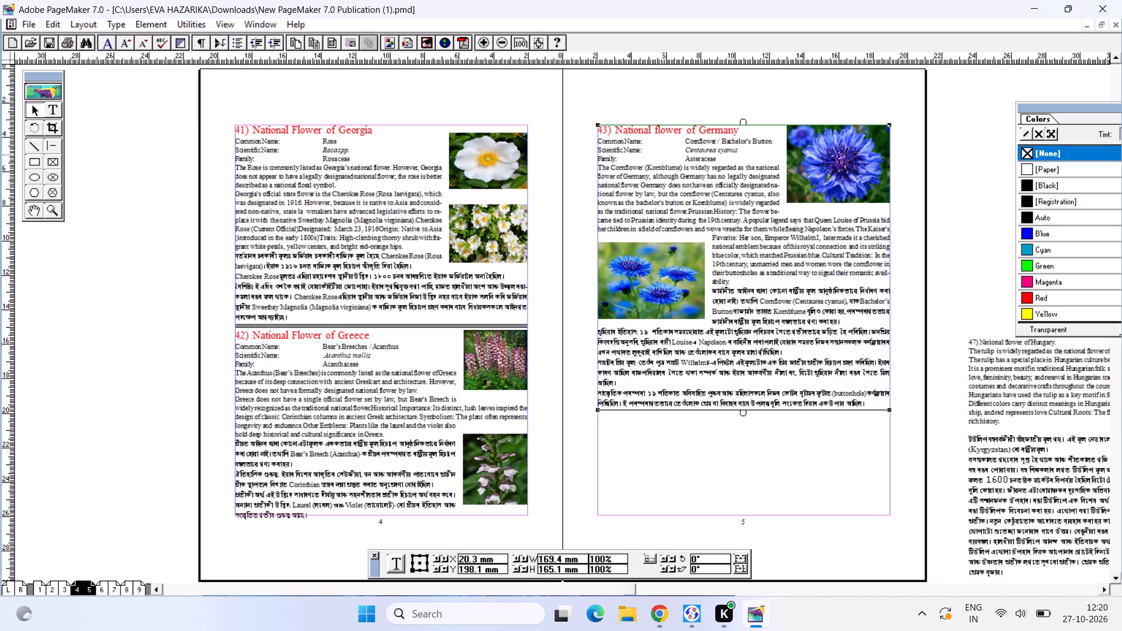
{"action": "key", "text": "ctrl+c"}
{"action": "key", "text": "ctrl+Tab"}
{"action": "key", "text": "ctrl+v"}
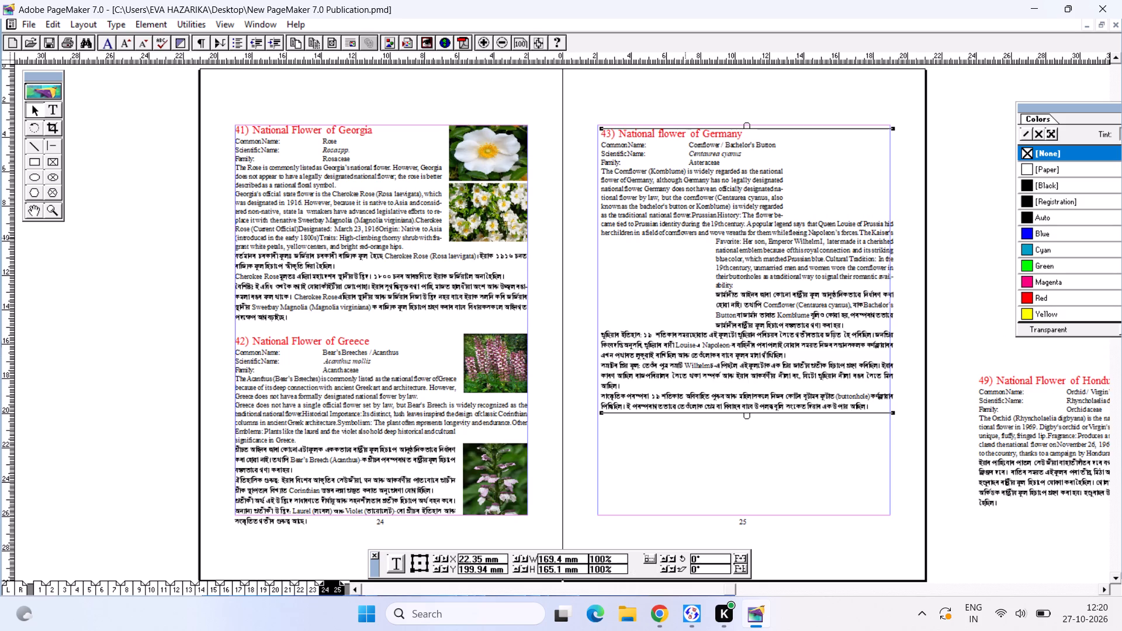
Copy the single cornflower picture from source page 5 onto page 25 beside the Germany heading, aligned to the right margin.
{"action": "key", "text": "ctrl+Tab"}
{"action": "left_click", "coordinate": [805, 181]}
{"action": "key", "text": "ctrl+c"}
{"action": "key", "text": "ctrl+Tab"}
{"action": "key", "text": "ctrl+v"}
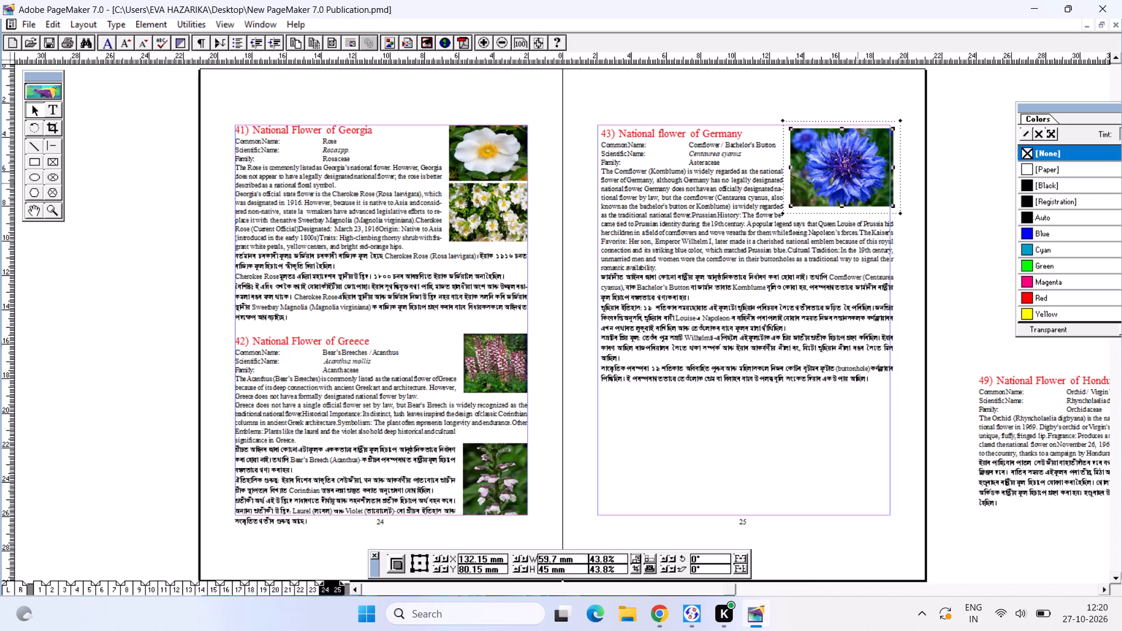
{"action": "left_click", "coordinate": [858, 182]}
Copy the cornflower group picture from source page 5 into page 25's Germany text, at about X 22.15 mm, Y 147.8 mm.
{"action": "key", "text": "ctrl+Tab"}
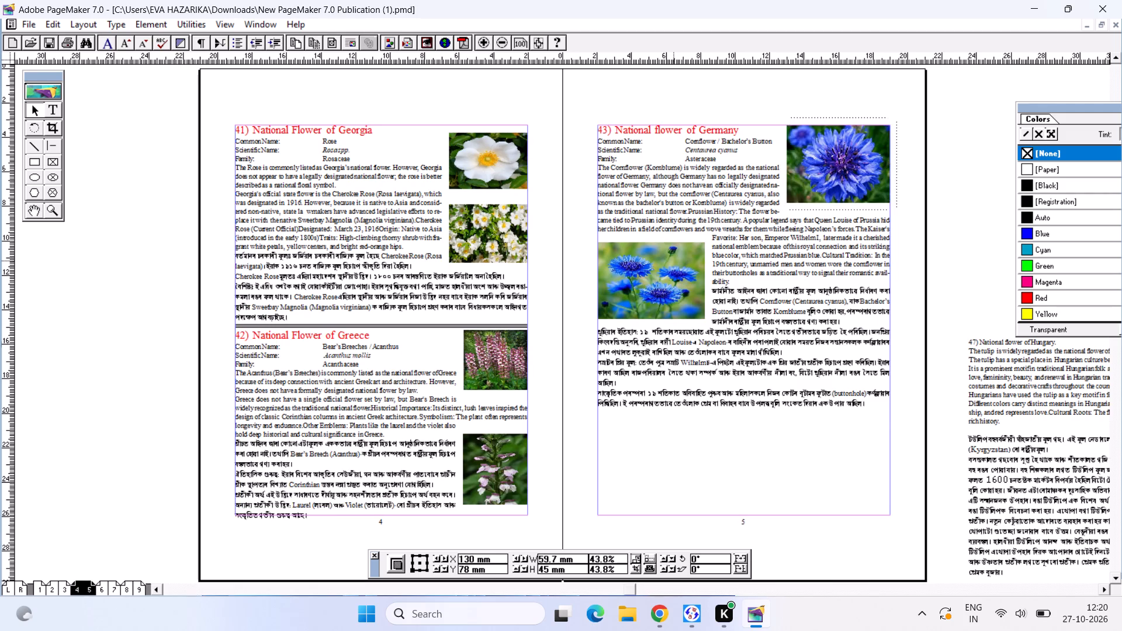
{"action": "left_click", "coordinate": [673, 259]}
{"action": "key", "text": "ctrl+c"}
{"action": "key", "text": "ctrl+Tab"}
{"action": "key", "text": "ctrl+v"}
{"action": "left_click", "coordinate": [670, 259]}
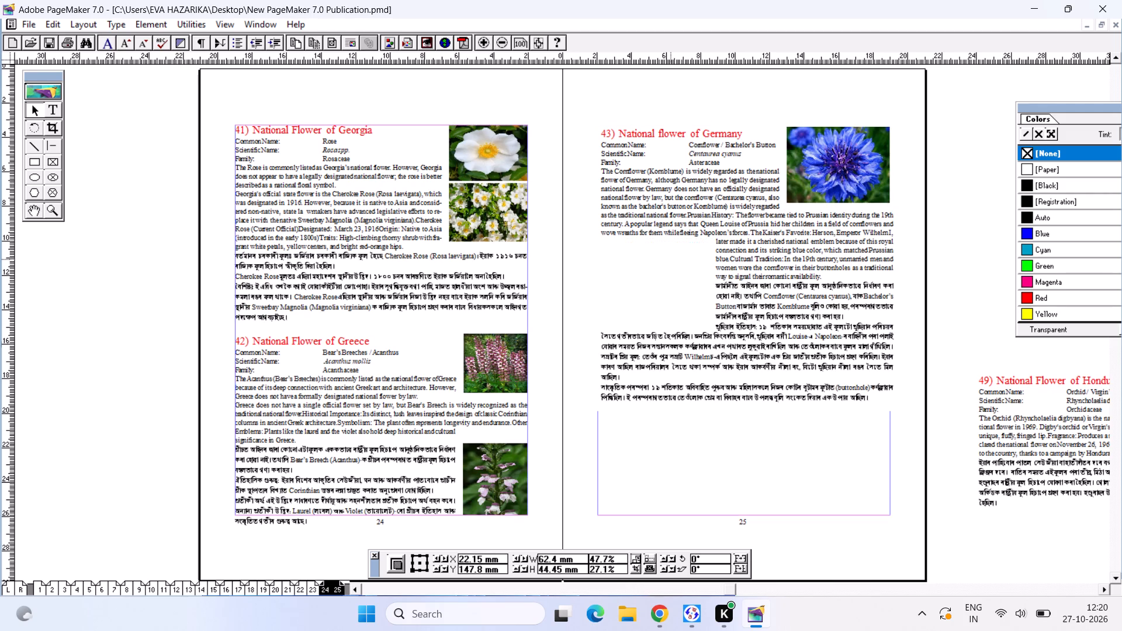
{"action": "left_click", "coordinate": [669, 320]}
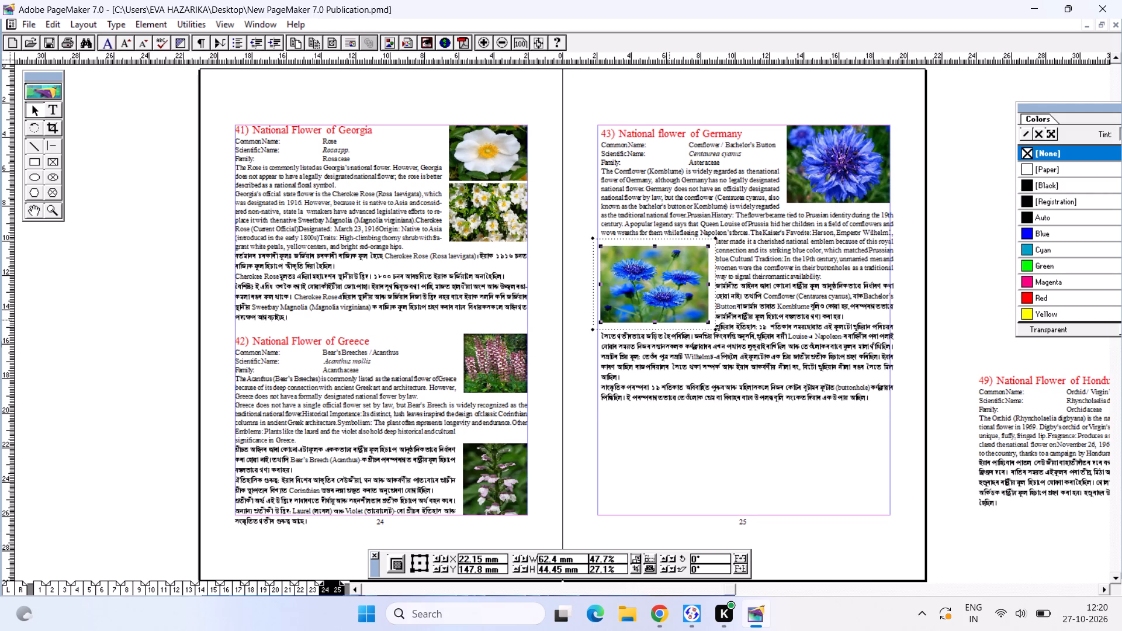
{"action": "left_click", "coordinate": [695, 460]}
Copy the Grenada text block from source page 6 to the top margin of page 26, inserting pages 26 and 27 for it.
{"action": "key", "text": "ctrl+Tab"}
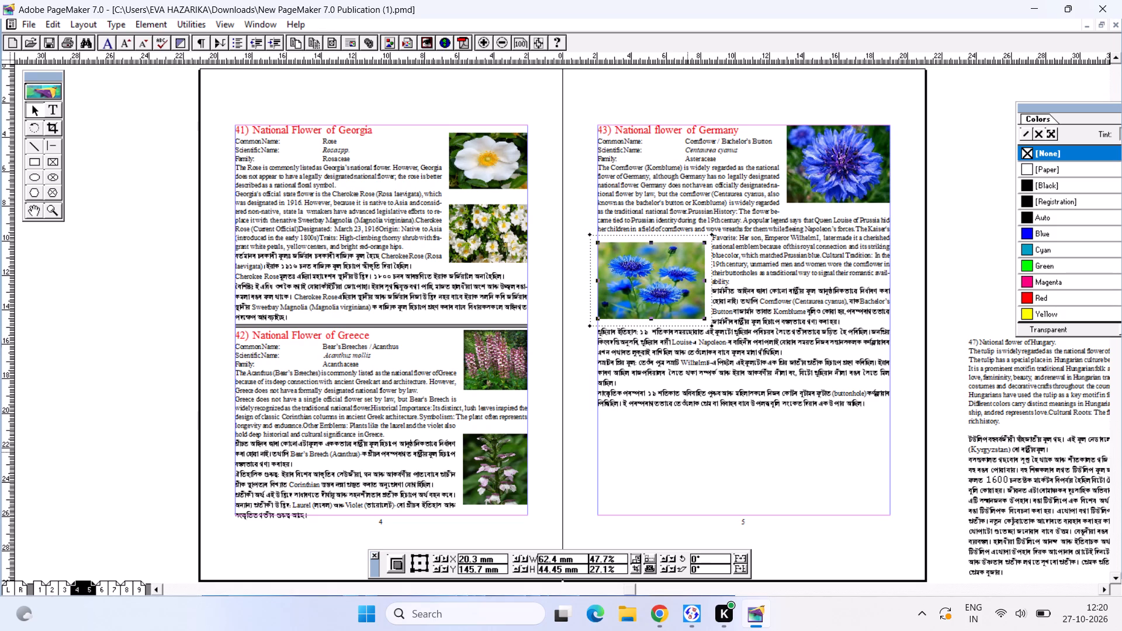
{"action": "left_click", "coordinate": [102, 589]}
{"action": "left_click", "coordinate": [369, 233]}
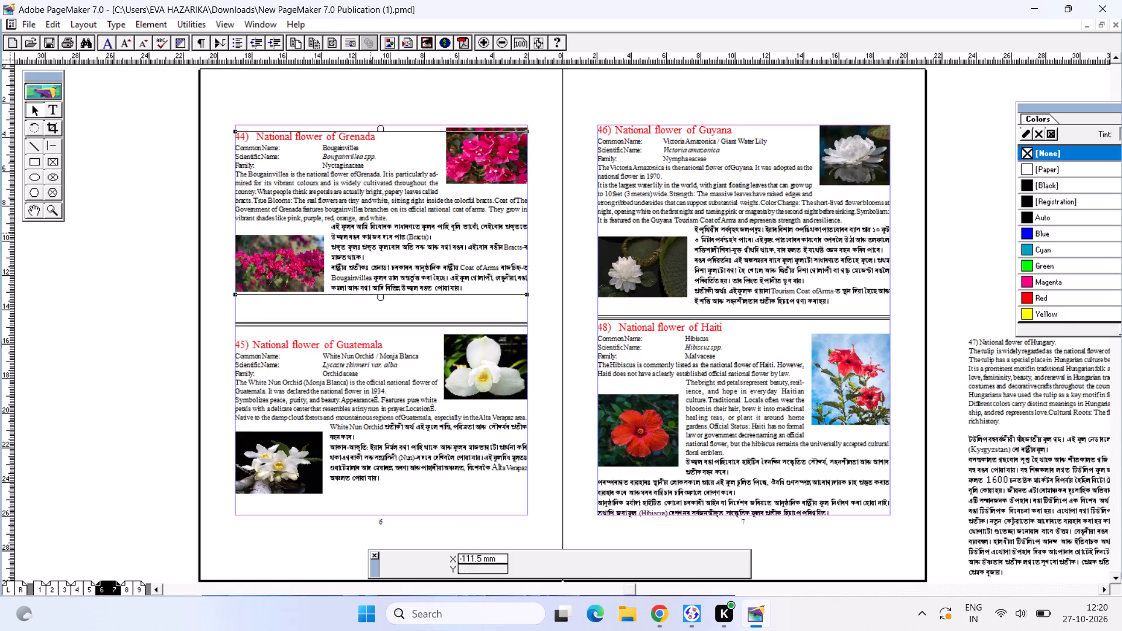
{"action": "key", "text": "ctrl+c"}
{"action": "key", "text": "ctrl+Tab"}
{"action": "right_click", "coordinate": [337, 591]}
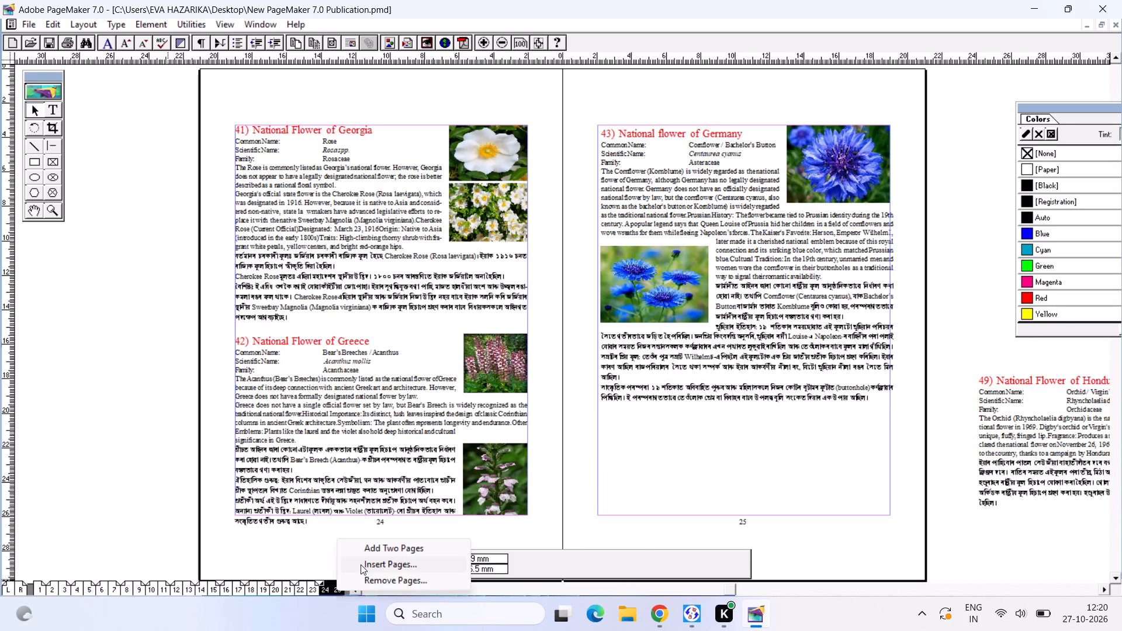
{"action": "left_click", "coordinate": [363, 564]}
{"action": "key", "text": "Return"}
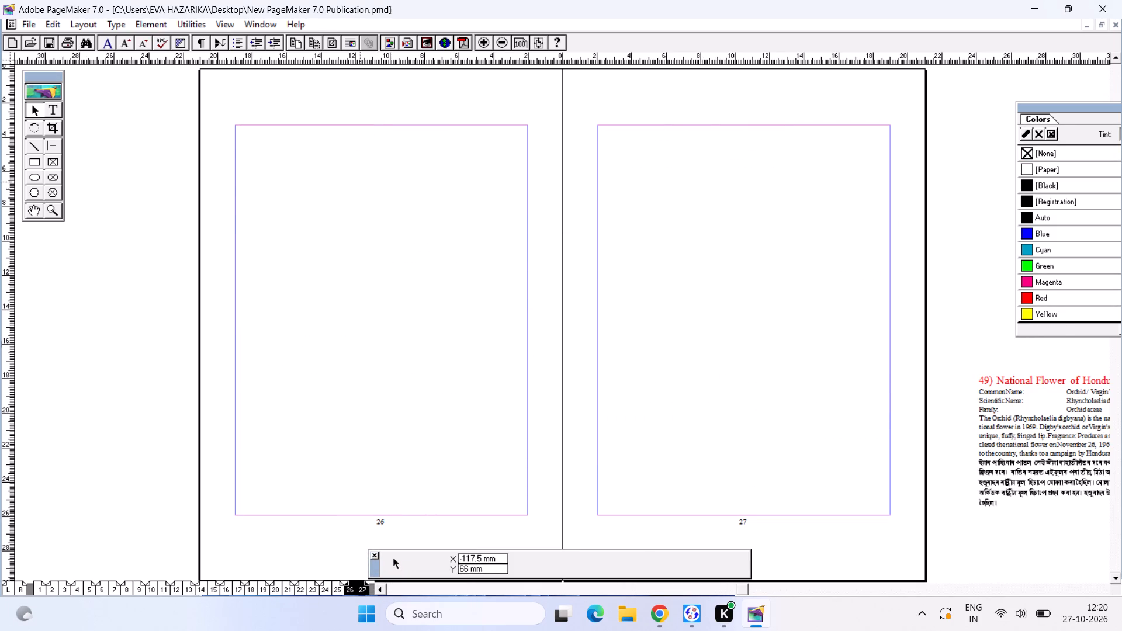
{"action": "key", "text": "ctrl+v"}
{"action": "left_click_drag", "start_coordinate": [399, 214], "coordinate": [399, 201]}
Copy the upper bougainvillea picture from source page 6 into the top-right margin corner of page 26, beside the Grenada heading.
{"action": "key", "text": "ctrl+Tab"}
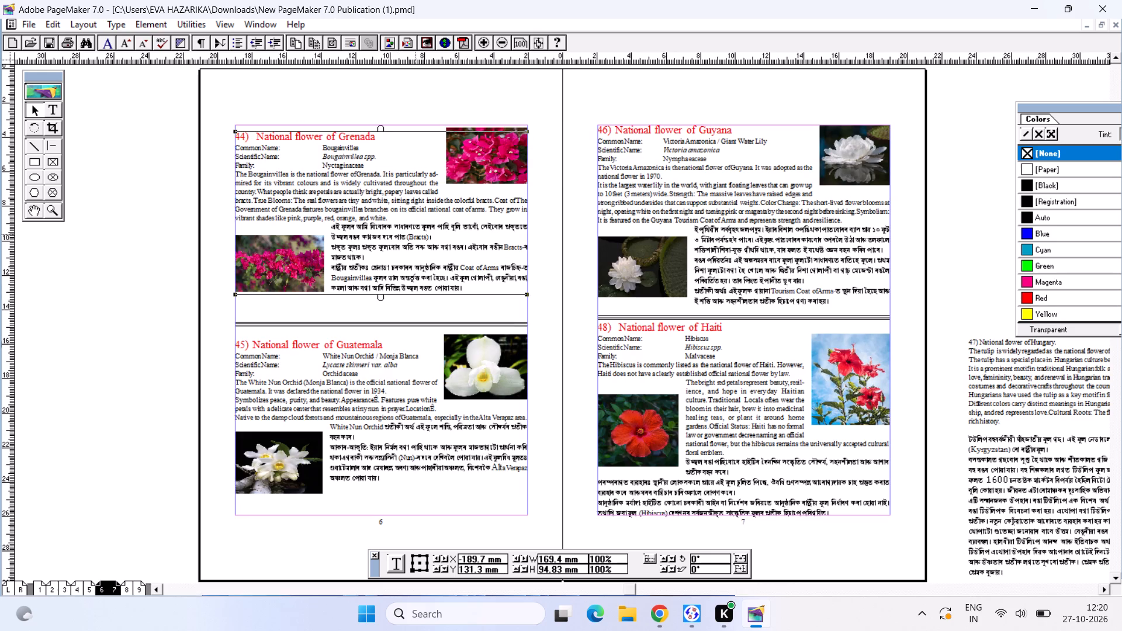
{"action": "left_click", "coordinate": [462, 149]}
{"action": "key", "text": "ctrl+c"}
{"action": "key", "text": "ctrl+Tab"}
{"action": "key", "text": "ctrl+v"}
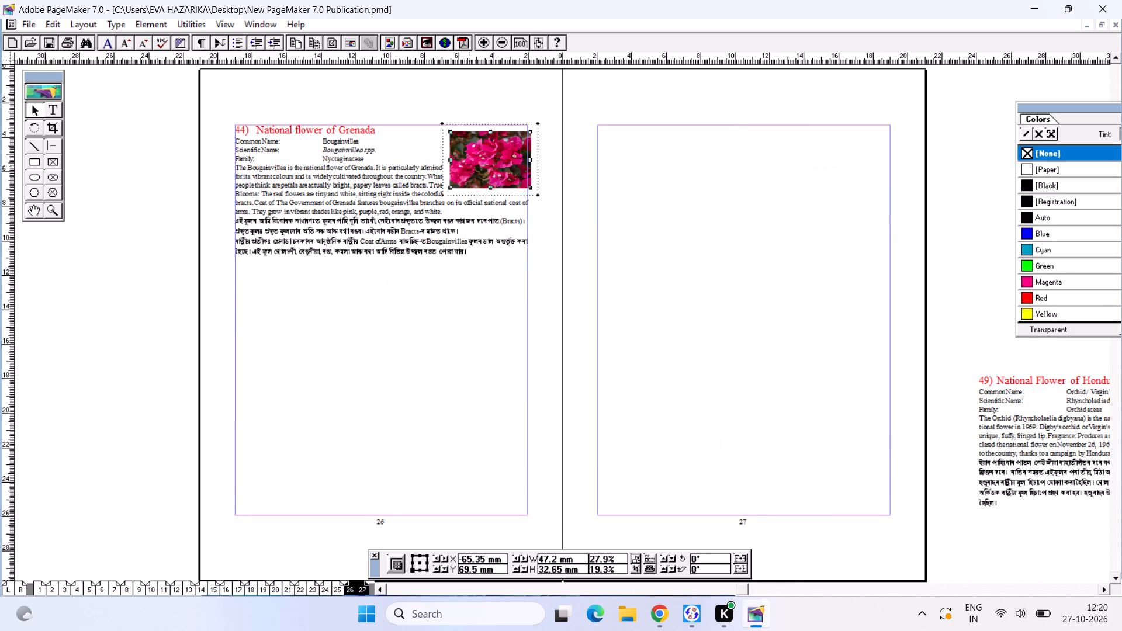
{"action": "left_click", "coordinate": [468, 165]}
Copy the lower bougainvillea picture from source page 6 onto page 26 at the left margin, about X -189.7 mm, Y 121.5 mm.
{"action": "key", "text": "ctrl+Tab"}
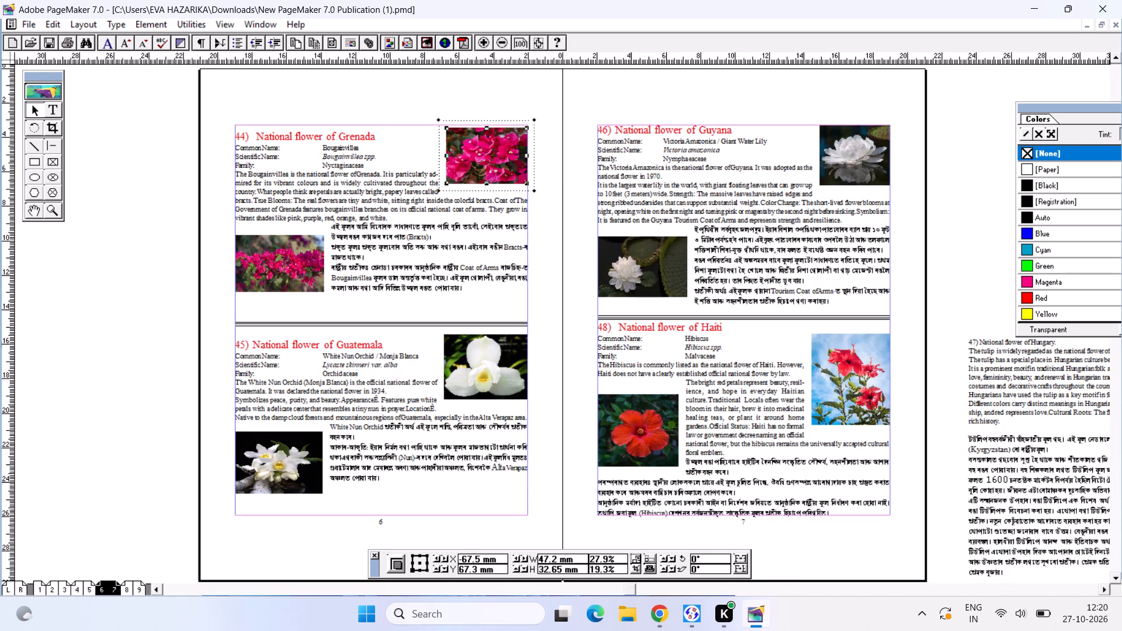
{"action": "left_click", "coordinate": [289, 264]}
{"action": "key", "text": "ctrl+c"}
{"action": "key", "text": "ctrl+Tab"}
{"action": "key", "text": "ctrl+v"}
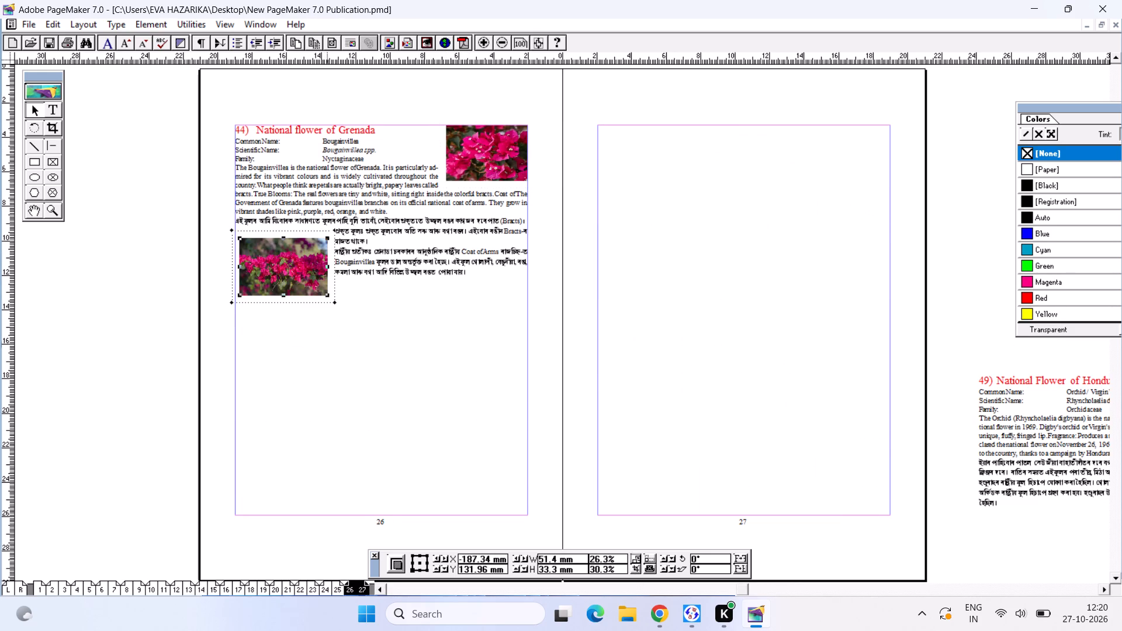
{"action": "left_click_drag", "start_coordinate": [296, 246], "coordinate": [293, 224]}
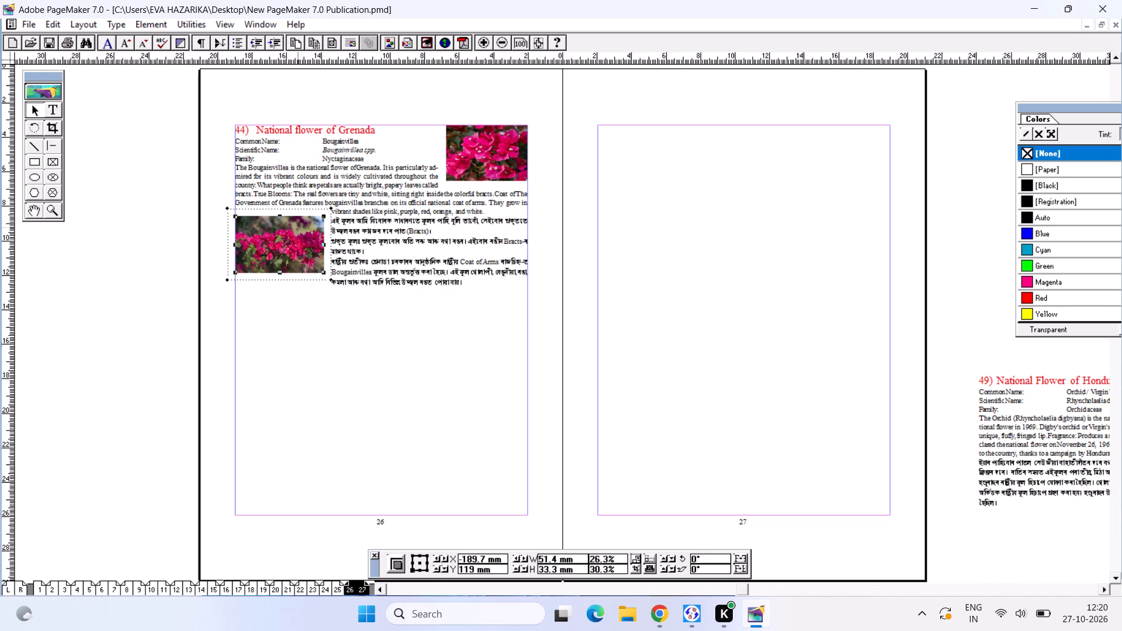
{"action": "left_click", "coordinate": [286, 245]}
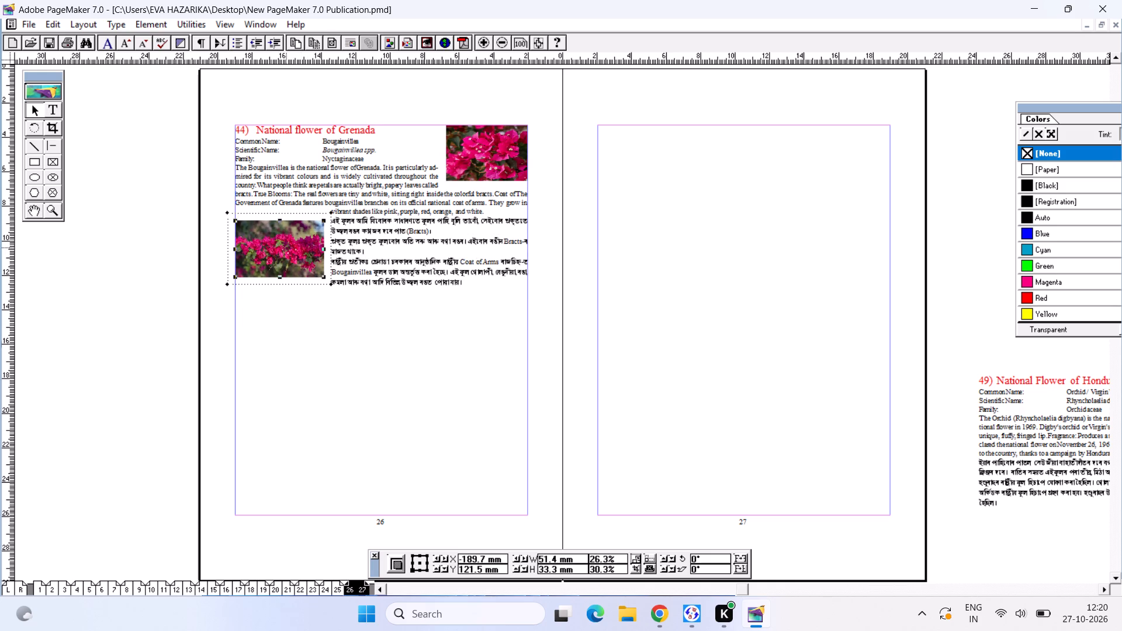
{"action": "left_click", "coordinate": [375, 231]}
Copy the Guatemala text block from source page 6 to the lower half of page 26, aligned with the left margin.
{"action": "key", "text": "ctrl+Tab"}
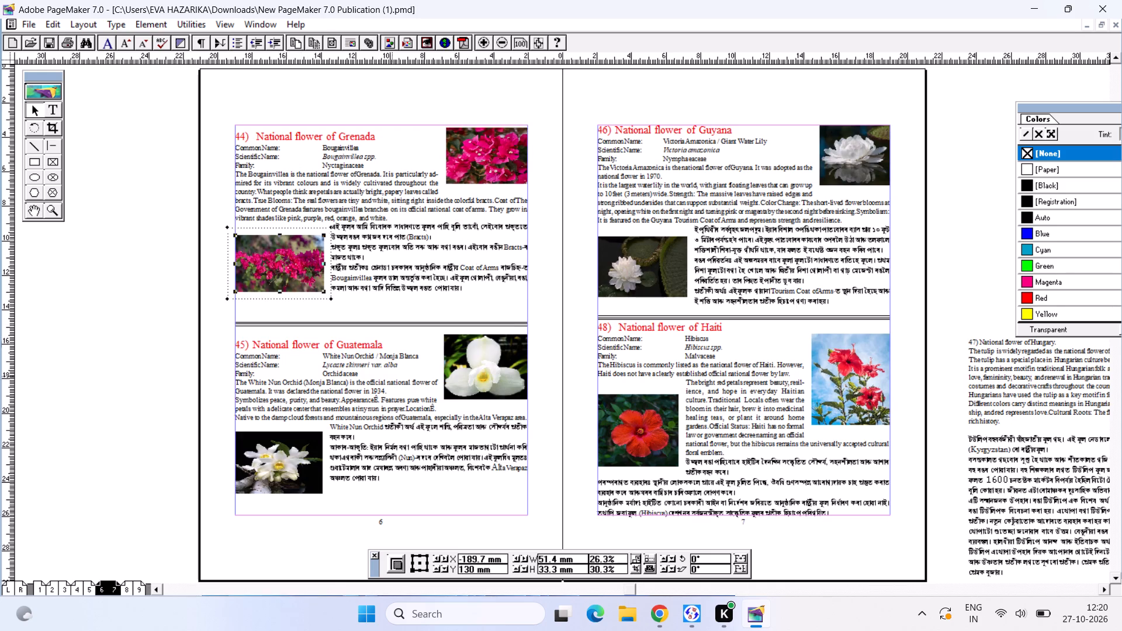
{"action": "left_click", "coordinate": [382, 391], "text": "ctrl"}
{"action": "key", "text": "ctrl+c"}
{"action": "key", "text": "ctrl+Tab"}
{"action": "key", "text": "ctrl+v"}
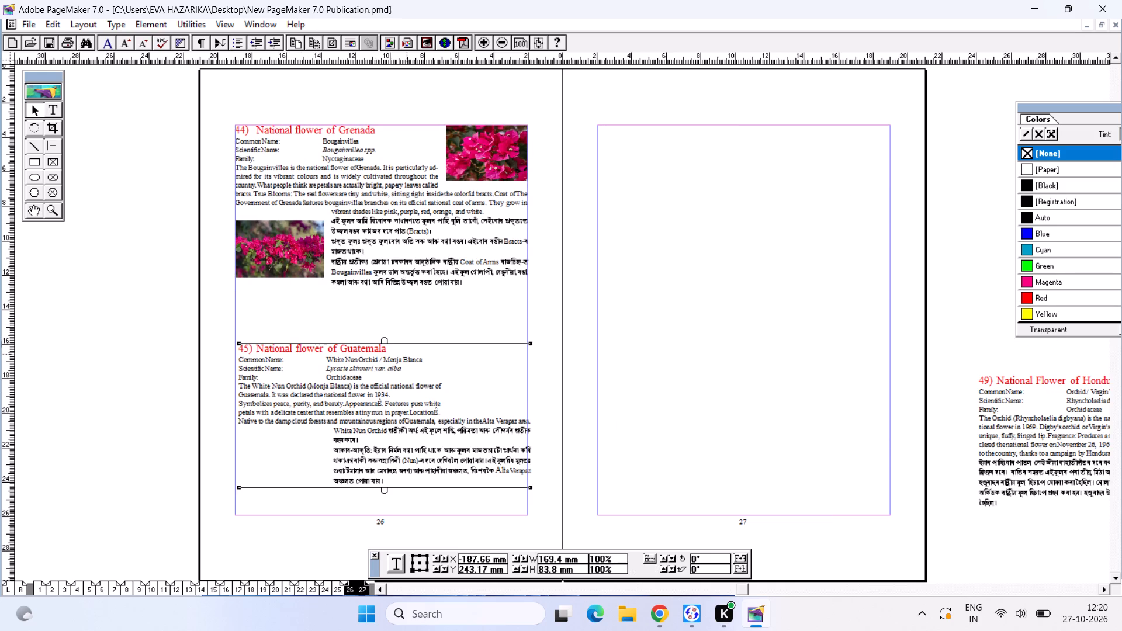
{"action": "left_click_drag", "start_coordinate": [406, 355], "coordinate": [400, 376]}
Copy the upper white orchid picture from source page 6 beside page 26's Guatemala heading, about X -68.5 mm, Y 204.8 mm, raising the text slightly.
{"action": "key", "text": "ctrl+Tab"}
{"action": "left_click", "coordinate": [454, 365]}
{"action": "key", "text": "ctrl+c"}
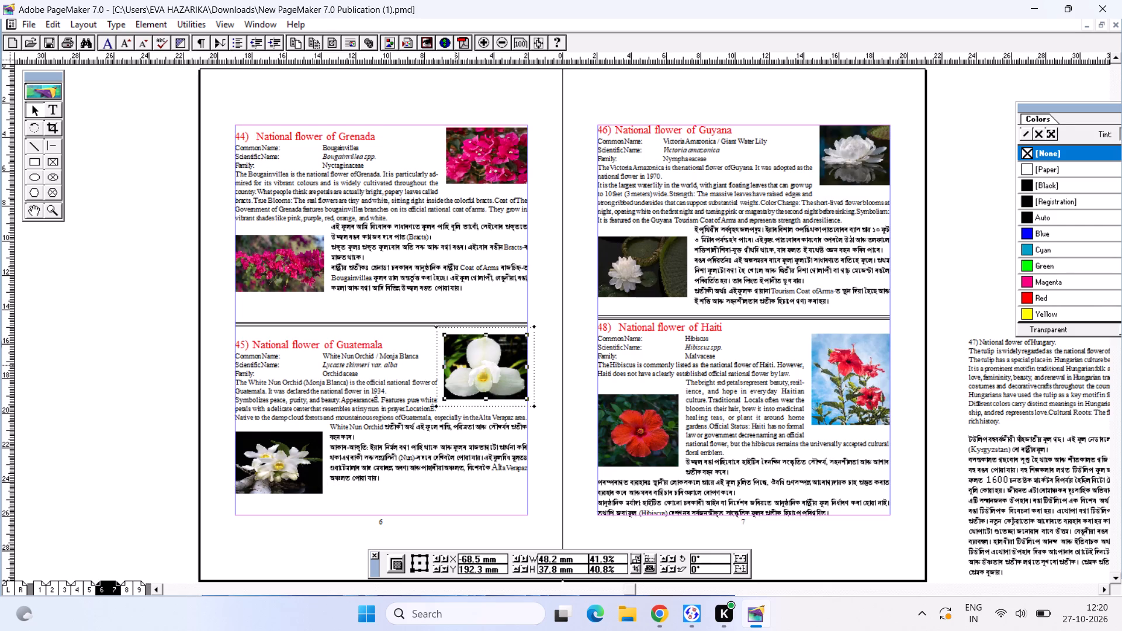
{"action": "key", "text": "ctrl+Tab"}
{"action": "key", "text": "ctrl+v"}
{"action": "left_click_drag", "start_coordinate": [463, 376], "coordinate": [461, 388]}
{"action": "left_click", "coordinate": [461, 387]}
{"action": "left_click_drag", "start_coordinate": [355, 404], "coordinate": [355, 398]}
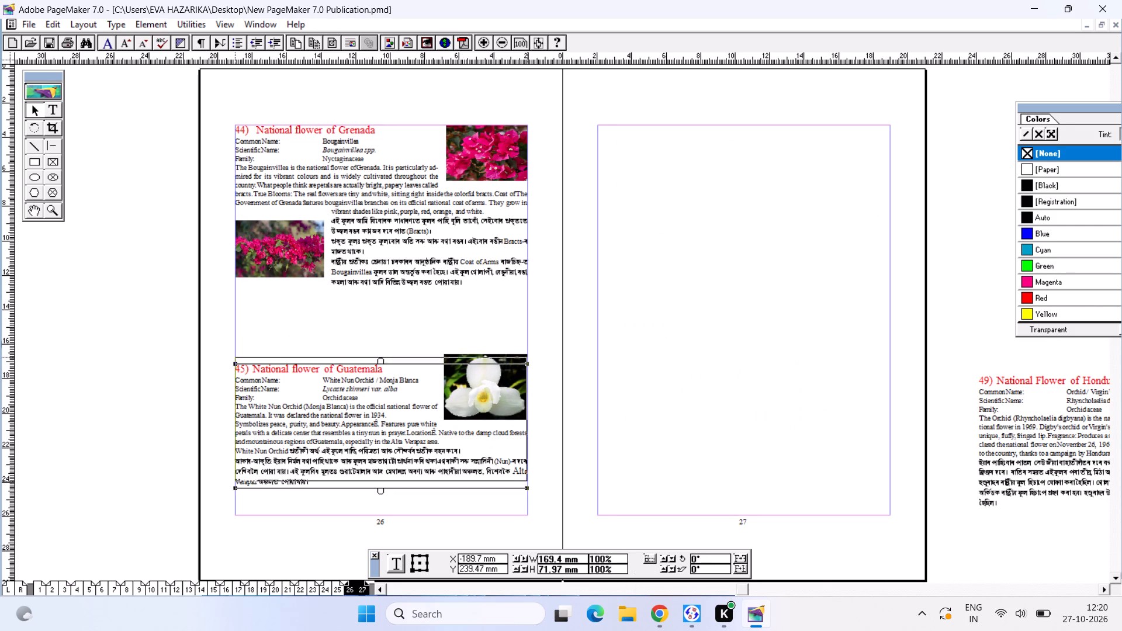
{"action": "left_click_drag", "start_coordinate": [355, 398], "coordinate": [355, 397]}
{"action": "left_click", "coordinate": [480, 398]}
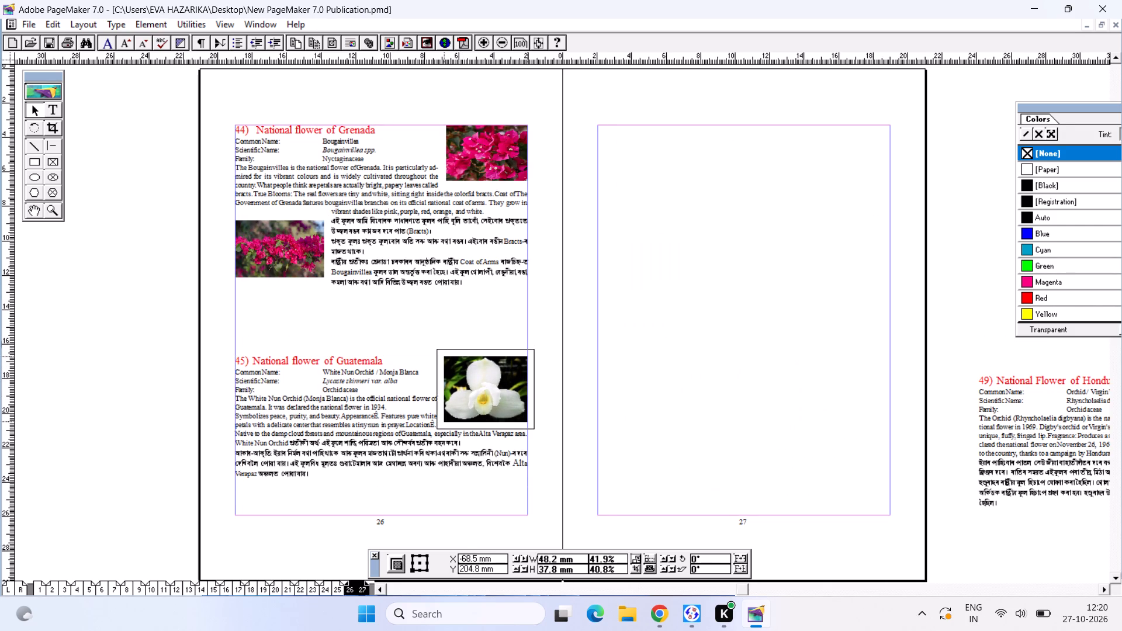
Copy the lower orchid picture from source page 6 into page 26's Guatemala text at the left margin, about X -189.7 mm, Y 241.16 mm.
{"action": "key", "text": "ctrl+Tab"}
{"action": "left_click", "coordinate": [290, 448]}
{"action": "key", "text": "ctrl+c"}
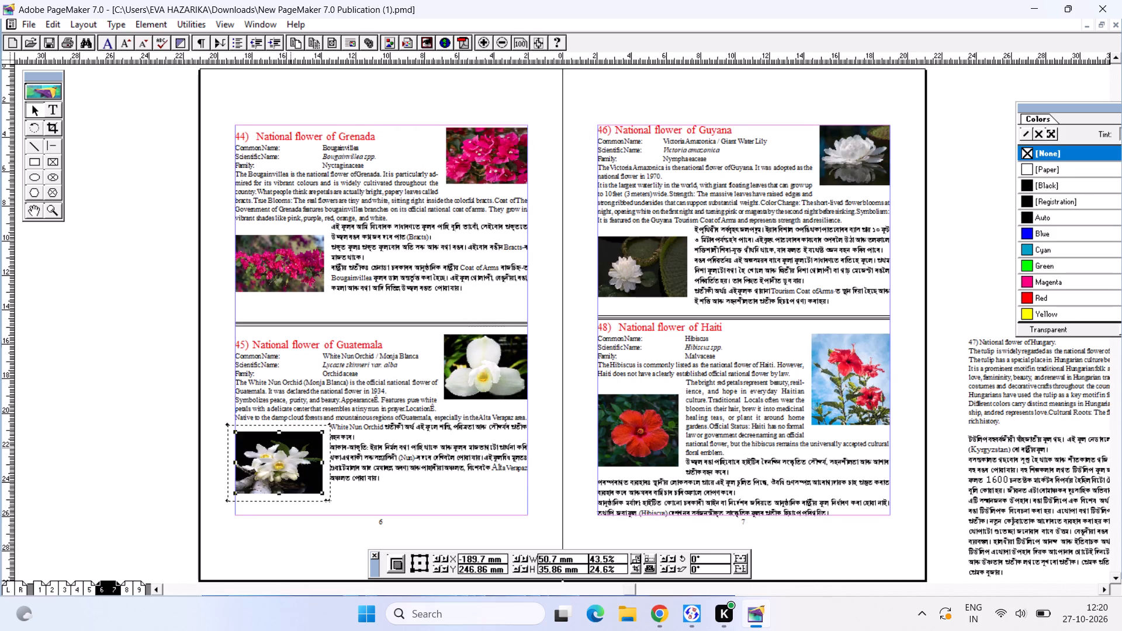
{"action": "key", "text": "ctrl+Tab"}
{"action": "key", "text": "ctrl+v"}
{"action": "left_click_drag", "start_coordinate": [299, 449], "coordinate": [290, 438]}
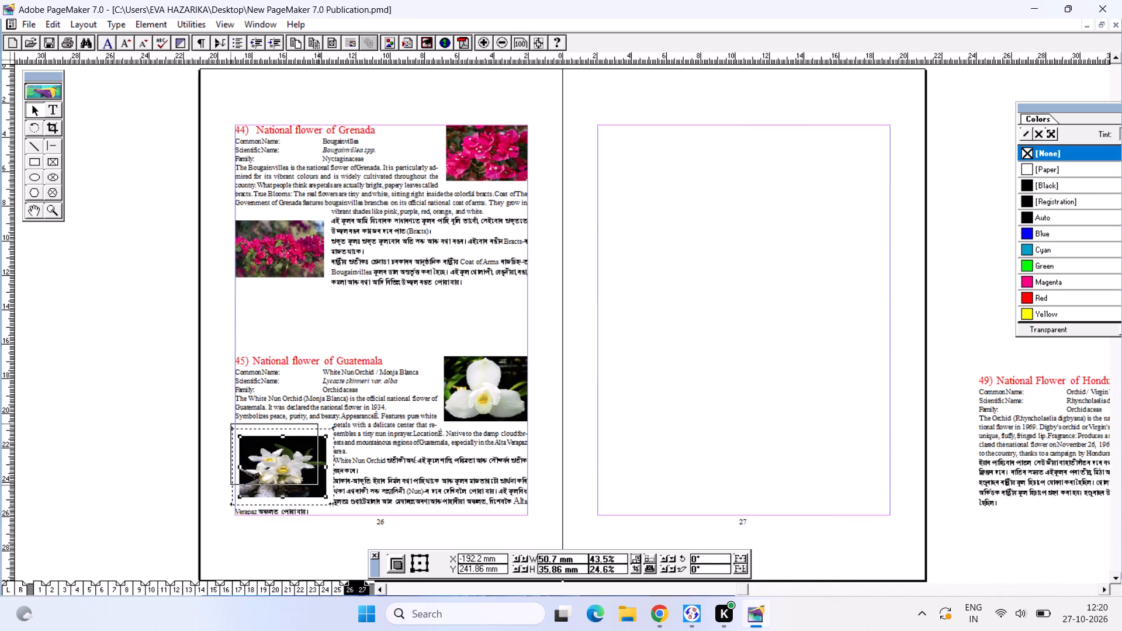
{"action": "left_click_drag", "start_coordinate": [290, 438], "coordinate": [295, 436]}
{"action": "left_click", "coordinate": [288, 460]}
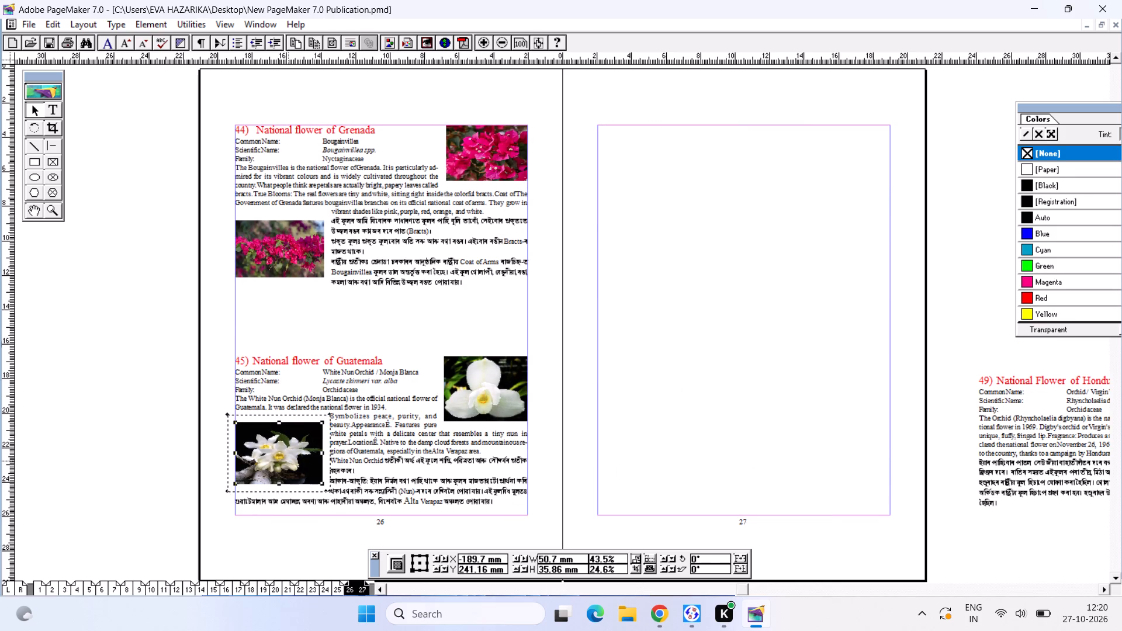
{"action": "left_click", "coordinate": [407, 473]}
{"action": "left_click", "coordinate": [678, 430]}
Copy the Guyana text block from source page 7 to the top-left margin corner of page 27.
{"action": "key", "text": "ctrl+Tab"}
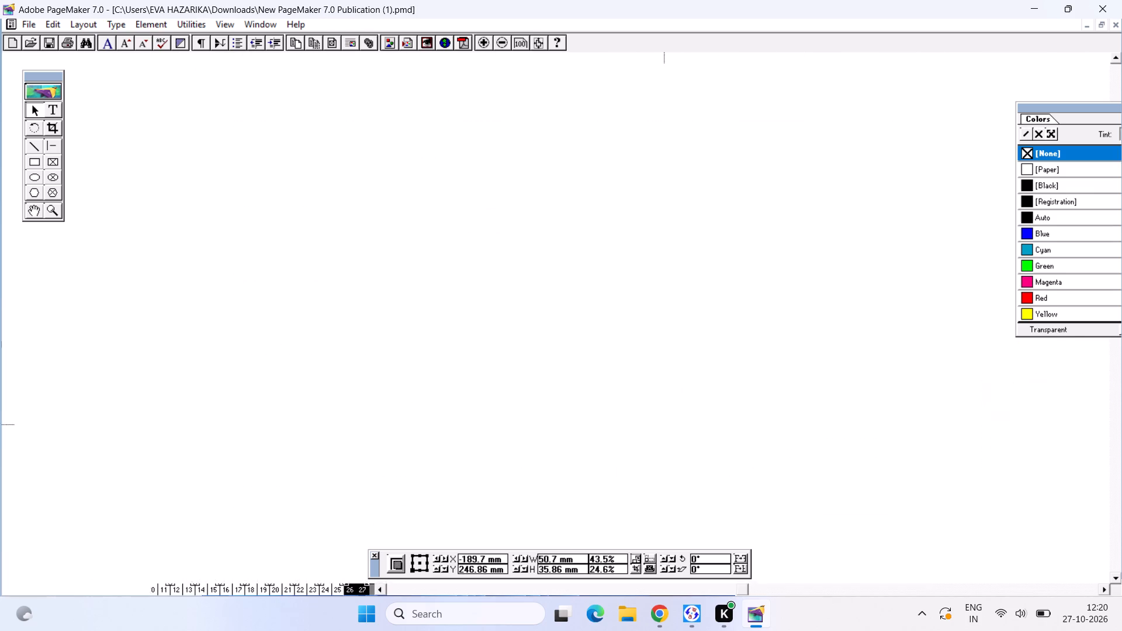
{"action": "left_click", "coordinate": [699, 294]}
{"action": "key", "text": "ctrl+c"}
{"action": "key", "text": "ctrl+c"}
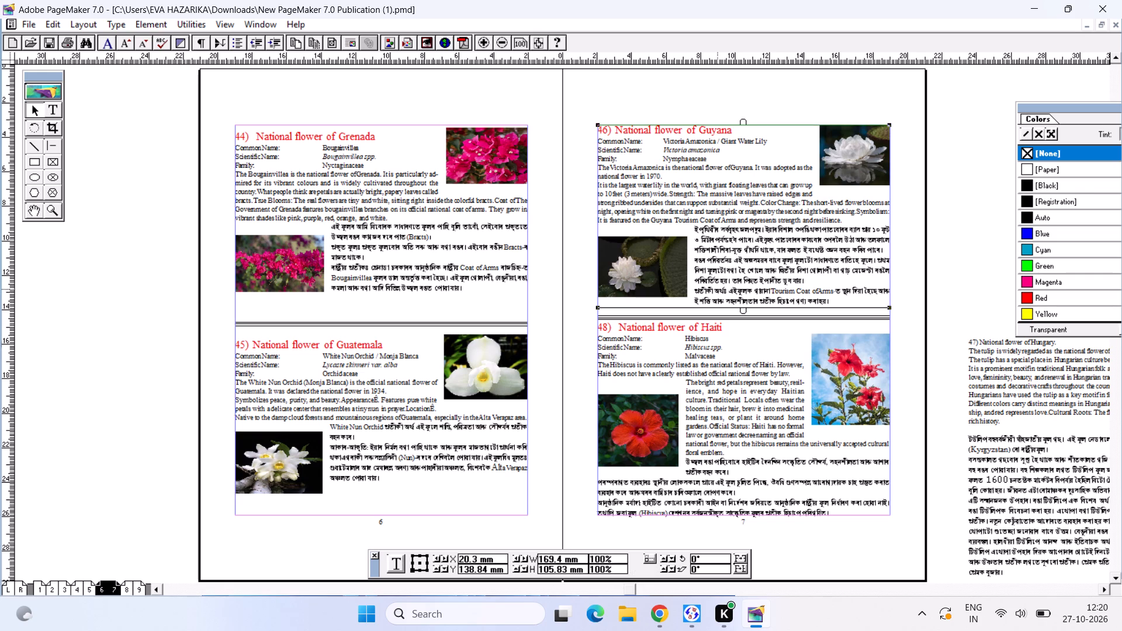
{"action": "key", "text": "ctrl+Tab"}
{"action": "key", "text": "ctrl+v"}
{"action": "left_click", "coordinate": [677, 229]}
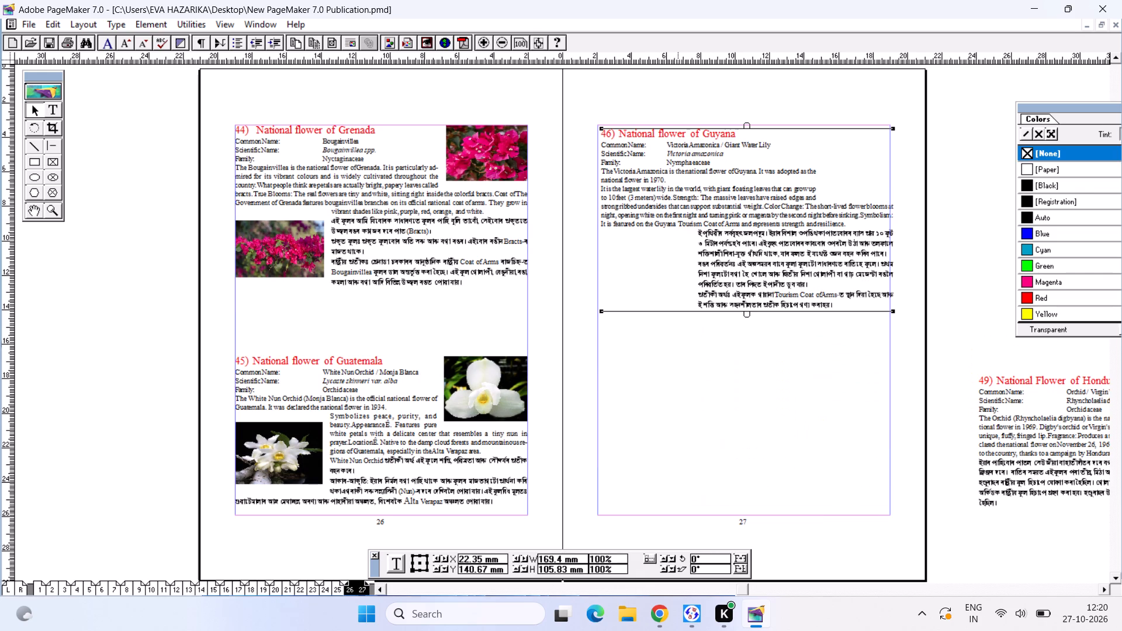
Copy the upper water lily picture from source page 7 into the top-right margin corner of page 27, beside the Guyana heading.
{"action": "key", "text": "ctrl+Tab"}
{"action": "left_click", "coordinate": [848, 165]}
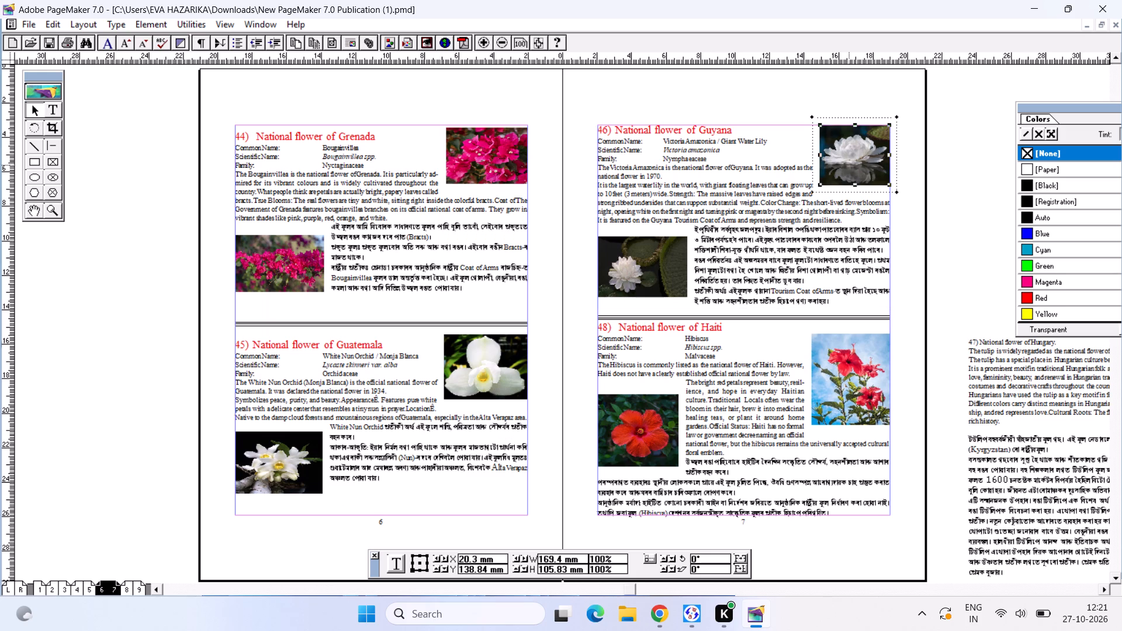
{"action": "key", "text": "ctrl+c"}
{"action": "key", "text": "ctrl+Tab"}
{"action": "key", "text": "ctrl+v"}
{"action": "left_click_drag", "start_coordinate": [840, 161], "coordinate": [836, 160]}
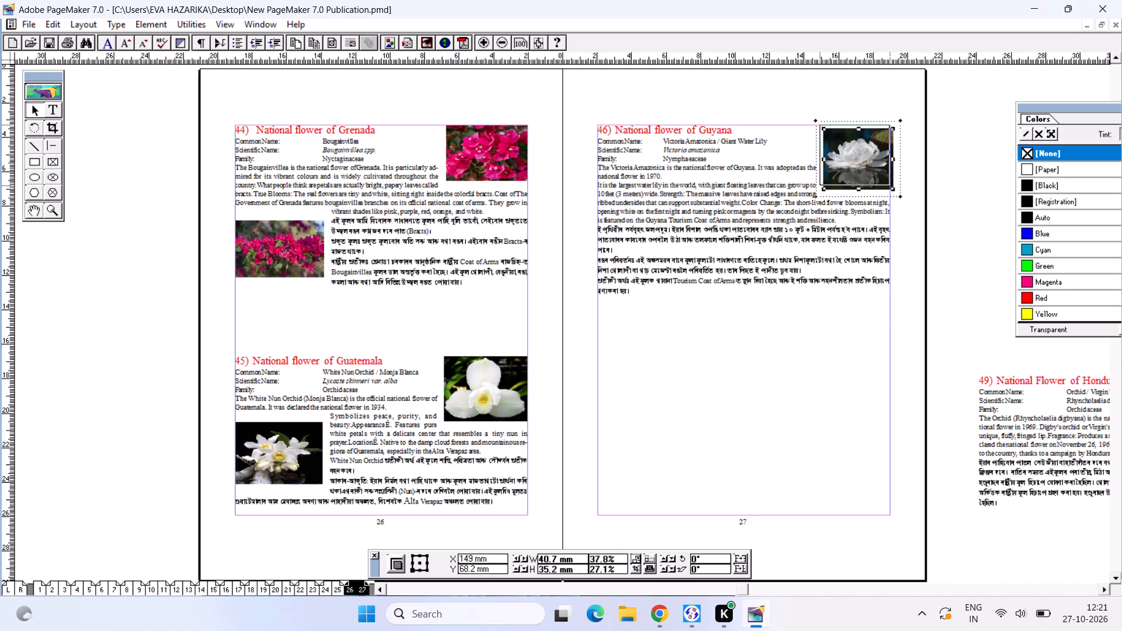
{"action": "left_click_drag", "start_coordinate": [836, 160], "coordinate": [835, 159]}
Copy the lower water lily picture from source page 7 into page 27's Guyana text at the left margin, about X 20.3 mm, Y 134 mm.
{"action": "key", "text": "ctrl+Tab"}
{"action": "left_click", "coordinate": [646, 248]}
{"action": "key", "text": "ctrl+c"}
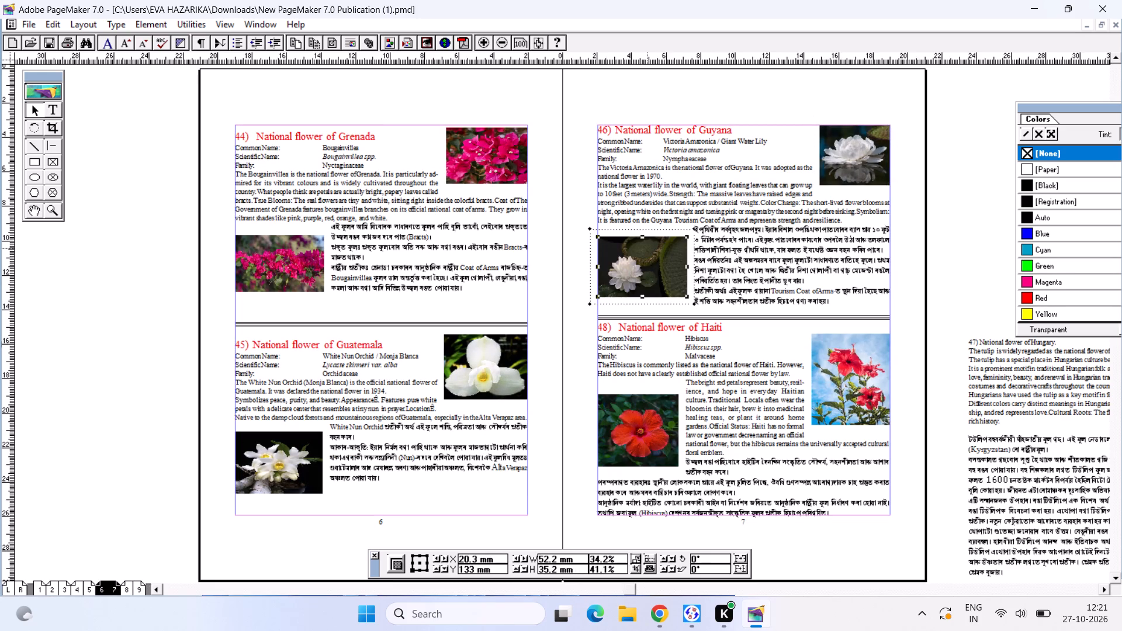
{"action": "key", "text": "ctrl+Tab"}
{"action": "key", "text": "ctrl+v"}
{"action": "left_click_drag", "start_coordinate": [641, 261], "coordinate": [641, 248]}
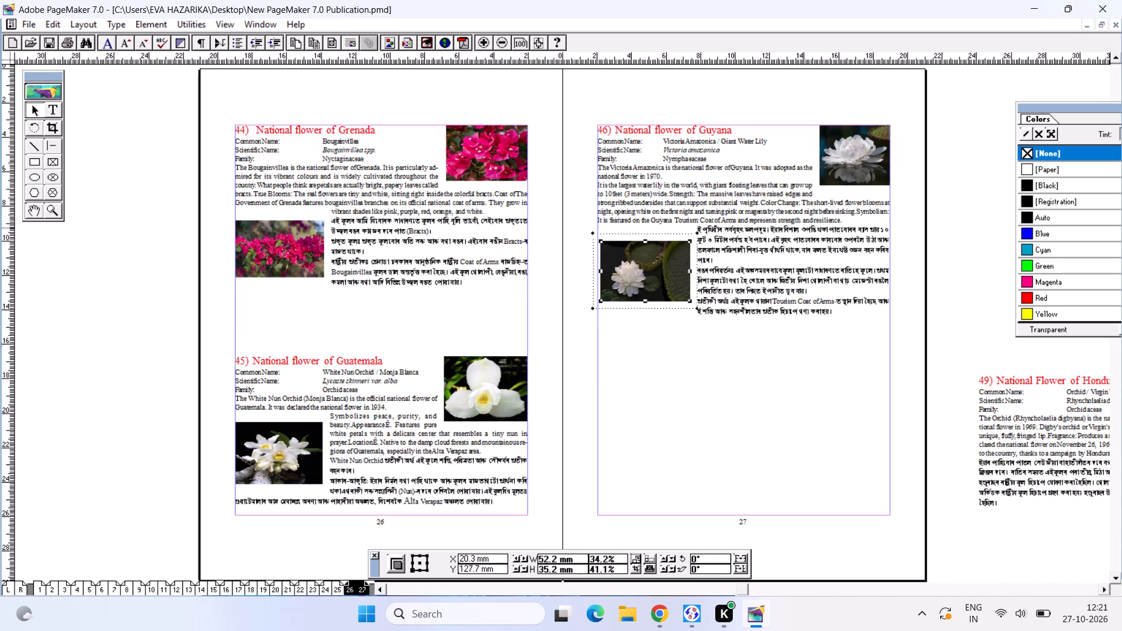
{"action": "left_click_drag", "start_coordinate": [641, 248], "coordinate": [641, 248]}
{"action": "left_click", "coordinate": [642, 267]}
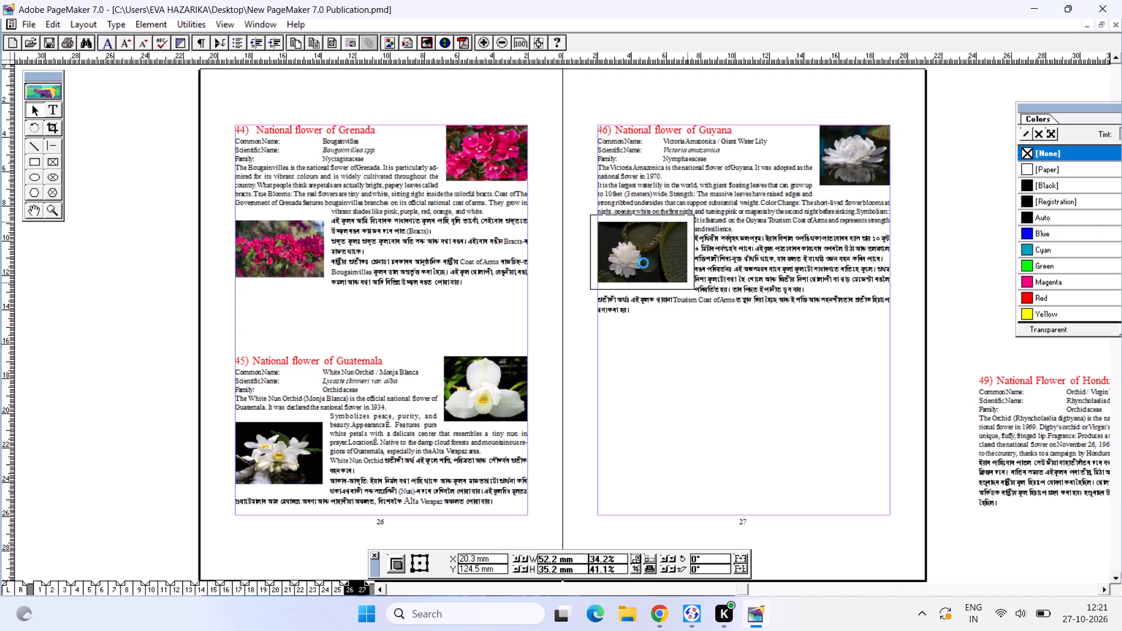
{"action": "left_click_drag", "start_coordinate": [650, 269], "coordinate": [650, 277]}
{"action": "left_click_drag", "start_coordinate": [650, 275], "coordinate": [650, 284]}
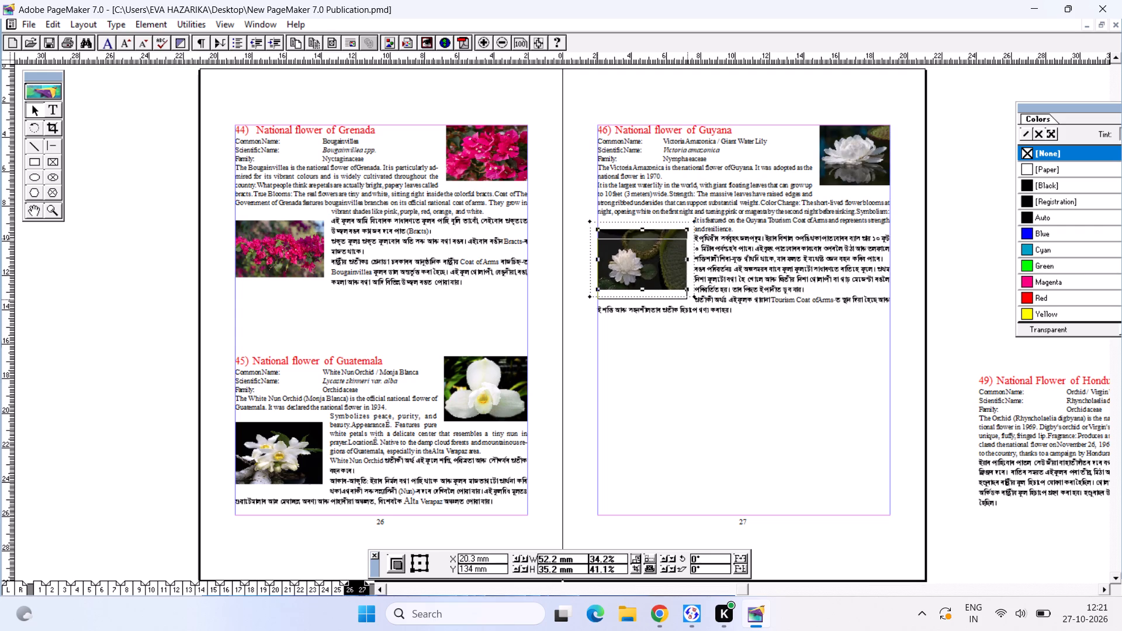
{"action": "left_click_drag", "start_coordinate": [650, 284], "coordinate": [650, 283]}
{"action": "left_click", "coordinate": [741, 320]}
Copy the Haiti text block from source page 7 to page 27 below the Guyana entry, about X 20.3 mm, Y 258.9 mm.
{"action": "key", "text": "ctrl+Tab"}
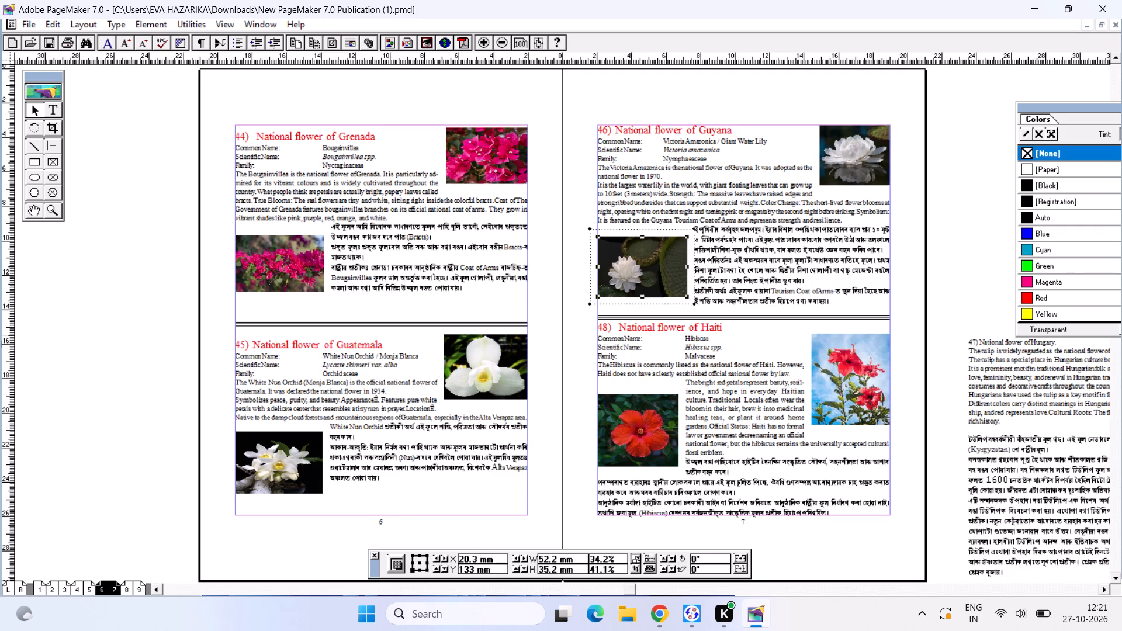
{"action": "left_click", "coordinate": [706, 347]}
{"action": "key", "text": "ctrl+c"}
{"action": "key", "text": "ctrl+Tab"}
{"action": "key", "text": "ctrl+v"}
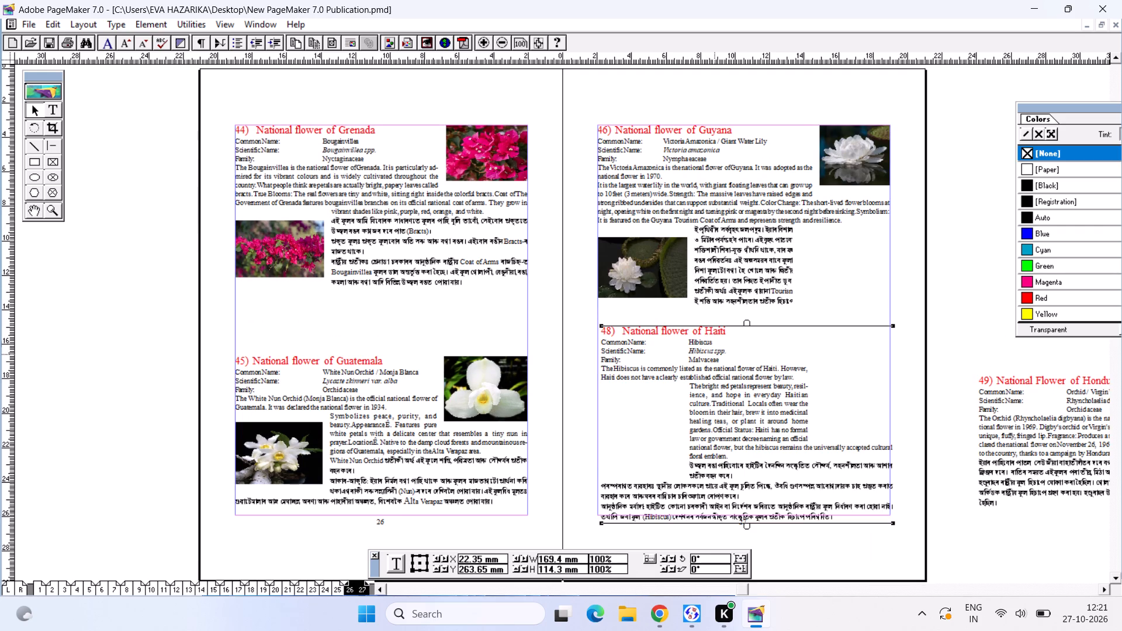
{"action": "left_click", "coordinate": [746, 262]}
{"action": "left_click_drag", "start_coordinate": [654, 261], "coordinate": [656, 277]}
{"action": "left_click_drag", "start_coordinate": [656, 276], "coordinate": [656, 260]}
{"action": "left_click", "coordinate": [685, 368]}
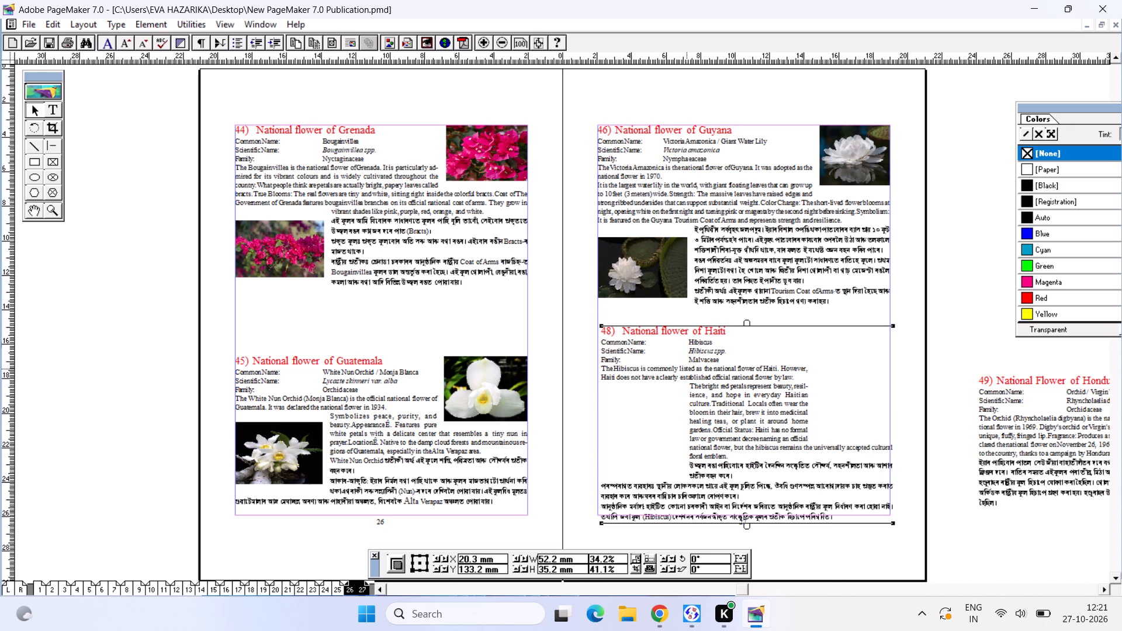
{"action": "left_click", "coordinate": [670, 310]}
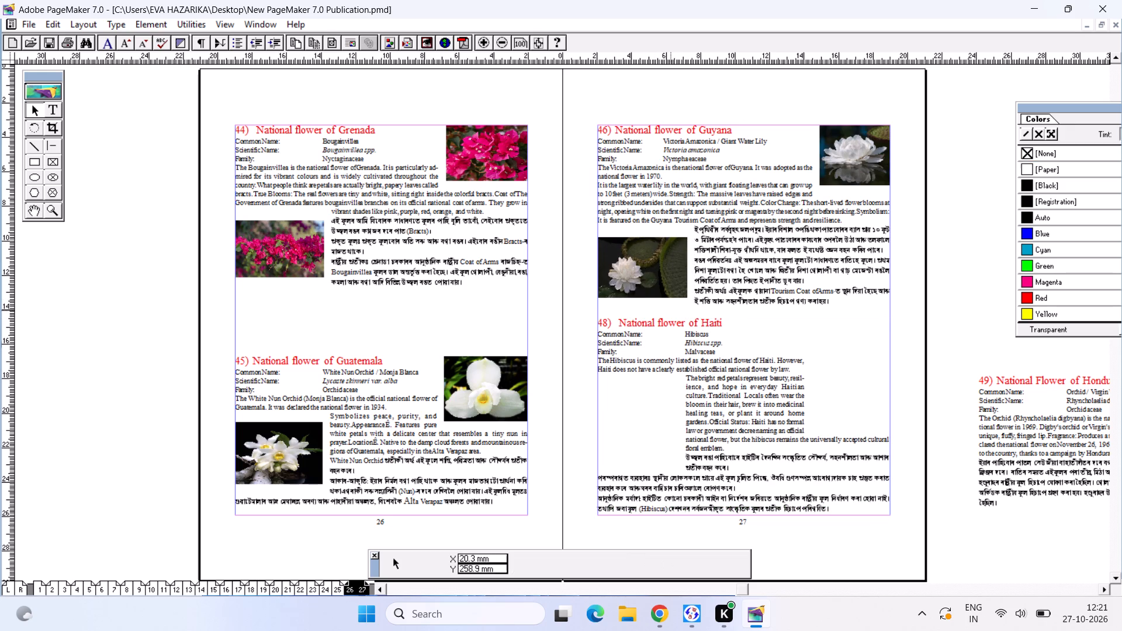
Move the lower water lily picture higher in page 27's Guyana text, to about X 20.3 mm, Y 119.5 mm.
{"action": "left_click_drag", "start_coordinate": [663, 285], "coordinate": [663, 271]}
{"action": "left_click", "coordinate": [663, 271]}
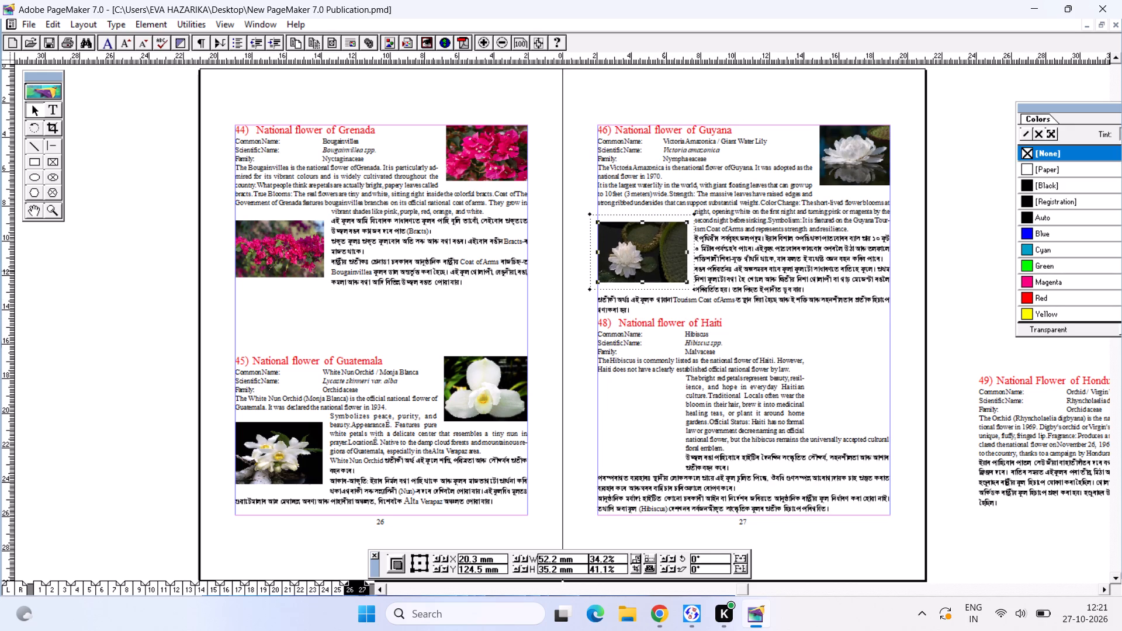
{"action": "left_click", "coordinate": [689, 426]}
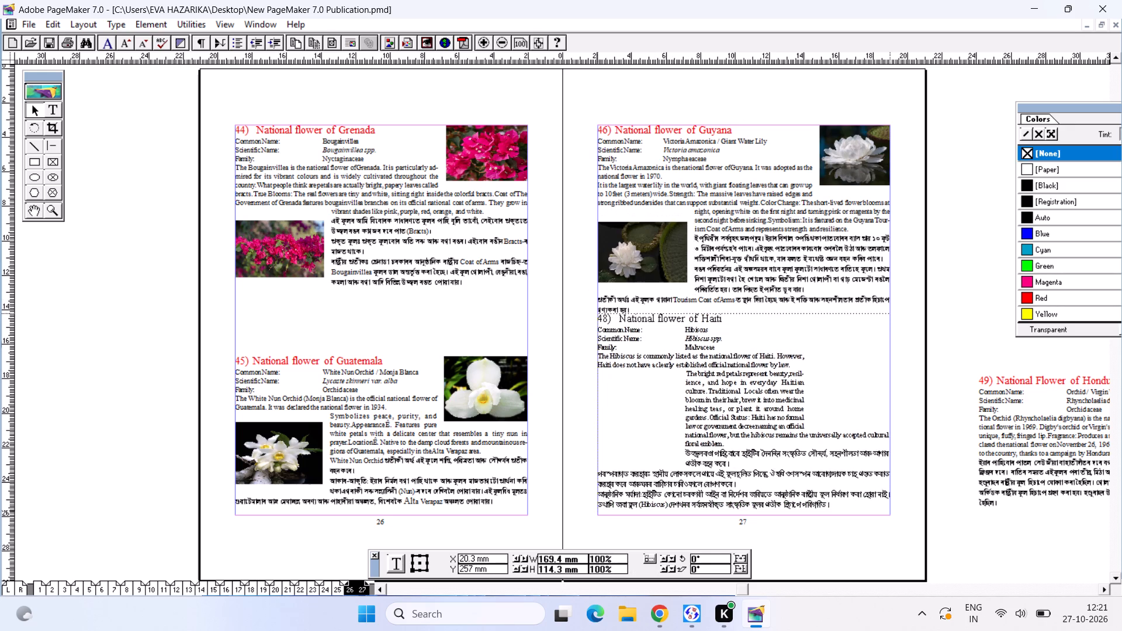
{"action": "left_click", "coordinate": [761, 217]}
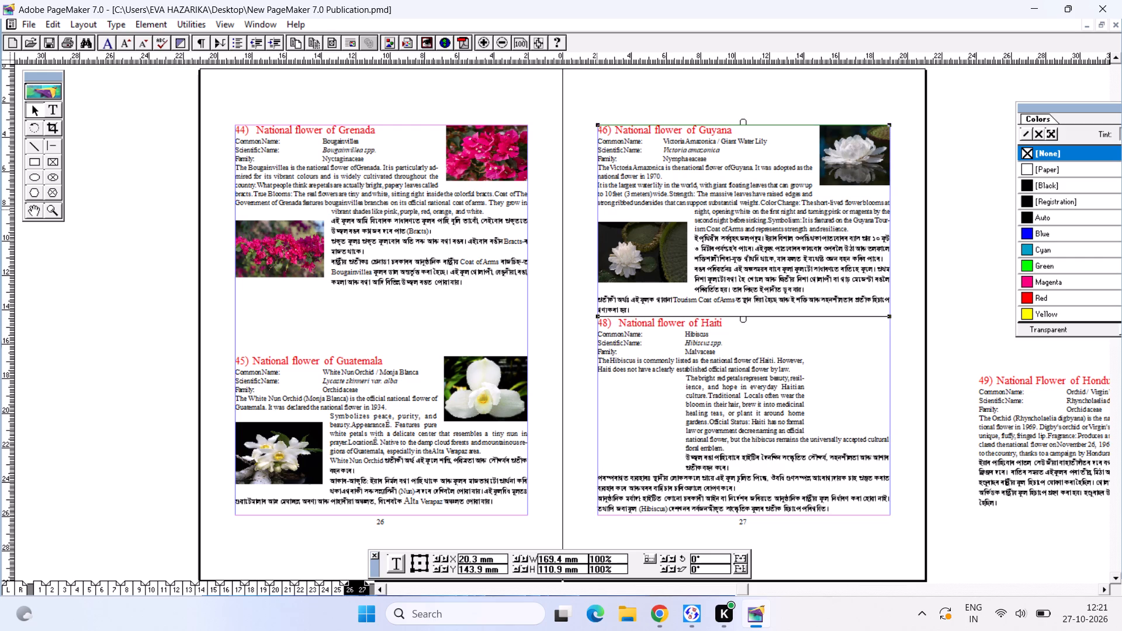
{"action": "left_click_drag", "start_coordinate": [645, 232], "coordinate": [697, 231]}
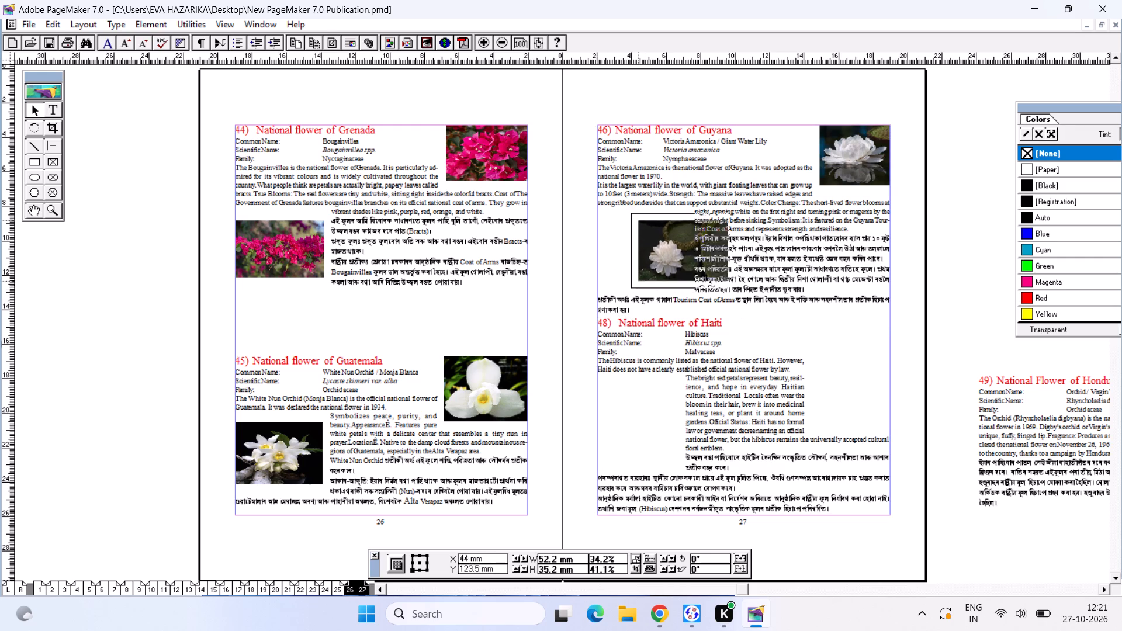
{"action": "left_click_drag", "start_coordinate": [697, 231], "coordinate": [842, 223]}
{"action": "left_click_drag", "start_coordinate": [844, 223], "coordinate": [844, 214]}
{"action": "left_click_drag", "start_coordinate": [847, 230], "coordinate": [691, 234]}
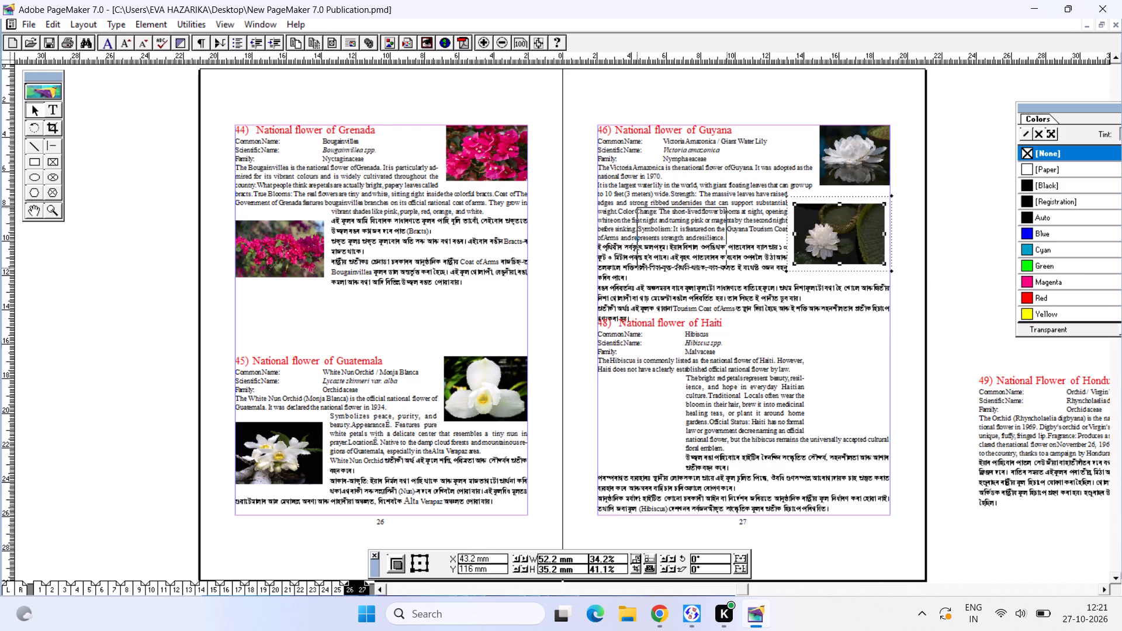
{"action": "left_click_drag", "start_coordinate": [691, 234], "coordinate": [653, 240]}
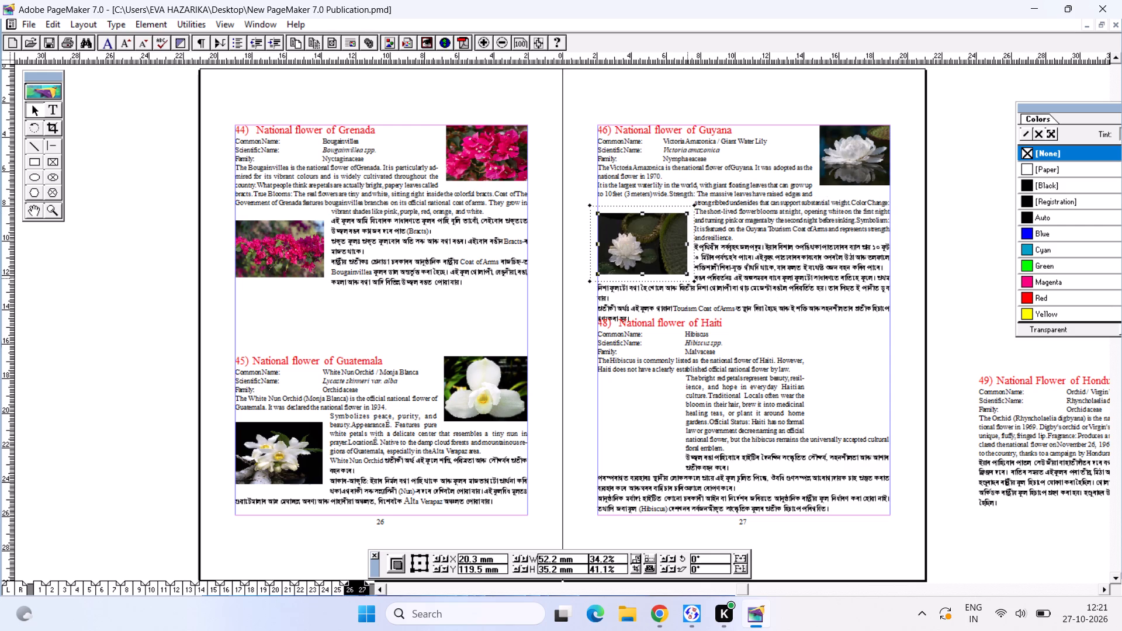
Shrink the lower water lily picture to about 50.2 by 31.7 mm and seat it against page 27's left margin.
{"action": "left_click_drag", "start_coordinate": [688, 275], "coordinate": [683, 267]}
{"action": "left_click", "coordinate": [644, 240]}
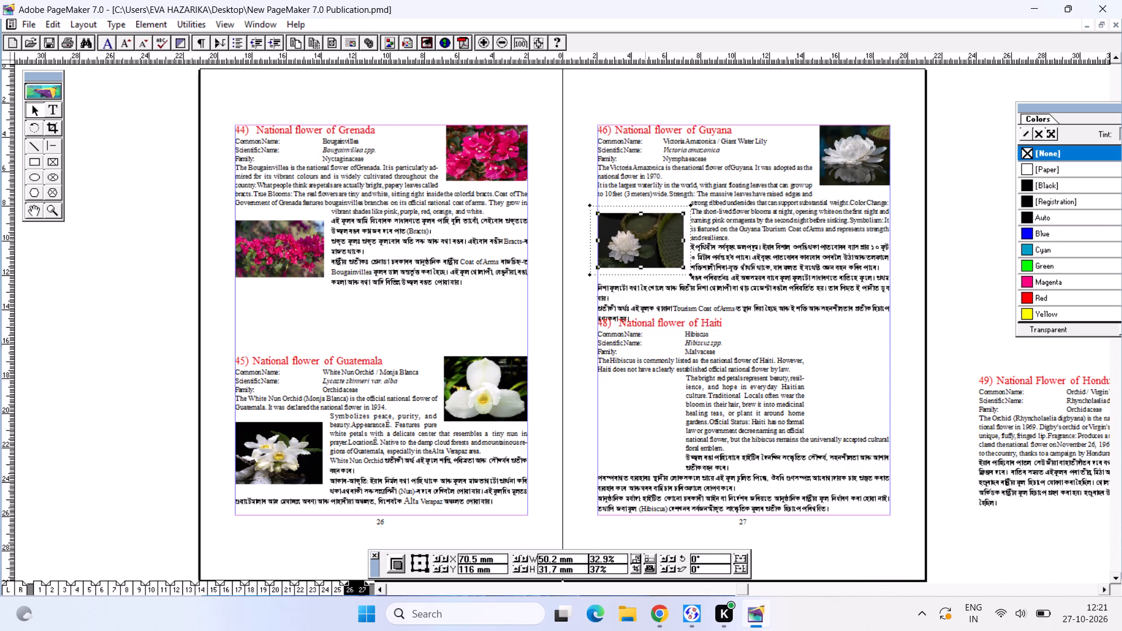
{"action": "left_click", "coordinate": [644, 243]}
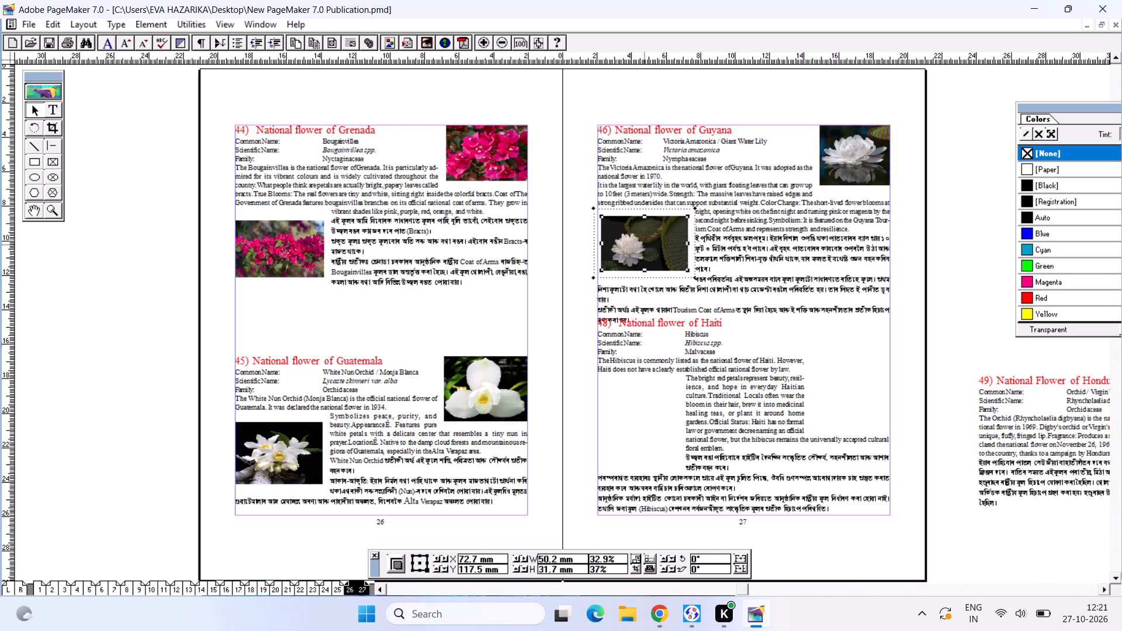
{"action": "left_click", "coordinate": [752, 448]}
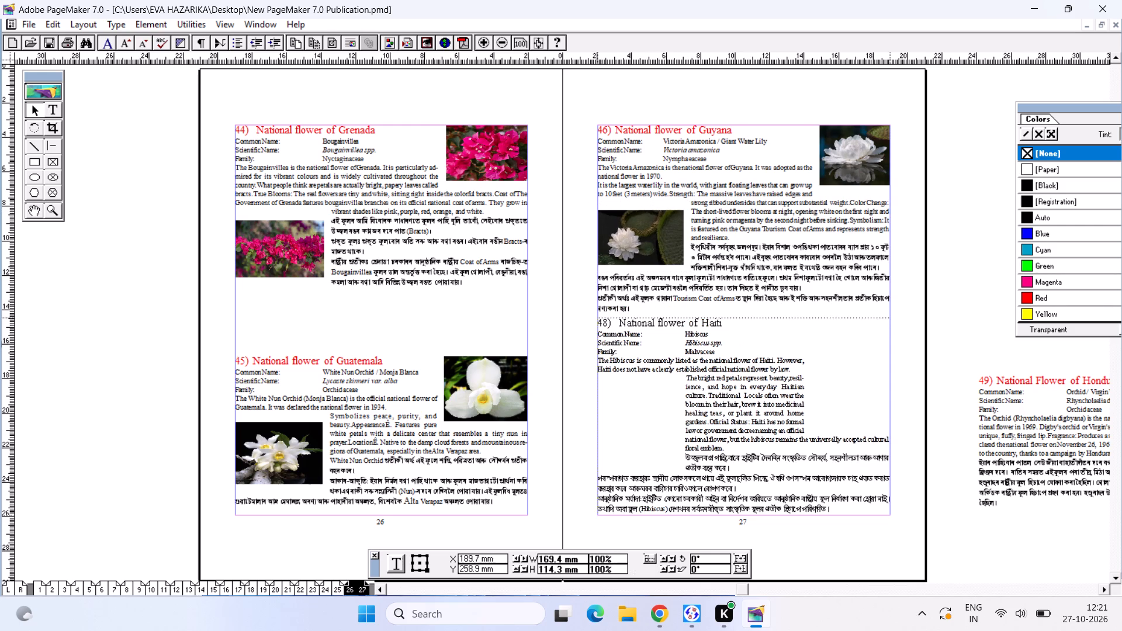
{"action": "left_click", "coordinate": [725, 265]}
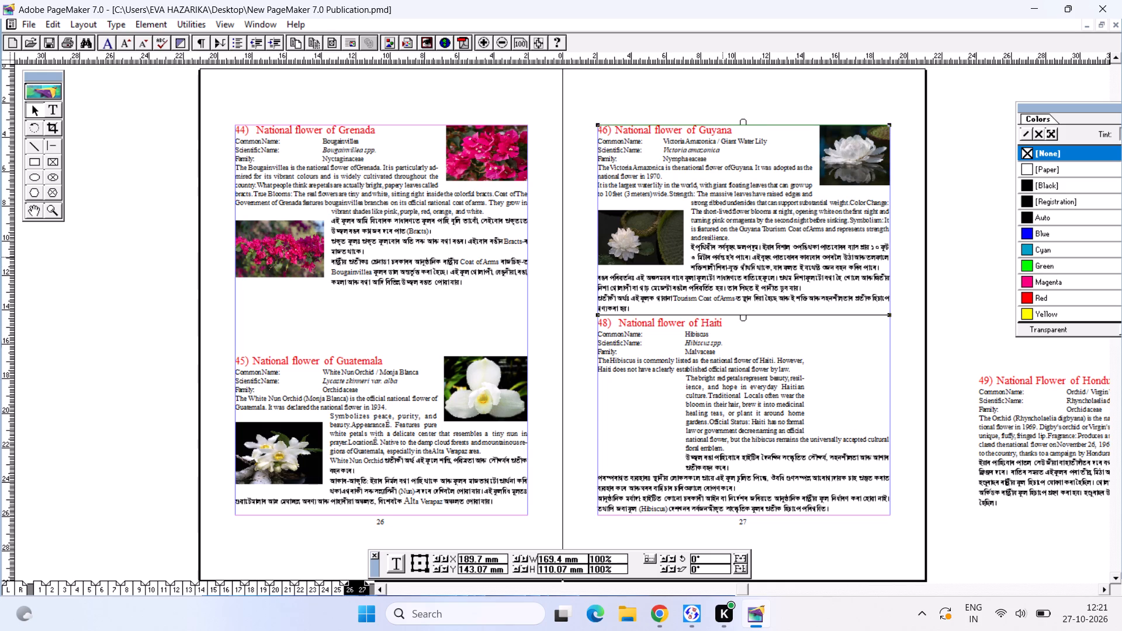
Copy the upper hibiscus picture from source page 7 to page 27 beside the Haiti heading, near the right margin.
{"action": "key", "text": "ctrl+Tab"}
{"action": "left_click", "coordinate": [837, 385]}
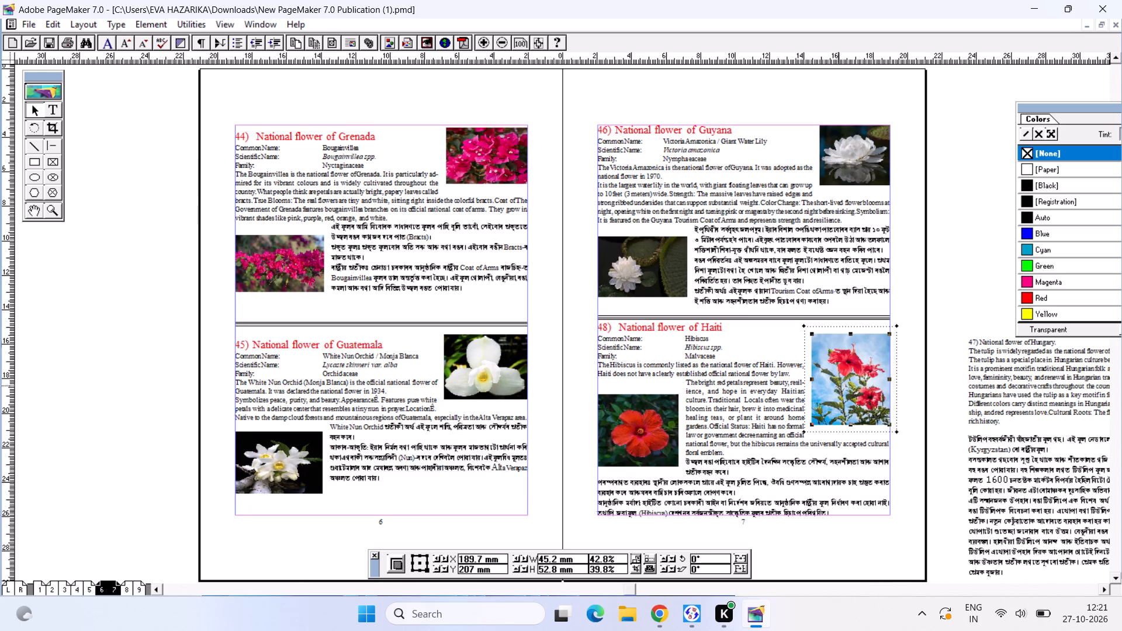
{"action": "key", "text": "ctrl+c"}
{"action": "key", "text": "ctrl+Tab"}
{"action": "key", "text": "ctrl+v"}
{"action": "left_click_drag", "start_coordinate": [827, 387], "coordinate": [826, 386]}
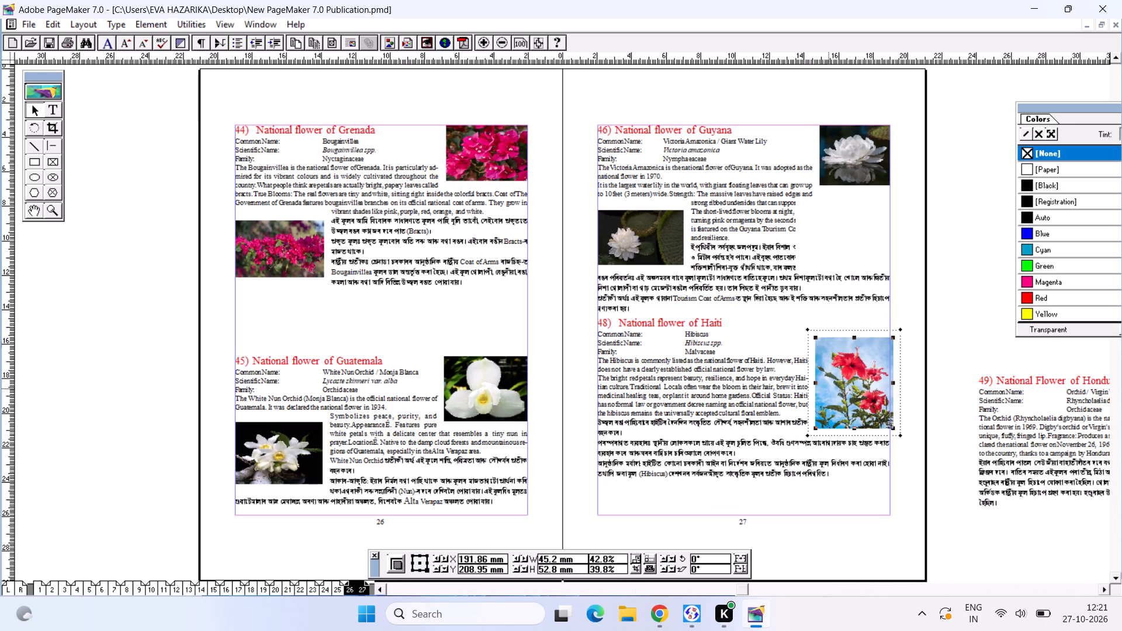
{"action": "left_click_drag", "start_coordinate": [826, 386], "coordinate": [829, 379]}
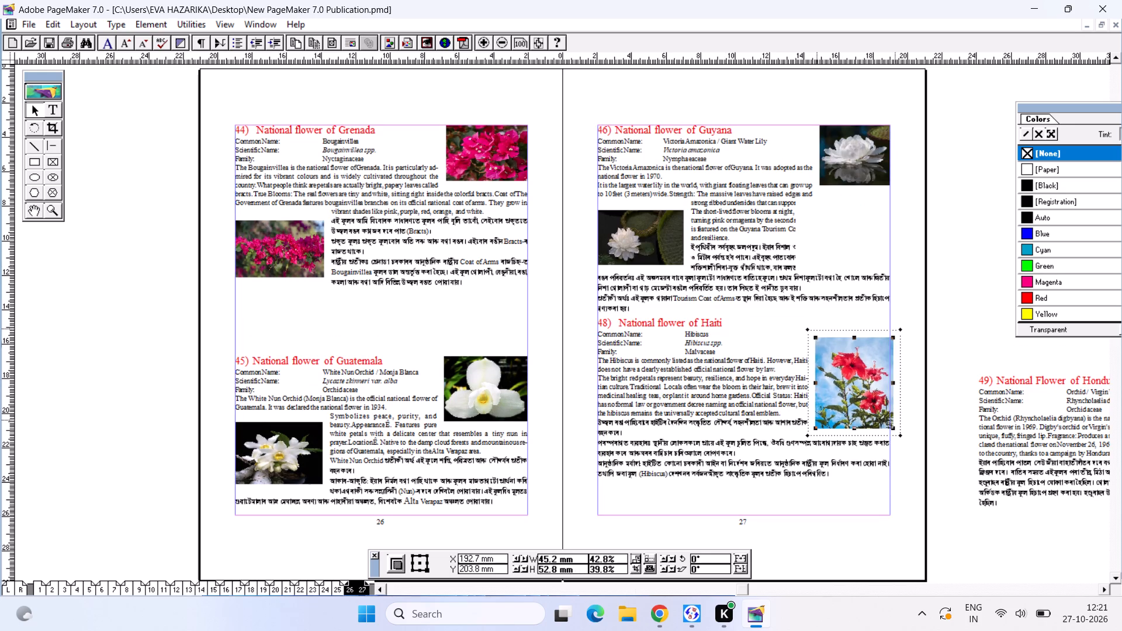
Move the Haiti text block down page 27 to about Y 245.07 mm, leaving a gap below the Guyana entry.
{"action": "left_click_drag", "start_coordinate": [674, 400], "coordinate": [672, 421]}
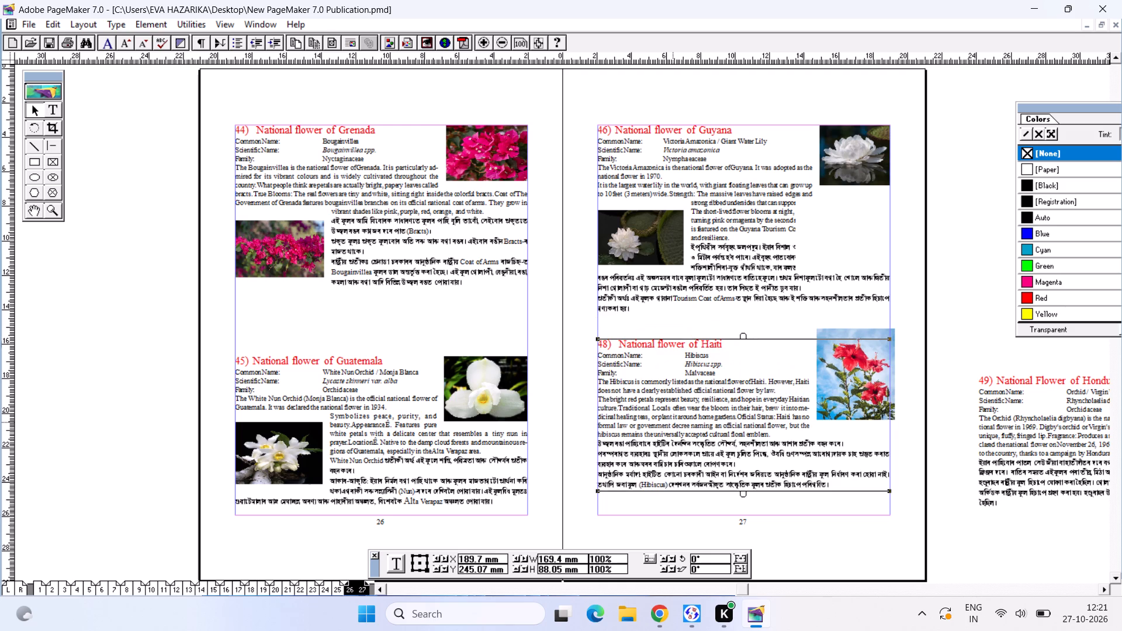
Enlarge the lower water lily picture in page 27's Guyana entry to about 50.7 by 34.7 mm.
{"action": "left_click", "coordinate": [764, 193]}
{"action": "left_click", "coordinate": [665, 239]}
{"action": "left_click", "coordinate": [685, 267]}
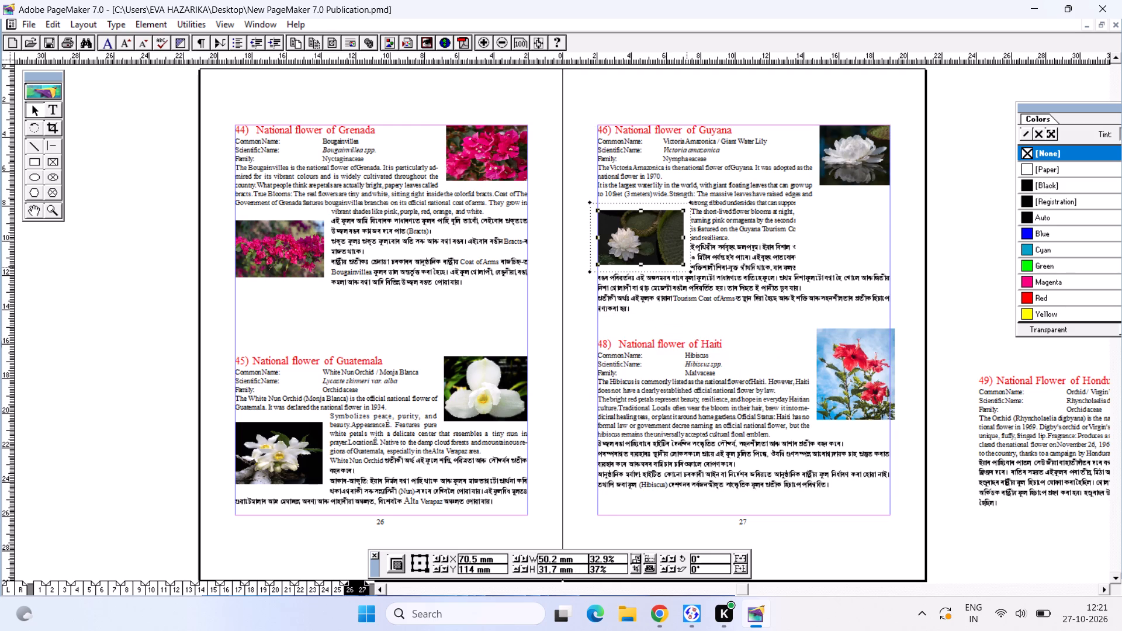
{"action": "left_click", "coordinate": [711, 383]}
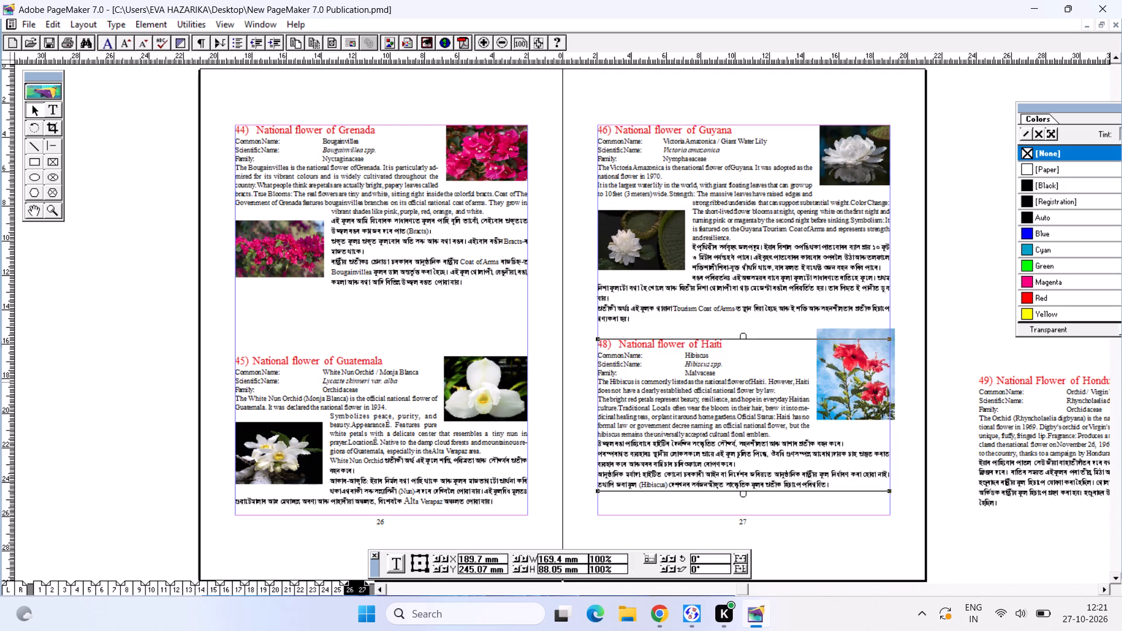
Move the upper hibiscus picture on page 27 so it sits inside the right margin beside the Haiti entry.
{"action": "left_click_drag", "start_coordinate": [862, 390], "coordinate": [857, 395]}
Copy the lower red hibiscus picture from source page 7 into page 27's Haiti text, at about X 67.5 mm, Y 234.5 mm.
{"action": "key", "text": "ctrl+Tab"}
{"action": "left_click", "coordinate": [673, 421]}
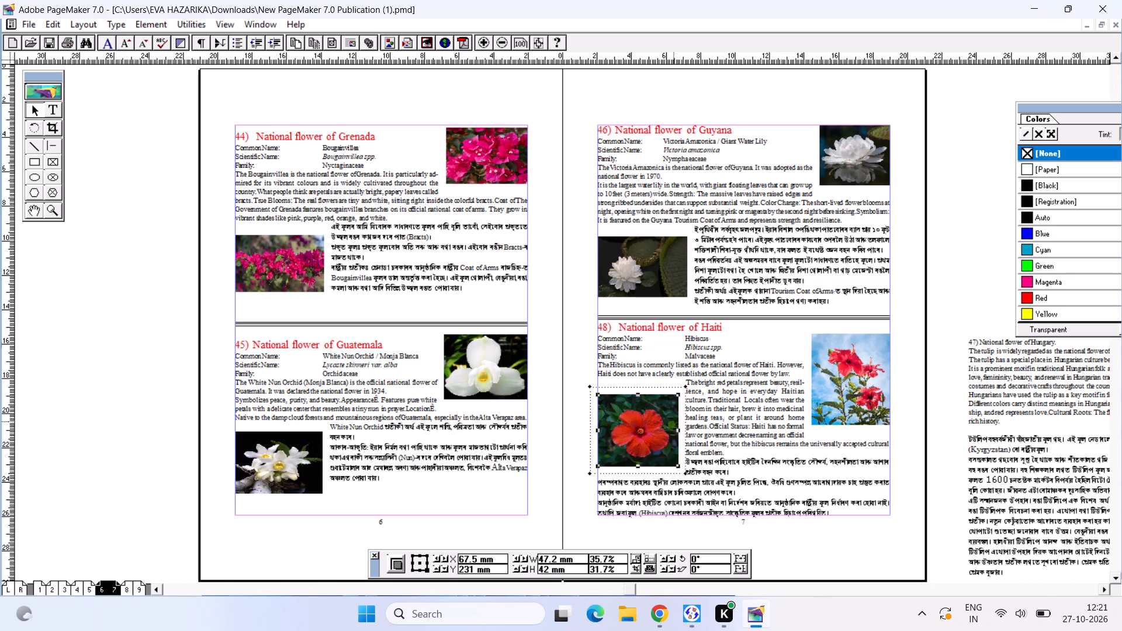
{"action": "key", "text": "ctrl+c"}
{"action": "key", "text": "ctrl+Tab"}
{"action": "key", "text": "ctrl+space"}
{"action": "key", "text": "ctrl+v"}
{"action": "left_click", "coordinate": [657, 417]}
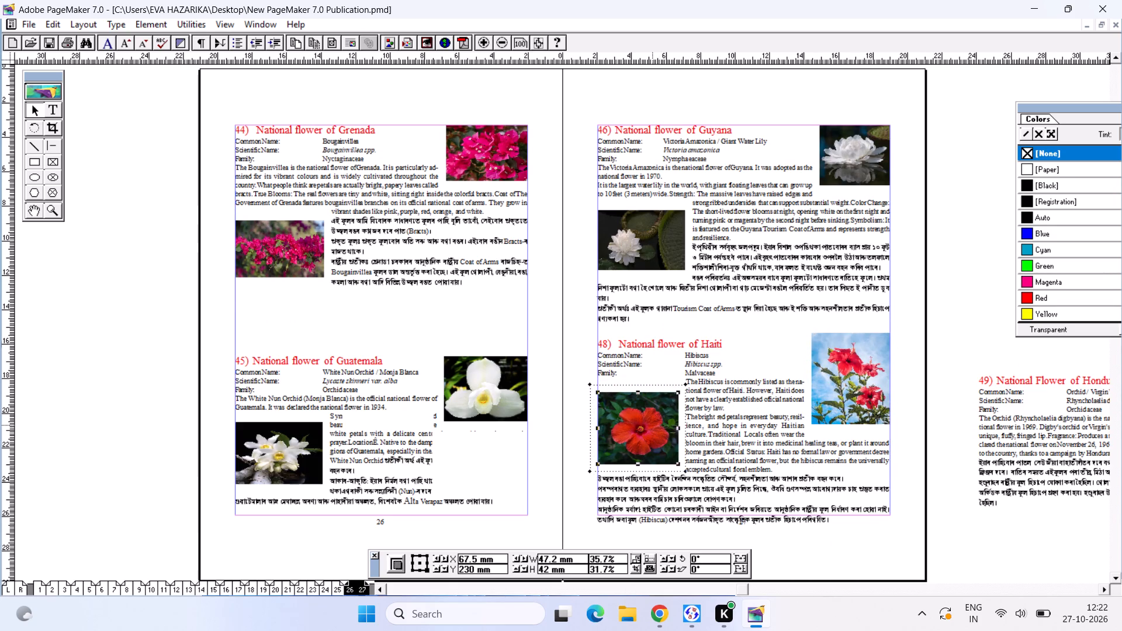
{"action": "left_click_drag", "start_coordinate": [649, 425], "coordinate": [650, 430]}
{"action": "left_click", "coordinate": [650, 429]}
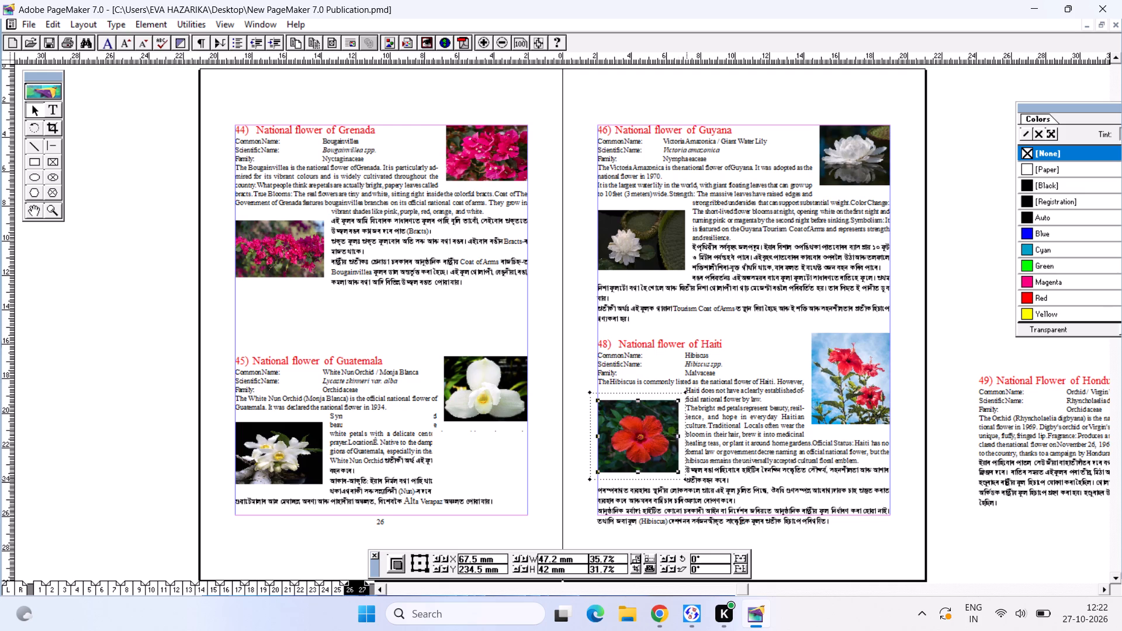
Move the upper hibiscus picture down beside the Haiti text, to about X 189.7 mm, Y 210.3 mm.
{"action": "left_click", "coordinate": [753, 494]}
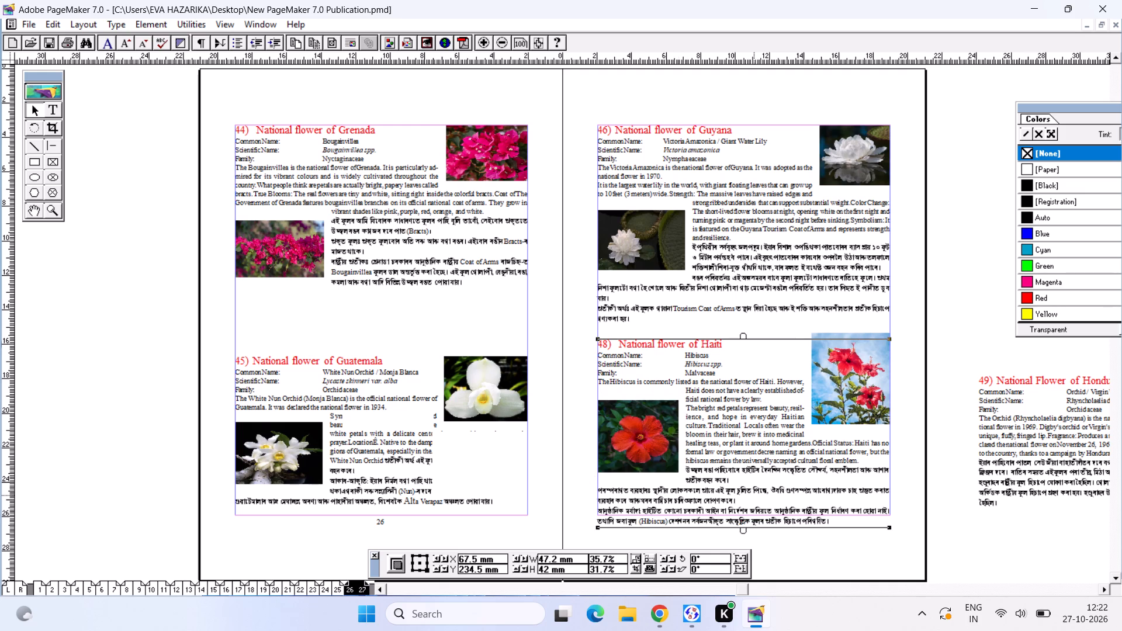
{"action": "left_click_drag", "start_coordinate": [832, 409], "coordinate": [832, 424]}
{"action": "left_click_drag", "start_coordinate": [858, 412], "coordinate": [858, 404]}
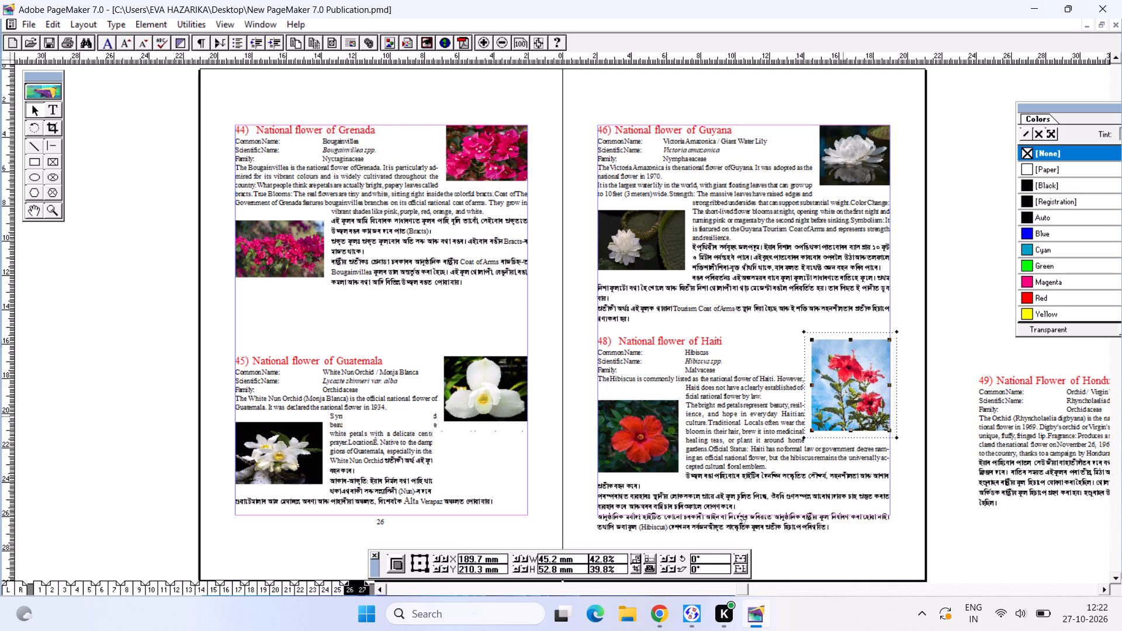
Shift the lower hibiscus picture to about X 69.7 mm, Y 234 mm and raise the Haiti text block to about Y 261.9 mm.
{"action": "left_click", "coordinate": [747, 434]}
{"action": "left_click", "coordinate": [926, 502]}
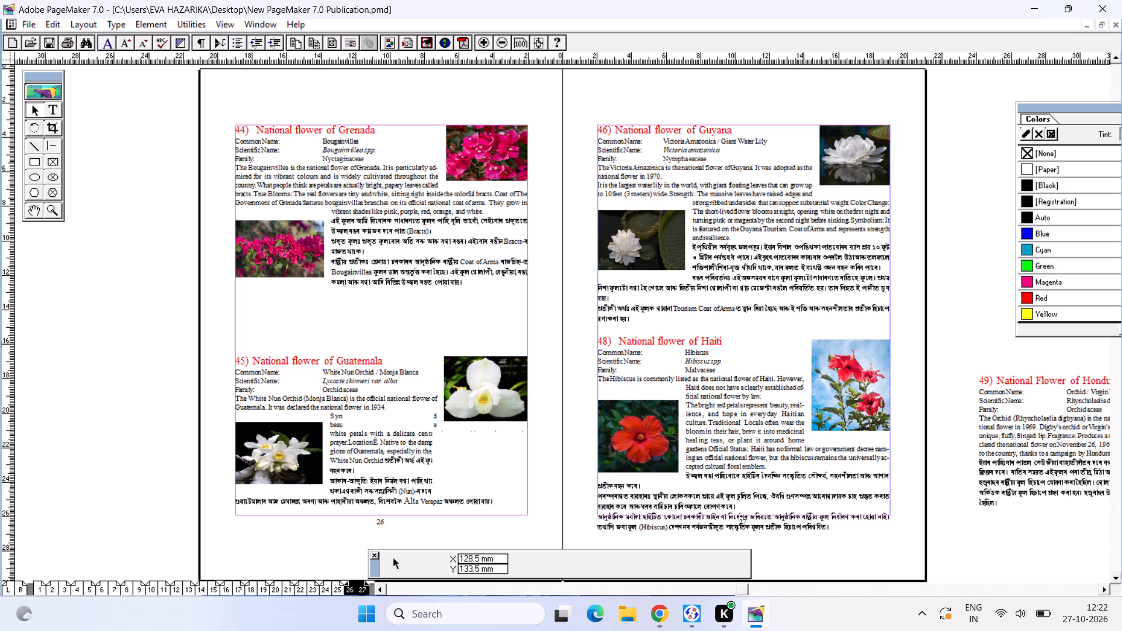
{"action": "left_click", "coordinate": [740, 532]}
{"action": "left_click", "coordinate": [631, 455]}
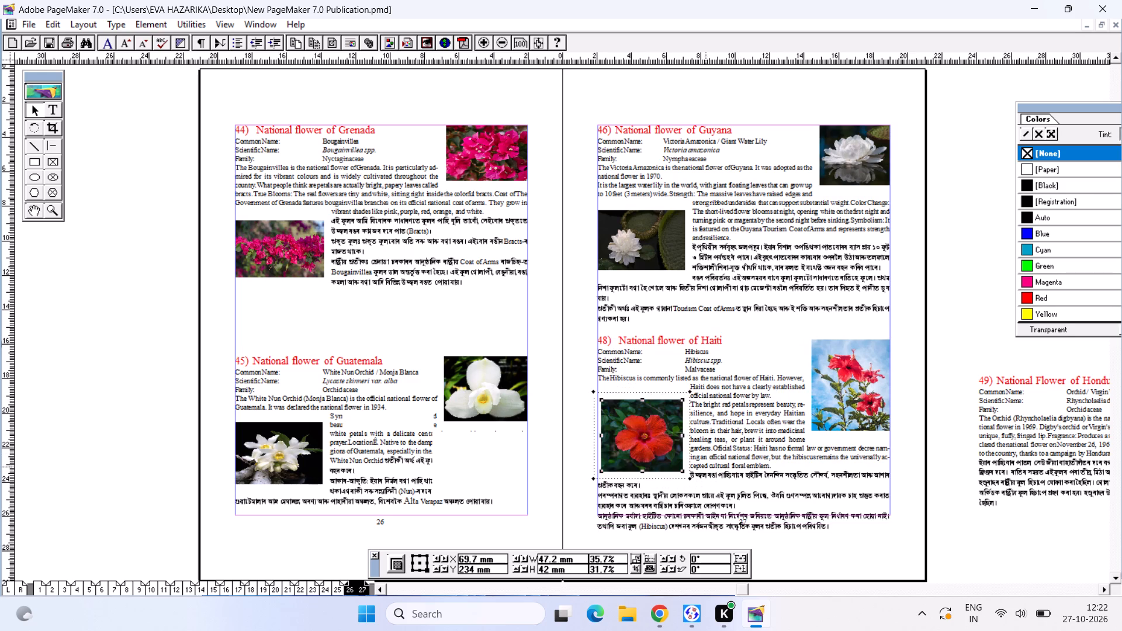
{"action": "left_click", "coordinate": [712, 473]}
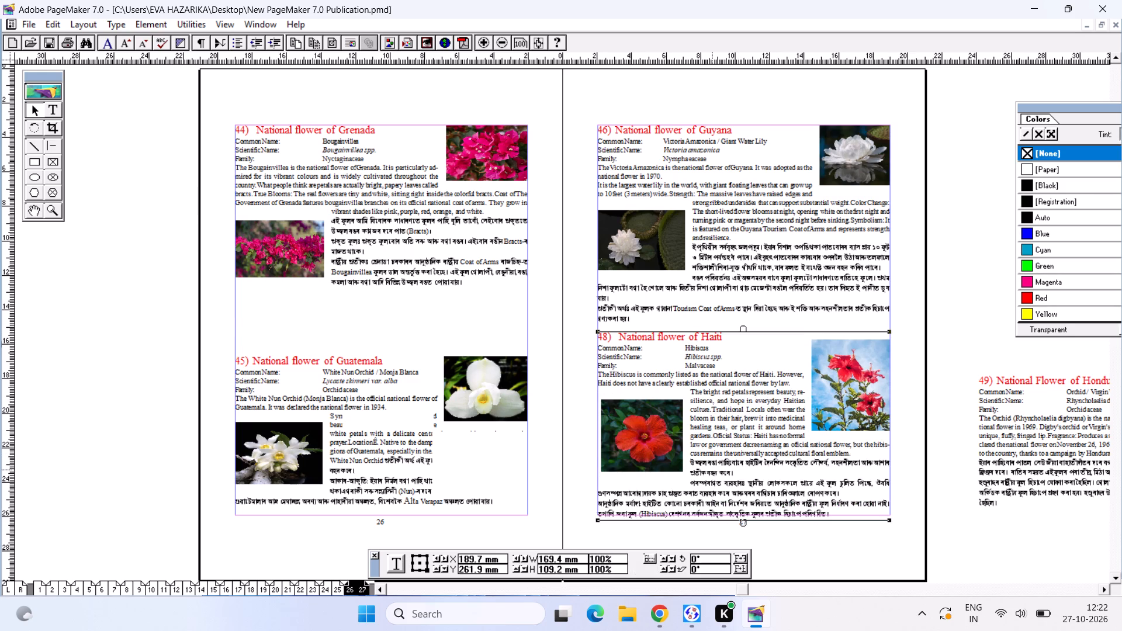
{"action": "key", "text": "ctrl+Tab"}
{"action": "key", "text": "ctrl+Tab"}
Move the lower water lily picture down page 27's Guyana entry, beside the Assamese paragraphs and against the left margin.
{"action": "left_click", "coordinate": [791, 209]}
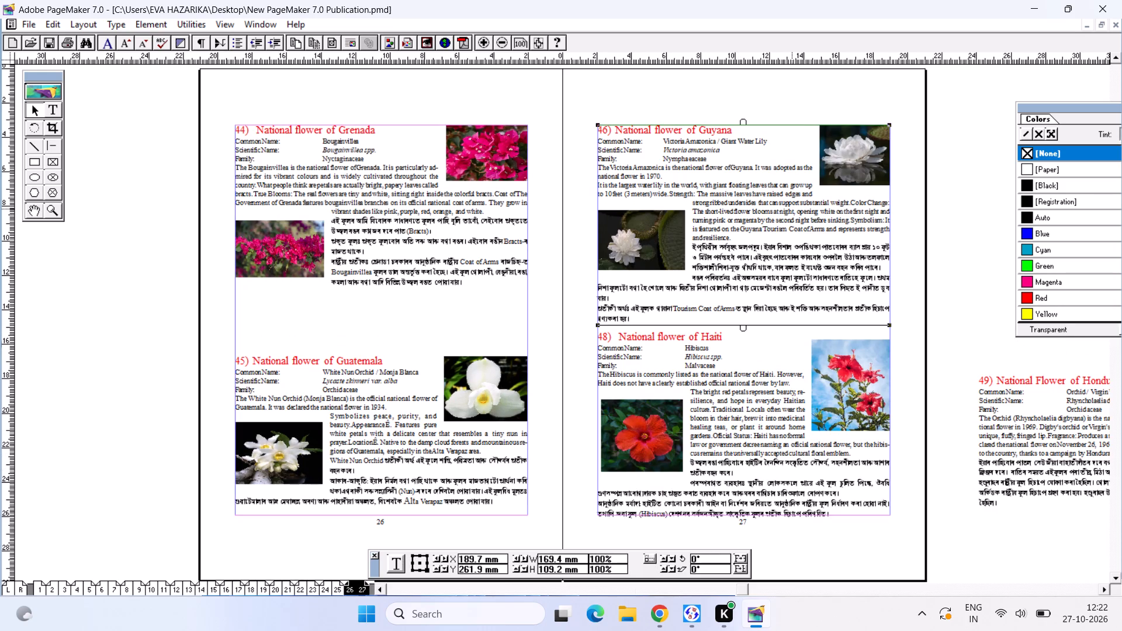
{"action": "left_click", "coordinate": [701, 233]}
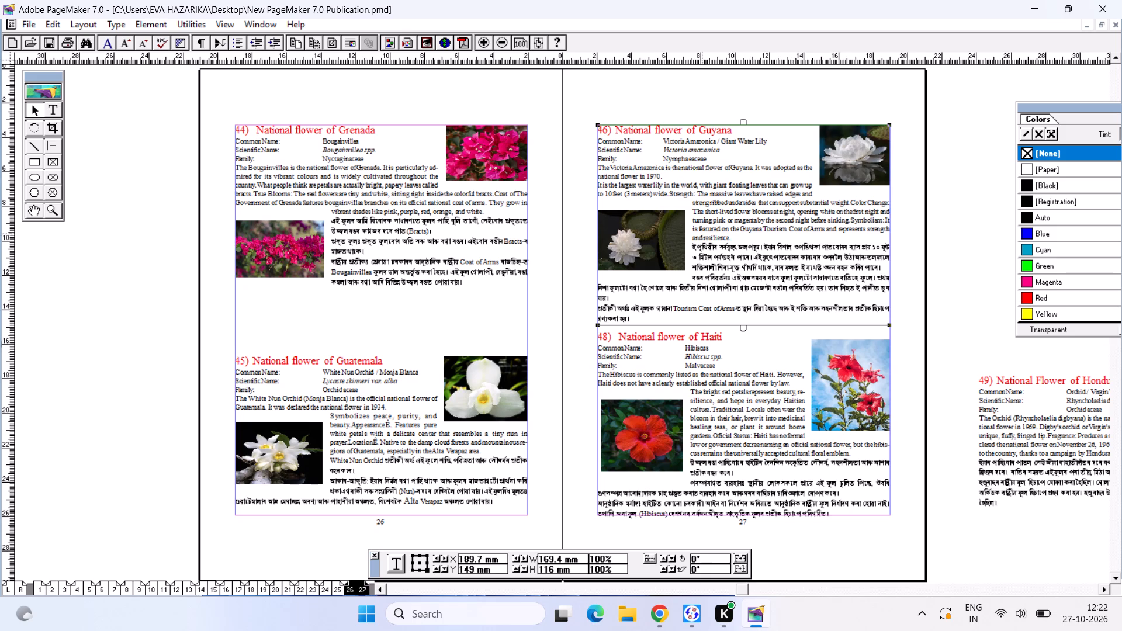
{"action": "left_click", "coordinate": [647, 235]}
{"action": "left_click_drag", "start_coordinate": [632, 236], "coordinate": [631, 228]}
{"action": "key", "text": "ctrl+Tab"}
{"action": "key", "text": "ctrl+Tab"}
{"action": "left_click_drag", "start_coordinate": [652, 235], "coordinate": [653, 276]}
{"action": "left_click_drag", "start_coordinate": [653, 275], "coordinate": [653, 265]}
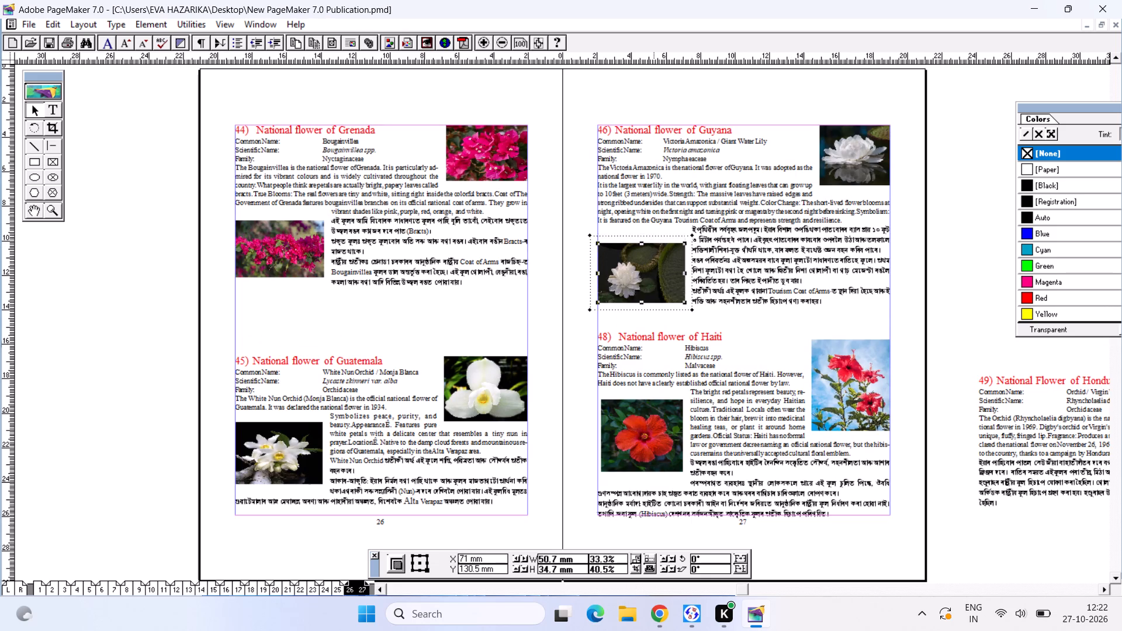
Raise the Haiti text block on page 27 to about Y 256.93 mm so it ends within the bottom margin.
{"action": "left_click_drag", "start_coordinate": [664, 361], "coordinate": [666, 353]}
{"action": "left_click", "coordinate": [974, 401]}
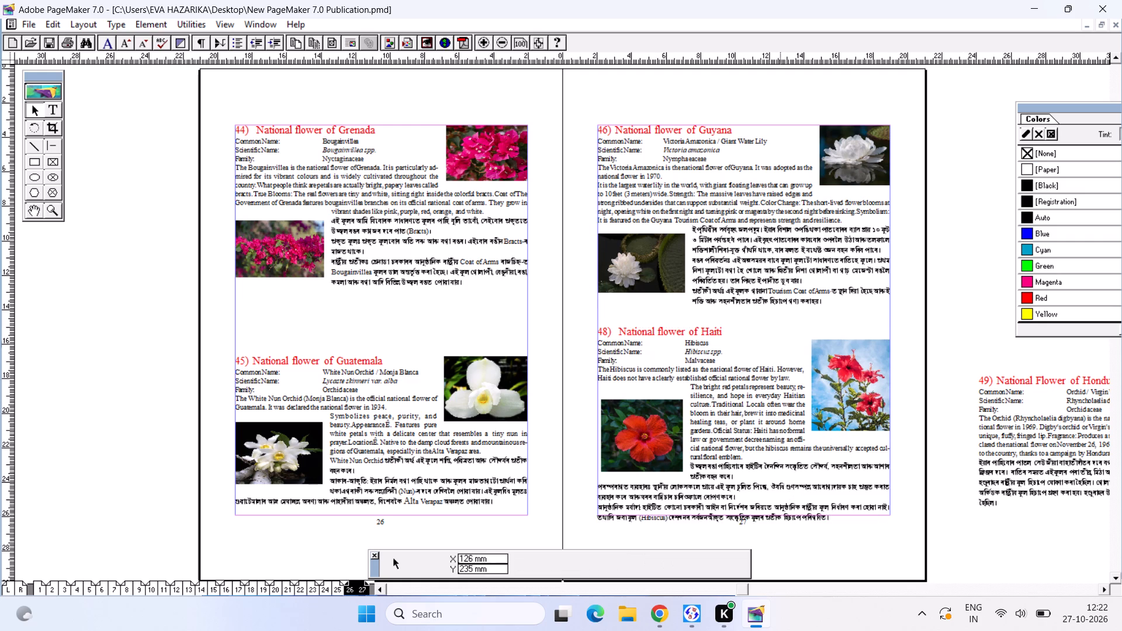
{"action": "left_click", "coordinate": [779, 472]}
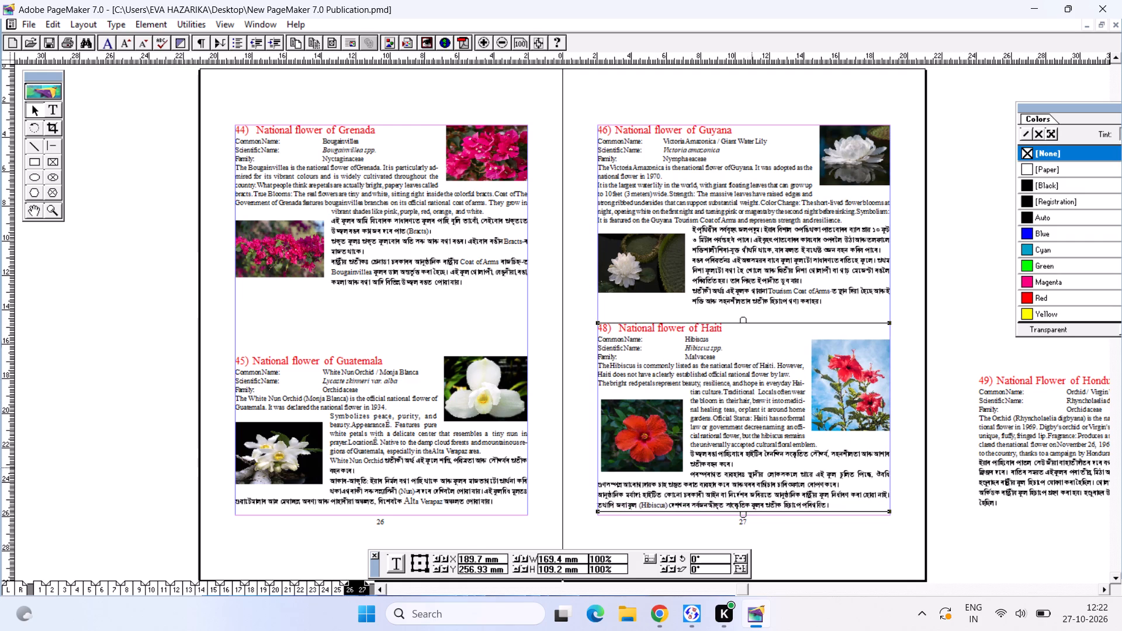
Check source pages 8–9, then insert two Document Master pages after page 27 and go to pages 28–29.
{"action": "left_click", "coordinate": [634, 449]}
{"action": "key", "text": "ctrl+Tab"}
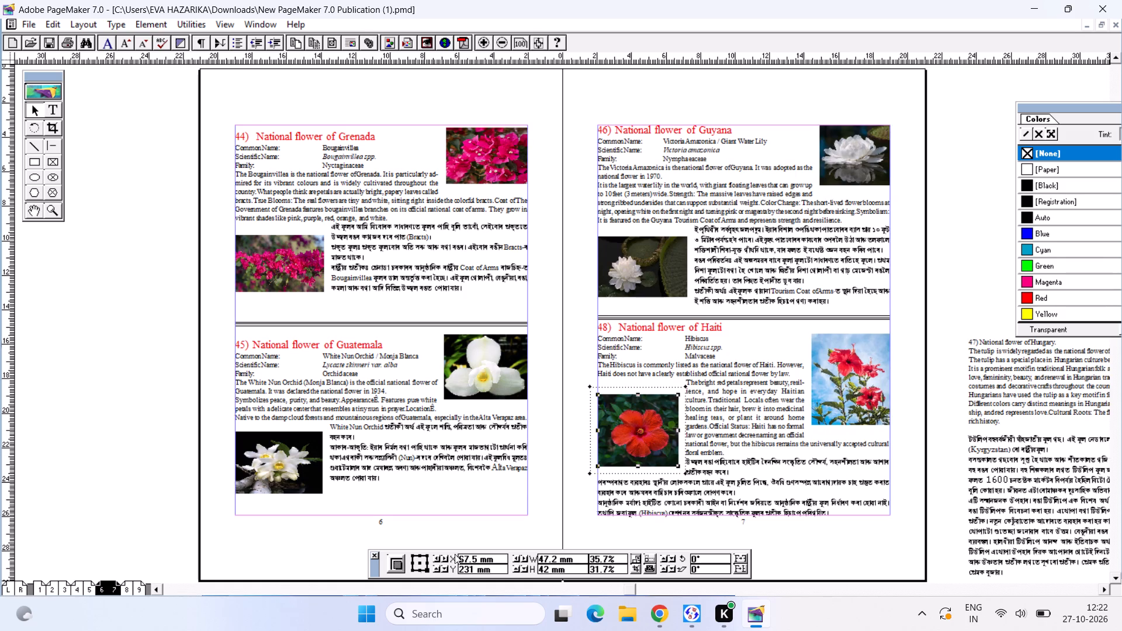
{"action": "left_click", "coordinate": [133, 588]}
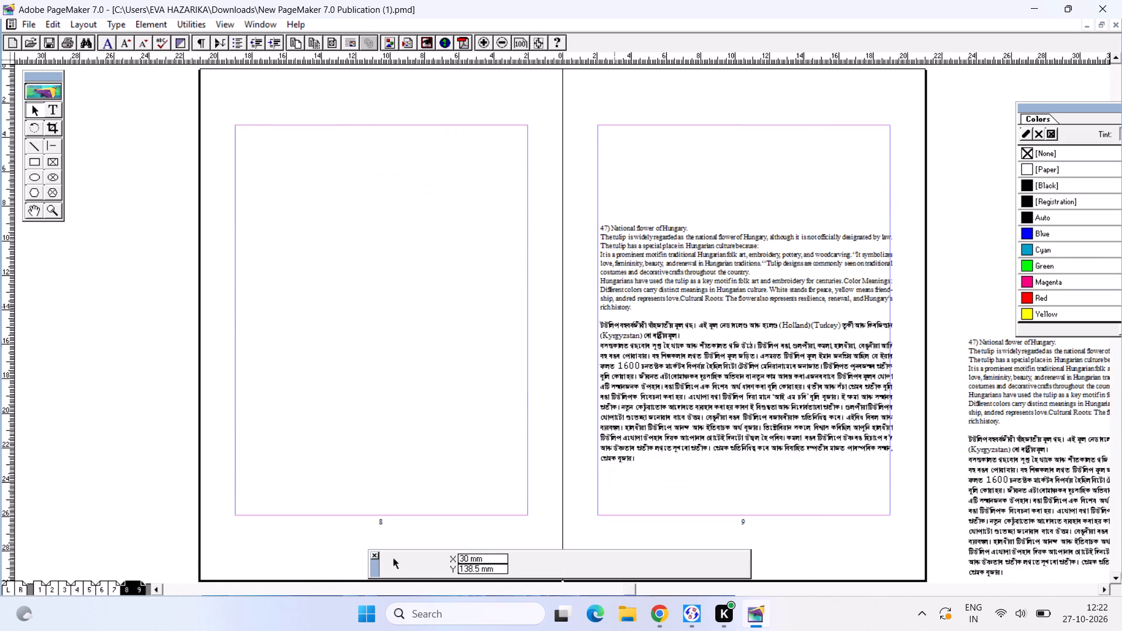
{"action": "key", "text": "ctrl+Tab"}
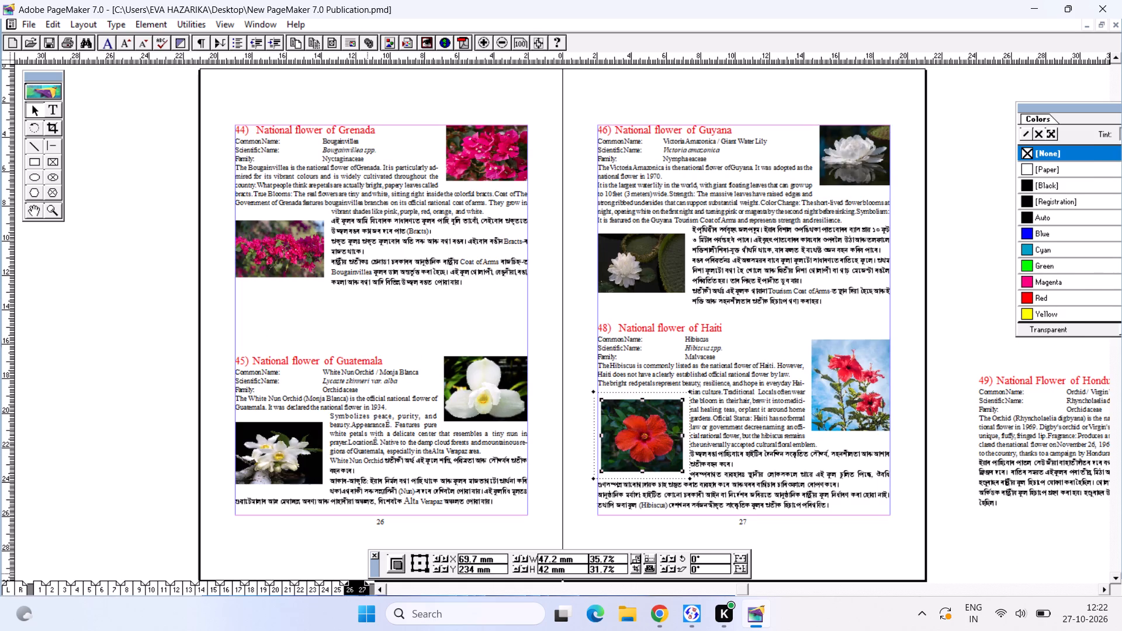
{"action": "left_click", "coordinate": [350, 587]}
{"action": "right_click", "coordinate": [354, 586]}
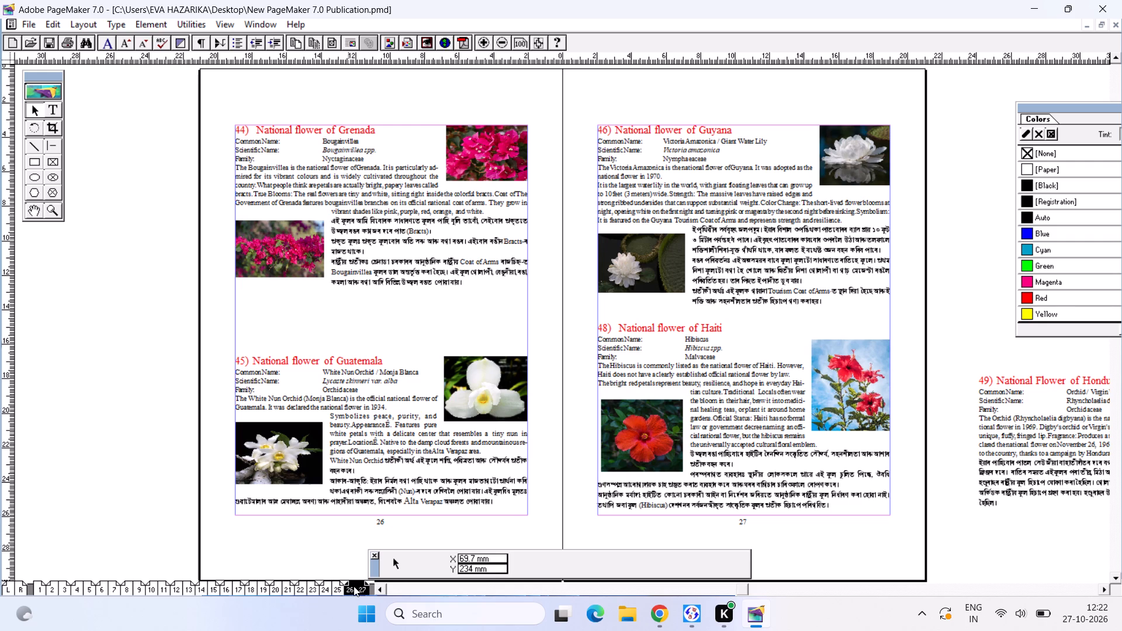
{"action": "left_click", "coordinate": [381, 556]}
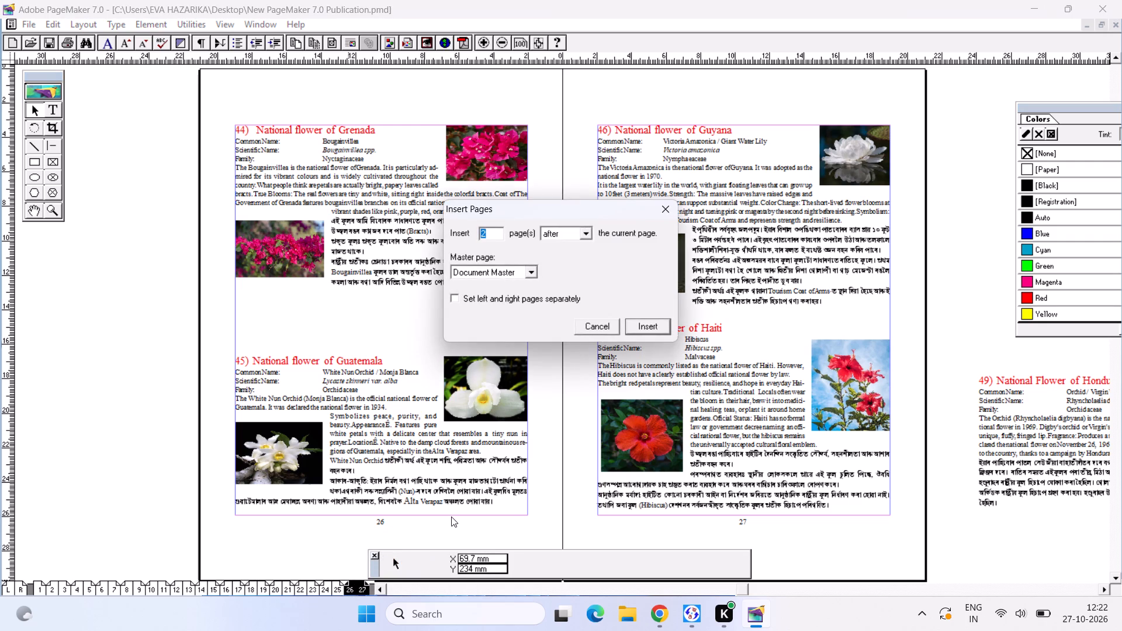
{"action": "key", "text": "Return"}
{"action": "left_click", "coordinate": [366, 590]}
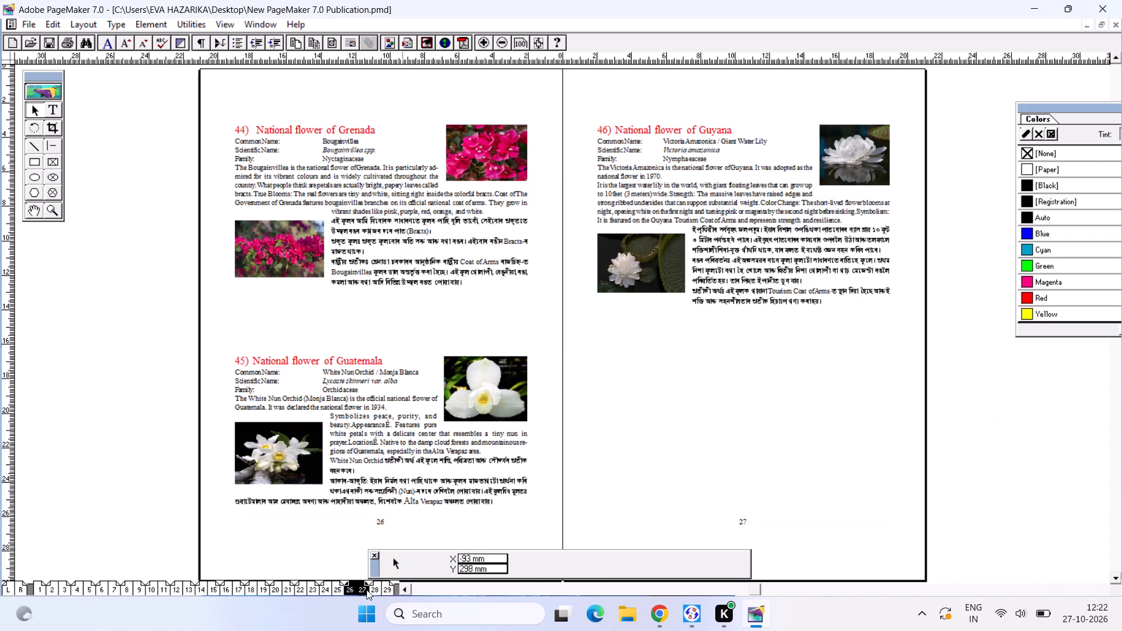
{"action": "left_click", "coordinate": [382, 593]}
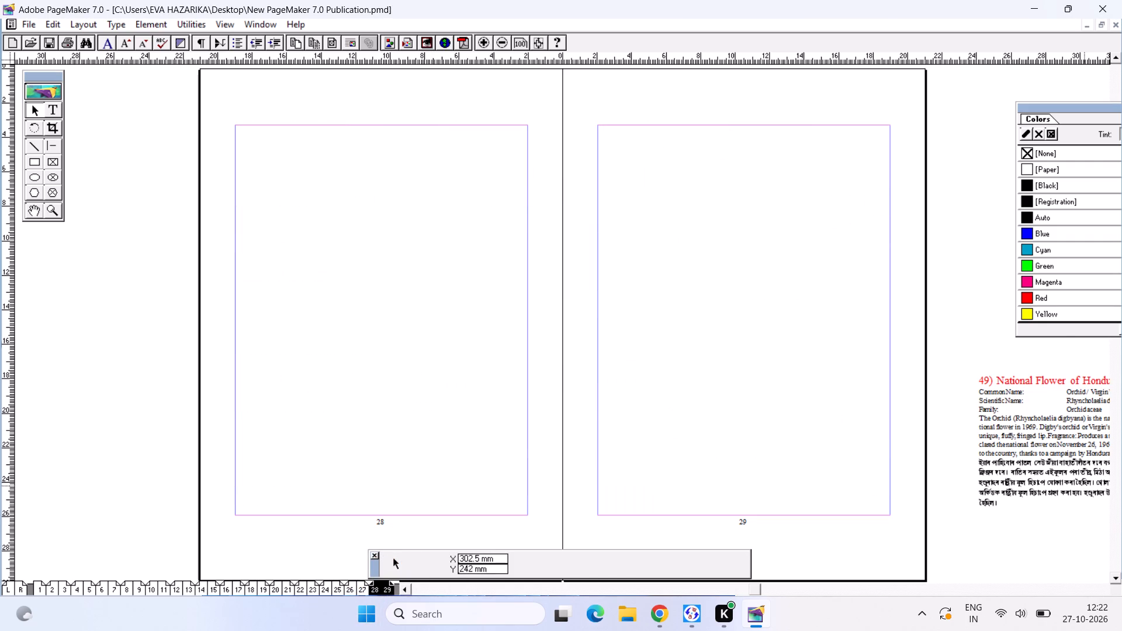
Move the Honduras text block from the pasteboard to the top of page 28, at about X -20.3 mm, Y 113.4 mm.
{"action": "left_click_drag", "start_coordinate": [1083, 454], "coordinate": [333, 210]}
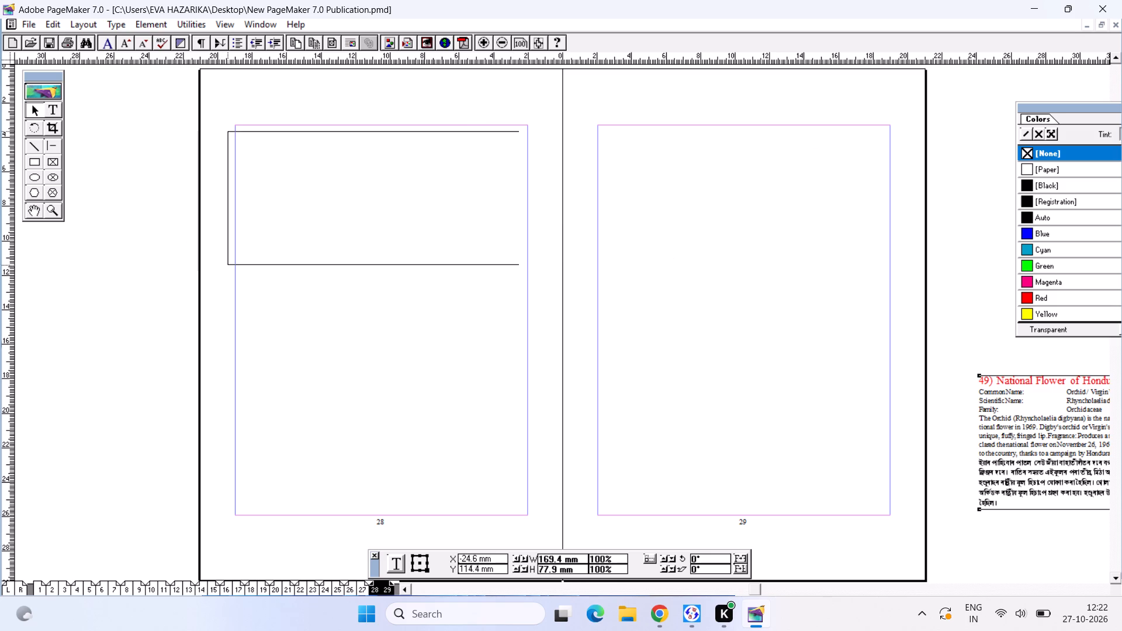
{"action": "left_click_drag", "start_coordinate": [333, 210], "coordinate": [344, 208]}
Close the source publication, New PageMaker 7.0 Publication (1), without saving it.
{"action": "key", "text": "ctrl+Tab"}
{"action": "left_click", "coordinate": [813, 337]}
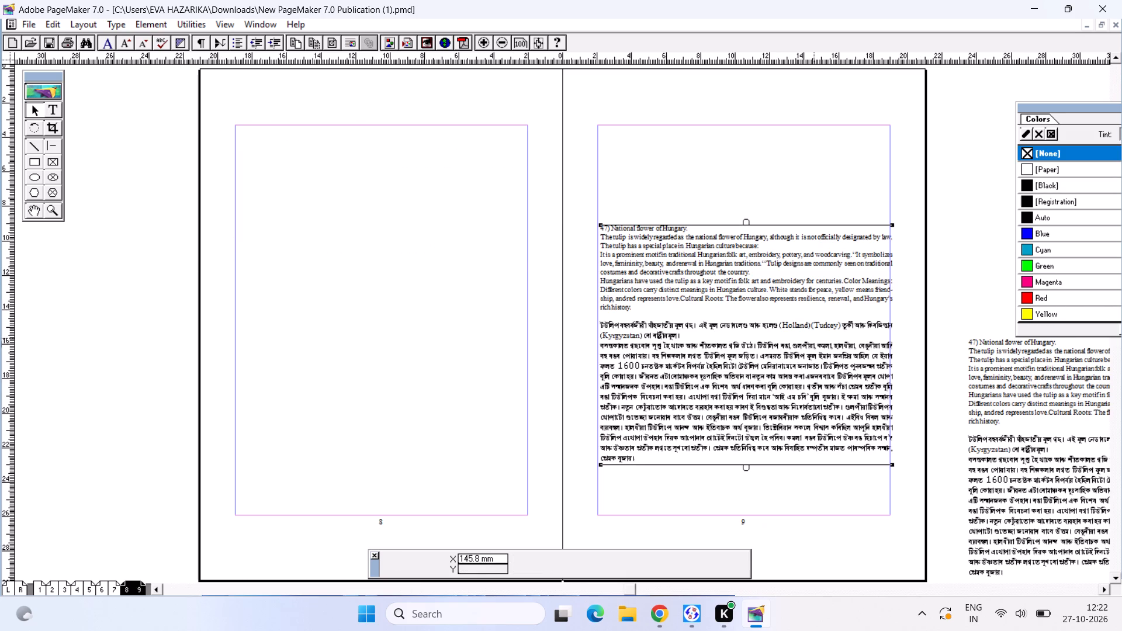
{"action": "left_click", "coordinate": [1119, 0]}
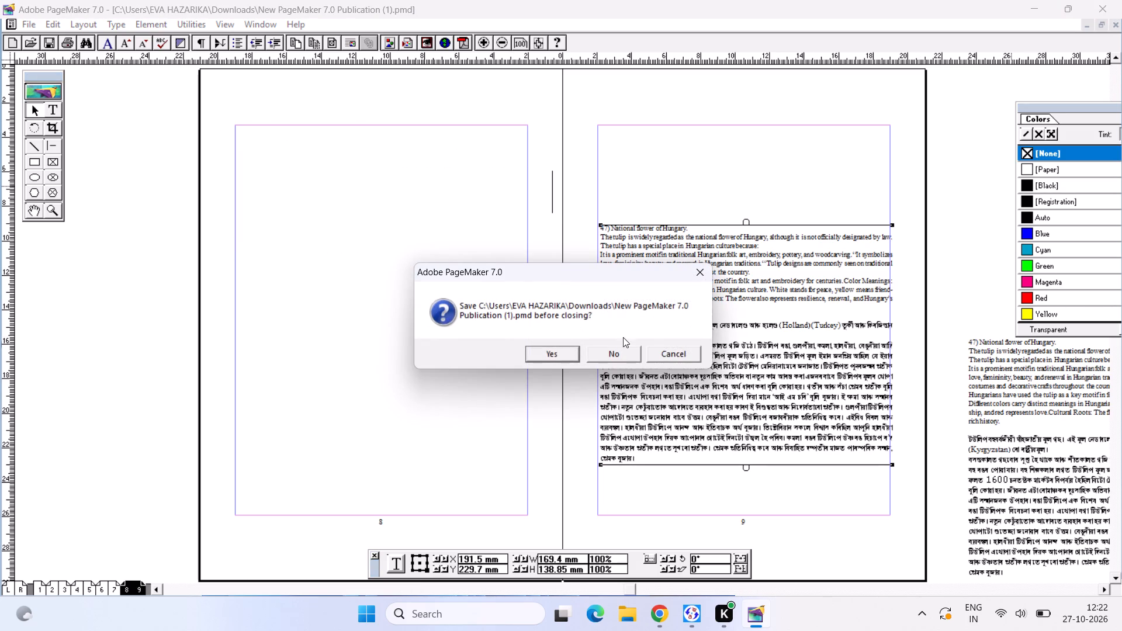
{"action": "left_click", "coordinate": [618, 351]}
{"action": "left_click", "coordinate": [659, 355]}
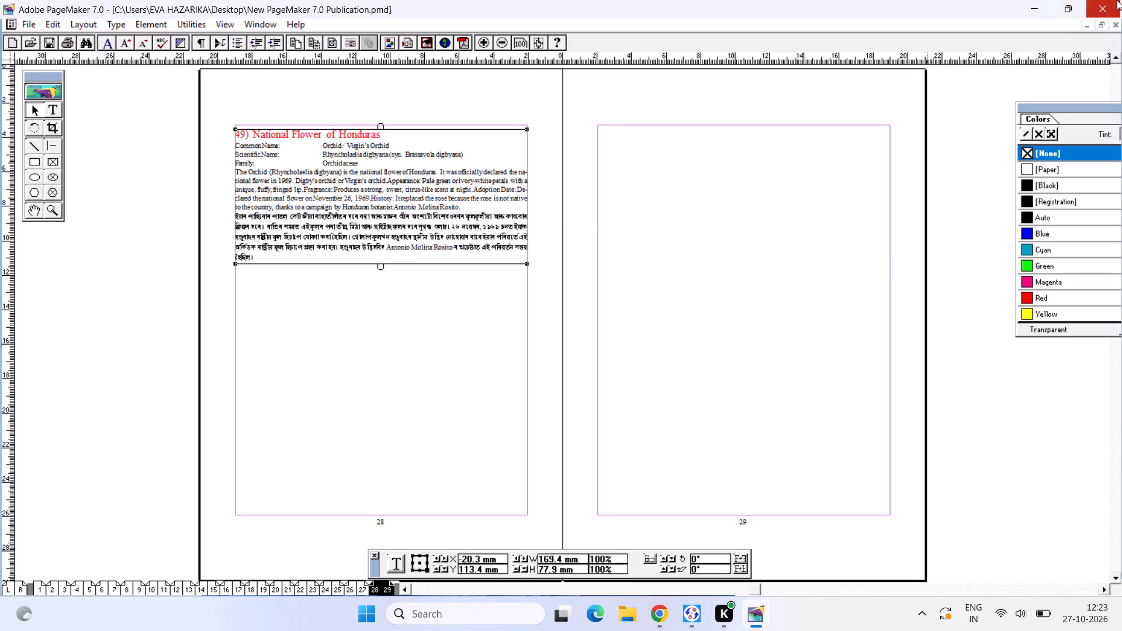
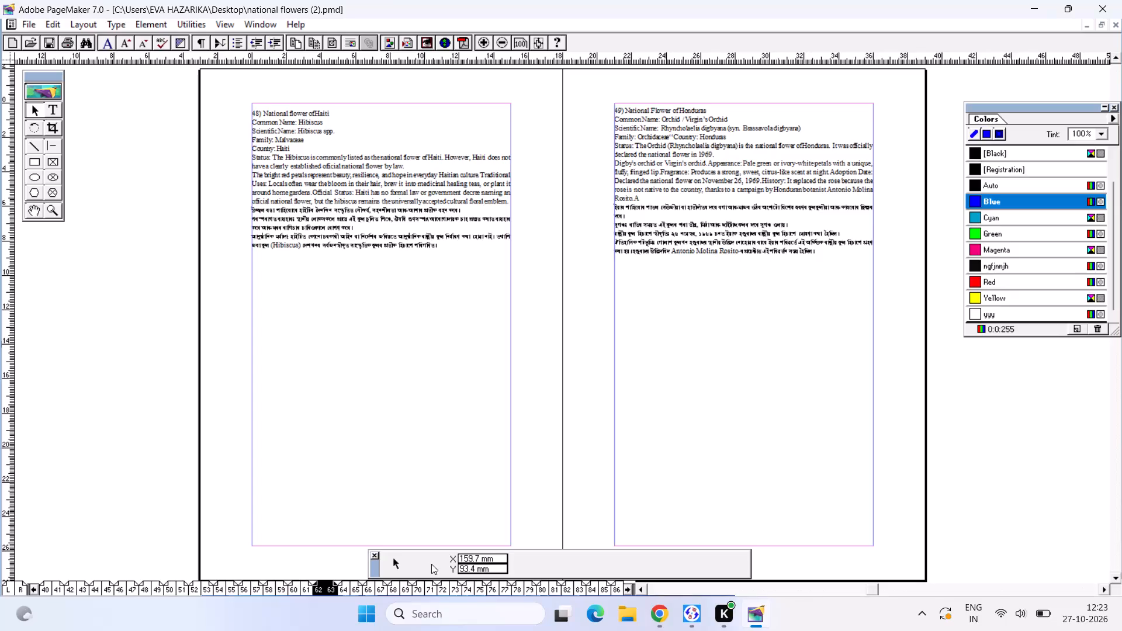
Switch back to New PageMaker 7.0 Publication and select the heading text "National Flower of Honduras" on page 28.
{"action": "key", "text": "ctrl+Tab"}
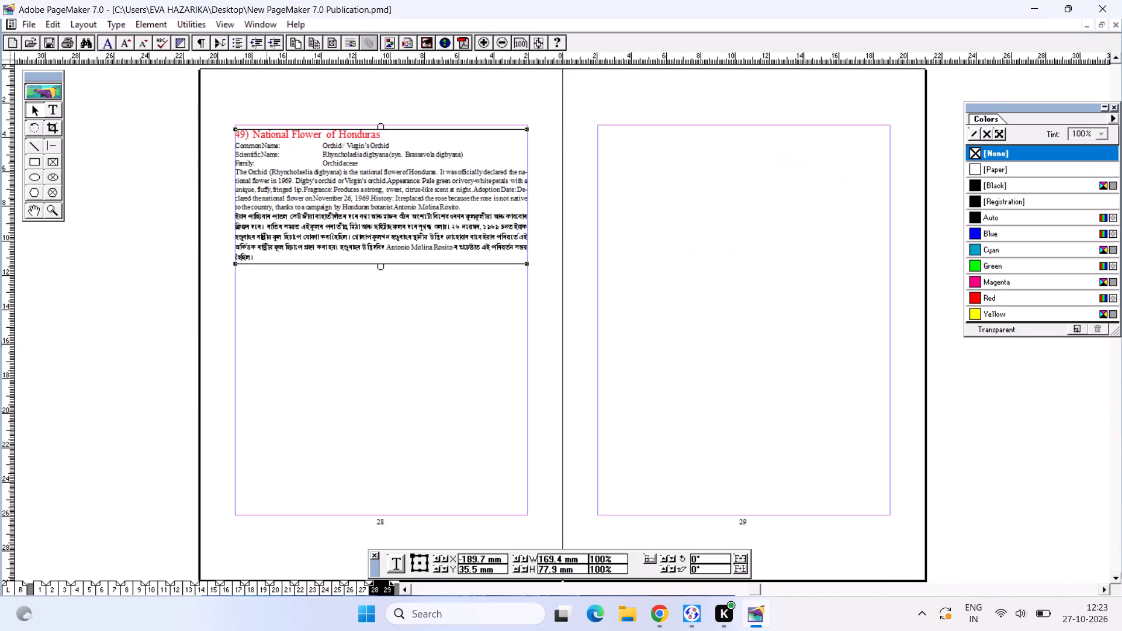
{"action": "key", "text": "ctrl+Tab"}
{"action": "key", "text": "ctrl+Tab"}
{"action": "left_click", "coordinate": [371, 228]}
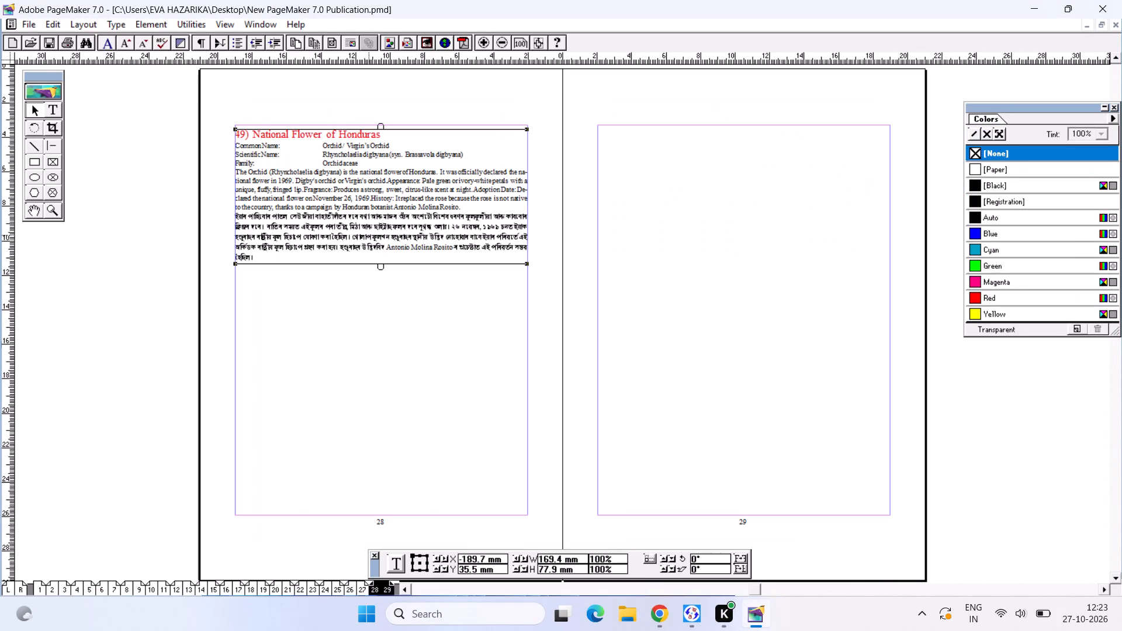
{"action": "left_click", "coordinate": [51, 103]}
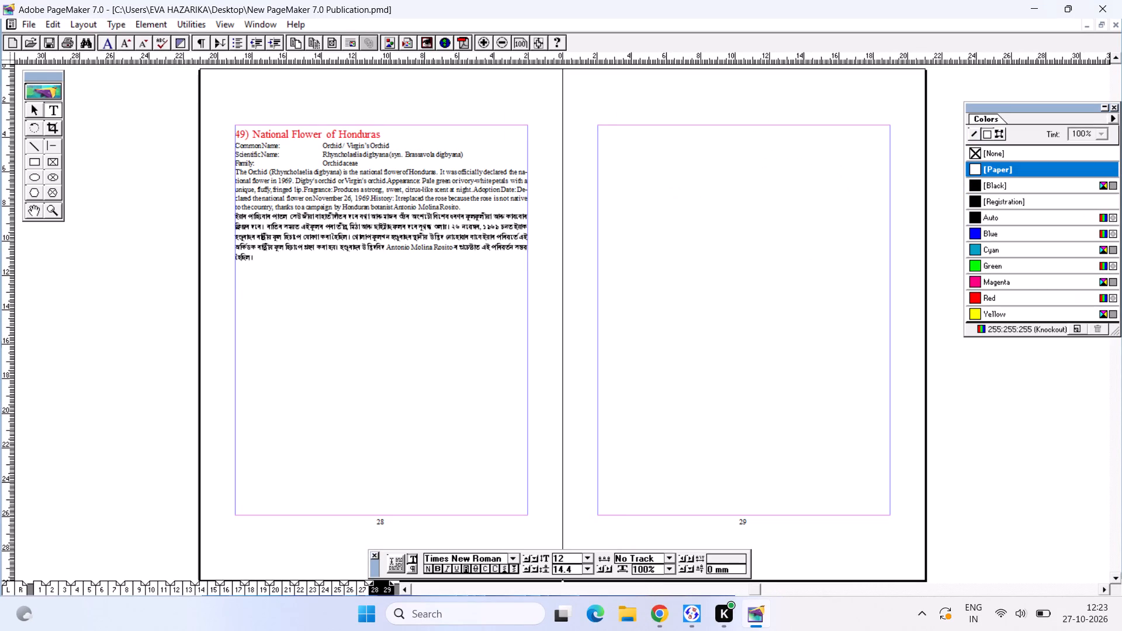
{"action": "left_click_drag", "start_coordinate": [395, 137], "coordinate": [253, 138]}
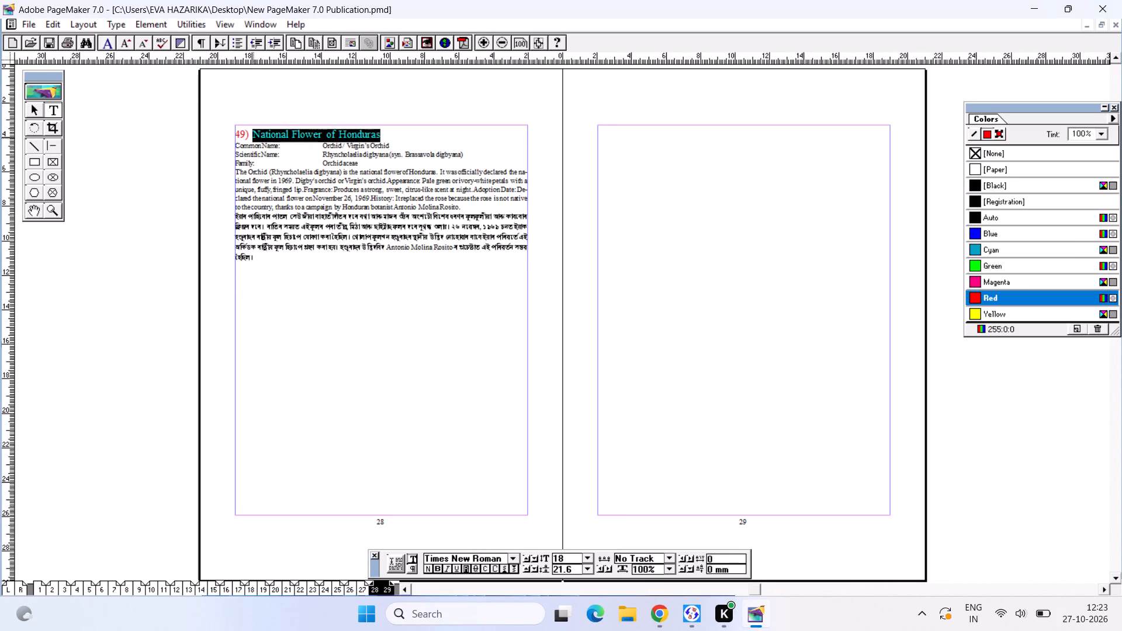
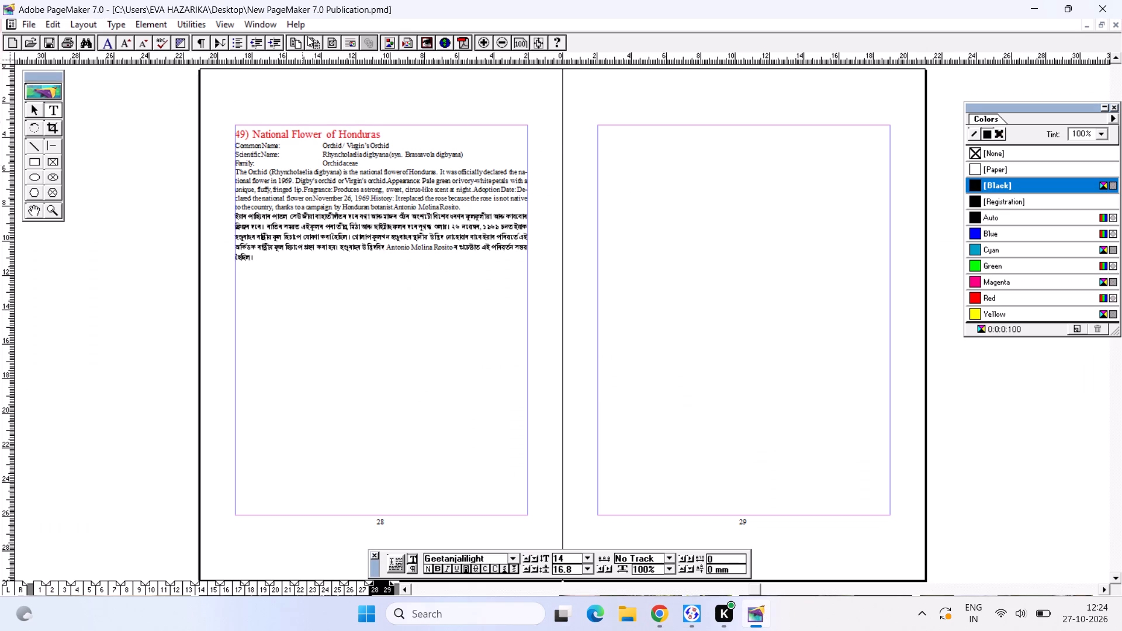
Copy the common name "Orchid / Virgin's Orchid" from page 28 and add it to the Google image search for National Flower of Honduras.
{"action": "left_click_drag", "start_coordinate": [315, 147], "coordinate": [400, 147]}
{"action": "key", "text": "ctrl+c"}
{"action": "key", "text": "ctrl+c"}
{"action": "key", "text": "ctrl+c"}
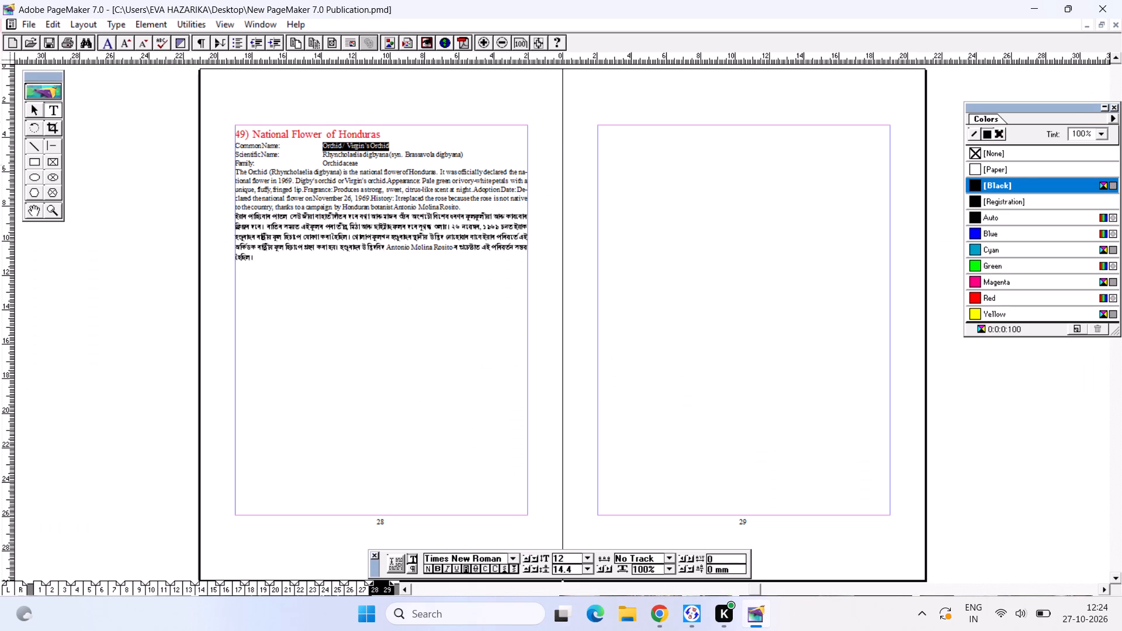
{"action": "left_click", "coordinate": [657, 616]}
{"action": "left_click", "coordinate": [362, 109]}
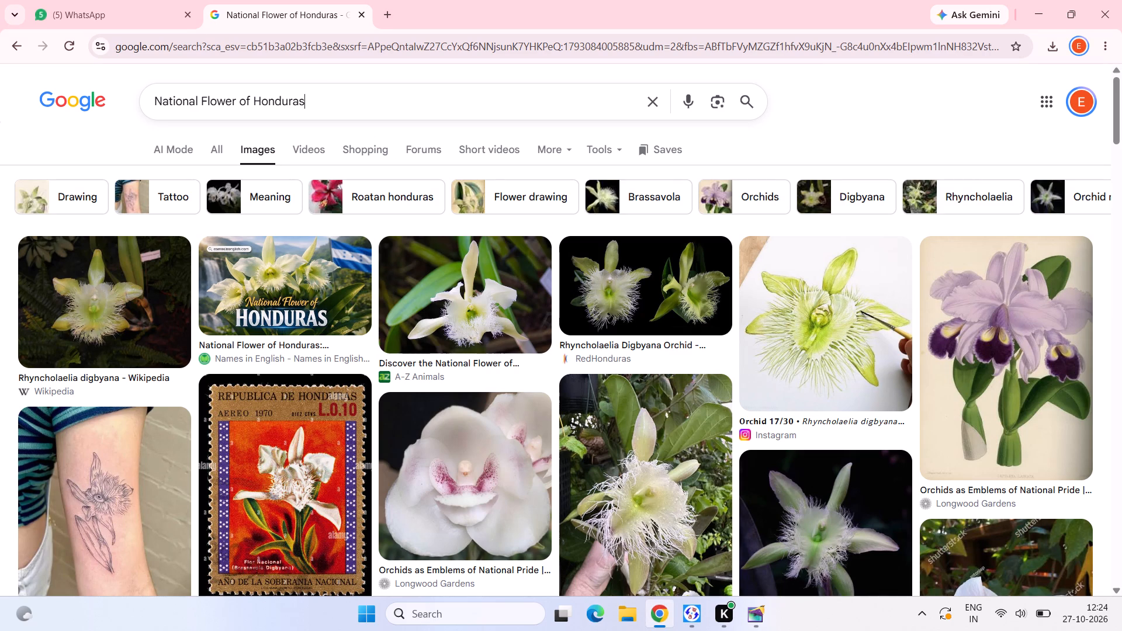
{"action": "key", "text": "space"}
{"action": "key", "text": "ctrl+v"}
{"action": "key", "text": "Return"}
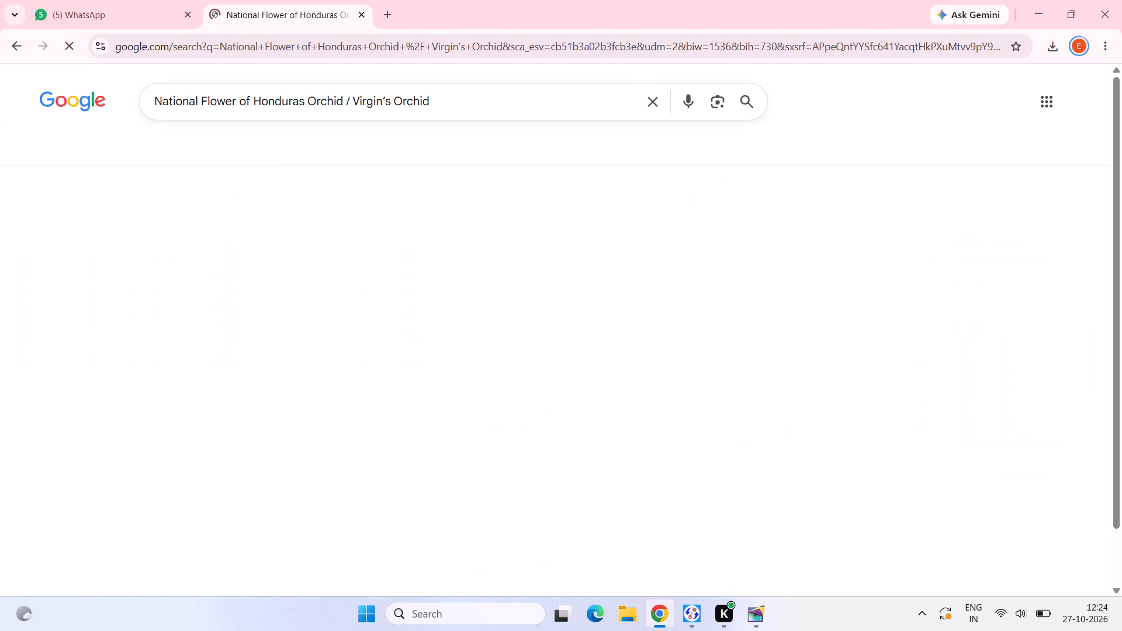
Copy the white orchid image from the A-Z Animals result and switch back to the PageMaker publication.
{"action": "left_click", "coordinate": [93, 253]}
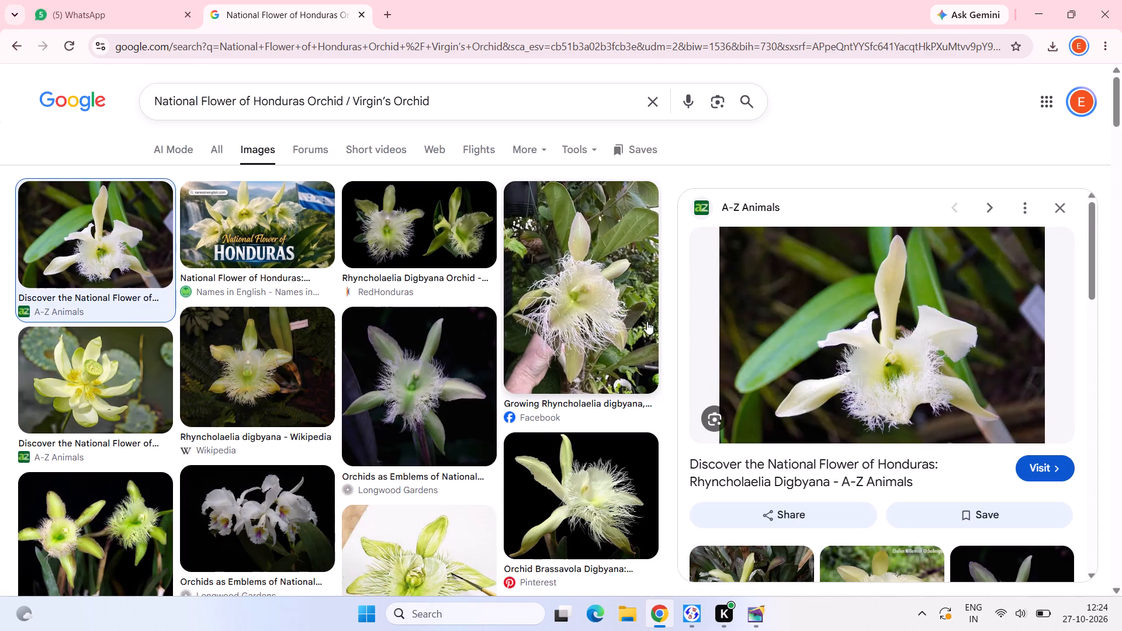
{"action": "right_click", "coordinate": [911, 278]}
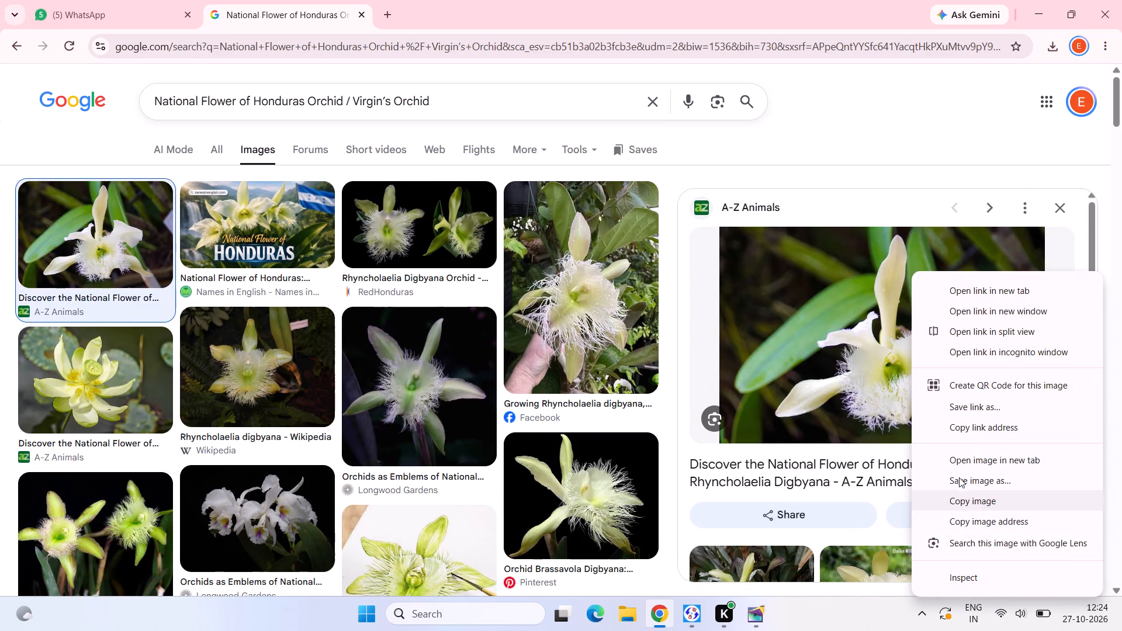
{"action": "left_click", "coordinate": [976, 507]}
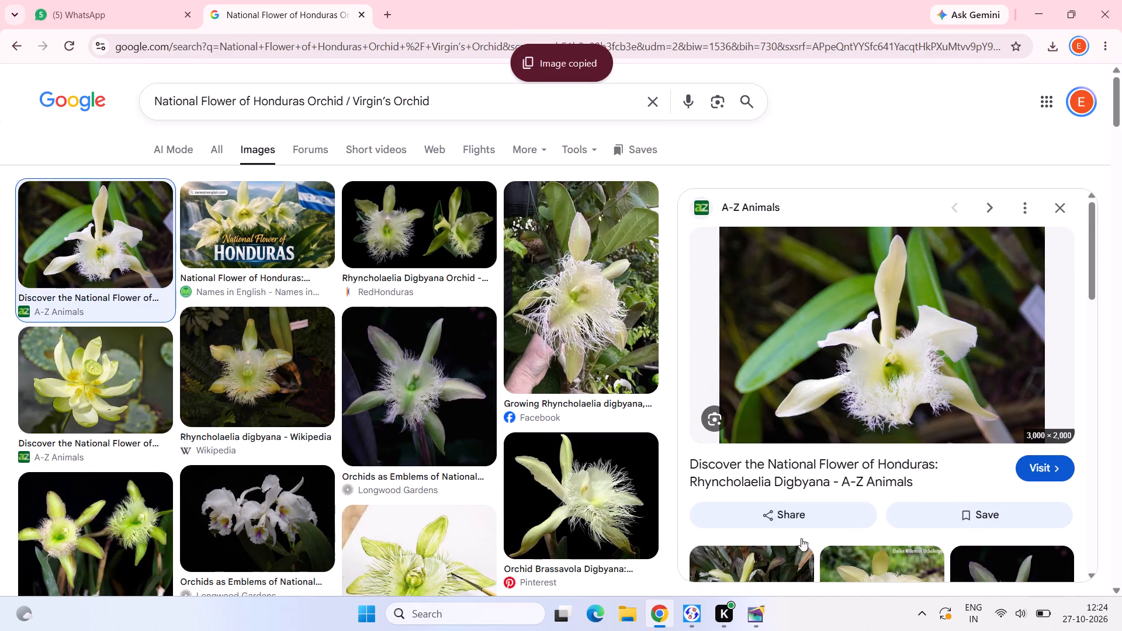
{"action": "left_click", "coordinate": [773, 619]}
{"action": "left_click", "coordinate": [751, 618]}
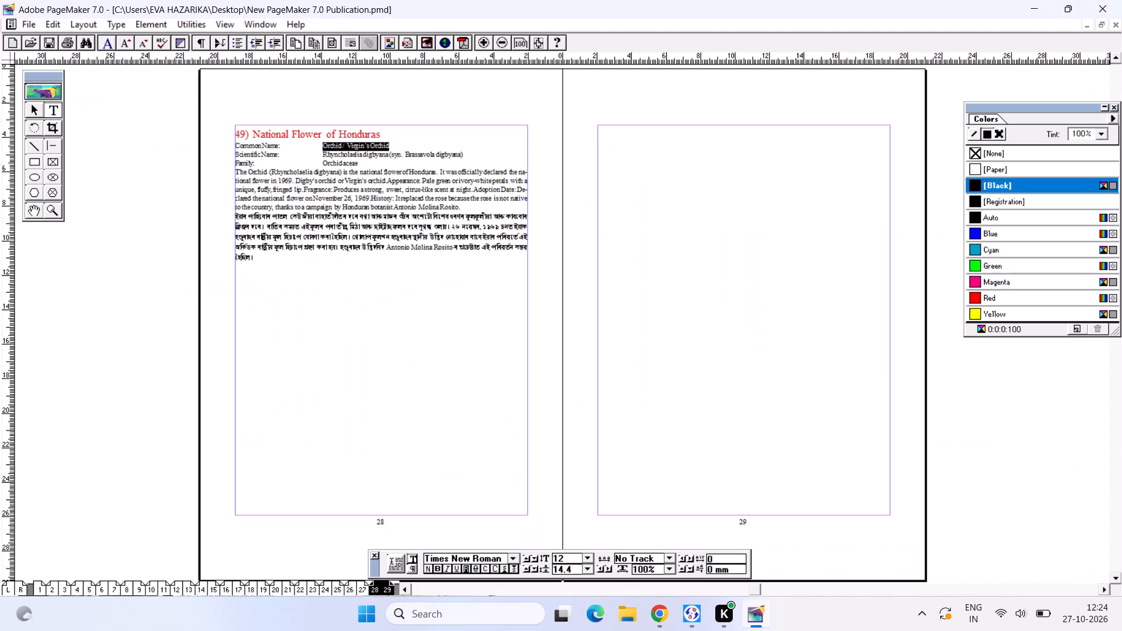
Paste the orchid picture, scale it down to about 38 by 35 mm, and place it at the upper-right corner of page 28's text.
{"action": "left_click", "coordinate": [37, 107]}
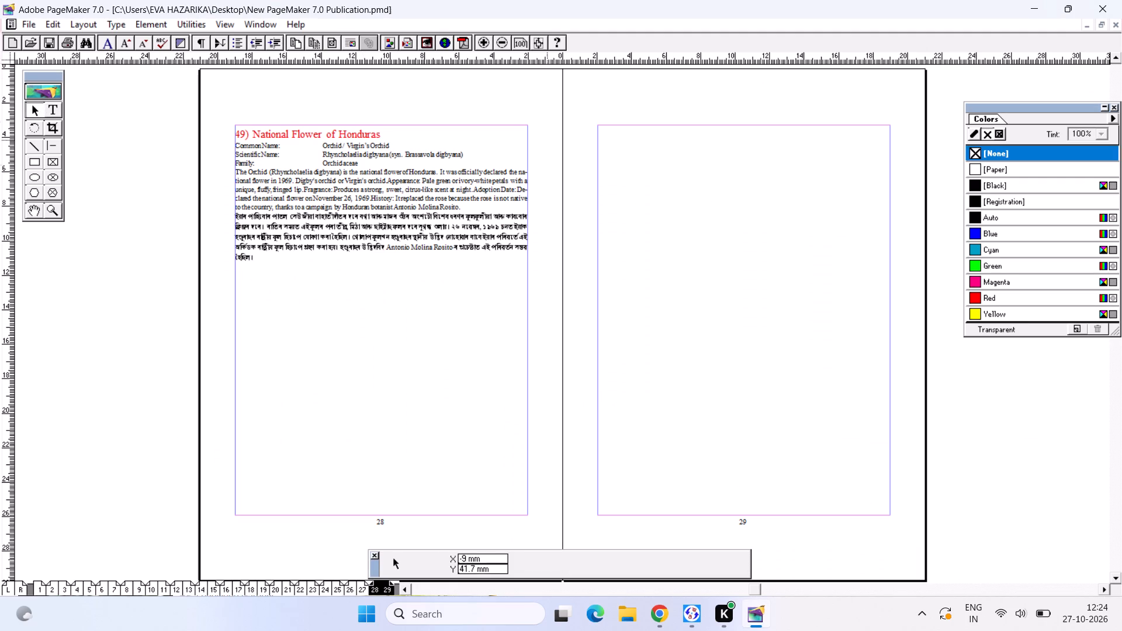
{"action": "key", "text": "ctrl+v"}
{"action": "left_click_drag", "start_coordinate": [377, 159], "coordinate": [609, 464]}
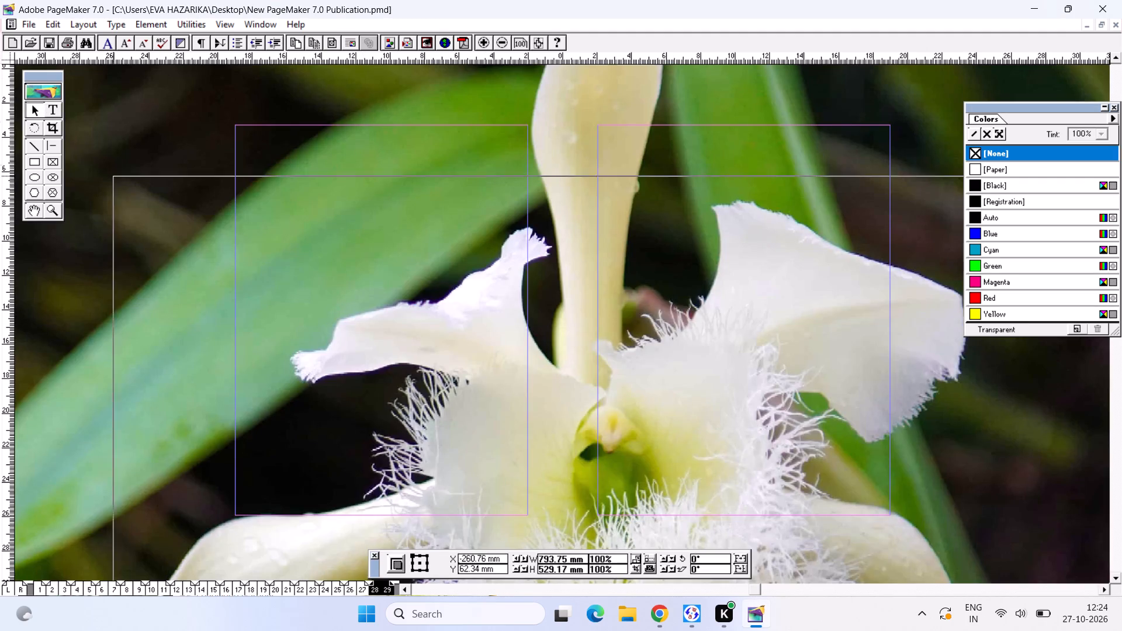
{"action": "left_click_drag", "start_coordinate": [113, 174], "coordinate": [456, 301]}
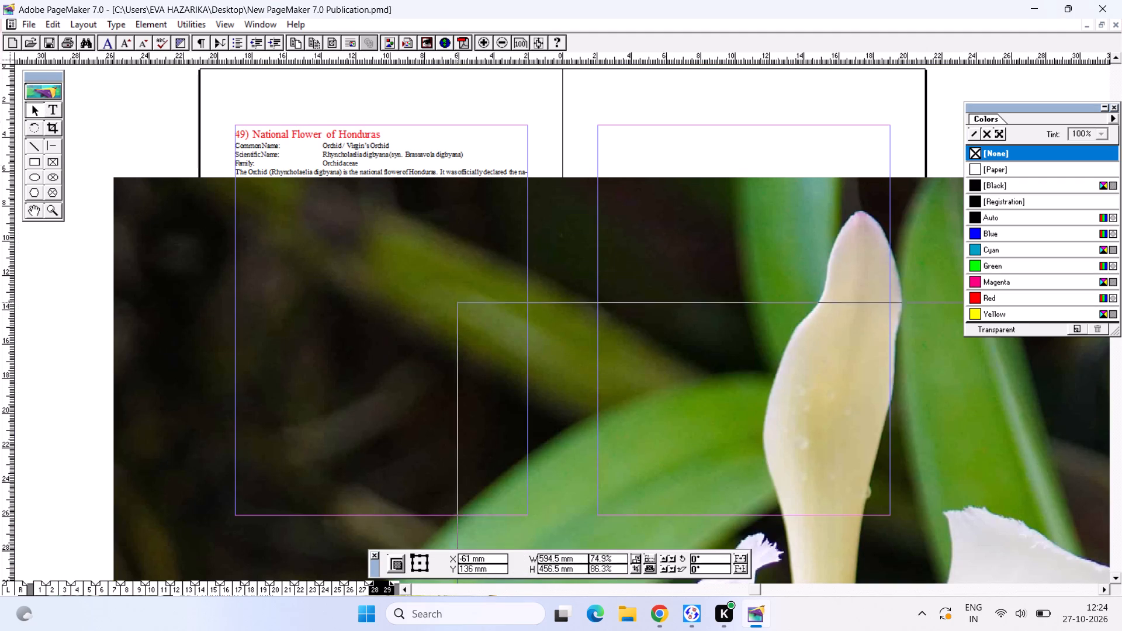
{"action": "left_click_drag", "start_coordinate": [456, 301], "coordinate": [690, 377]}
{"action": "left_click_drag", "start_coordinate": [788, 469], "coordinate": [472, 251]}
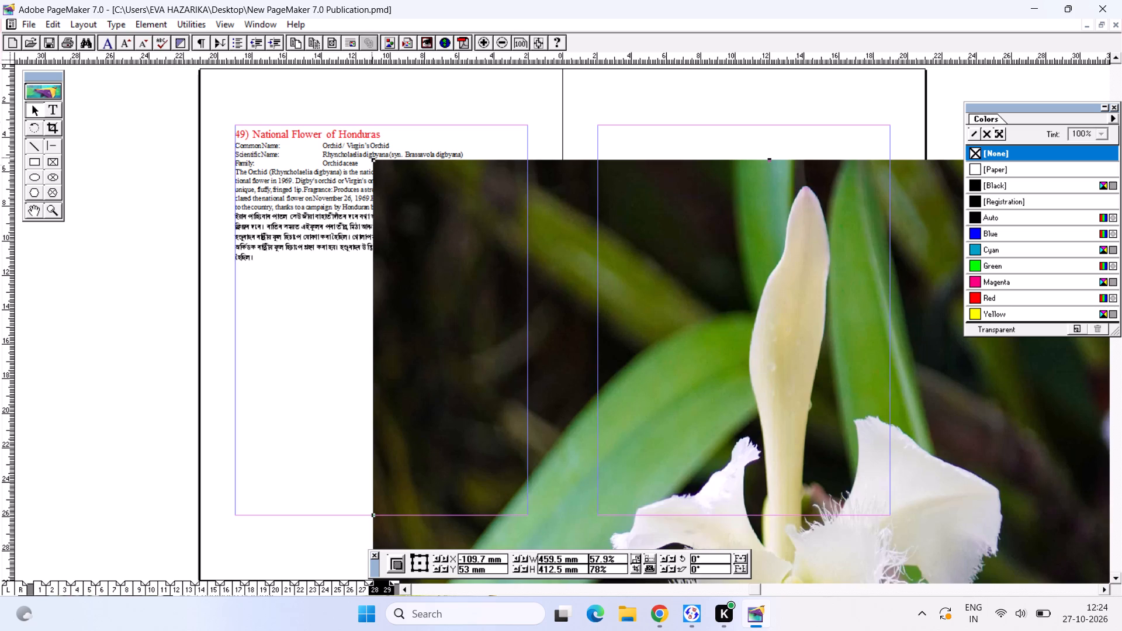
{"action": "left_click_drag", "start_coordinate": [373, 160], "coordinate": [772, 359]}
{"action": "left_click_drag", "start_coordinate": [863, 446], "coordinate": [449, 312]}
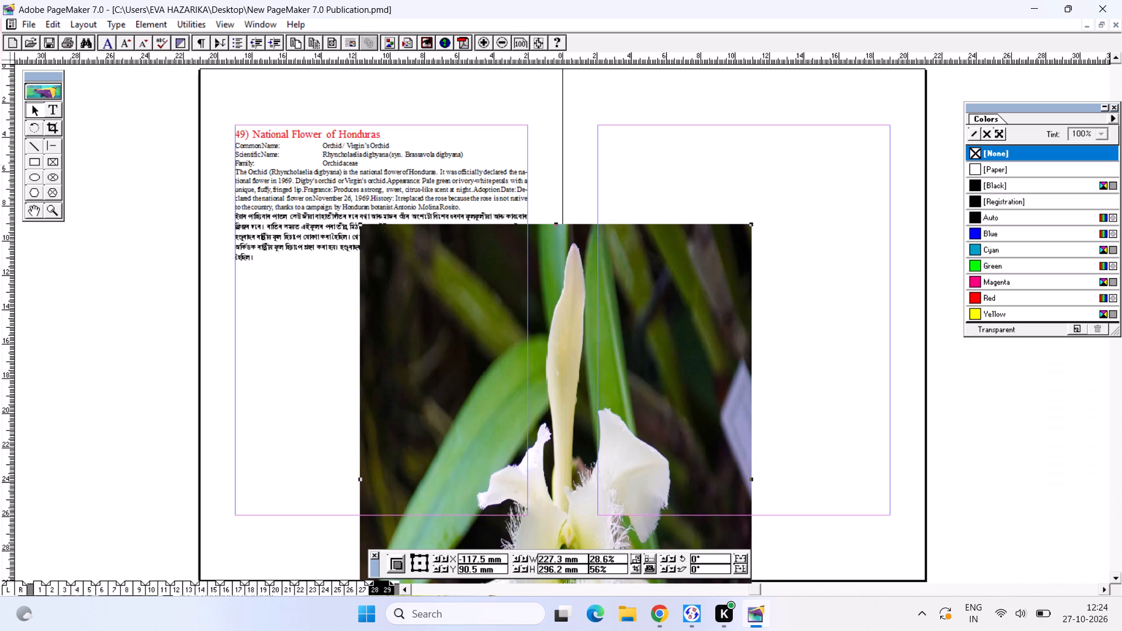
{"action": "left_click_drag", "start_coordinate": [361, 224], "coordinate": [392, 280]}
{"action": "left_click_drag", "start_coordinate": [490, 394], "coordinate": [525, 193]}
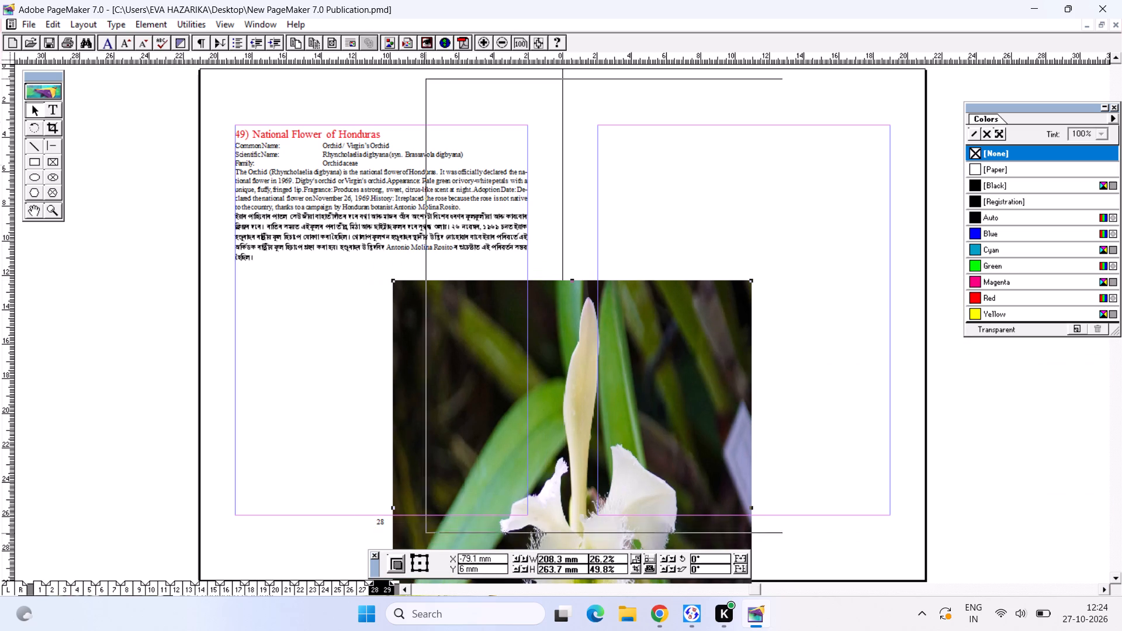
{"action": "left_click_drag", "start_coordinate": [525, 193], "coordinate": [528, 133]}
{"action": "left_click_drag", "start_coordinate": [562, 141], "coordinate": [569, 284]}
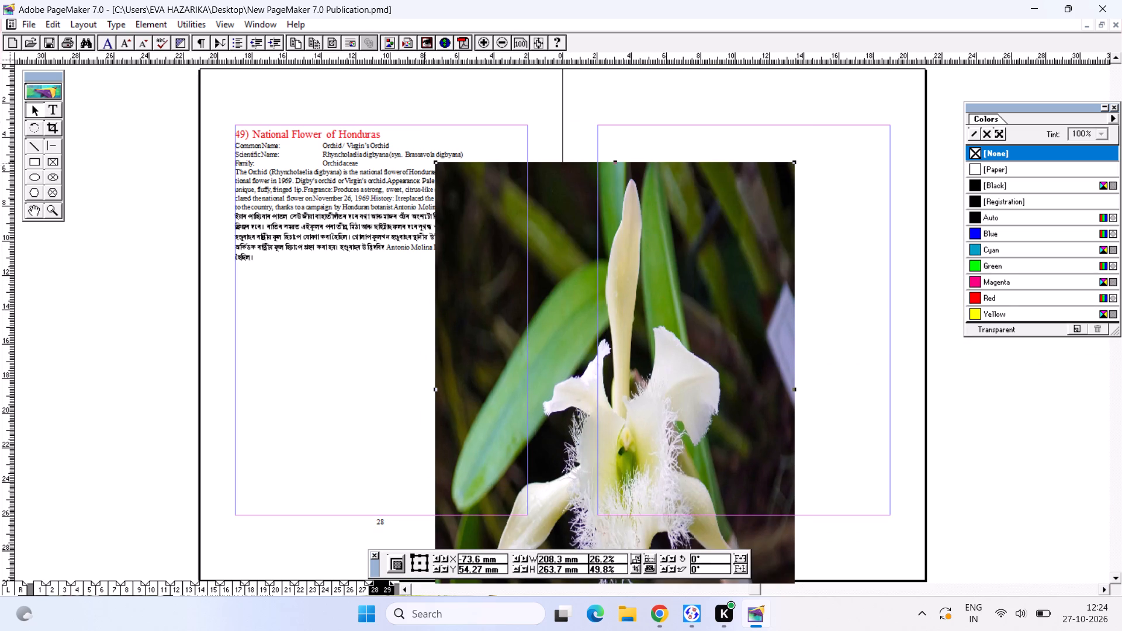
{"action": "left_click_drag", "start_coordinate": [435, 162], "coordinate": [696, 508]}
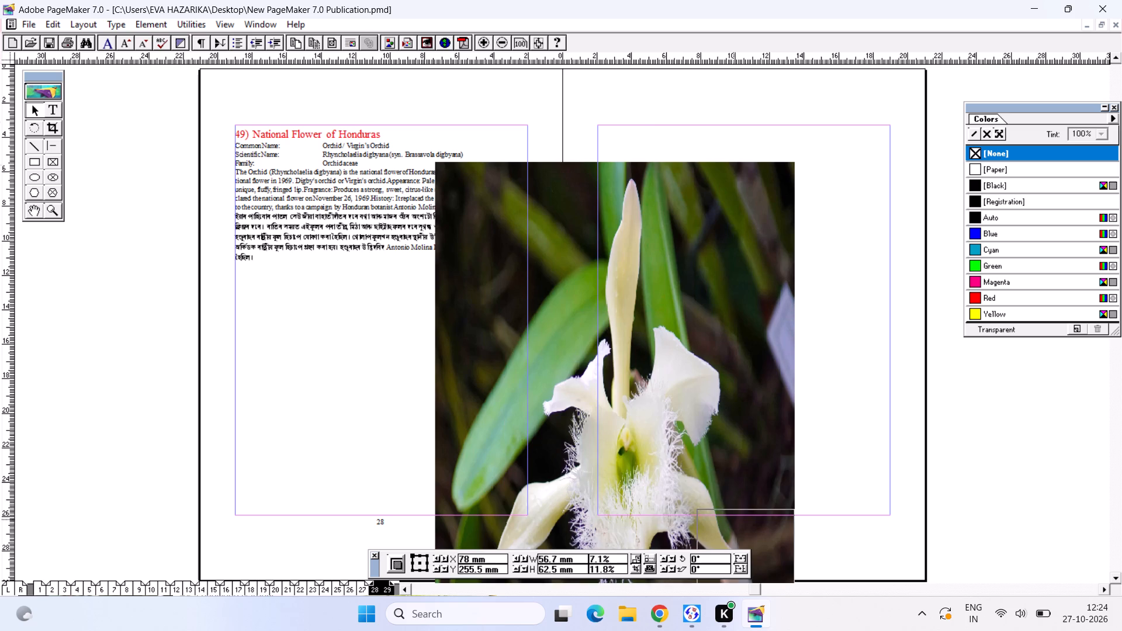
{"action": "left_click_drag", "start_coordinate": [733, 520], "coordinate": [676, 273]}
{"action": "left_click_drag", "start_coordinate": [638, 262], "coordinate": [666, 322]}
{"action": "left_click_drag", "start_coordinate": [669, 320], "coordinate": [669, 308]}
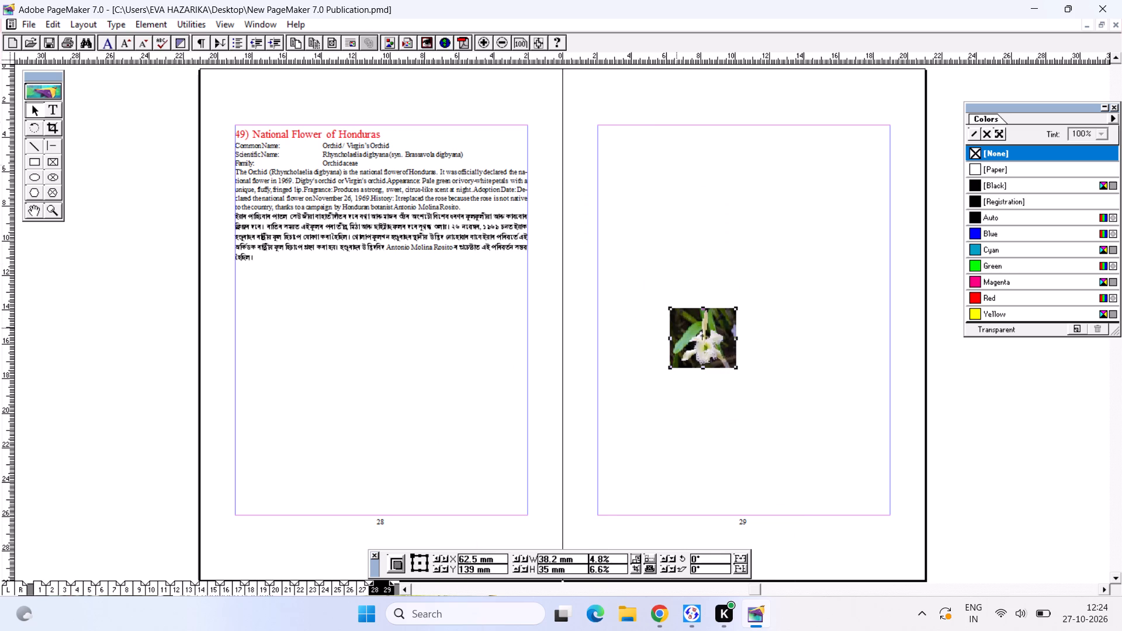
{"action": "left_click_drag", "start_coordinate": [677, 328], "coordinate": [470, 144]}
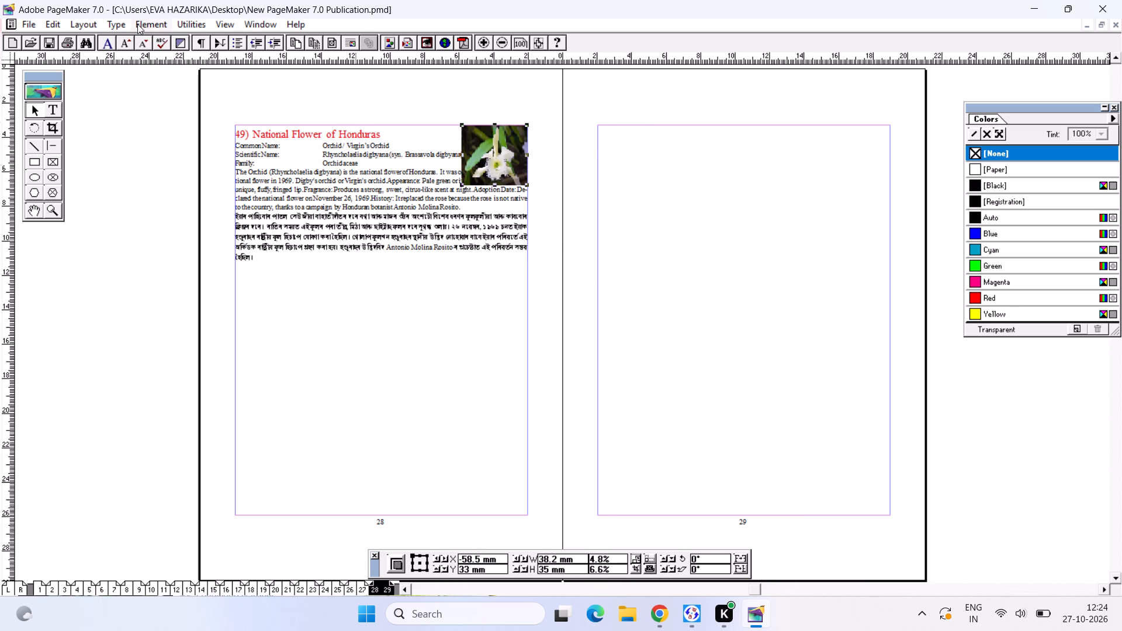
Apply a rectangular text wrap to the orchid picture with text flowing on all sides.
{"action": "left_click", "coordinate": [92, 21]}
{"action": "left_click", "coordinate": [185, 158]}
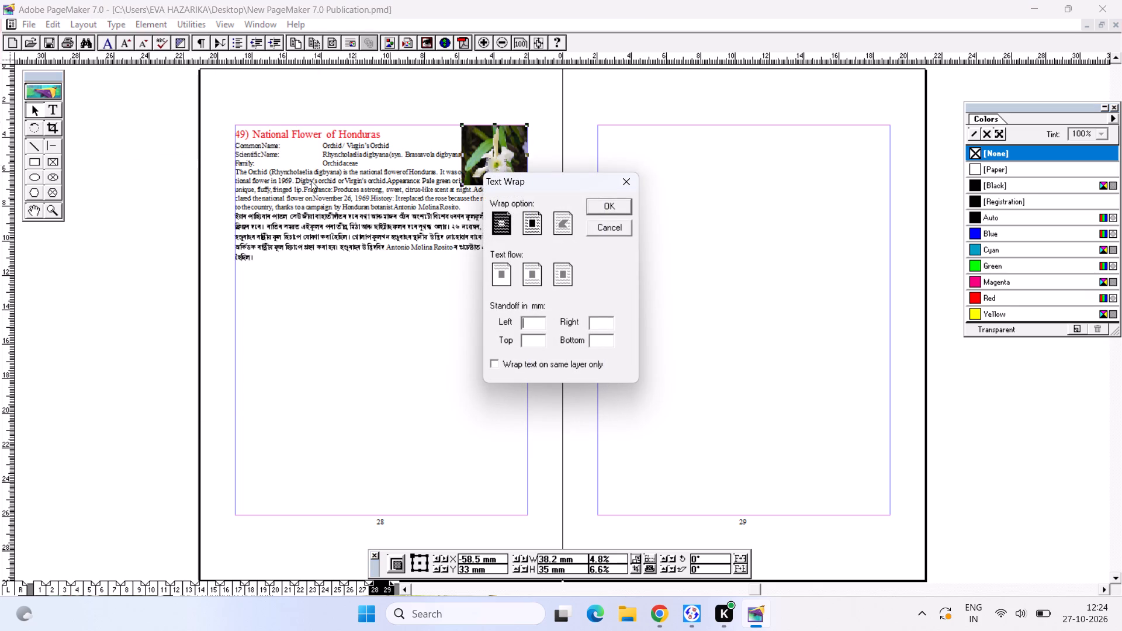
{"action": "left_click", "coordinate": [529, 221]}
{"action": "left_click", "coordinate": [607, 211]}
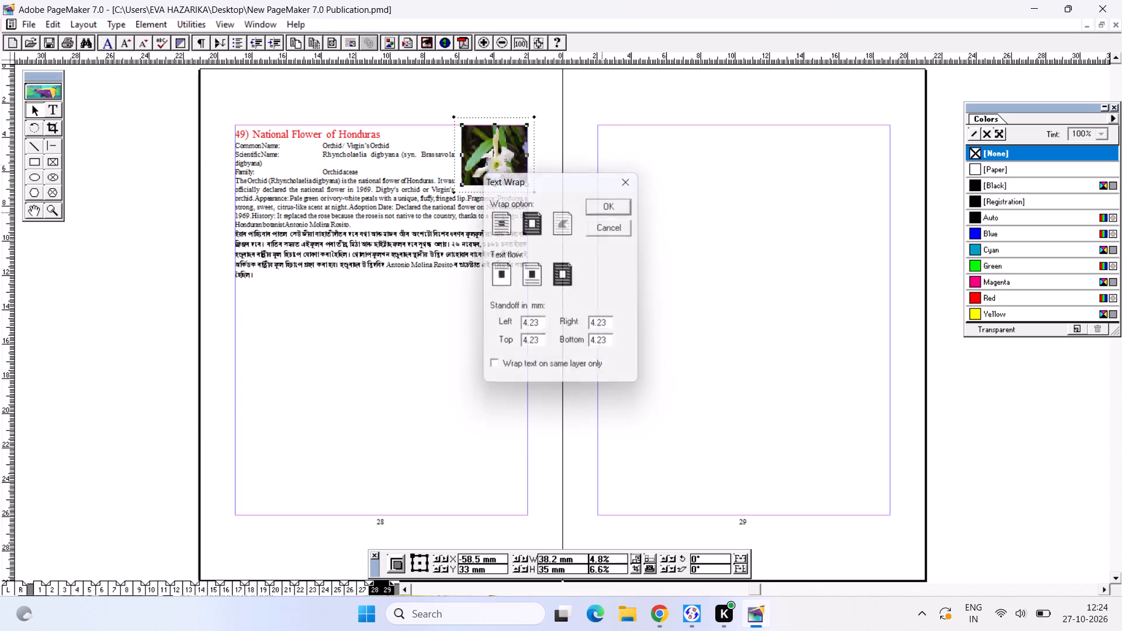
Move the orchid picture down beside the English description at about Y 58 mm, against the right margin, and enlarge it slightly.
{"action": "left_click", "coordinate": [496, 161]}
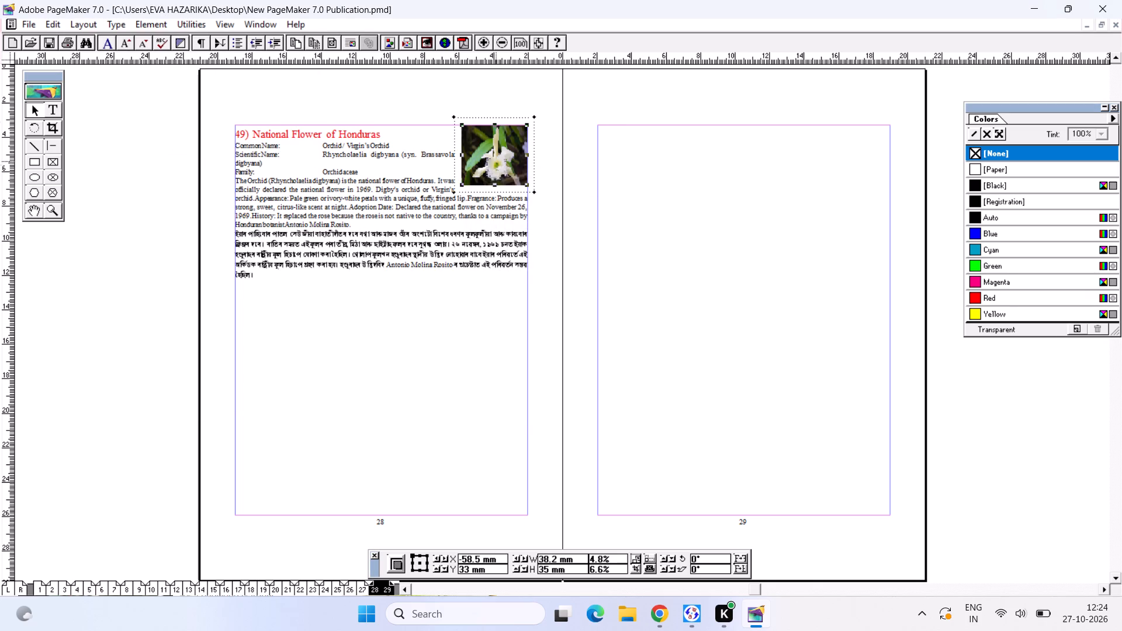
{"action": "left_click", "coordinate": [402, 157]}
{"action": "left_click_drag", "start_coordinate": [498, 165], "coordinate": [501, 167]}
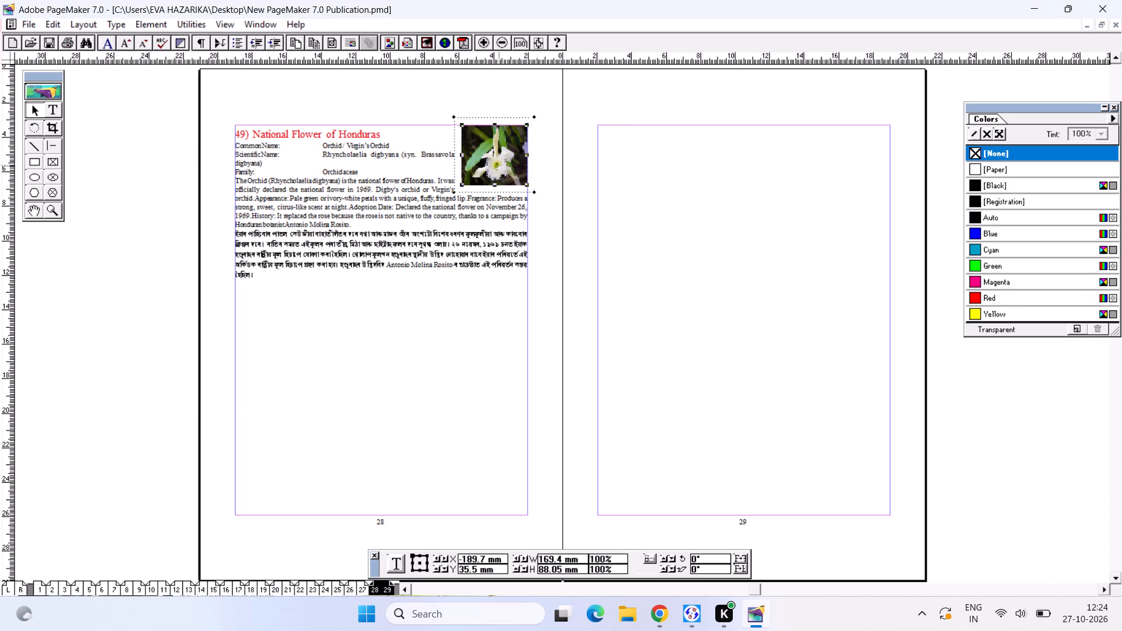
{"action": "left_click_drag", "start_coordinate": [501, 167], "coordinate": [501, 178]}
{"action": "left_click_drag", "start_coordinate": [493, 175], "coordinate": [493, 160]}
{"action": "left_click_drag", "start_coordinate": [483, 161], "coordinate": [565, 181]}
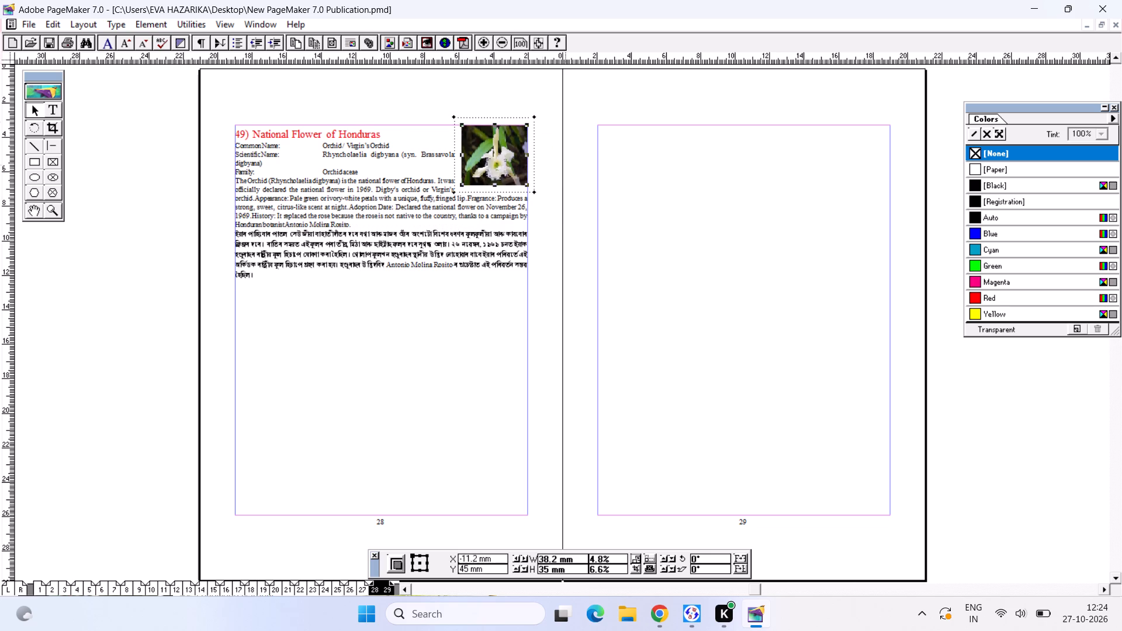
{"action": "left_click_drag", "start_coordinate": [571, 189], "coordinate": [490, 179]}
{"action": "left_click_drag", "start_coordinate": [474, 181], "coordinate": [476, 213]}
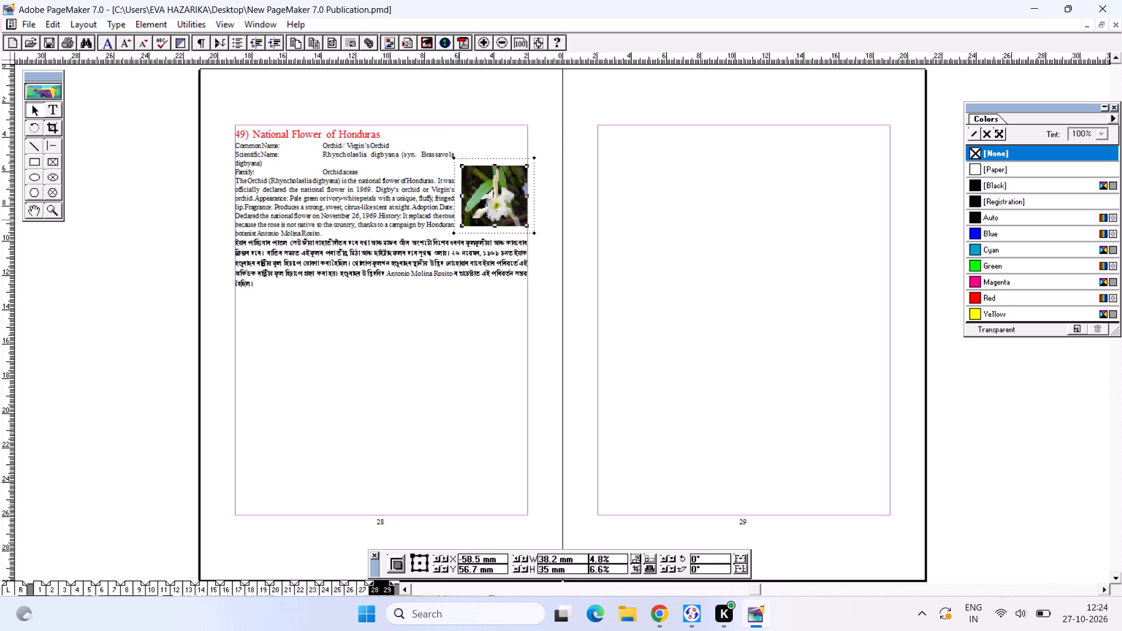
{"action": "left_click_drag", "start_coordinate": [478, 195], "coordinate": [479, 209]}
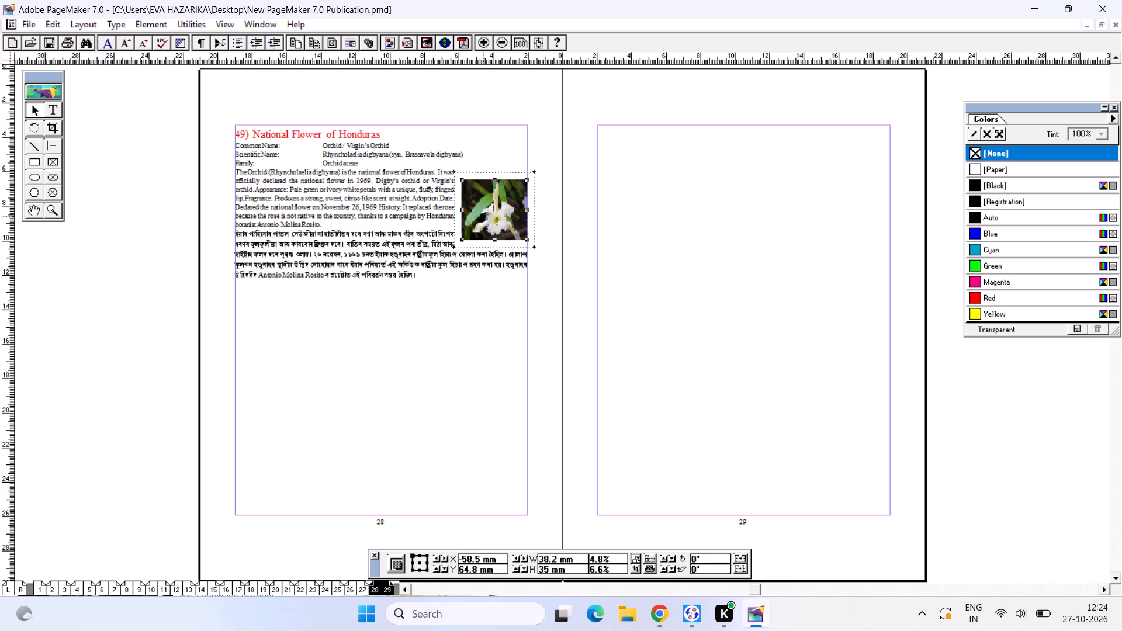
{"action": "left_click_drag", "start_coordinate": [483, 215], "coordinate": [483, 204]}
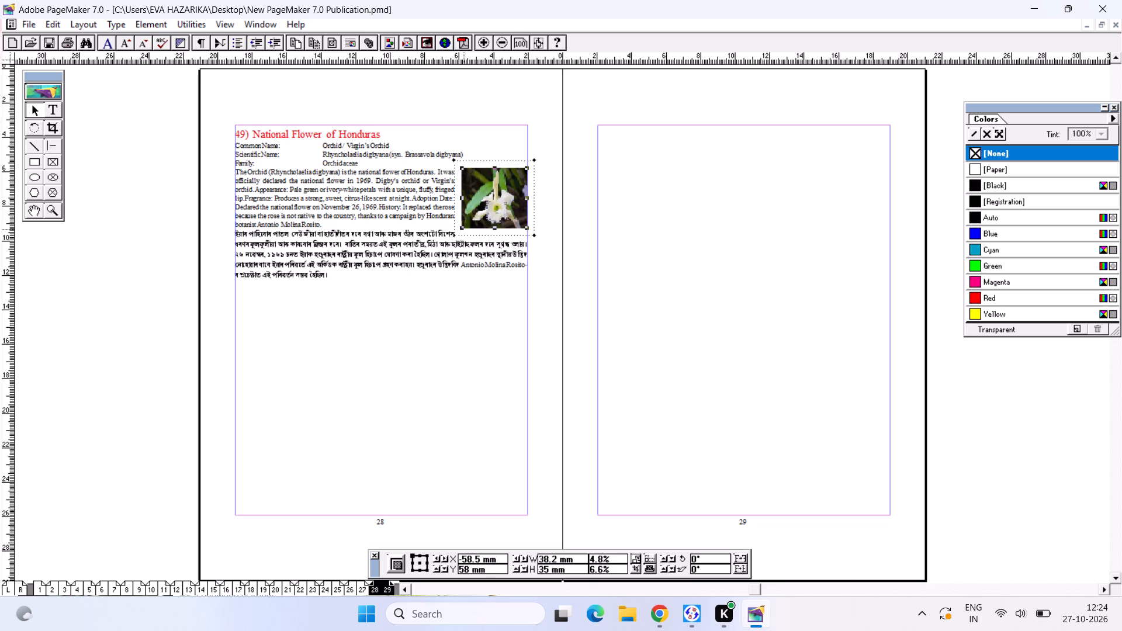
{"action": "left_click_drag", "start_coordinate": [464, 228], "coordinate": [459, 232]}
{"action": "left_click", "coordinate": [490, 341]}
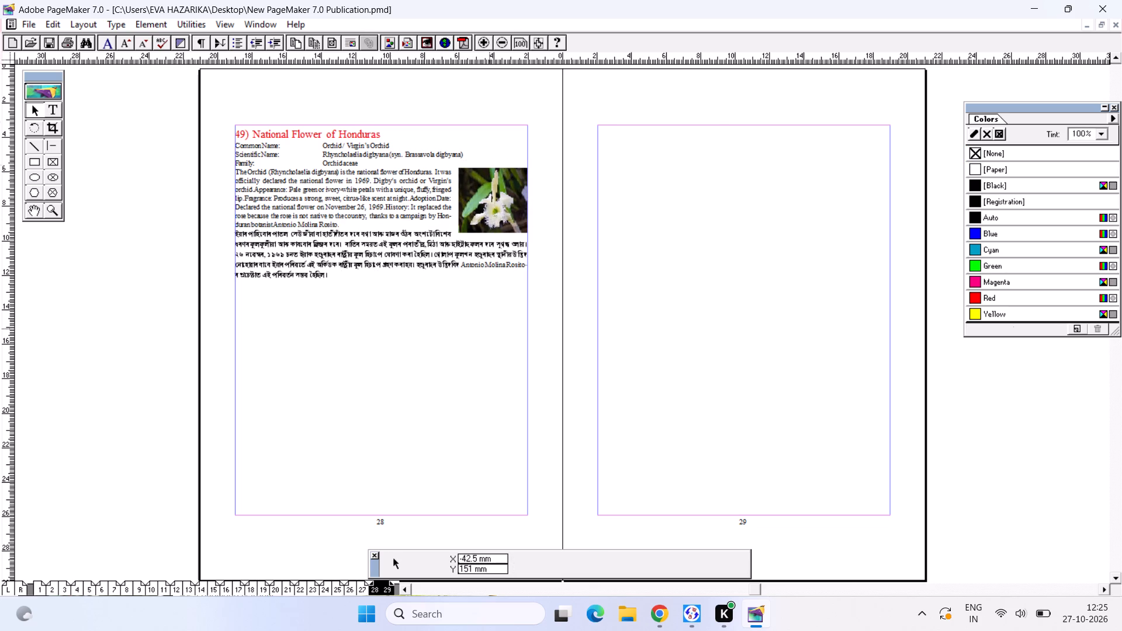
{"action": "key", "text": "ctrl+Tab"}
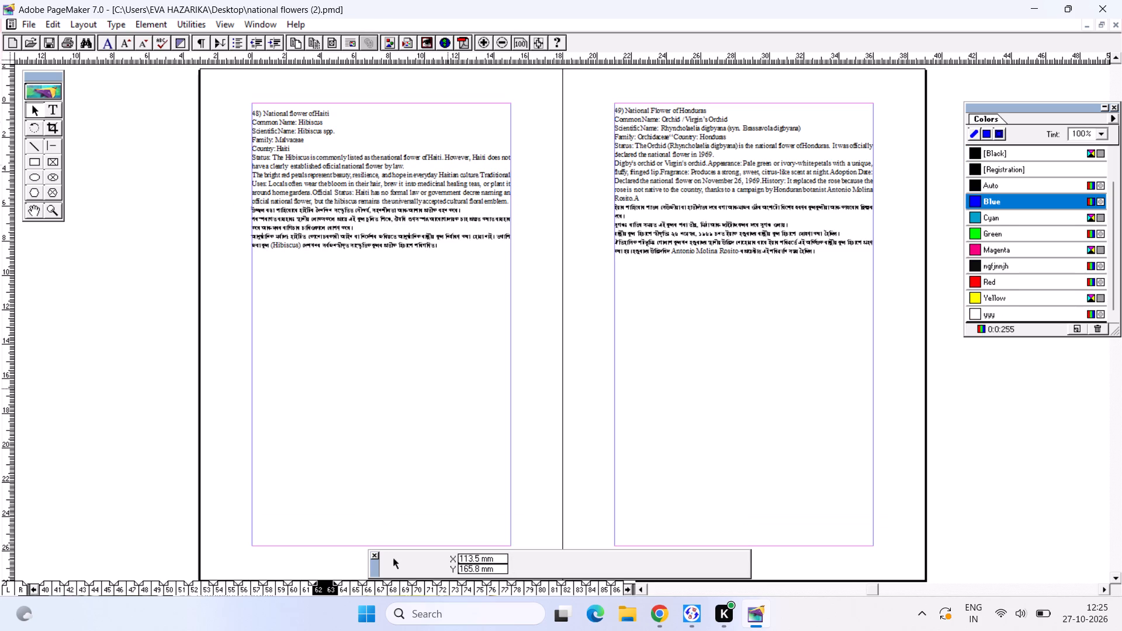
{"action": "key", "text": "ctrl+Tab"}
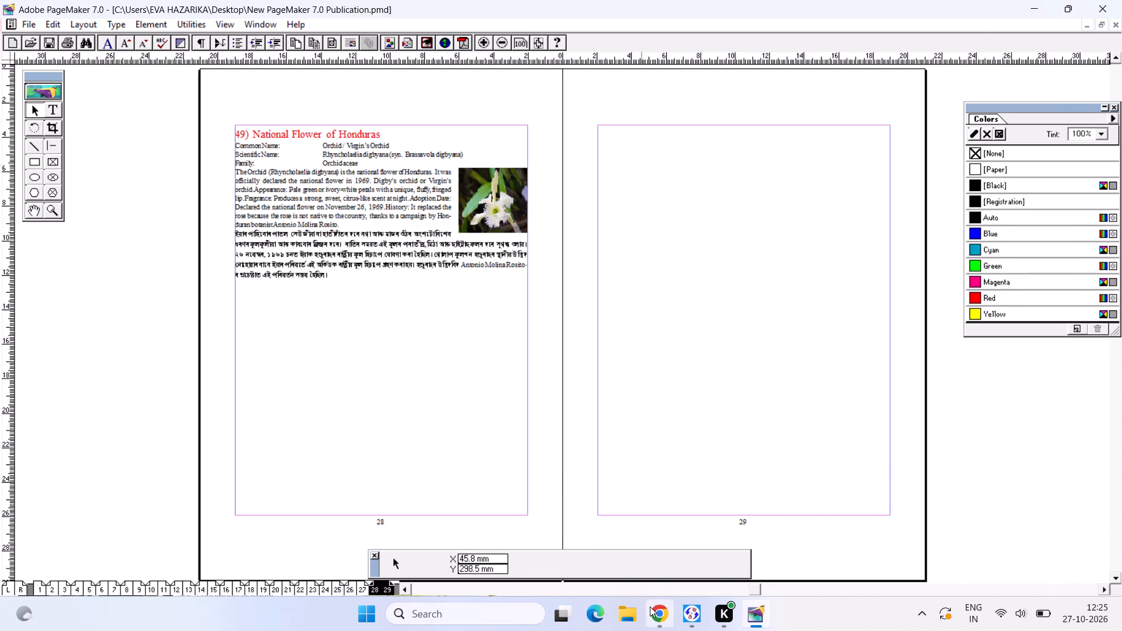
Find and copy the yellow-green Rhyncholaelia digbyana image from the Facebook result in Google Images, and return to the PageMaker publication.
{"action": "left_click", "coordinate": [649, 609]}
{"action": "left_click", "coordinate": [1061, 199]}
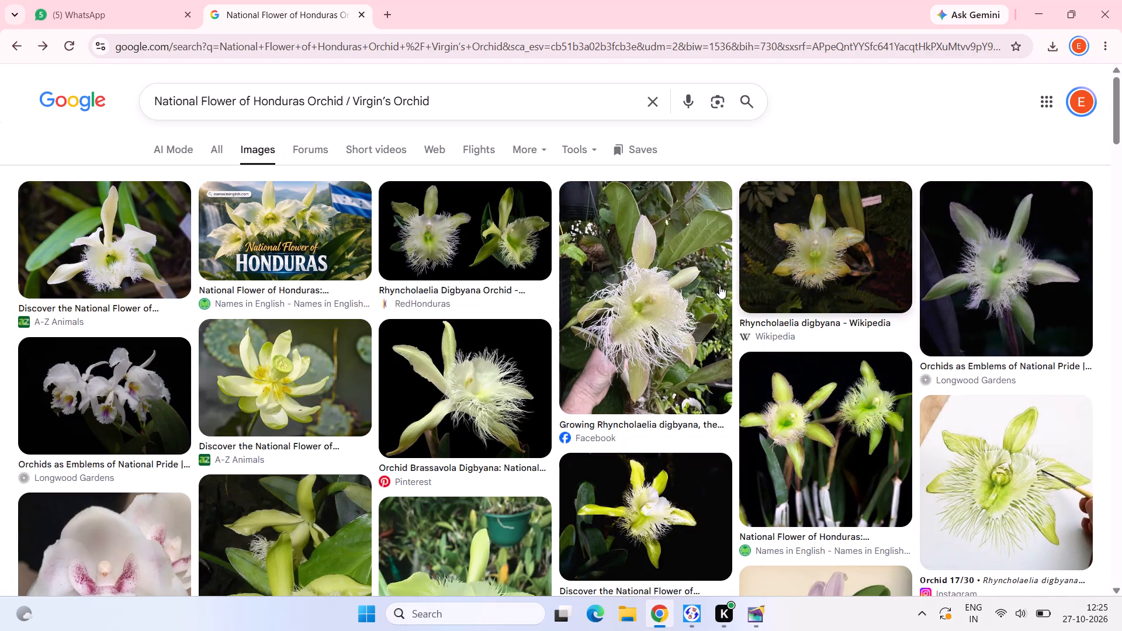
{"action": "scroll", "coordinate": [441, 297], "scroll_direction": "down", "scroll_amount": 2}
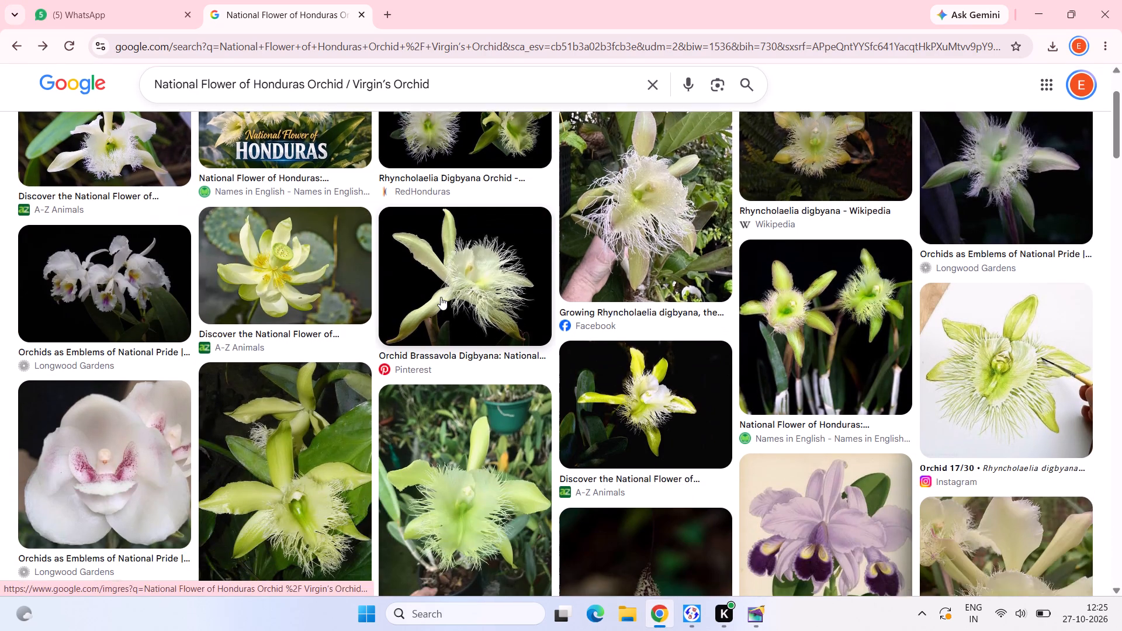
{"action": "scroll", "coordinate": [444, 353], "scroll_direction": "down", "scroll_amount": 1}
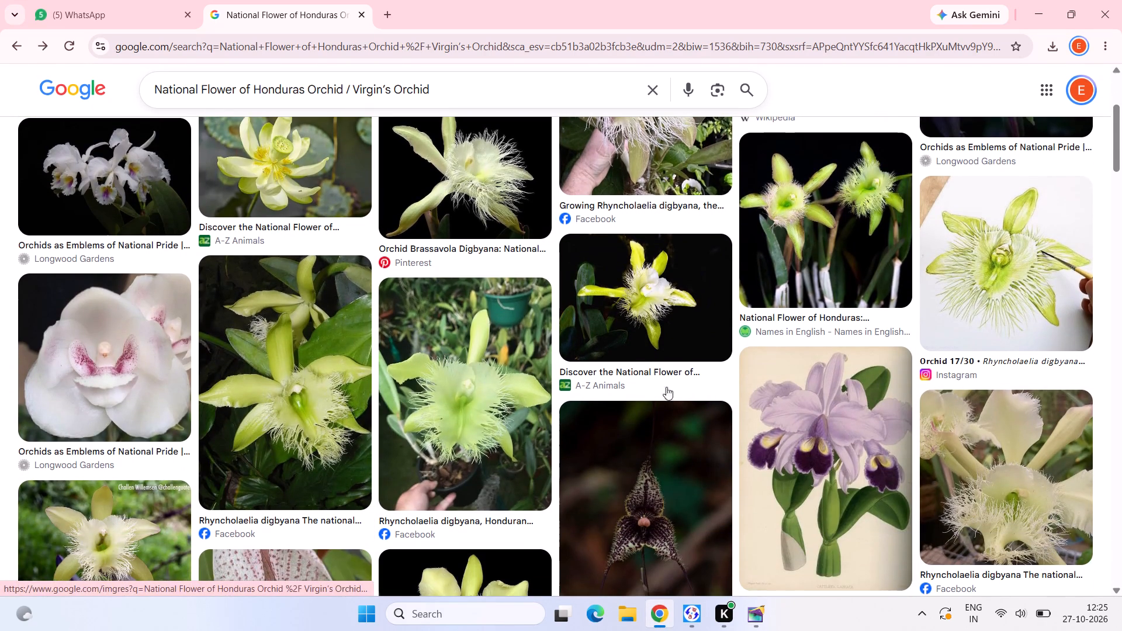
{"action": "left_click", "coordinate": [281, 371]}
{"action": "right_click", "coordinate": [878, 272]}
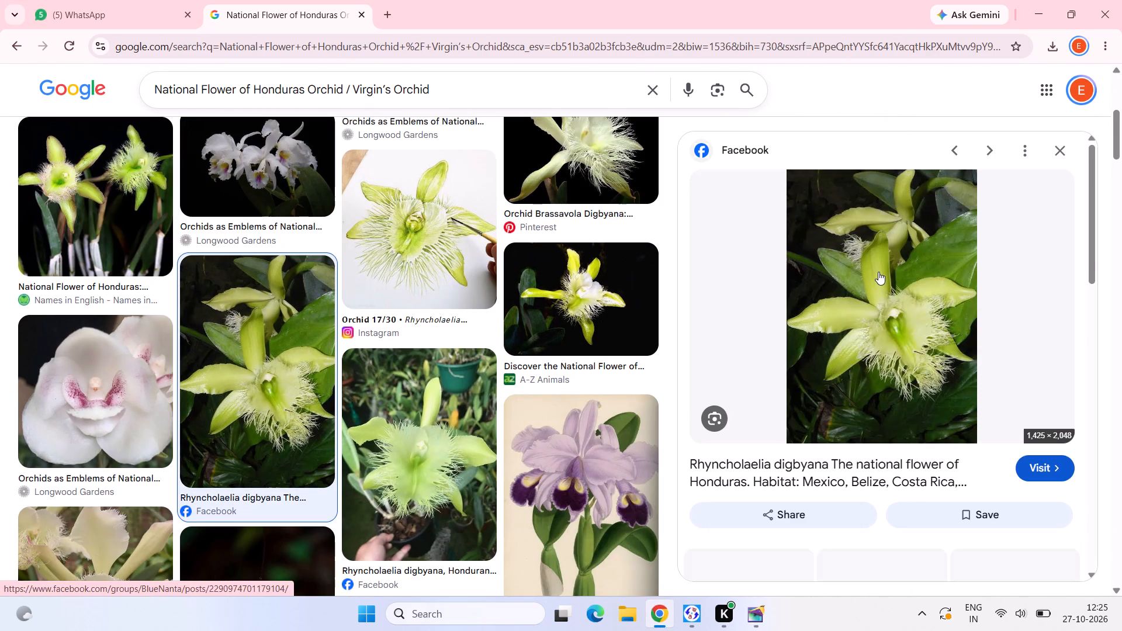
{"action": "left_click", "coordinate": [960, 506]}
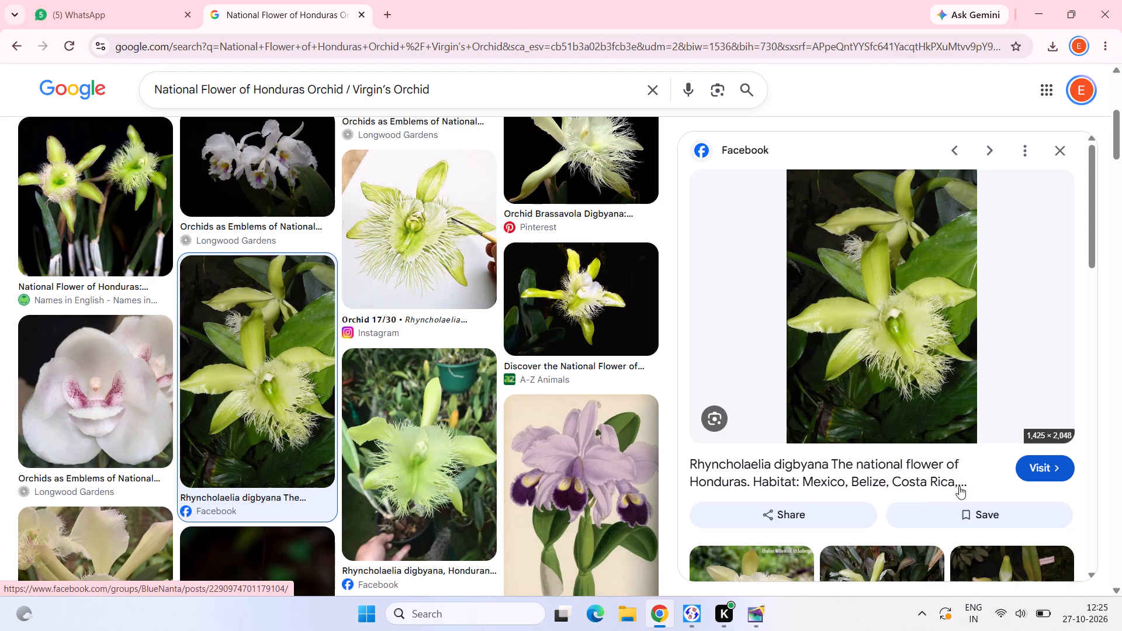
{"action": "left_click", "coordinate": [766, 622]}
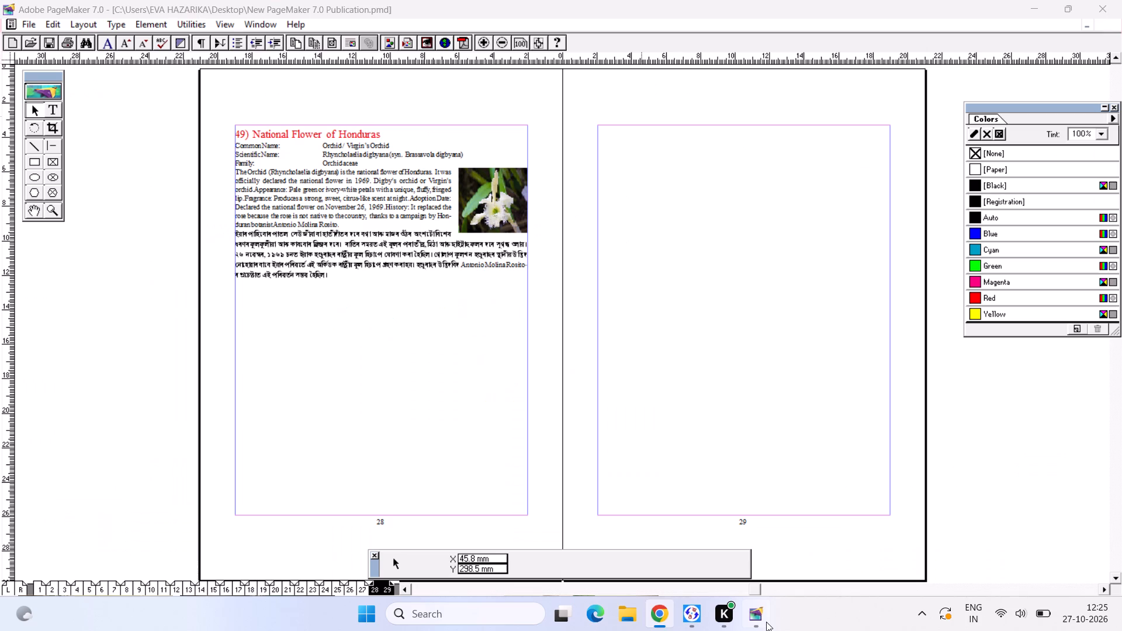
Paste the yellow-green orchid picture on page 28, scale it down to about 55 by 47 mm, and place it against the left margin.
{"action": "key", "text": "ctrl+v"}
{"action": "left_click_drag", "start_coordinate": [549, 283], "coordinate": [512, 321]}
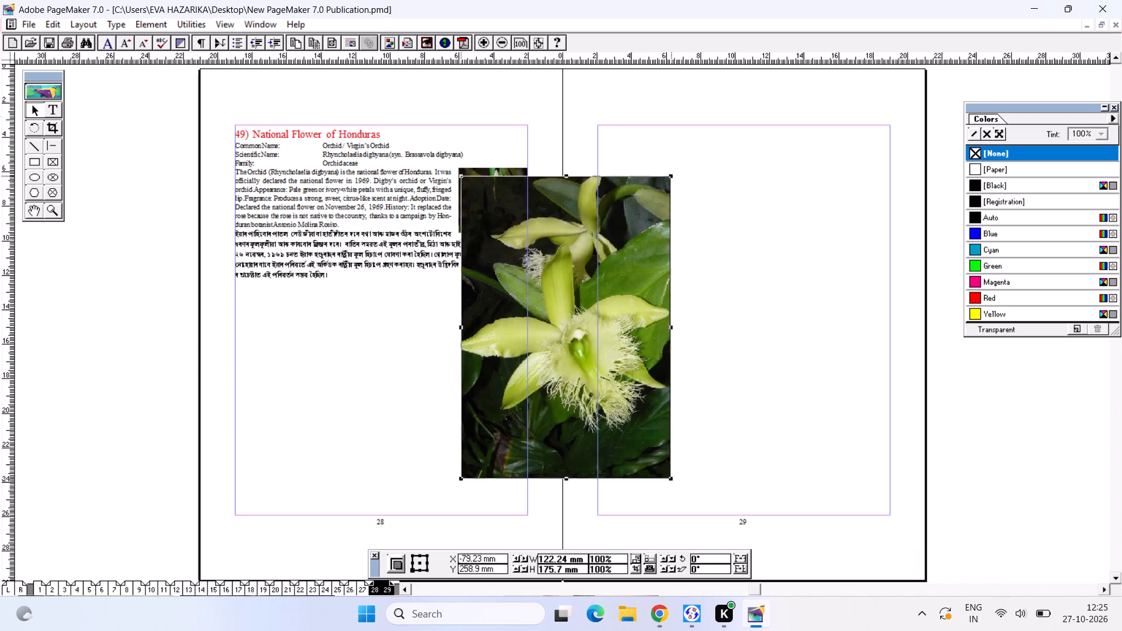
{"action": "left_click_drag", "start_coordinate": [512, 321], "coordinate": [482, 359]}
{"action": "left_click_drag", "start_coordinate": [395, 252], "coordinate": [482, 500]}
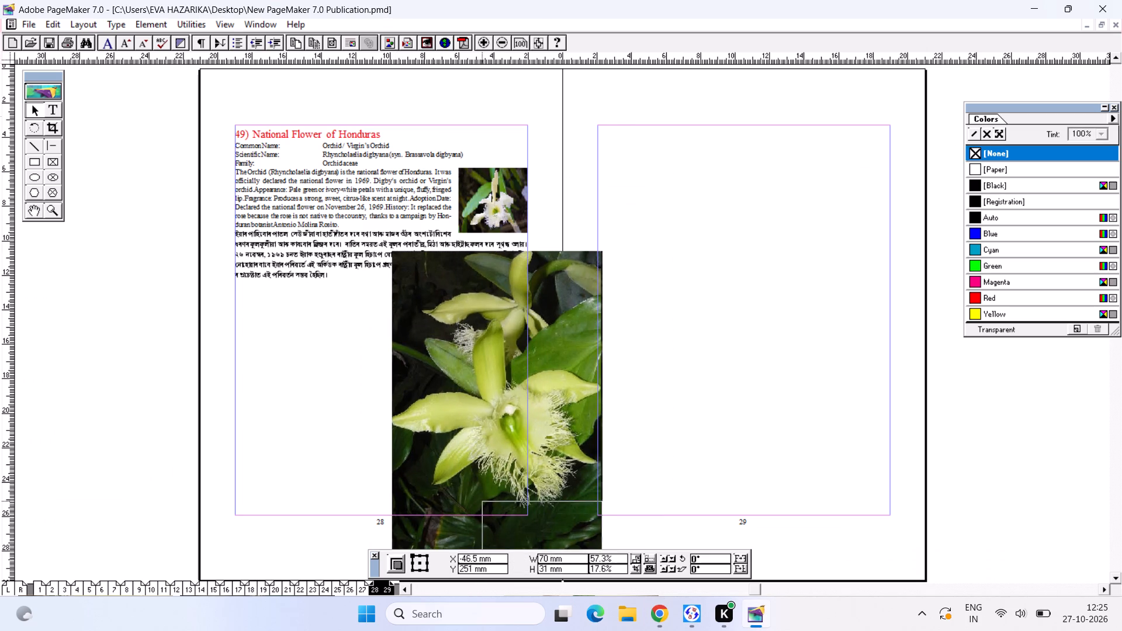
{"action": "left_click_drag", "start_coordinate": [482, 500], "coordinate": [493, 477]}
{"action": "left_click_drag", "start_coordinate": [515, 501], "coordinate": [415, 299]}
{"action": "left_click_drag", "start_coordinate": [500, 348], "coordinate": [487, 353]}
{"action": "left_click_drag", "start_coordinate": [462, 312], "coordinate": [307, 215]}
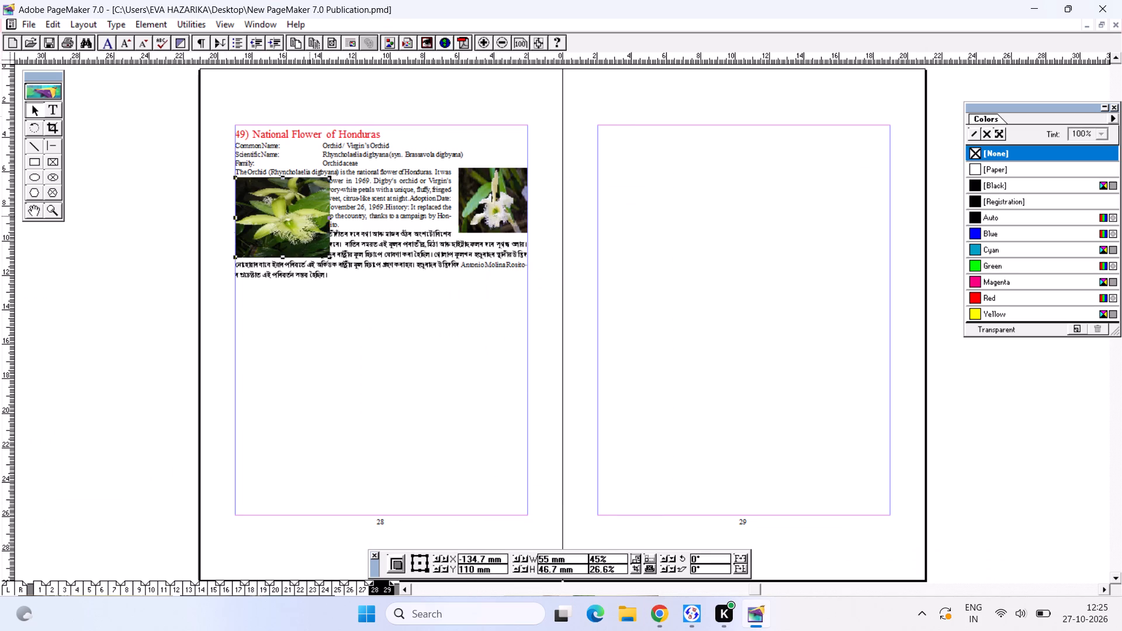
Apply a rectangular text wrap to the yellow-green orchid picture.
{"action": "left_click", "coordinate": [137, 24]}
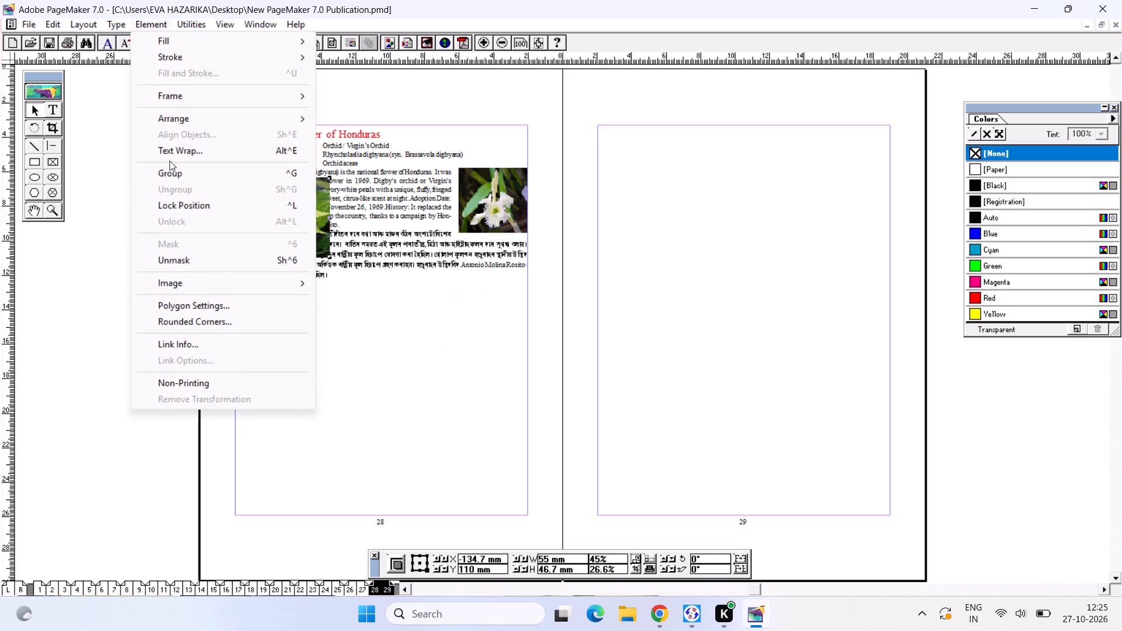
{"action": "left_click", "coordinate": [186, 154]}
{"action": "left_click", "coordinate": [537, 220]}
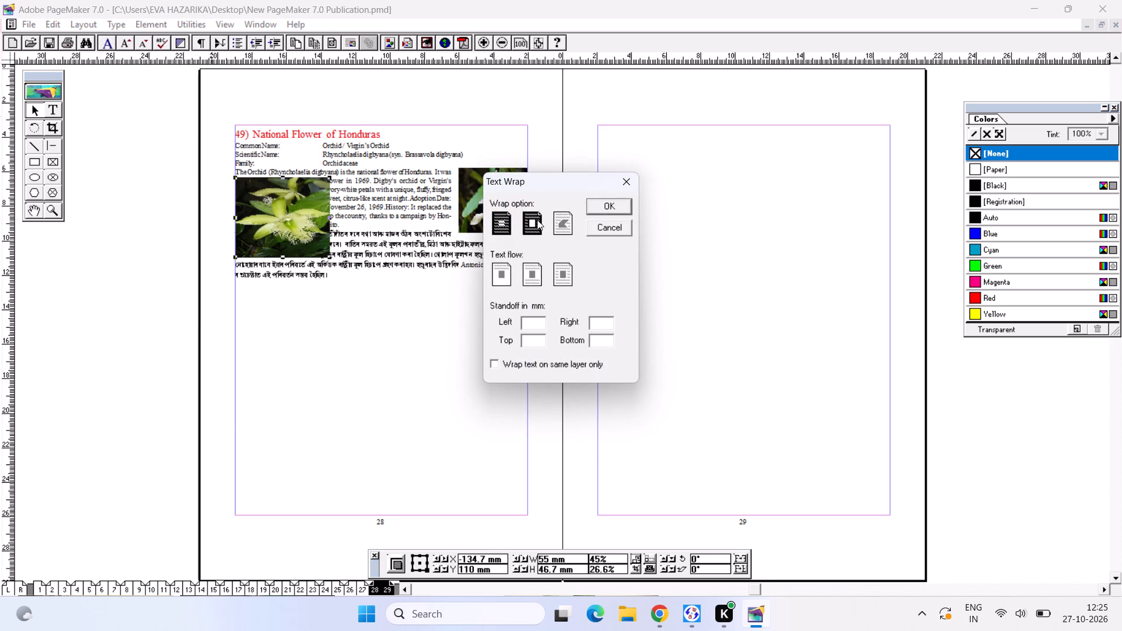
{"action": "left_click", "coordinate": [630, 205]}
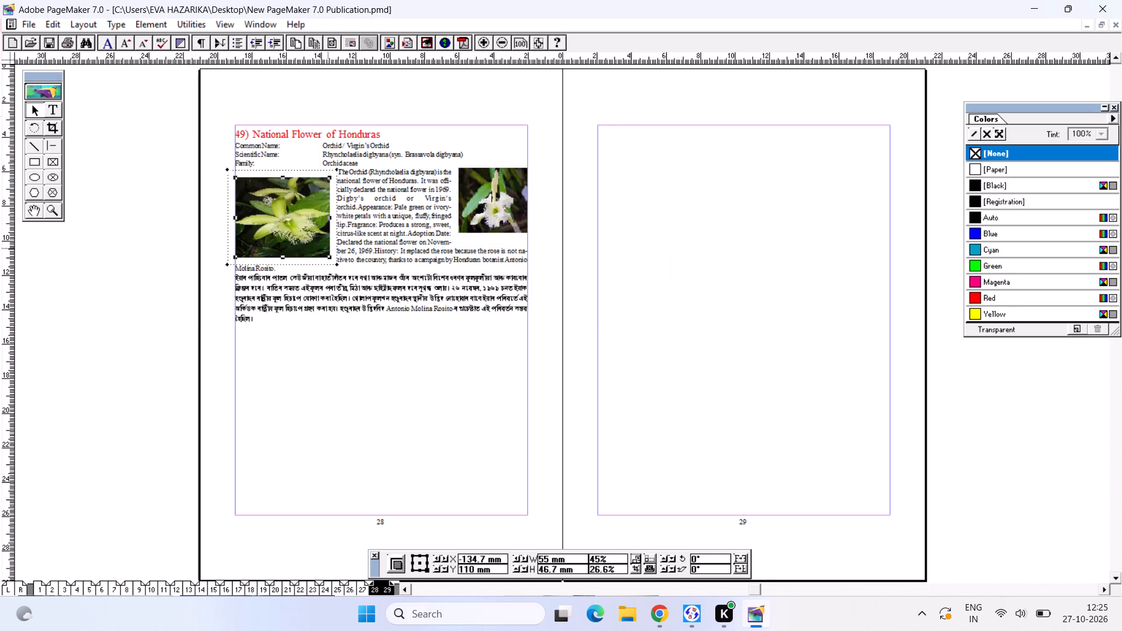
Shrink the yellow-green orchid picture to about 51 by 40 mm and shift it lower along the left margin.
{"action": "left_click_drag", "start_coordinate": [330, 255], "coordinate": [323, 246]}
{"action": "left_click_drag", "start_coordinate": [299, 216], "coordinate": [317, 241]}
{"action": "left_click_drag", "start_coordinate": [317, 242], "coordinate": [301, 235]}
{"action": "left_click", "coordinate": [301, 241]}
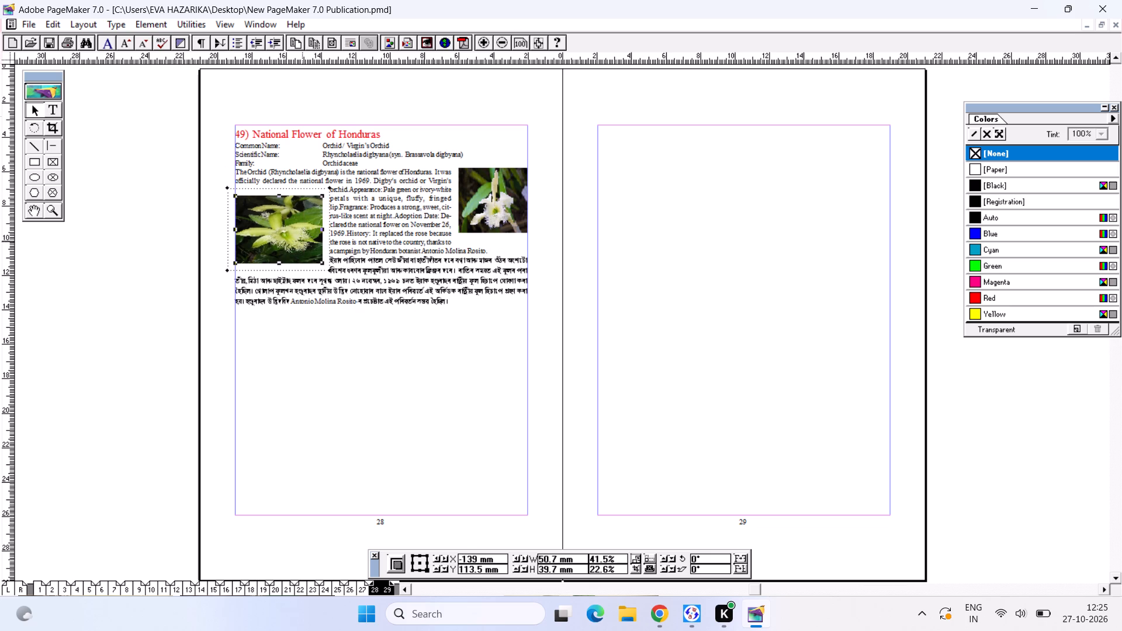
{"action": "left_click", "coordinate": [368, 255]}
Move the white orchid picture up into the upper-right corner of page 28's margins, beside the Honduras heading.
{"action": "left_click", "coordinate": [494, 210]}
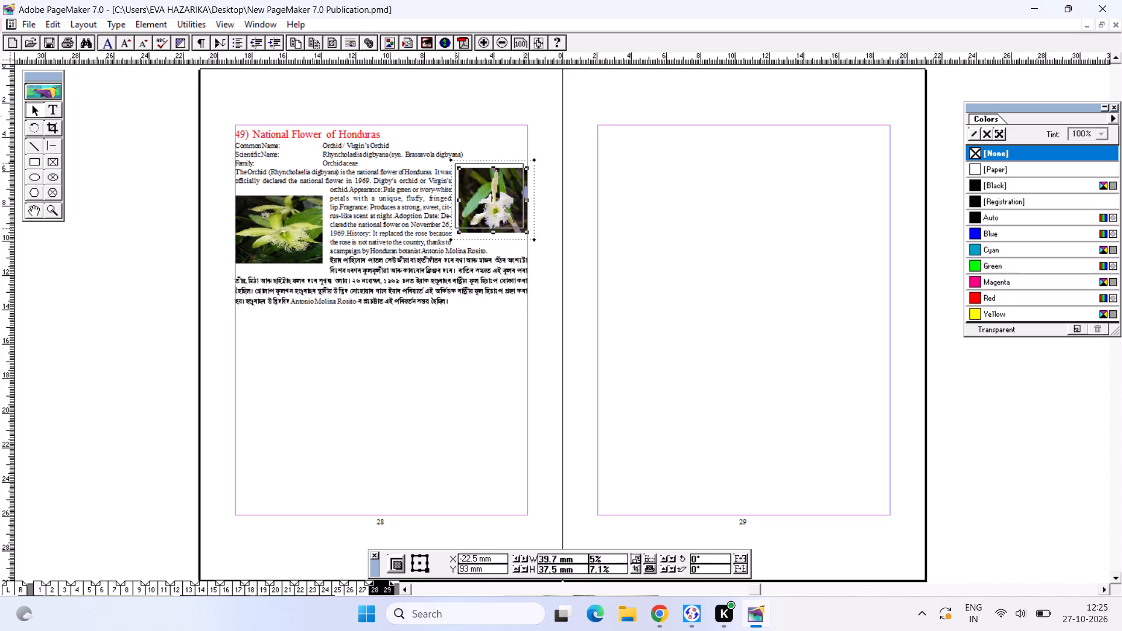
{"action": "left_click_drag", "start_coordinate": [503, 212], "coordinate": [504, 186]}
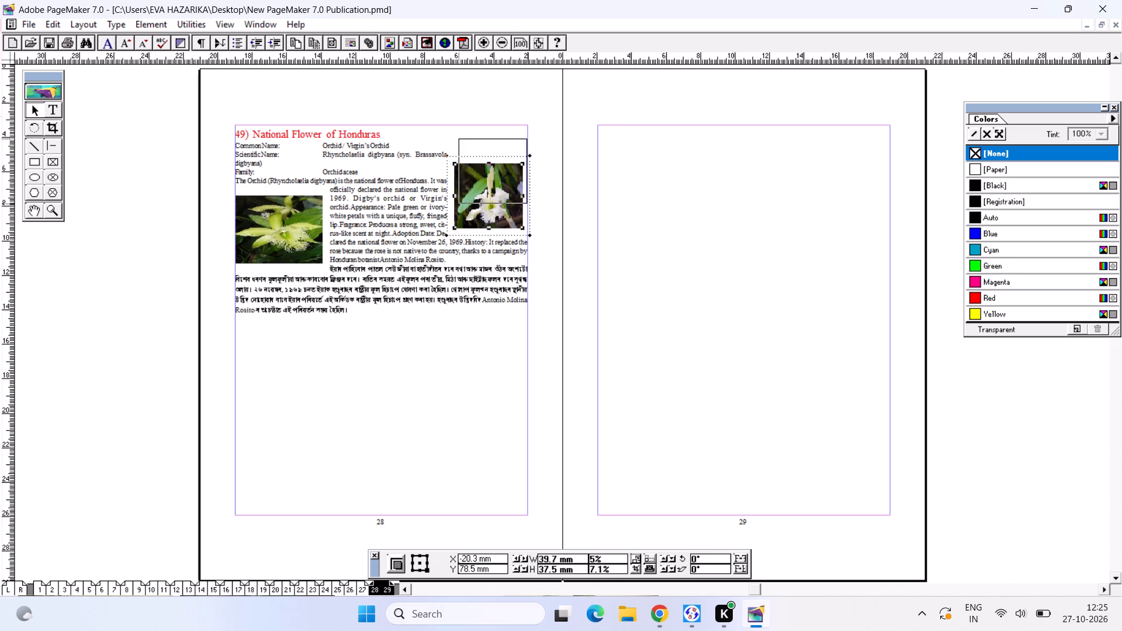
{"action": "left_click_drag", "start_coordinate": [504, 186], "coordinate": [507, 171]}
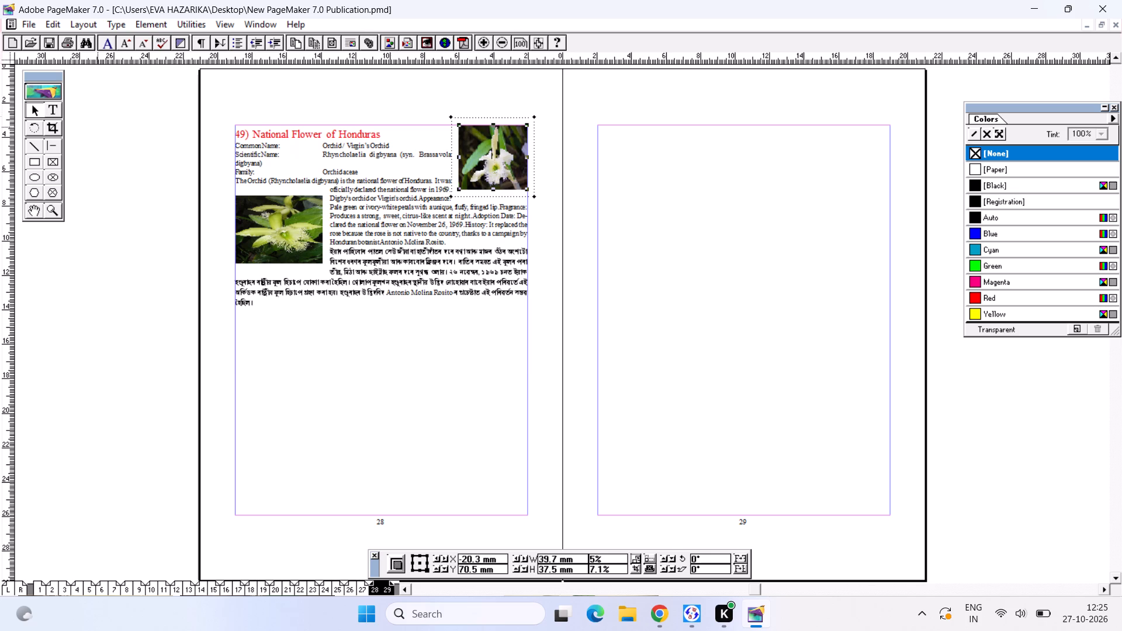
Delete "(syn. Brassavola digbyana)" from the Honduras entry's scientific name line.
{"action": "key", "text": "ctrl+2"}
{"action": "left_click_drag", "start_coordinate": [236, 328], "coordinate": [438, 380], "text": "alt"}
{"action": "left_click_drag", "start_coordinate": [394, 387], "coordinate": [483, 278], "text": "alt"}
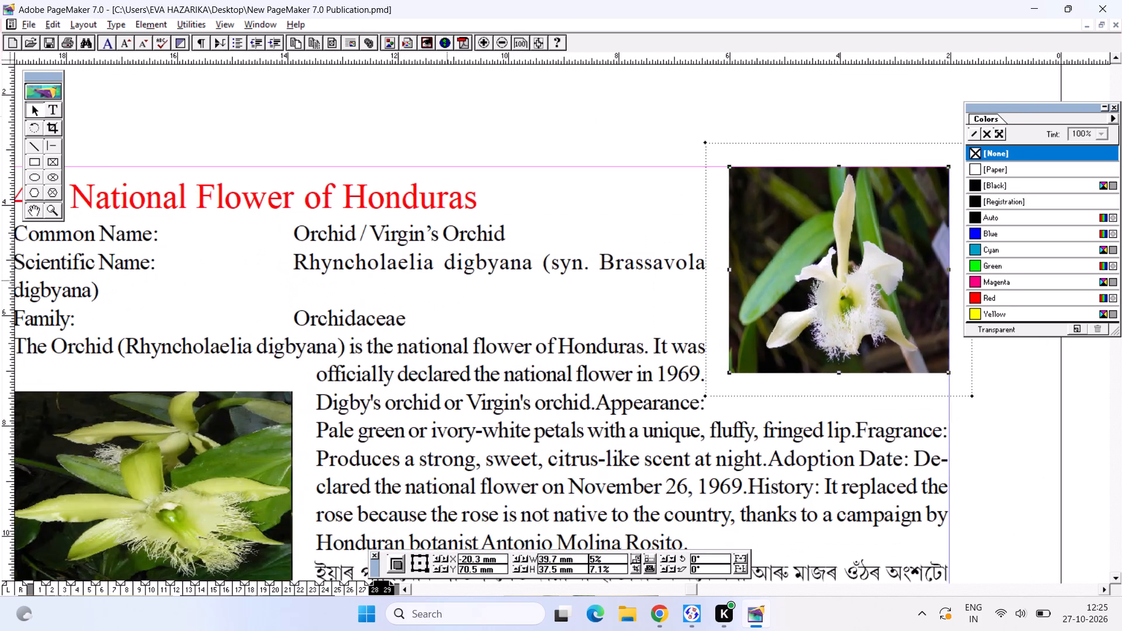
{"action": "left_click_drag", "start_coordinate": [403, 285], "coordinate": [520, 230], "text": "alt"}
{"action": "left_click", "coordinate": [48, 112]}
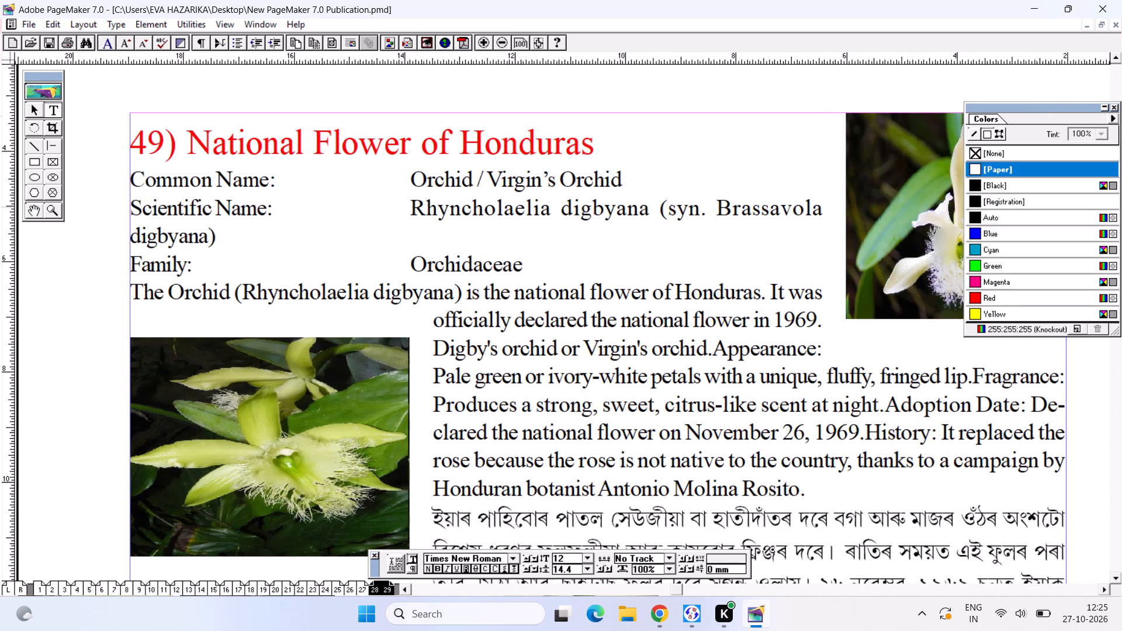
{"action": "left_click_drag", "start_coordinate": [654, 208], "coordinate": [701, 224]}
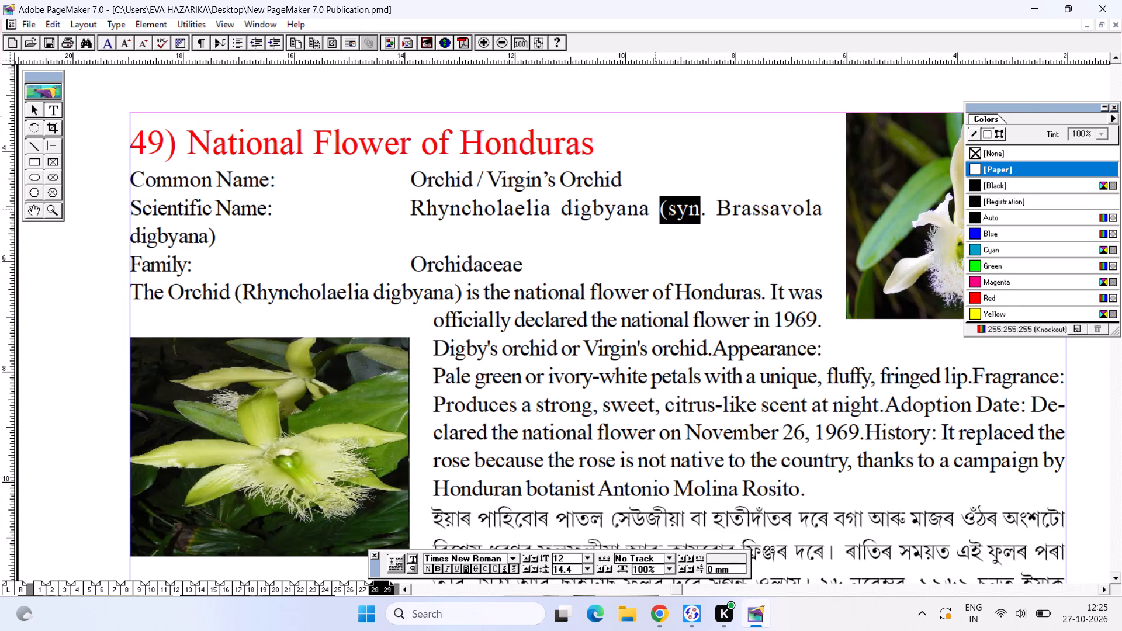
{"action": "left_click_drag", "start_coordinate": [701, 224], "coordinate": [751, 233]}
{"action": "key", "text": "BackSpace"}
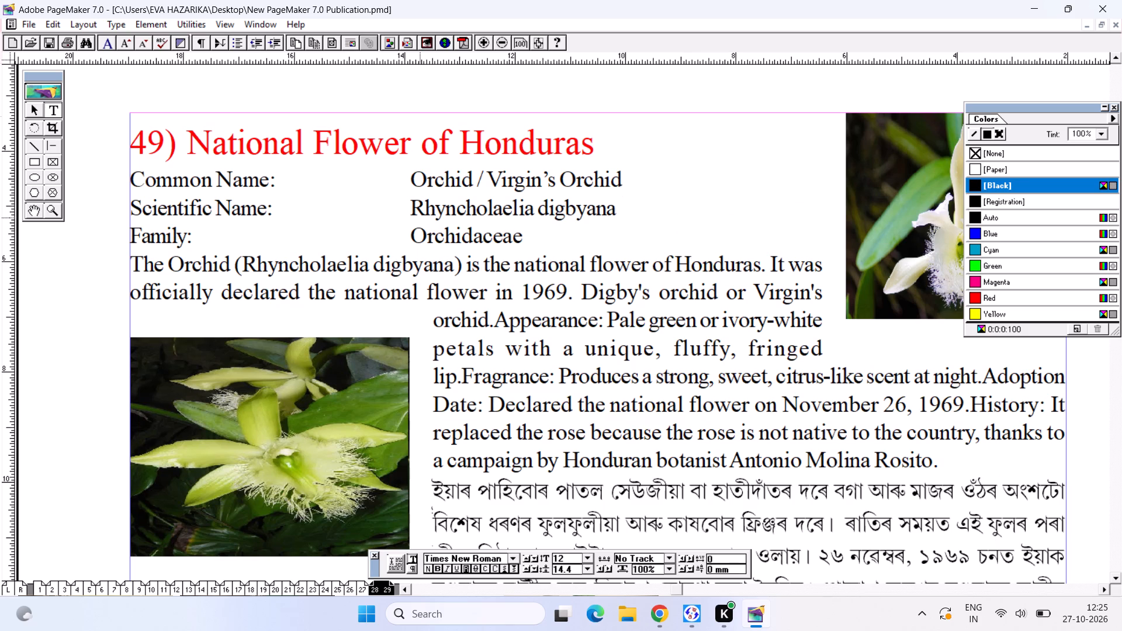
Italicize the scientific name "Rhyncholaelia digbyana" in the Honduras entry and save the publication.
{"action": "left_click_drag", "start_coordinate": [404, 204], "coordinate": [646, 216]}
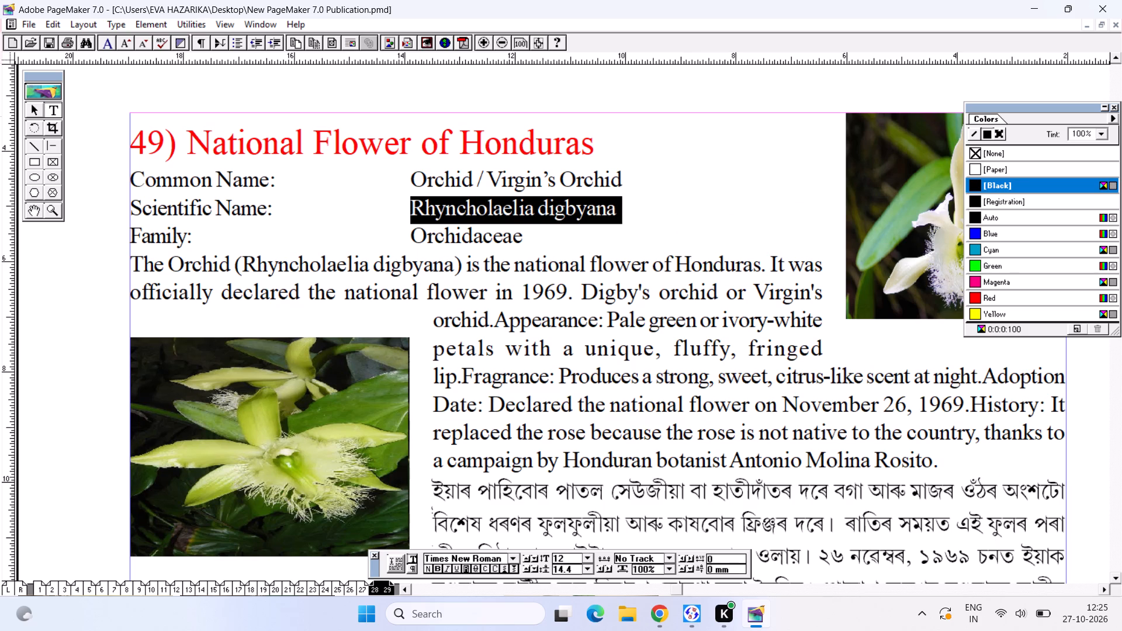
{"action": "key", "text": "ctrl+shift+i"}
{"action": "key", "text": "ctrl+s"}
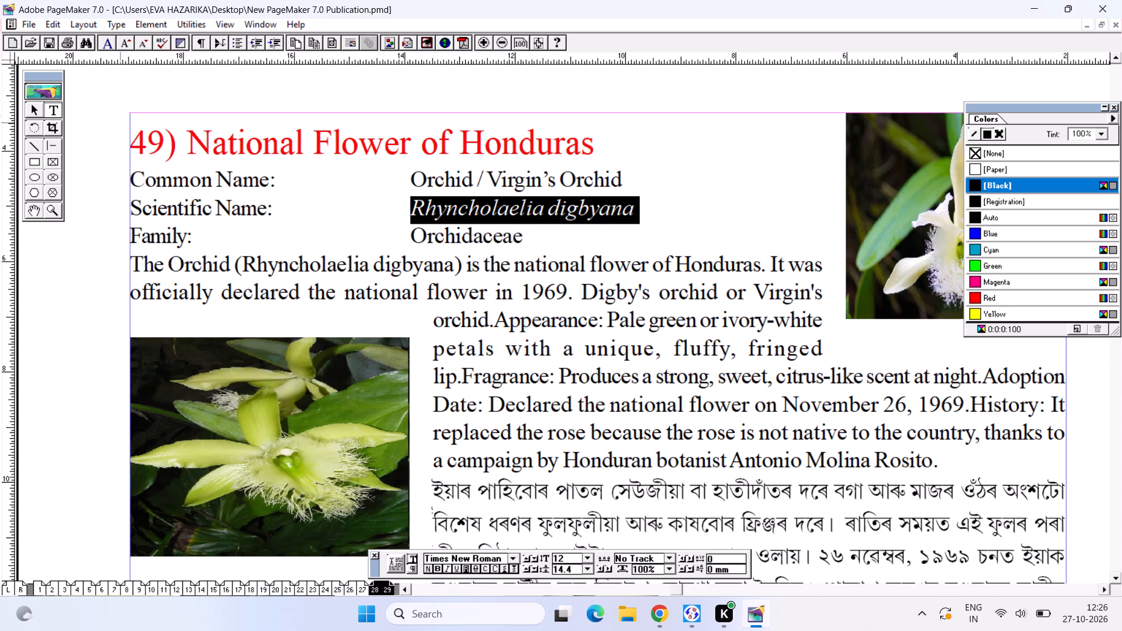
{"action": "left_click_drag", "start_coordinate": [482, 337], "coordinate": [313, 259], "text": "alt"}
{"action": "left_click_drag", "start_coordinate": [495, 266], "coordinate": [476, 317], "text": "alt"}
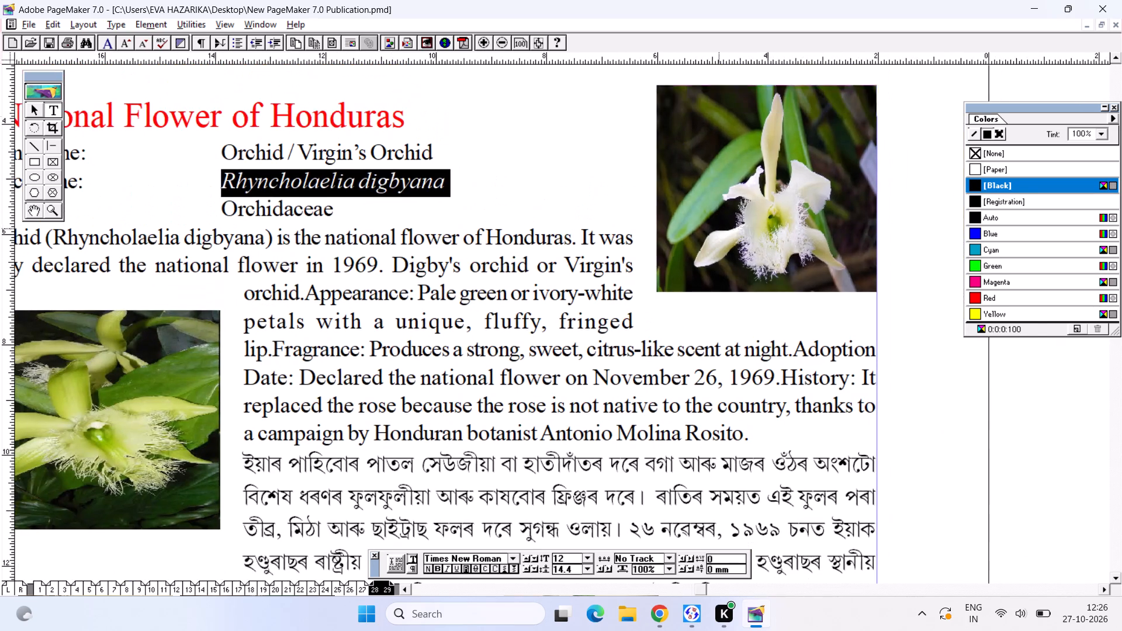
{"action": "left_click", "coordinate": [742, 203]}
{"action": "key", "text": "ctrl+0"}
{"action": "key", "text": "ctrl+s"}
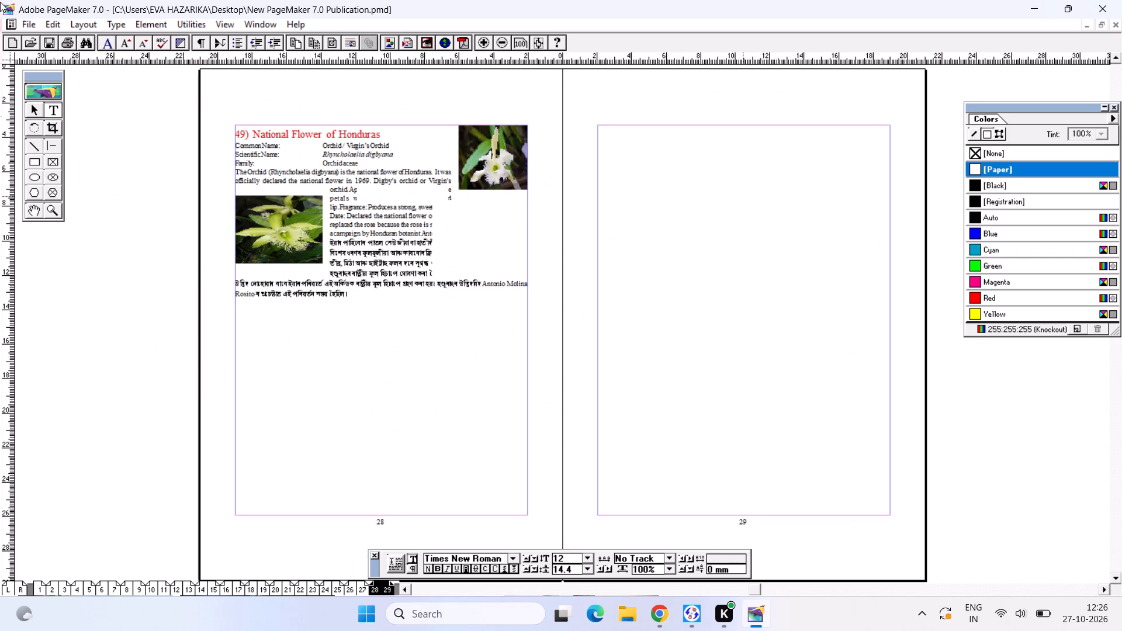
Move the yellow-green orchid picture down the left margin beside the Assamese paragraph, with its lower edge at about Y 125 mm.
{"action": "left_click_drag", "start_coordinate": [292, 236], "coordinate": [325, 265]}
{"action": "left_click", "coordinate": [40, 112]}
{"action": "left_click_drag", "start_coordinate": [299, 224], "coordinate": [307, 257]}
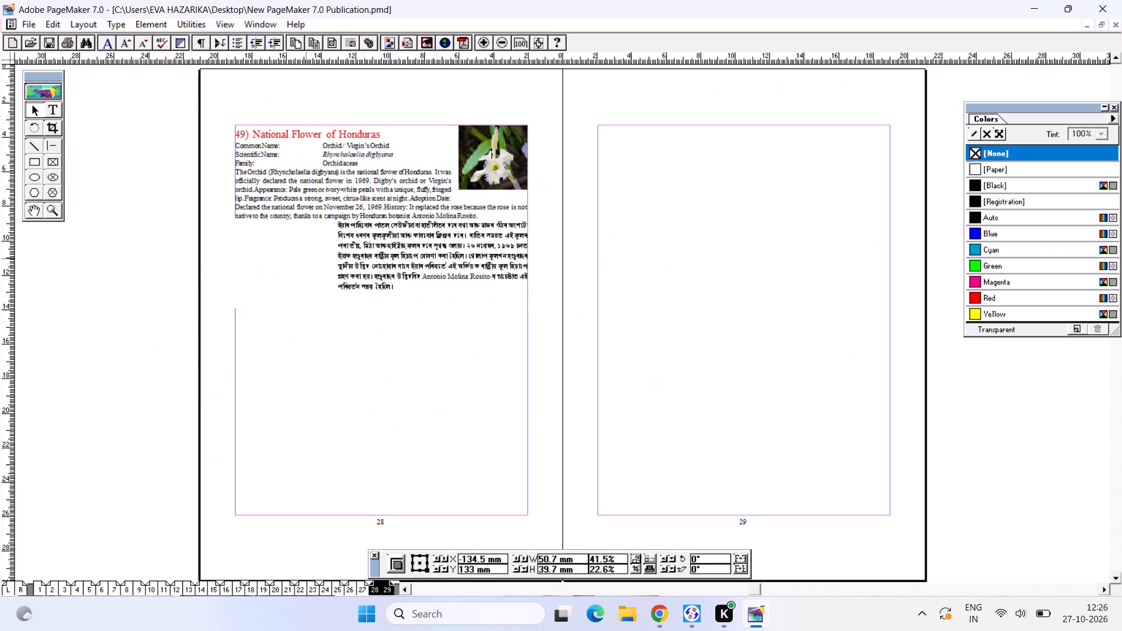
{"action": "left_click", "coordinate": [305, 258]}
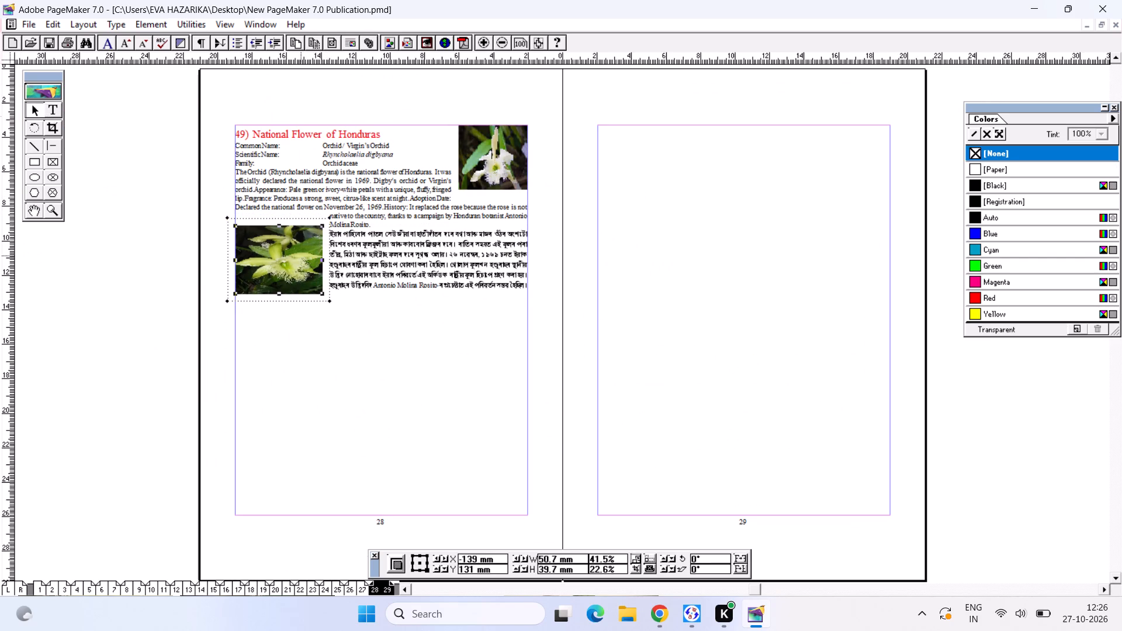
{"action": "left_click_drag", "start_coordinate": [300, 261], "coordinate": [300, 250]}
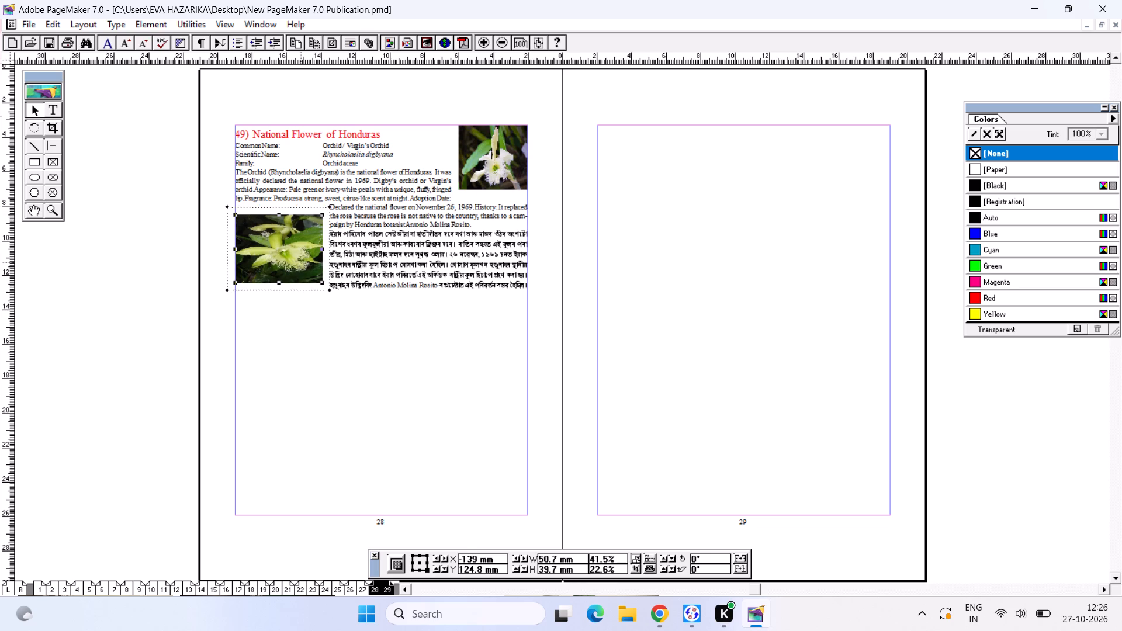
{"action": "left_click", "coordinate": [354, 316]}
{"action": "left_click", "coordinate": [375, 252]}
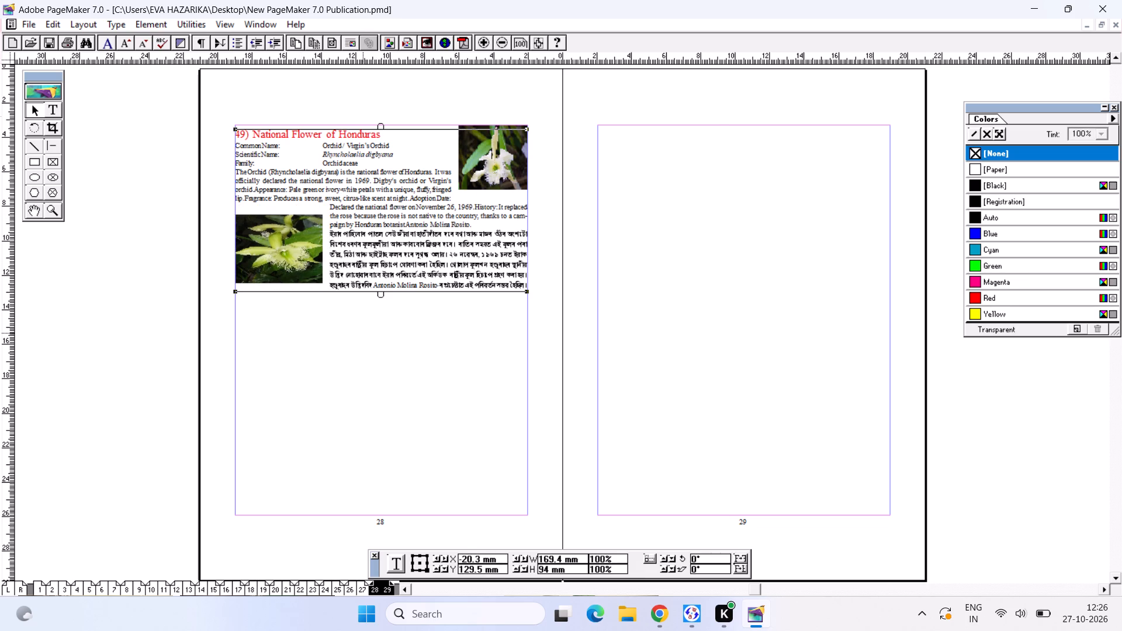
{"action": "left_click", "coordinate": [361, 334]}
Switch to the national flowers (2) document and copy the whole entry 50 text on India from page 64.
{"action": "key", "text": "ctrl+Tab"}
{"action": "left_click", "coordinate": [800, 126]}
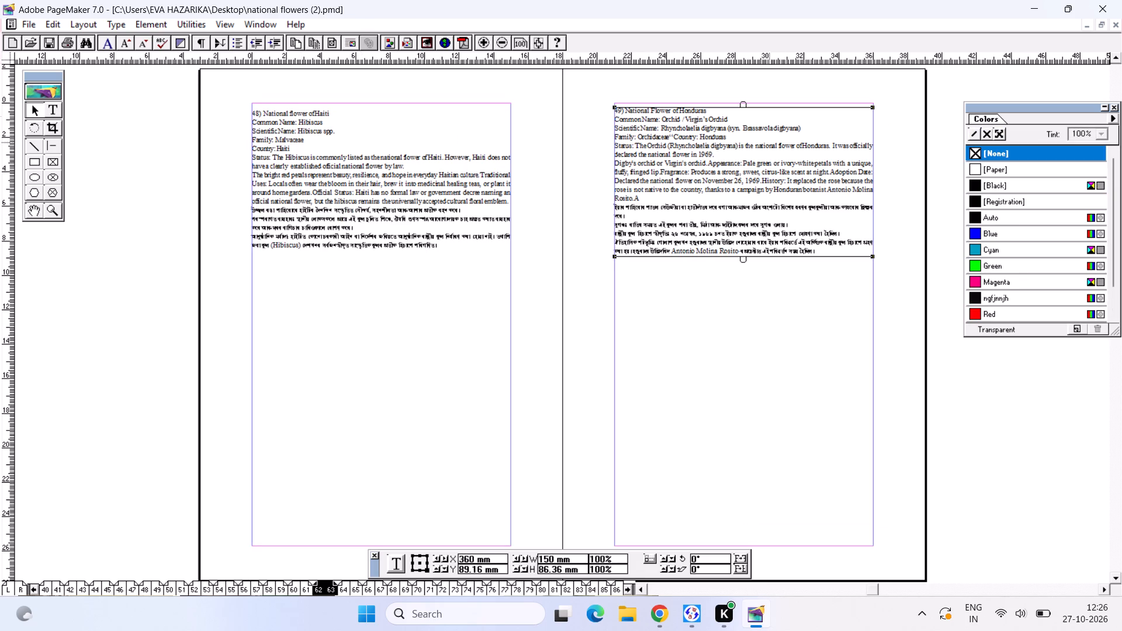
{"action": "left_click", "coordinate": [347, 586]}
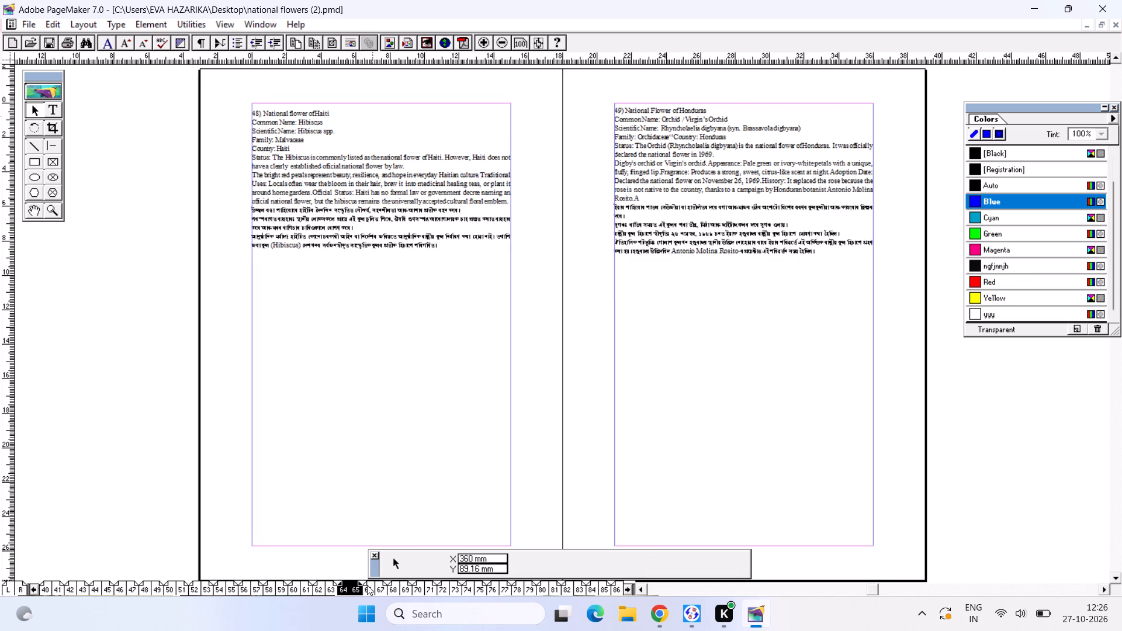
{"action": "left_click", "coordinate": [58, 108]}
{"action": "left_click", "coordinate": [433, 208]}
{"action": "key", "text": "ctrl+a"}
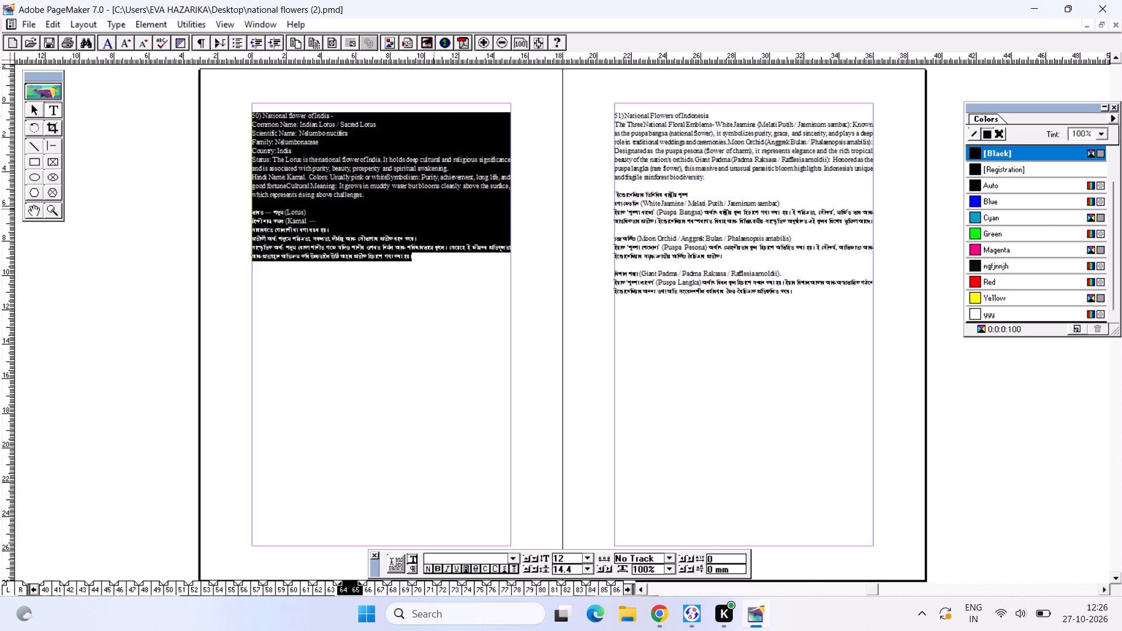
{"action": "key", "text": "ctrl+c"}
{"action": "key", "text": "ctrl+c"}
Paste the India entry into New PageMaker Publication and place it below the Honduras entry, aligned to page 28's margins.
{"action": "key", "text": "ctrl+Tab"}
{"action": "key", "text": "ctrl+v"}
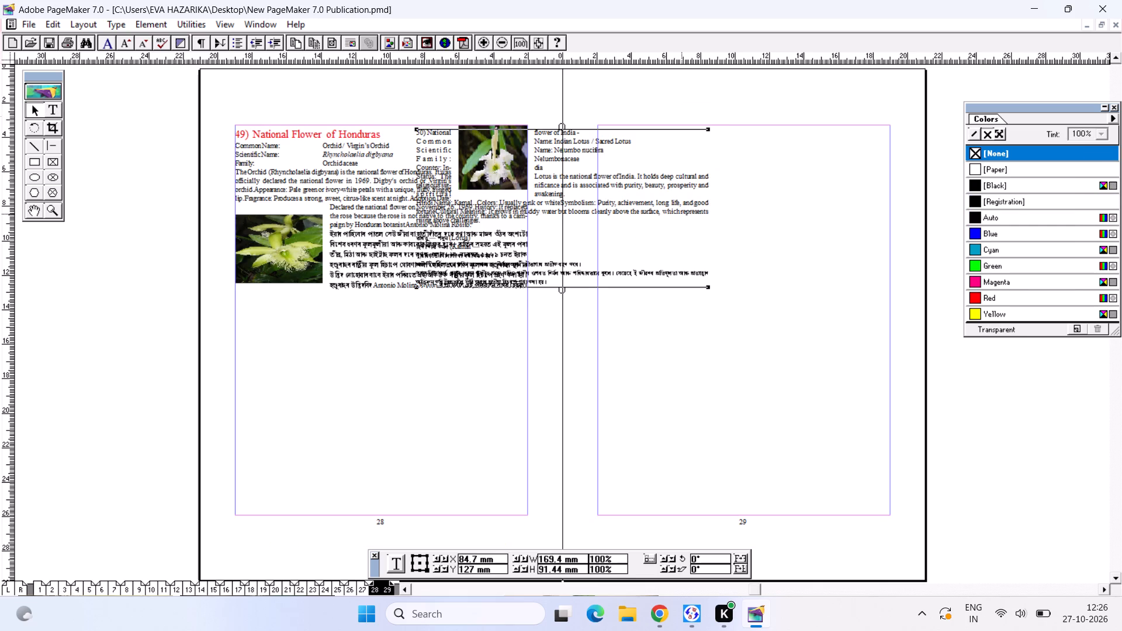
{"action": "left_click_drag", "start_coordinate": [681, 213], "coordinate": [502, 439]}
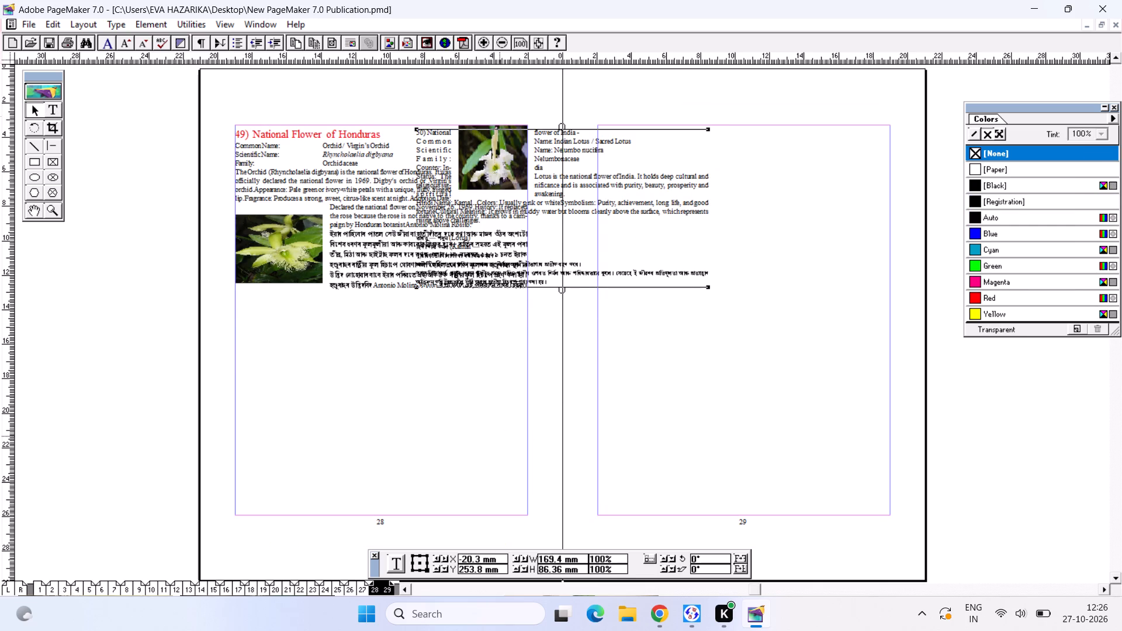
Remove the trailing dash from the heading "50) National flower of India".
{"action": "key", "text": "ctrl+2"}
{"action": "left_click_drag", "start_coordinate": [527, 313], "coordinate": [490, 407], "text": "alt"}
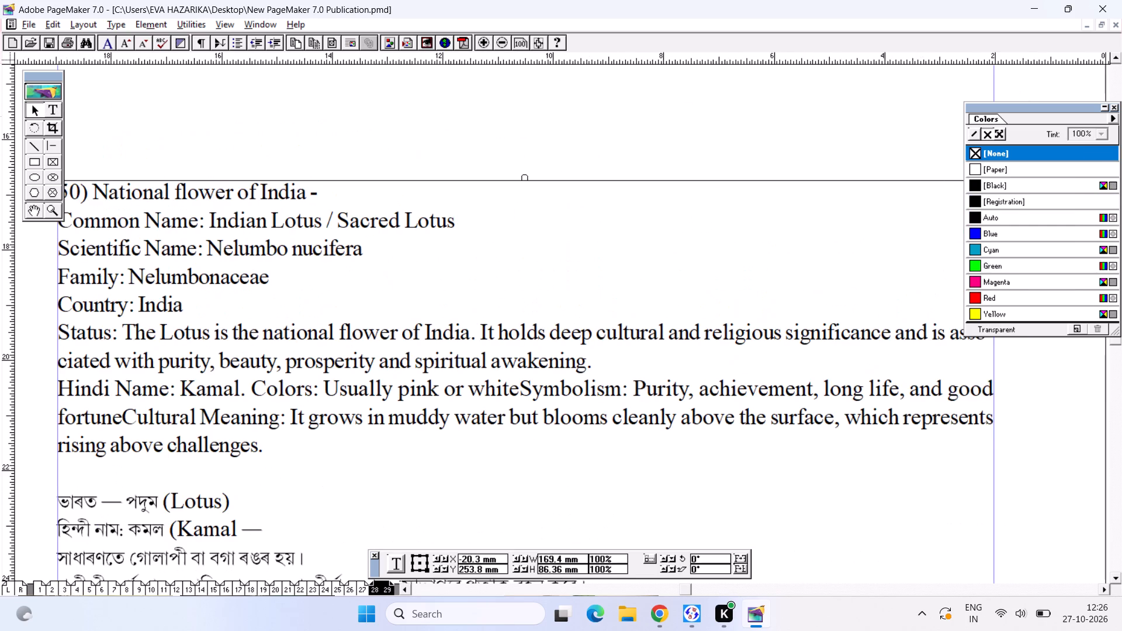
{"action": "left_click", "coordinate": [350, 296], "text": "alt"}
{"action": "left_click_drag", "start_coordinate": [399, 295], "coordinate": [408, 313], "text": "alt"}
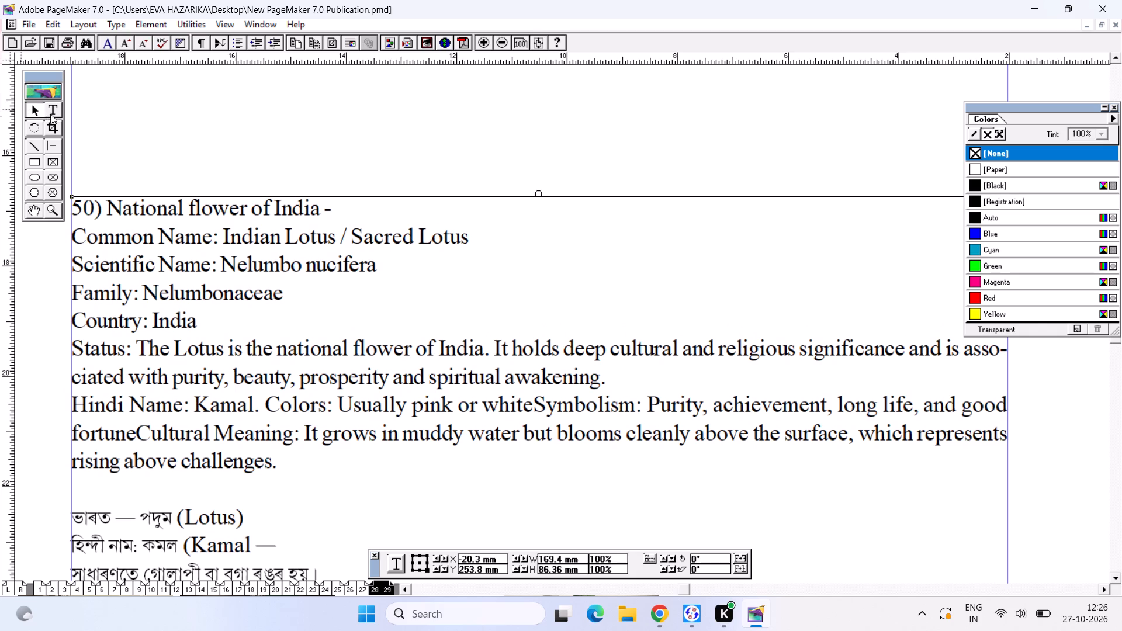
{"action": "left_click", "coordinate": [51, 113]}
{"action": "left_click", "coordinate": [354, 216]}
{"action": "key", "text": "BackSpace"}
Enlarge the heading "50) National flower of India" to 18 pt and colour it red.
{"action": "left_click_drag", "start_coordinate": [344, 208], "coordinate": [177, 204]}
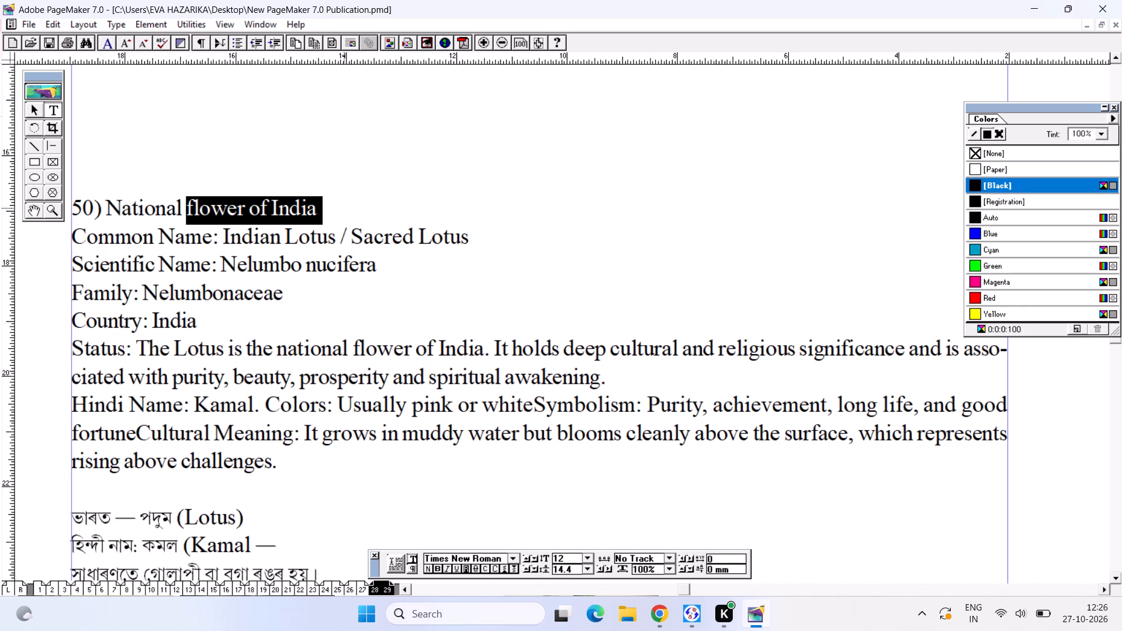
{"action": "left_click_drag", "start_coordinate": [177, 204], "coordinate": [73, 201]}
{"action": "key", "text": "ctrl+shift+period"}
{"action": "key", "text": "ctrl+shift+period"}
{"action": "key", "text": "ctrl+shift+period"}
{"action": "key", "text": "ctrl+shift+period"}
{"action": "key", "text": "ctrl+shift+period"}
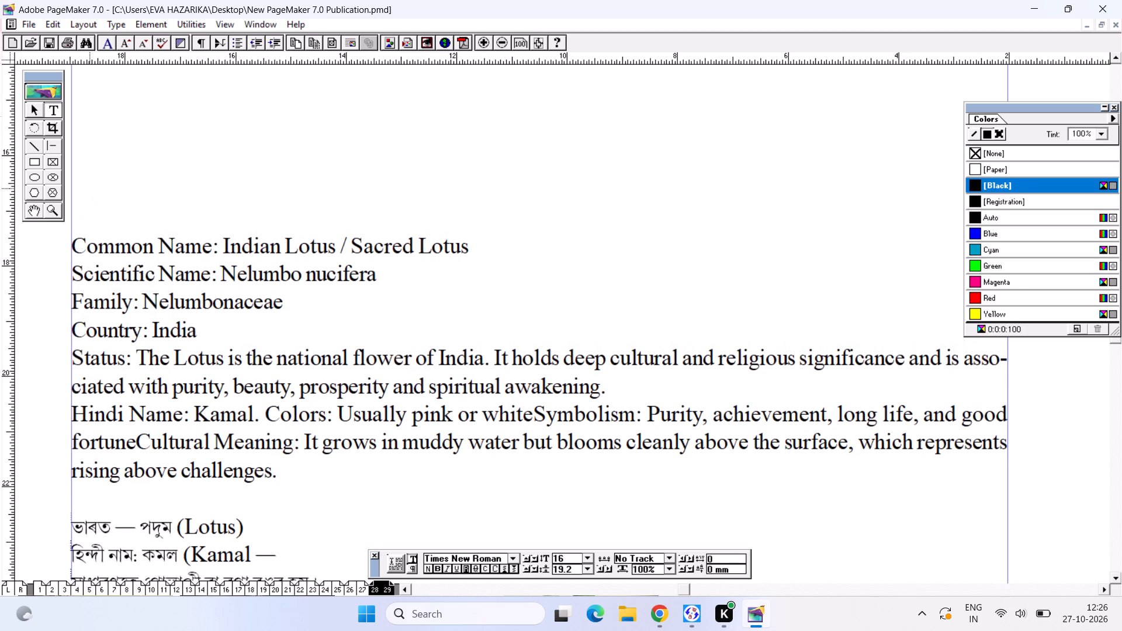
{"action": "key", "text": "ctrl+shift+period"}
{"action": "left_click", "coordinate": [985, 296]}
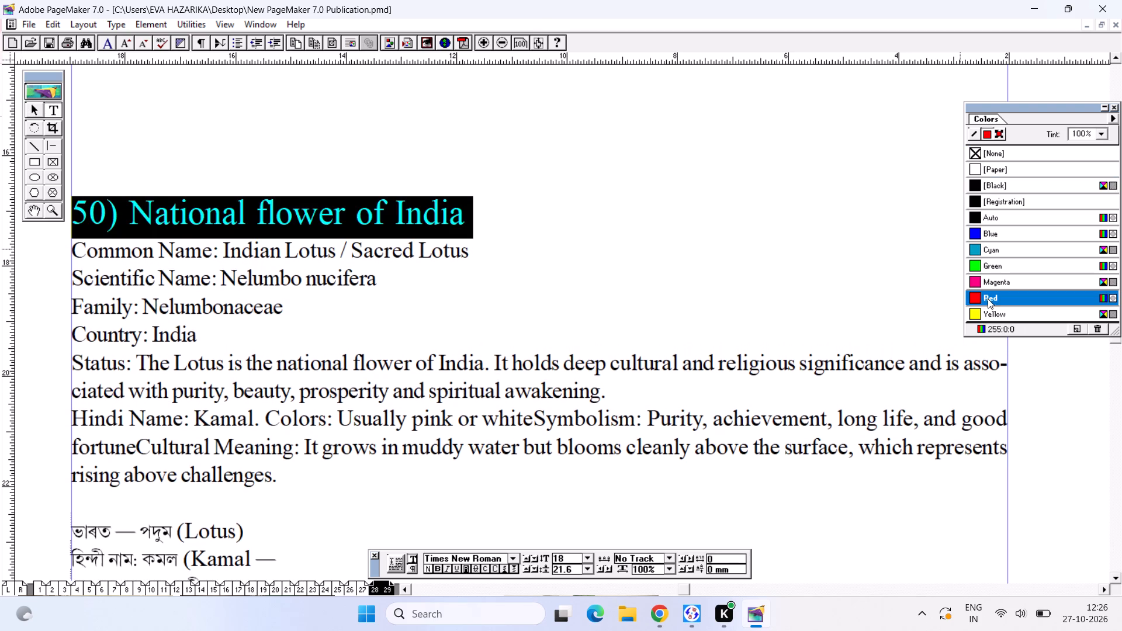
{"action": "left_click", "coordinate": [145, 321]}
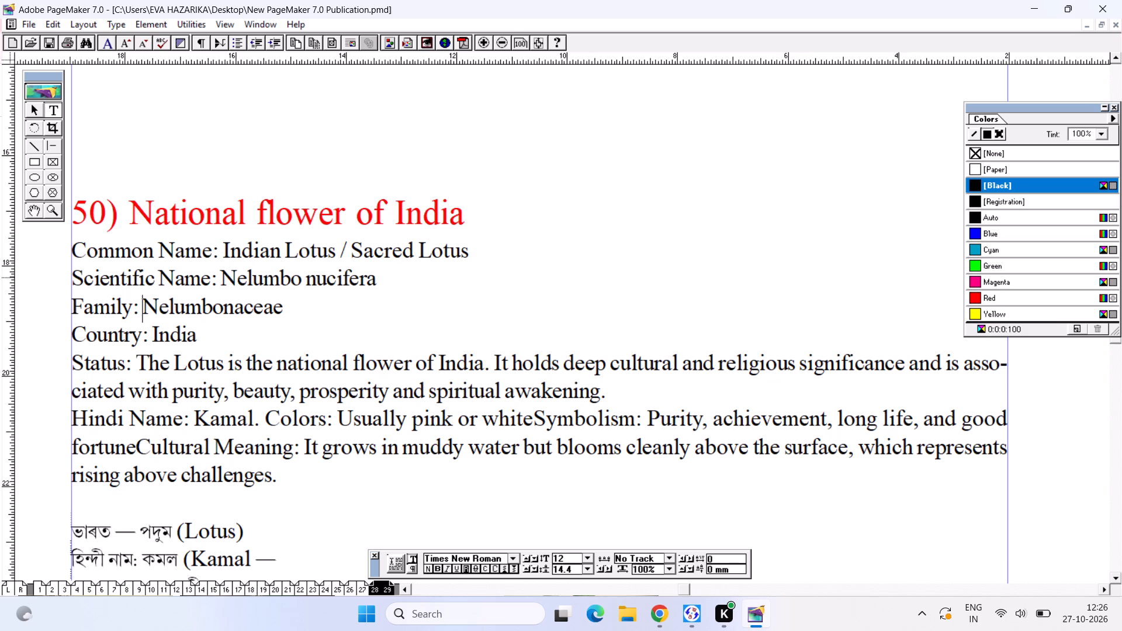
Italicize the scientific name "Nelumbo nucifera" in the India entry and save the publication.
{"action": "left_click_drag", "start_coordinate": [226, 278], "coordinate": [503, 289]}
{"action": "key", "text": "ctrl+shift+i"}
{"action": "key", "text": "ctrl+s"}
{"action": "key", "text": "ctrl+s"}
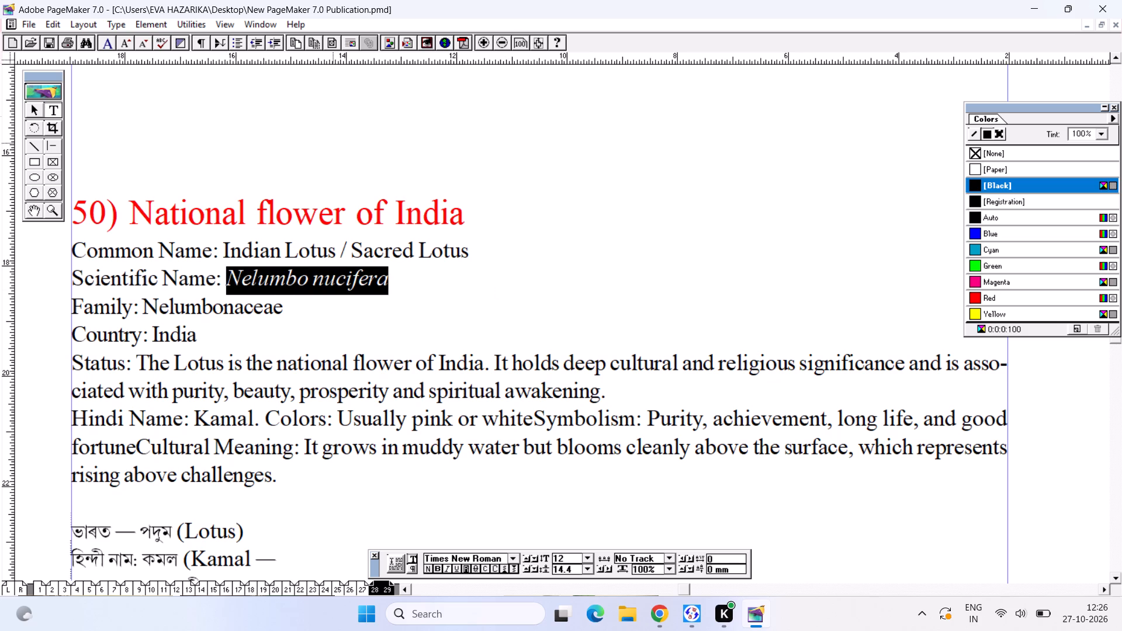
Delete the "Country: India" line and the "Status:" label from the India entry.
{"action": "key", "text": "ctrl+s"}
{"action": "left_click_drag", "start_coordinate": [231, 347], "coordinate": [68, 323]}
{"action": "key", "text": "BackSpace"}
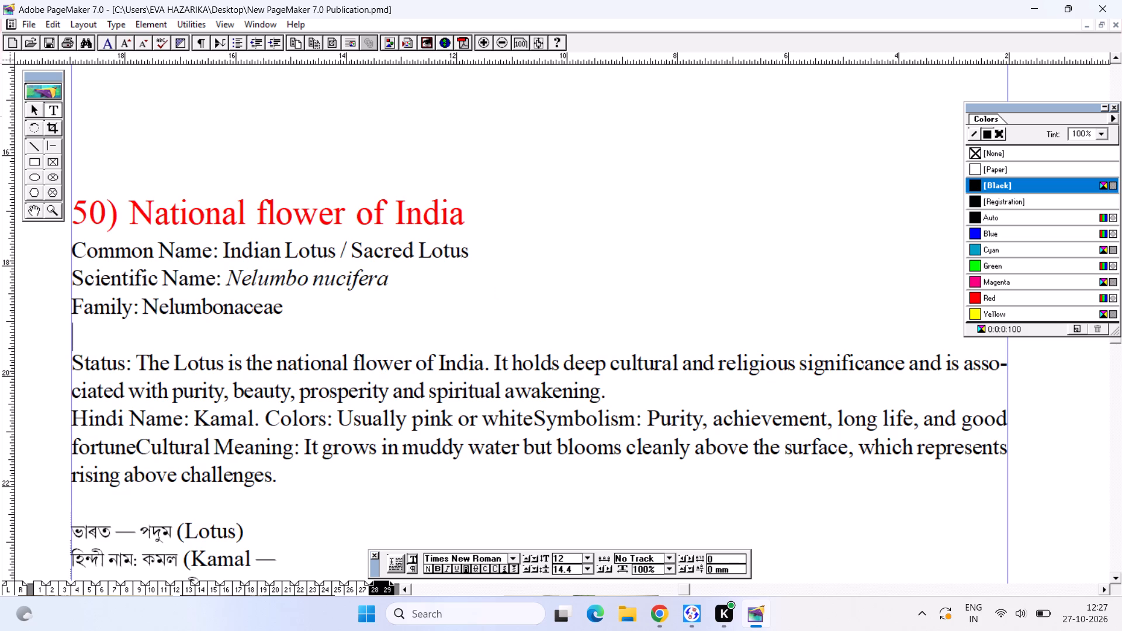
{"action": "key", "text": "BackSpace"}
{"action": "left_click_drag", "start_coordinate": [138, 338], "coordinate": [73, 338]}
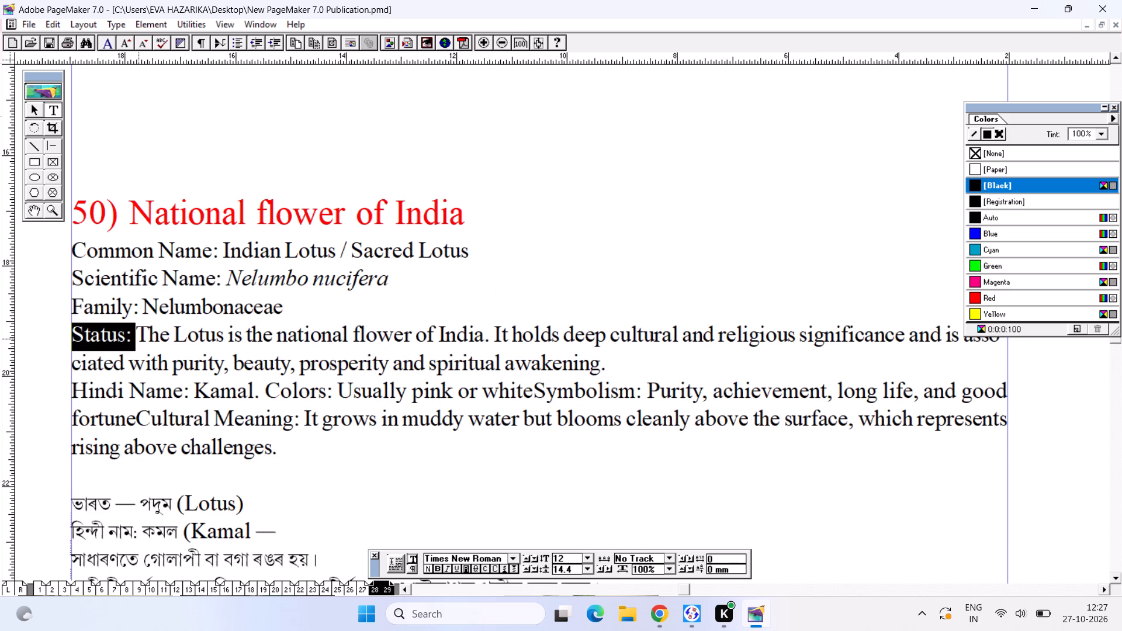
{"action": "left_click_drag", "start_coordinate": [73, 338], "coordinate": [71, 338]}
{"action": "key", "text": "BackSpace"}
Remove the blank line above the Assamese text in the India entry and save the publication.
{"action": "left_click", "coordinate": [86, 486]}
{"action": "key", "text": "BackSpace"}
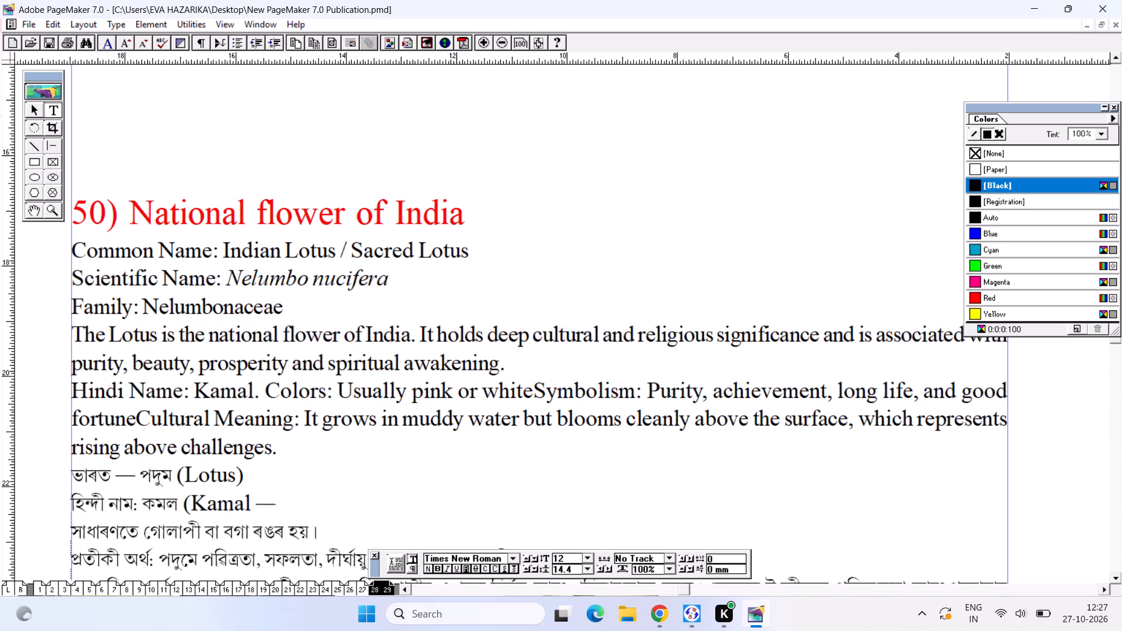
{"action": "left_click_drag", "start_coordinate": [206, 504], "coordinate": [278, 284], "text": "alt"}
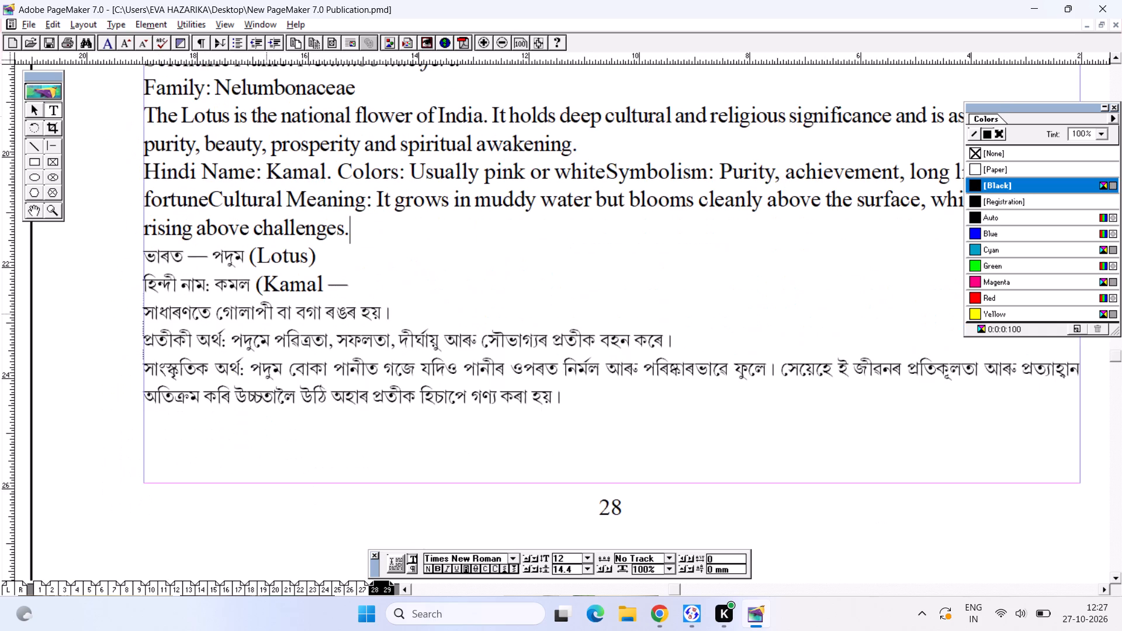
{"action": "left_click_drag", "start_coordinate": [266, 313], "coordinate": [201, 314], "text": "alt"}
{"action": "key", "text": "ctrl+0"}
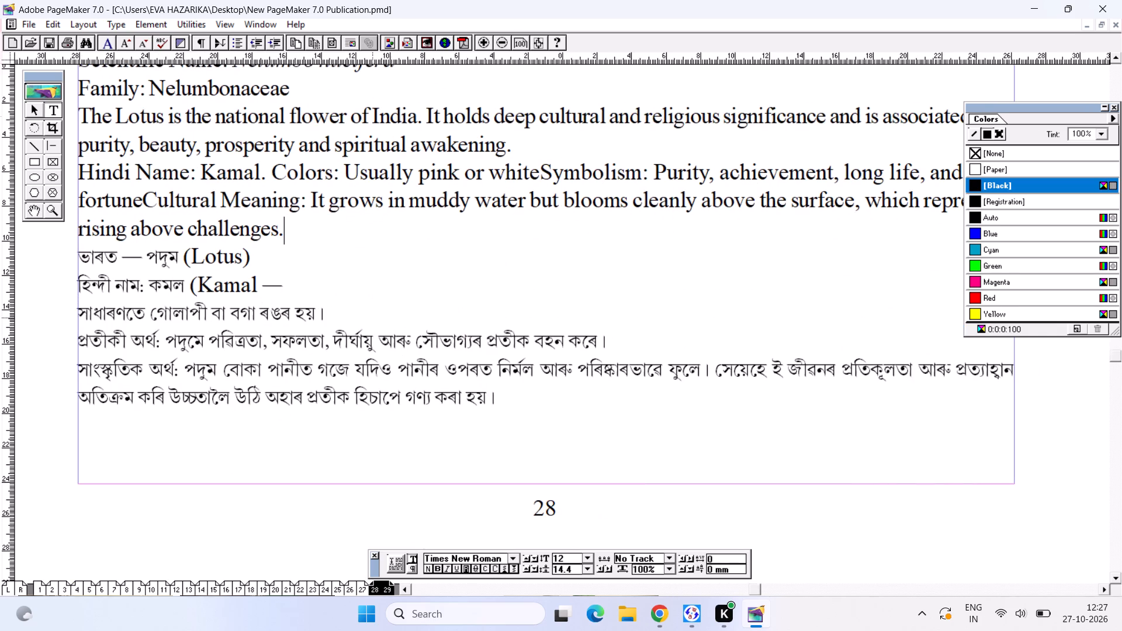
{"action": "key", "text": "ctrl+s"}
{"action": "key", "text": "ctrl+s"}
Move the India text block slightly down page 28, keeping it within the side margins, with its top at about 174.5 mm.
{"action": "left_click", "coordinate": [29, 109]}
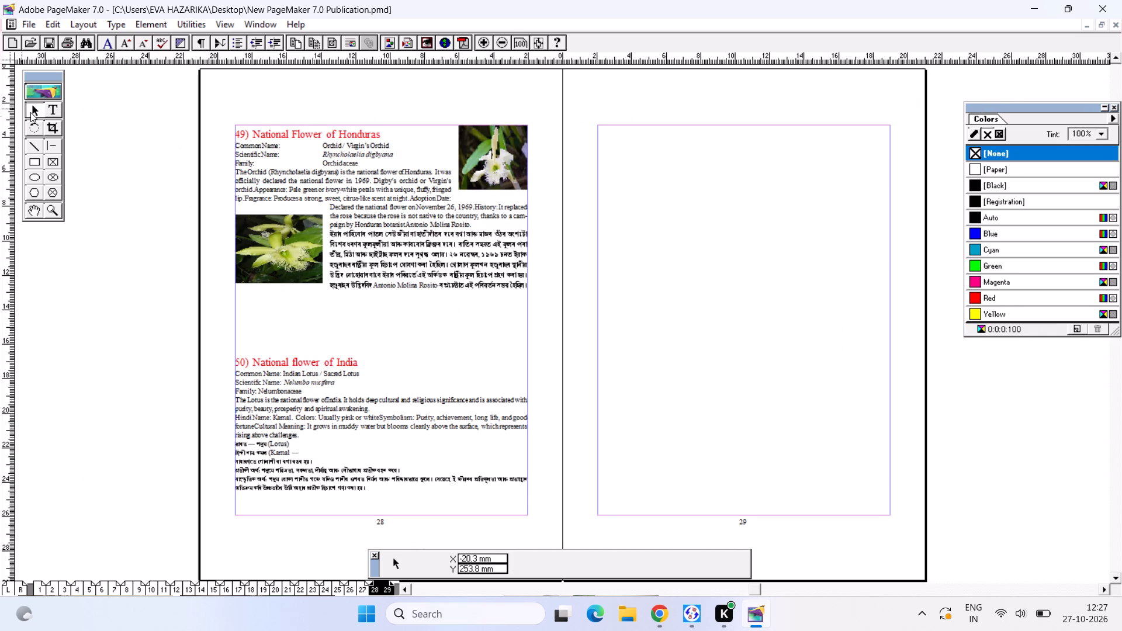
{"action": "left_click_drag", "start_coordinate": [417, 392], "coordinate": [417, 404]}
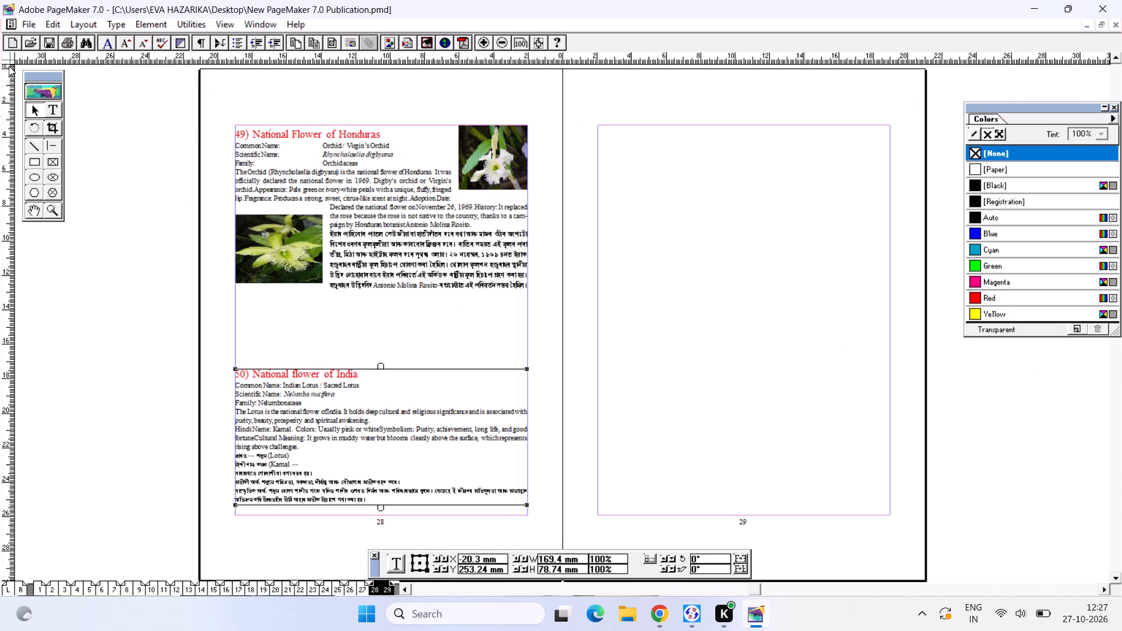
Copy the heading "50) National flower of India" and search Google Images for it in Chrome.
{"action": "left_click", "coordinate": [53, 112]}
{"action": "left_click_drag", "start_coordinate": [361, 377], "coordinate": [269, 370]}
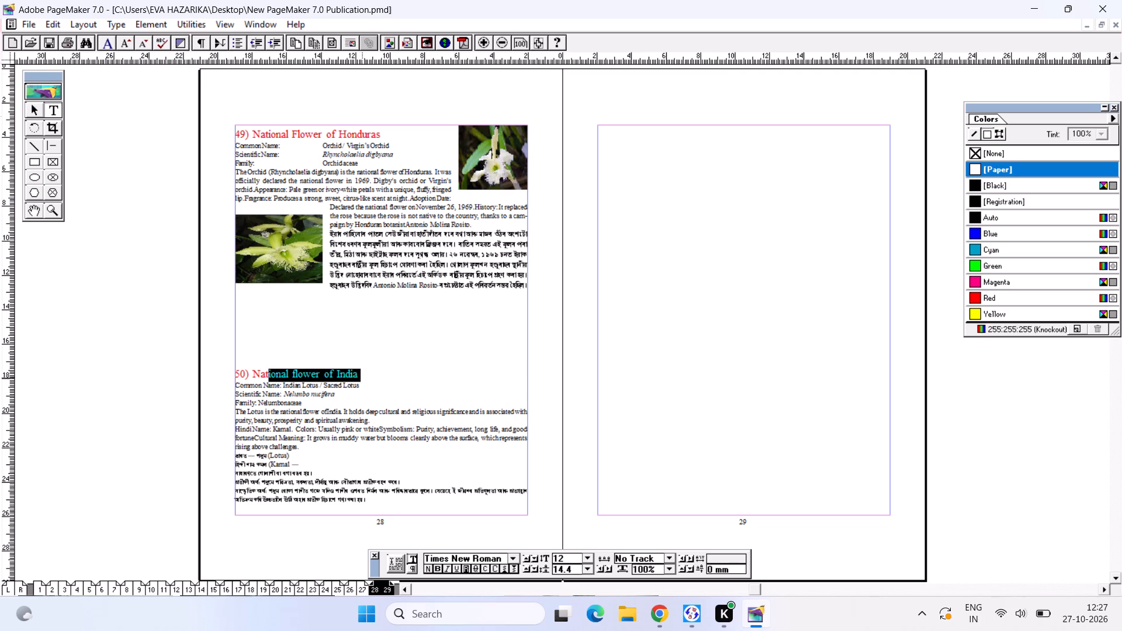
{"action": "left_click_drag", "start_coordinate": [269, 370], "coordinate": [196, 363]}
{"action": "key", "text": "ctrl+c"}
{"action": "key", "text": "ctrl+c"}
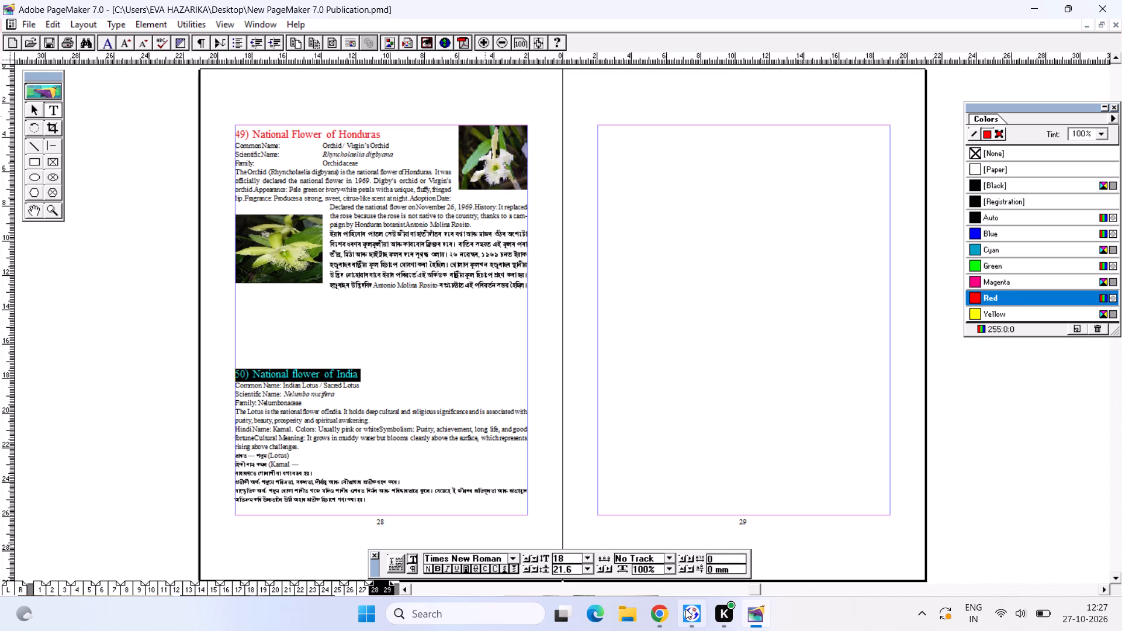
{"action": "left_click", "coordinate": [667, 613]}
{"action": "left_click_drag", "start_coordinate": [439, 96], "coordinate": [404, 94]}
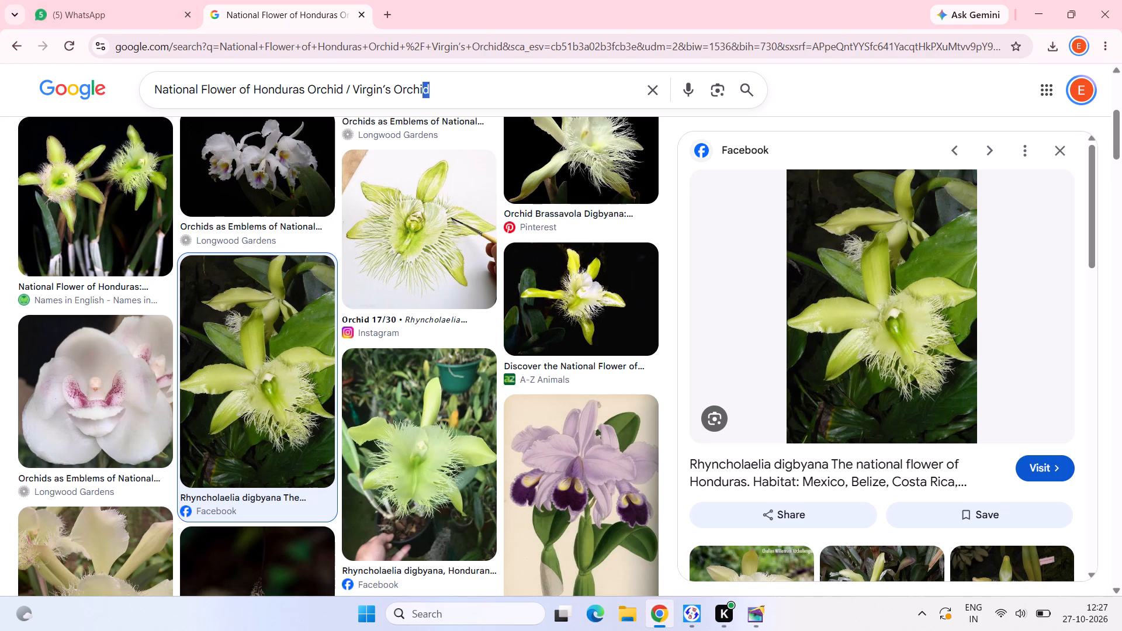
{"action": "left_click_drag", "start_coordinate": [404, 94], "coordinate": [0, 25]}
{"action": "key", "text": "ctrl+v"}
{"action": "key", "text": "Return"}
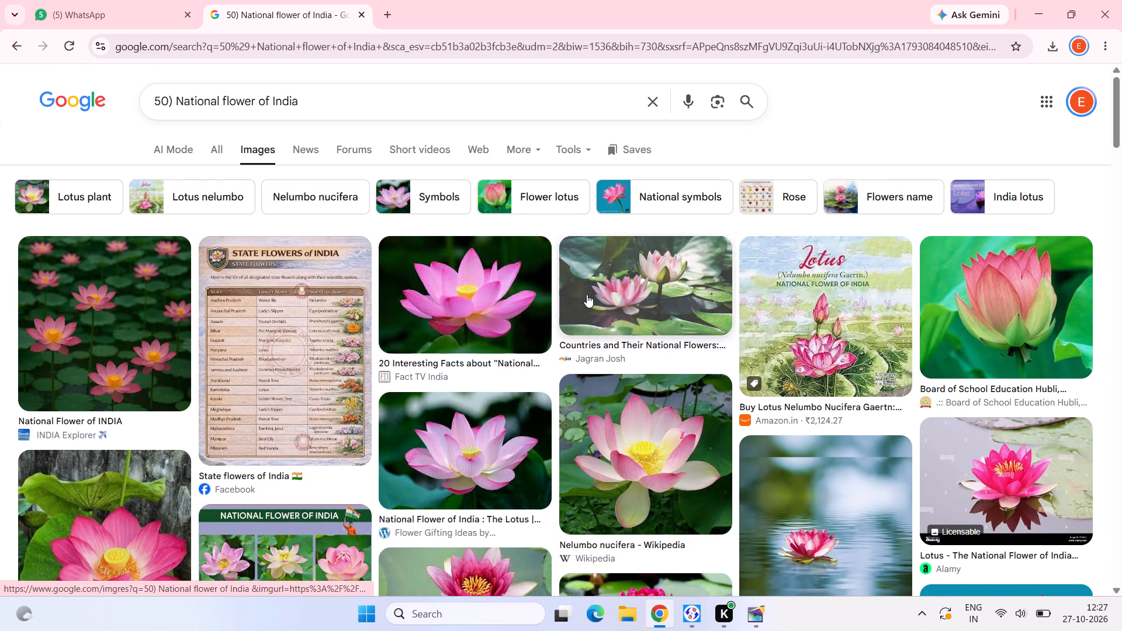
Copy the Jagran Josh picture of two pink lotuses from the image results.
{"action": "left_click", "coordinate": [659, 298]}
{"action": "right_click", "coordinate": [858, 326]}
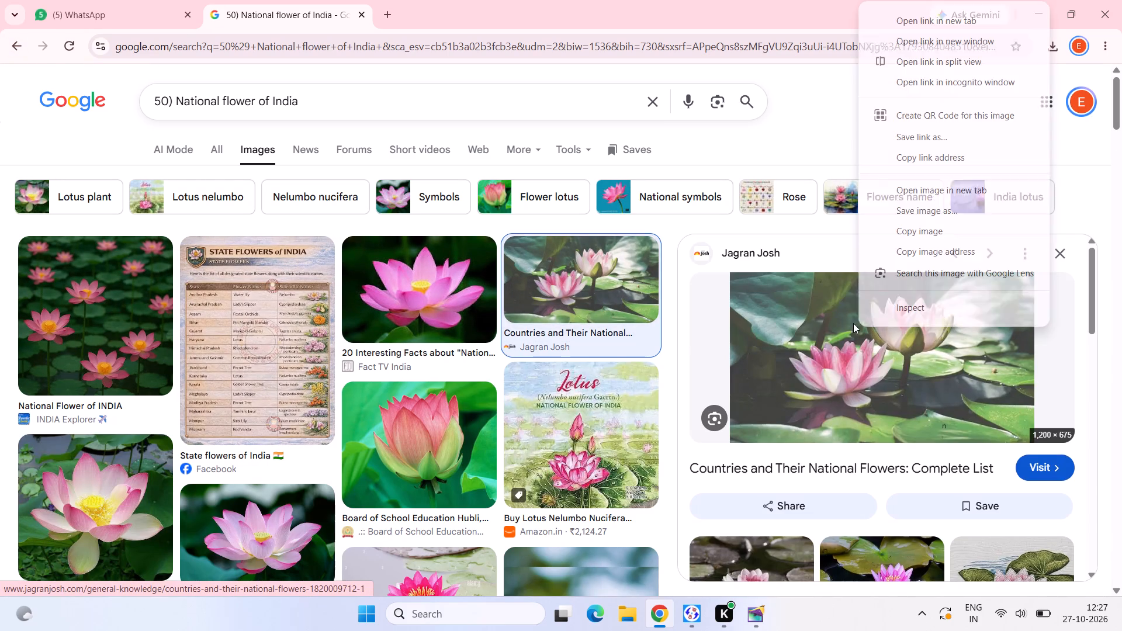
{"action": "left_click", "coordinate": [1016, 223]}
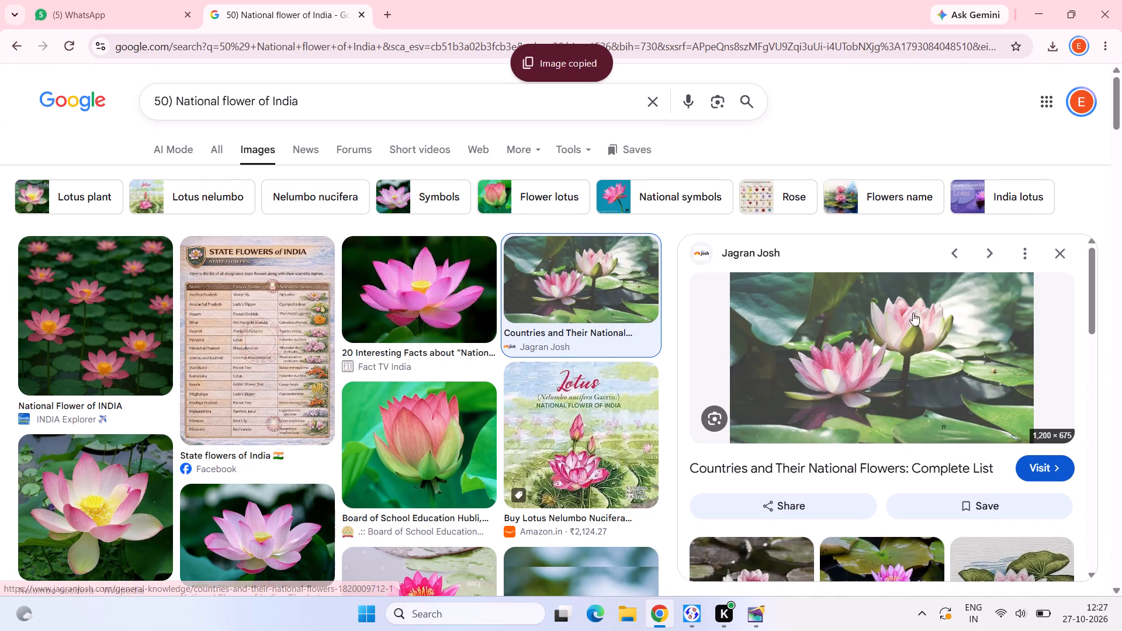
Paste the lotus picture into PageMaker, shrink it to about 52 by 32 mm and place it beside the India heading against the inner margin.
{"action": "left_click", "coordinate": [749, 604]}
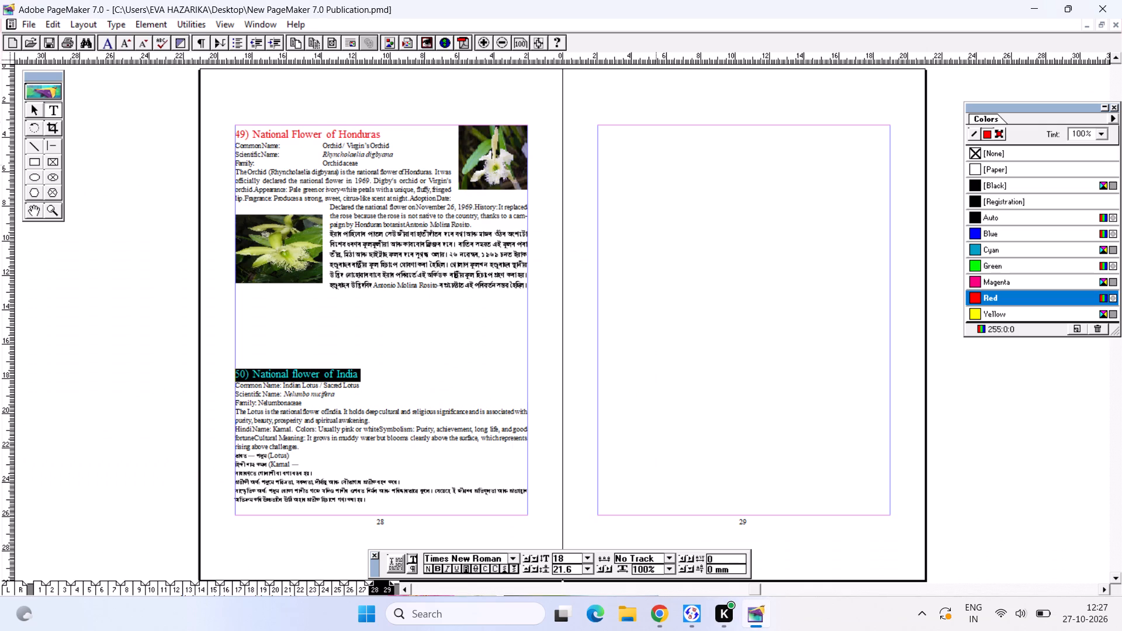
{"action": "left_click_drag", "start_coordinate": [40, 107], "coordinate": [54, 115]}
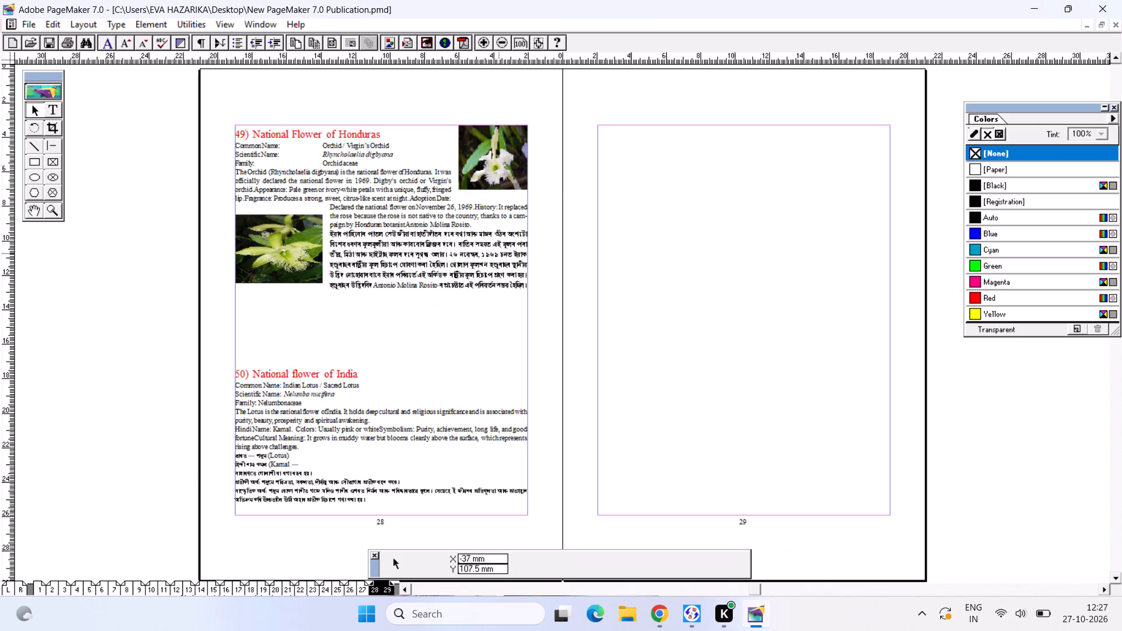
{"action": "key", "text": "ctrl+v"}
{"action": "left_click_drag", "start_coordinate": [293, 173], "coordinate": [334, 190]}
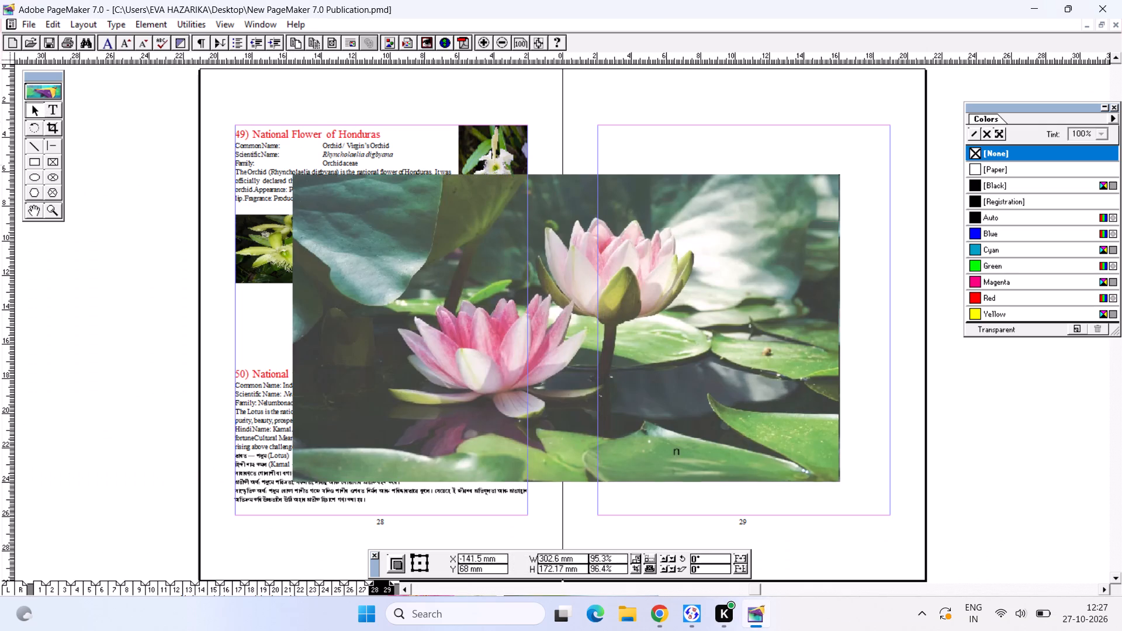
{"action": "left_click_drag", "start_coordinate": [334, 190], "coordinate": [743, 409]}
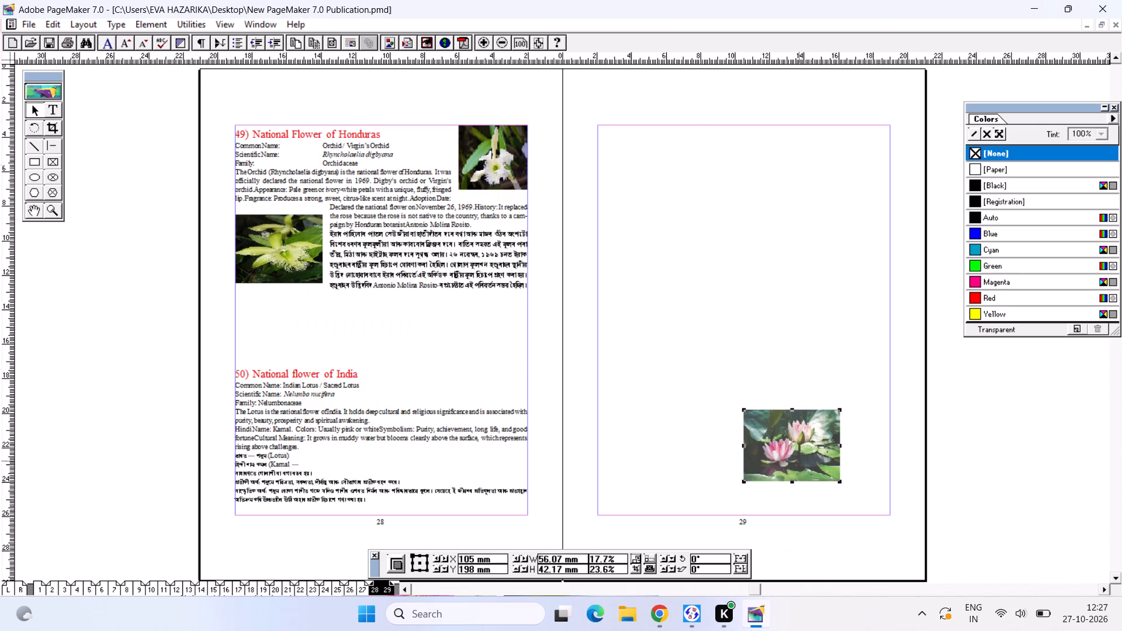
{"action": "left_click_drag", "start_coordinate": [796, 456], "coordinate": [483, 392]}
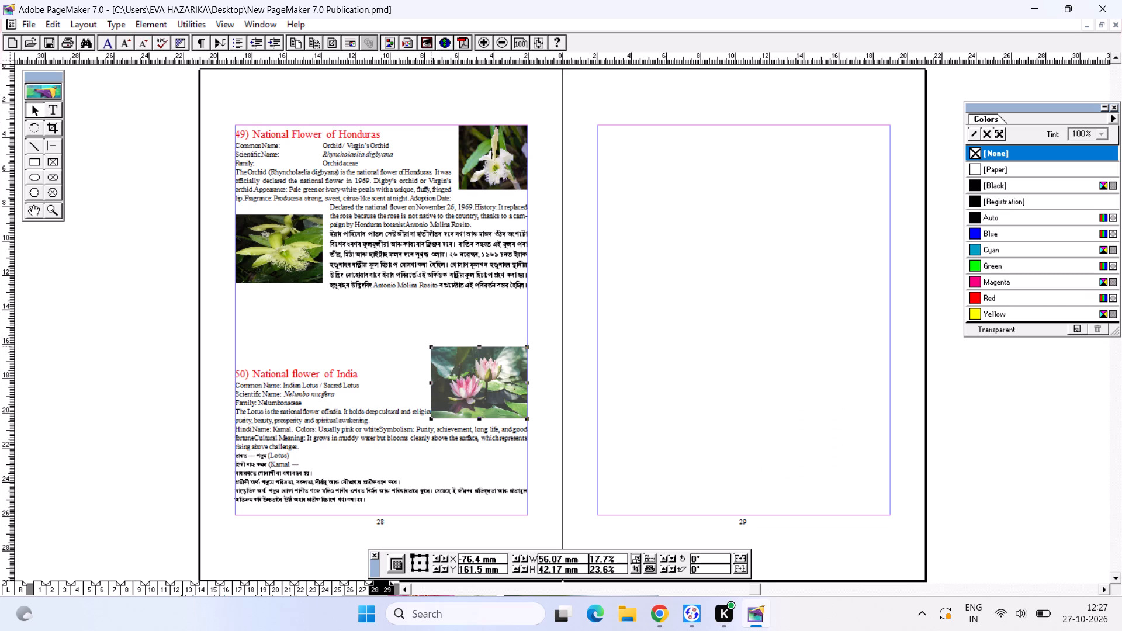
{"action": "left_click_drag", "start_coordinate": [431, 346], "coordinate": [437, 363]}
{"action": "left_click", "coordinate": [454, 391]}
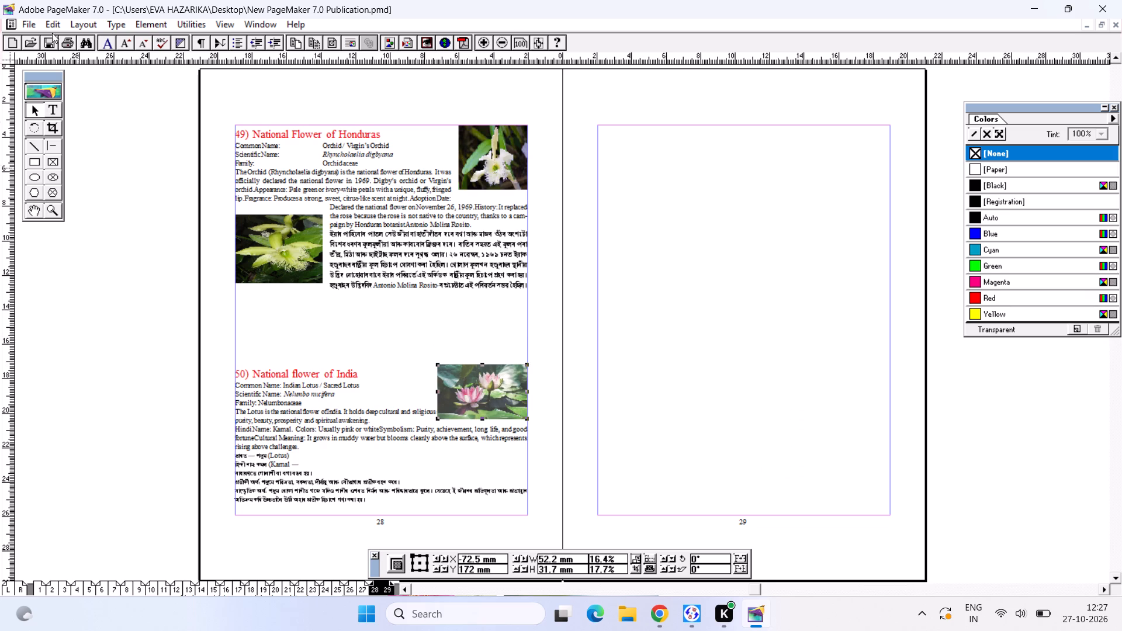
Apply a rectangular text wrap to the lotus picture so the India entry flows around it.
{"action": "left_click", "coordinate": [130, 26]}
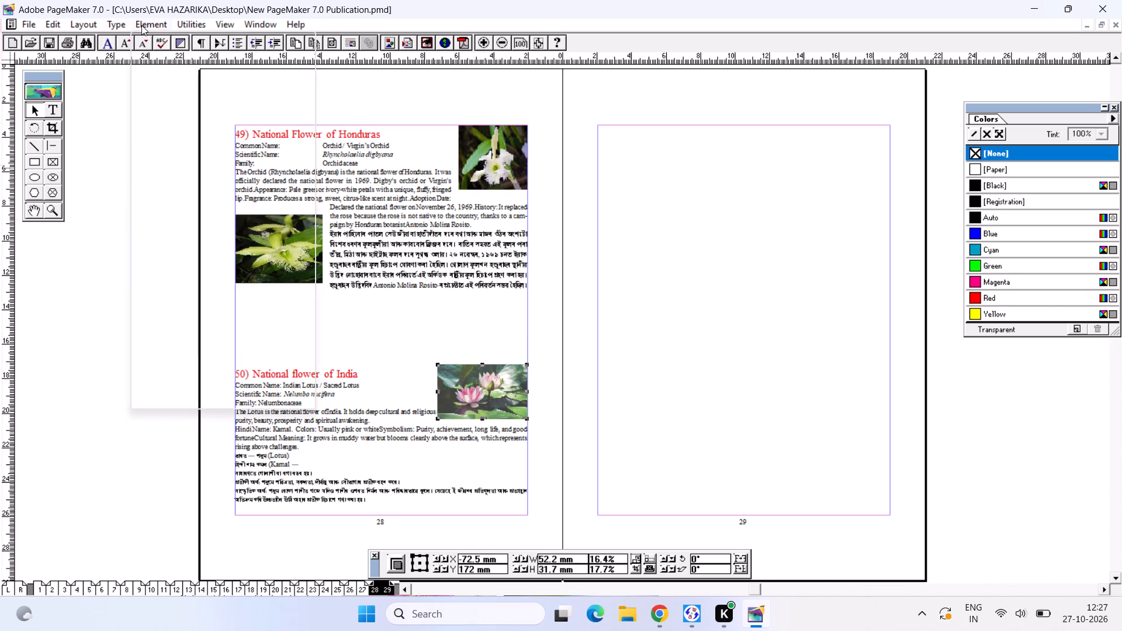
{"action": "left_click", "coordinate": [173, 122]}
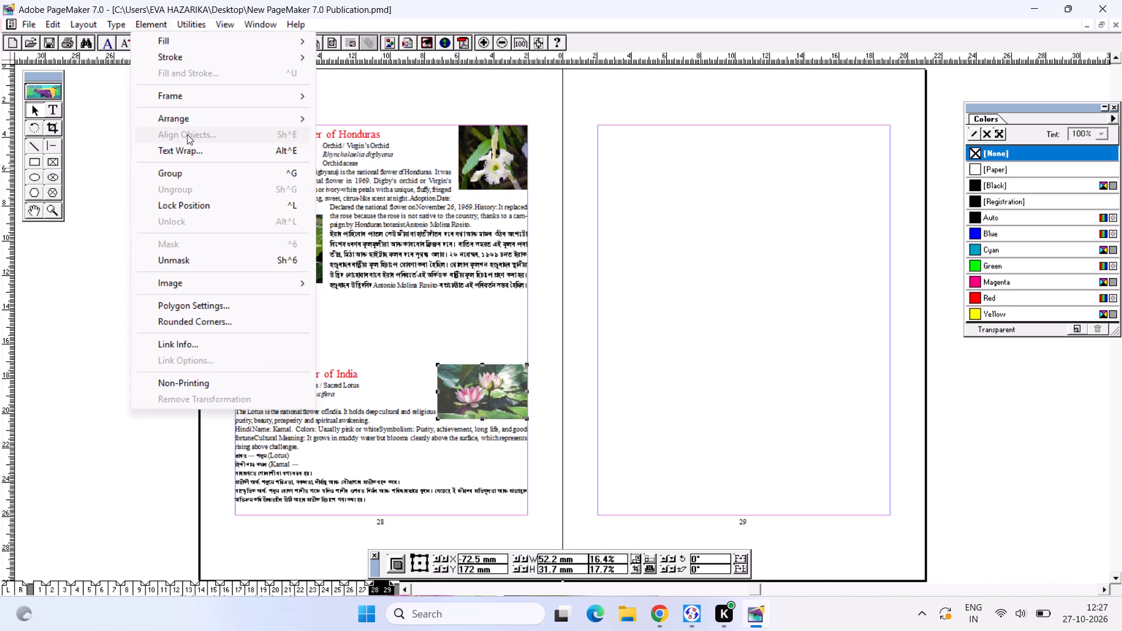
{"action": "left_click", "coordinate": [188, 151]}
{"action": "left_click_drag", "start_coordinate": [520, 210], "coordinate": [527, 212]}
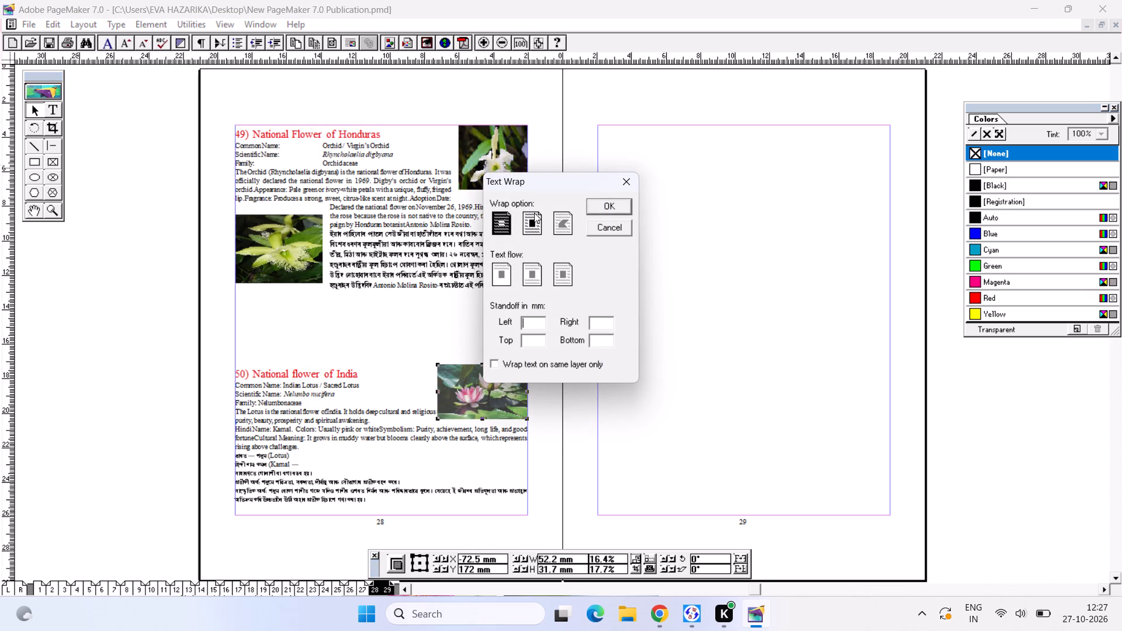
{"action": "left_click", "coordinate": [534, 213]}
{"action": "left_click", "coordinate": [605, 197]}
{"action": "left_click", "coordinate": [605, 200]}
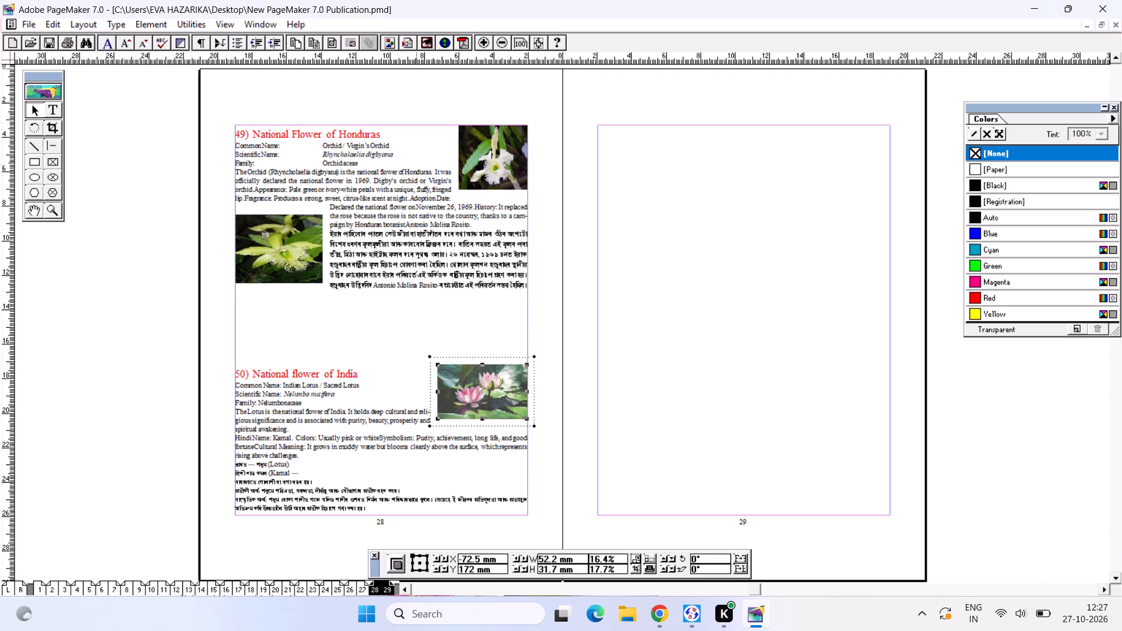
{"action": "left_click", "coordinate": [466, 411]}
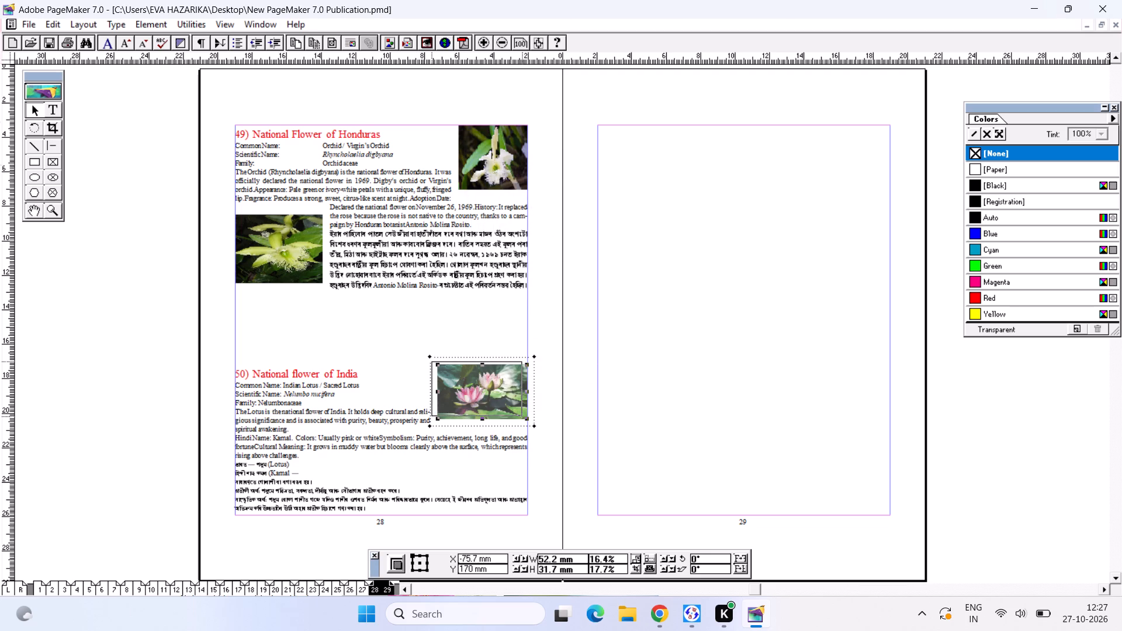
{"action": "left_click", "coordinate": [314, 421]}
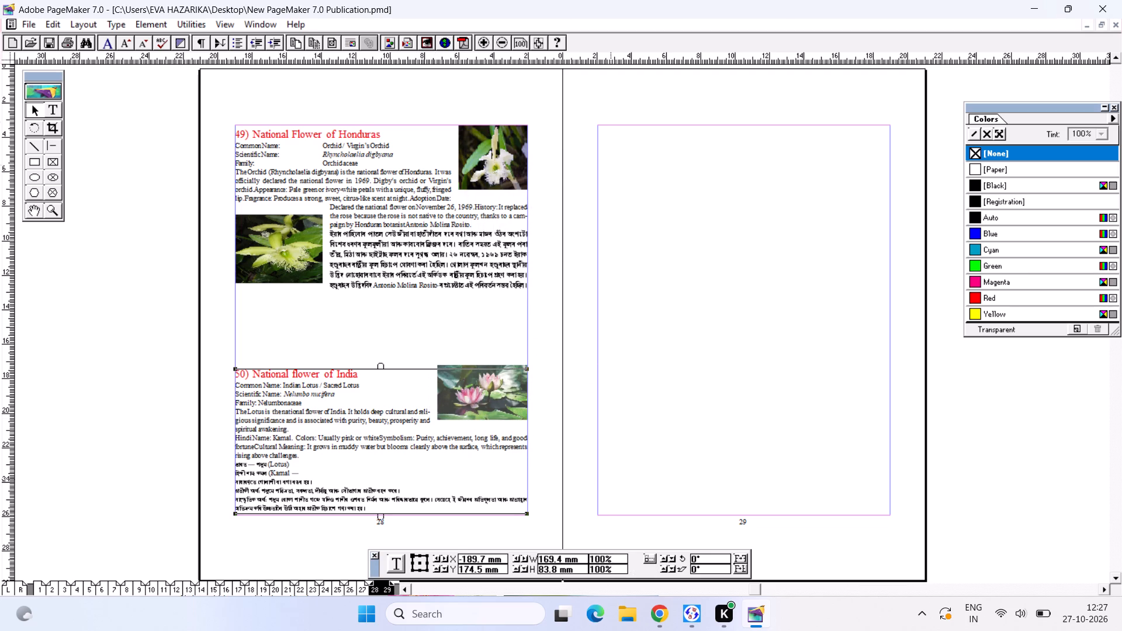
Switch to Chrome and preview the Cultural India picture of a single pink lotus in the India image results.
{"action": "left_click", "coordinate": [660, 616]}
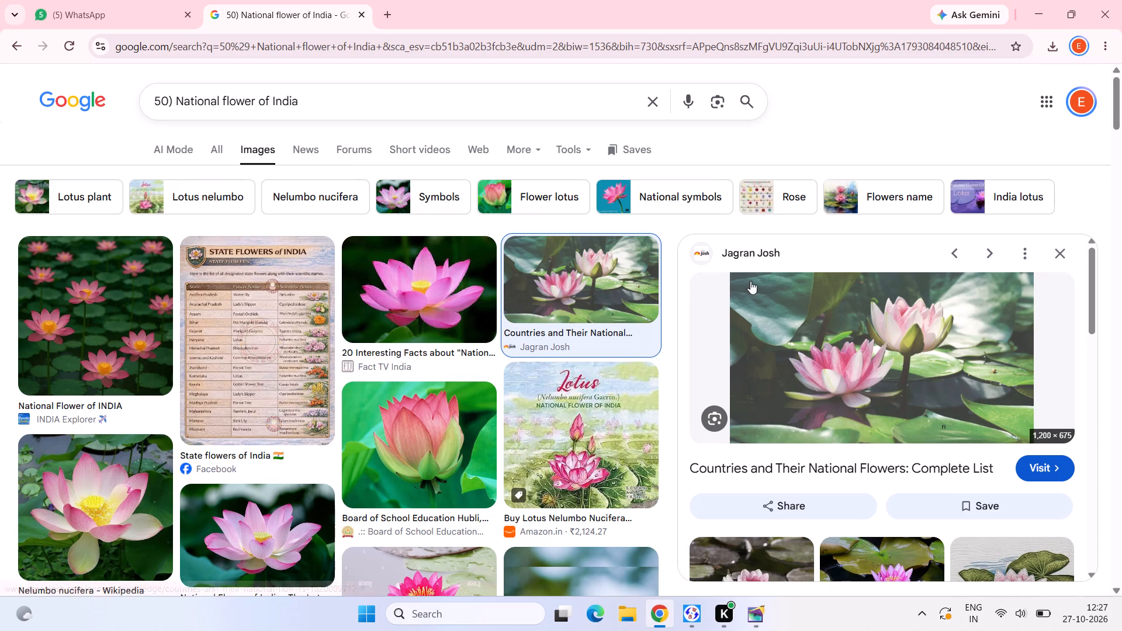
{"action": "left_click", "coordinate": [1064, 254]}
{"action": "scroll", "coordinate": [948, 397], "scroll_direction": "down", "scroll_amount": 2}
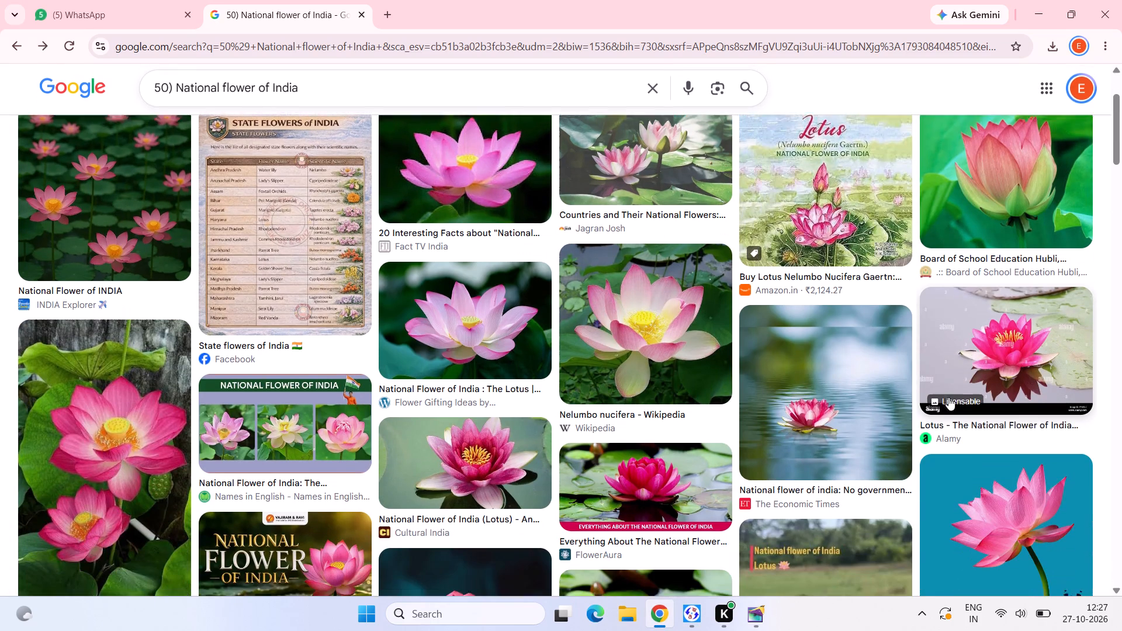
{"action": "scroll", "coordinate": [718, 407], "scroll_direction": "down", "scroll_amount": 2}
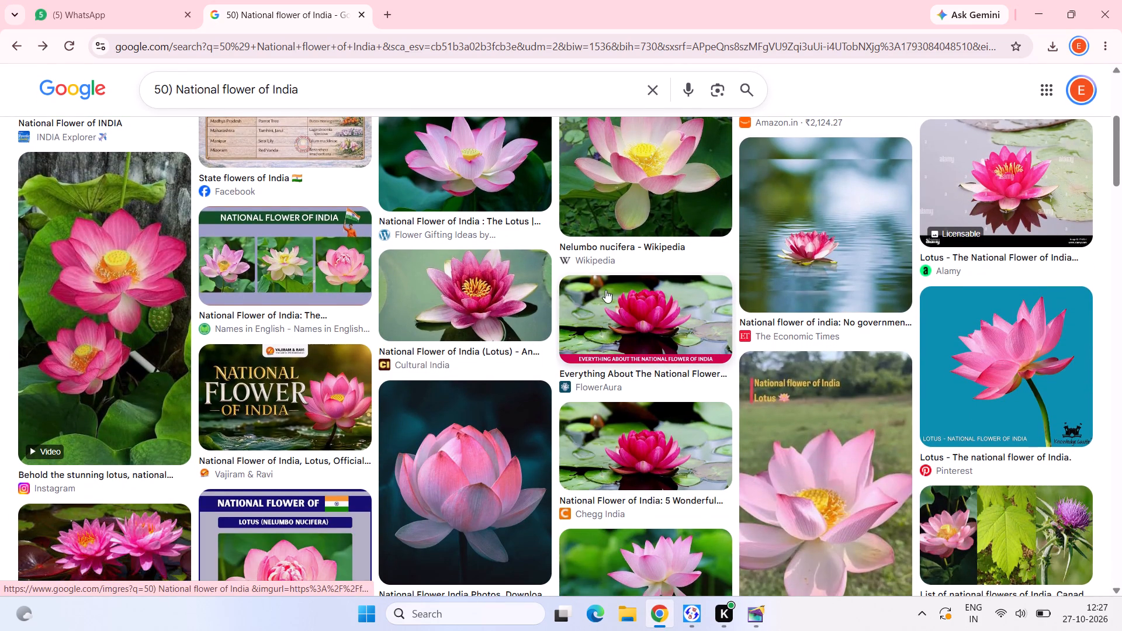
{"action": "left_click", "coordinate": [503, 290]}
{"action": "right_click", "coordinate": [887, 258]}
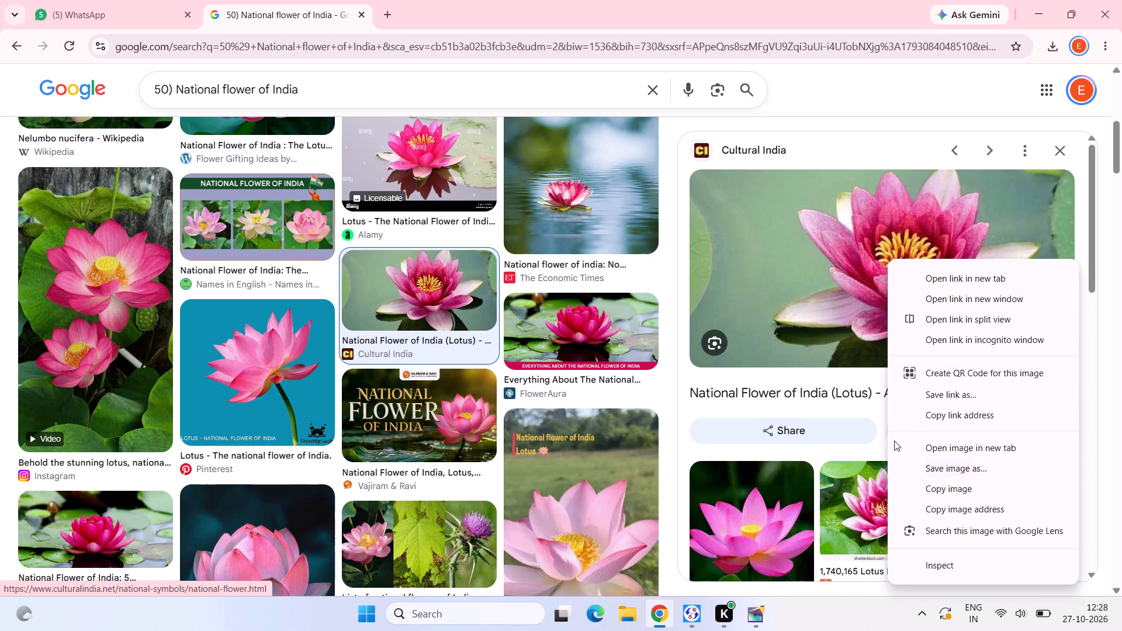
{"action": "left_click", "coordinate": [1054, 155]}
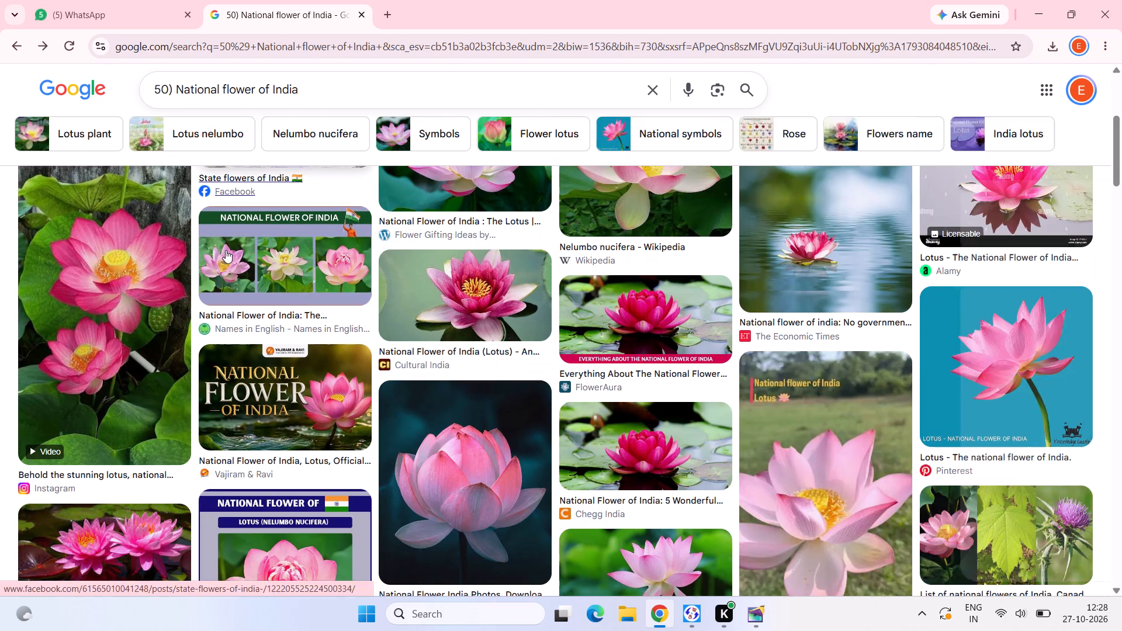
Find and copy the Jagran Josh picture of a single deep pink lotus on a dark background from the India image results.
{"action": "scroll", "coordinate": [306, 311], "scroll_direction": "down", "scroll_amount": 1}
{"action": "scroll", "coordinate": [487, 379], "scroll_direction": "down", "scroll_amount": 1}
{"action": "scroll", "coordinate": [1051, 362], "scroll_direction": "down", "scroll_amount": 2}
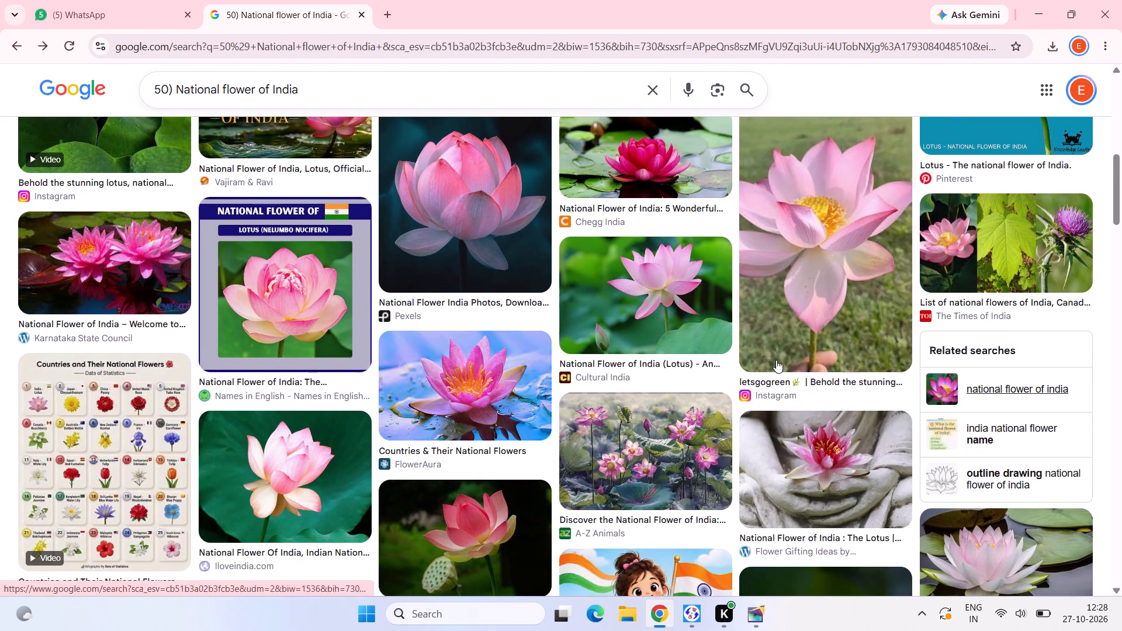
{"action": "scroll", "coordinate": [763, 372], "scroll_direction": "down", "scroll_amount": 1}
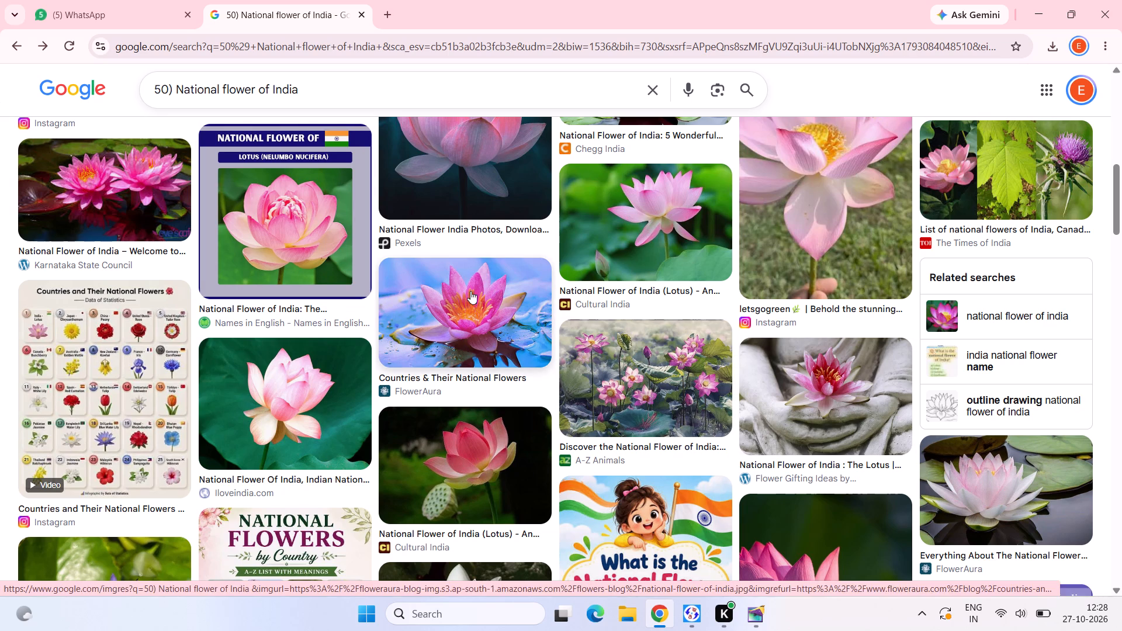
{"action": "scroll", "coordinate": [703, 414], "scroll_direction": "up", "scroll_amount": 2}
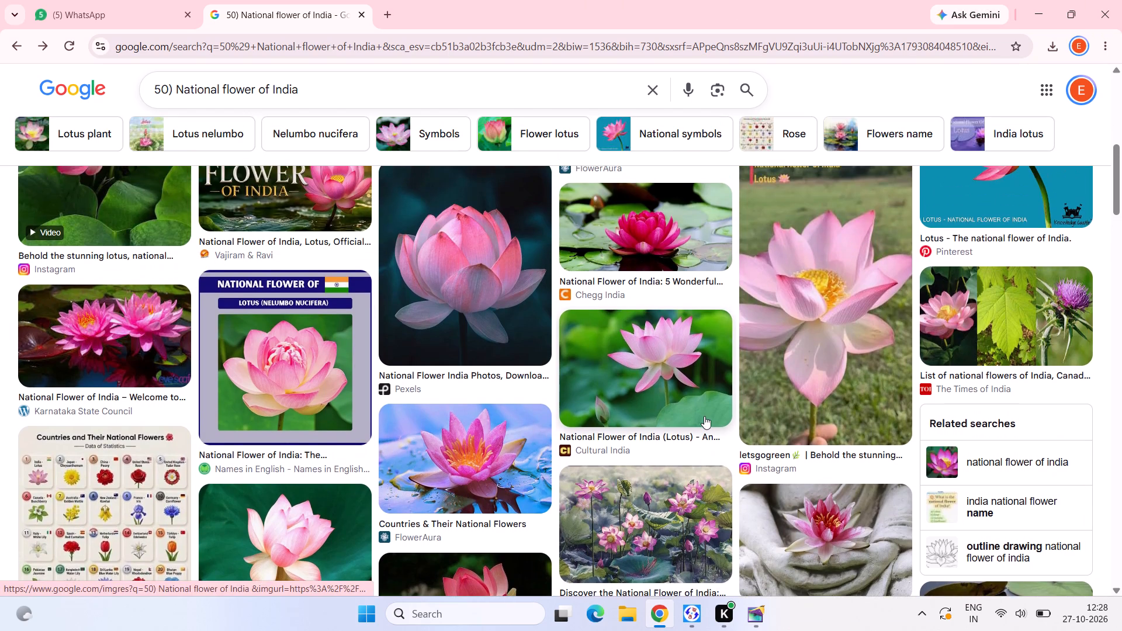
{"action": "scroll", "coordinate": [709, 418], "scroll_direction": "down", "scroll_amount": 8}
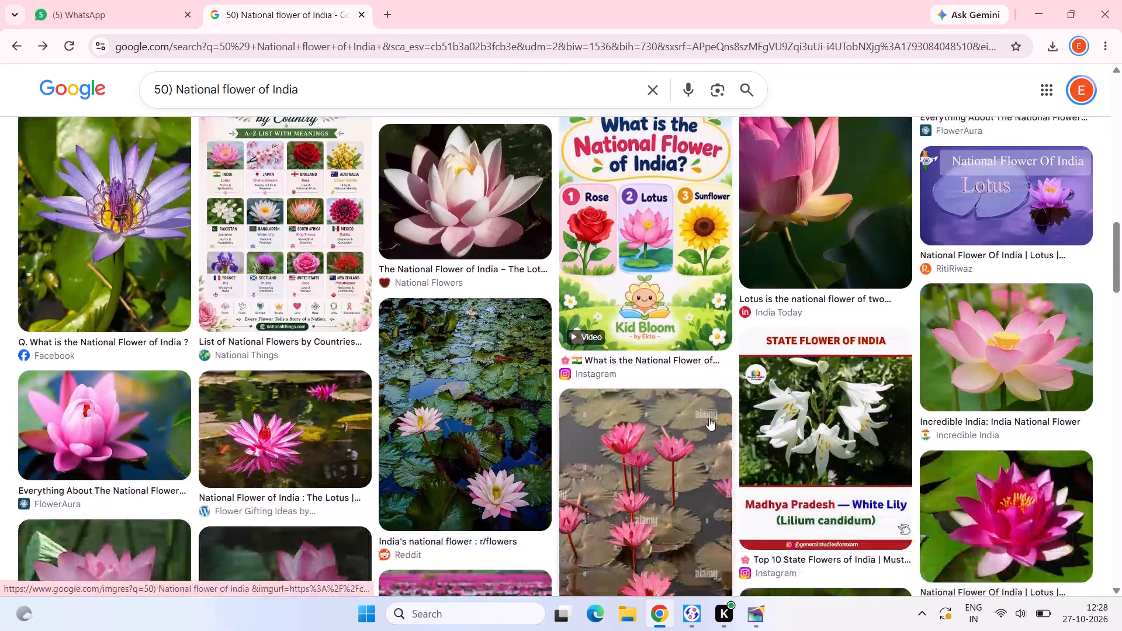
{"action": "scroll", "coordinate": [775, 421], "scroll_direction": "down", "scroll_amount": 3}
{"action": "scroll", "coordinate": [614, 456], "scroll_direction": "down", "scroll_amount": 4}
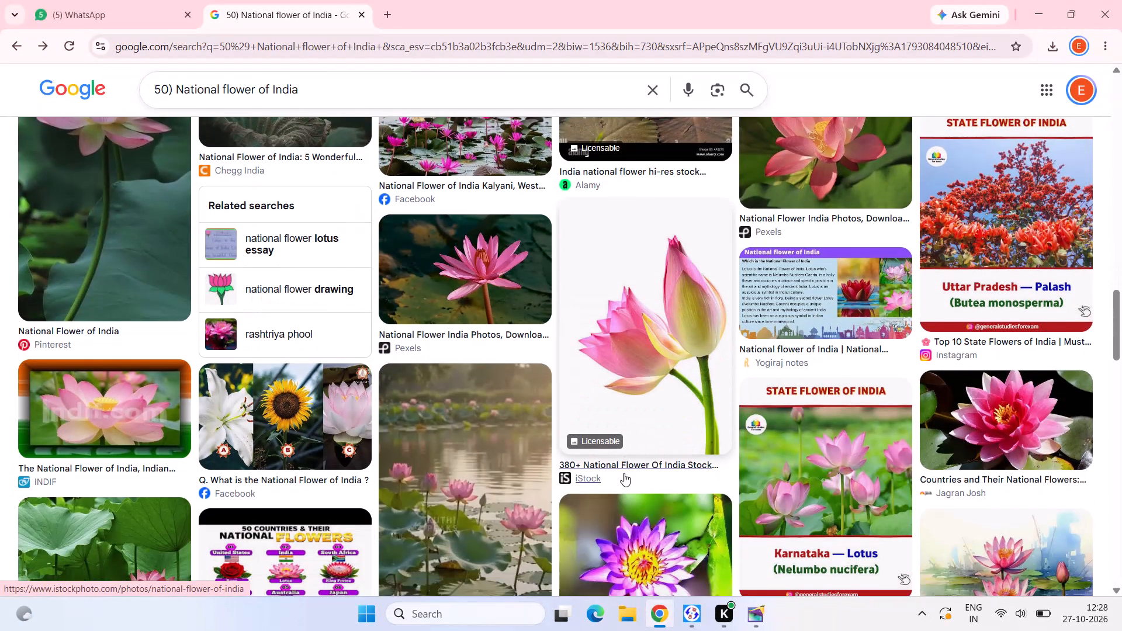
{"action": "scroll", "coordinate": [625, 474], "scroll_direction": "down", "scroll_amount": 4}
{"action": "scroll", "coordinate": [631, 475], "scroll_direction": "up", "scroll_amount": 1}
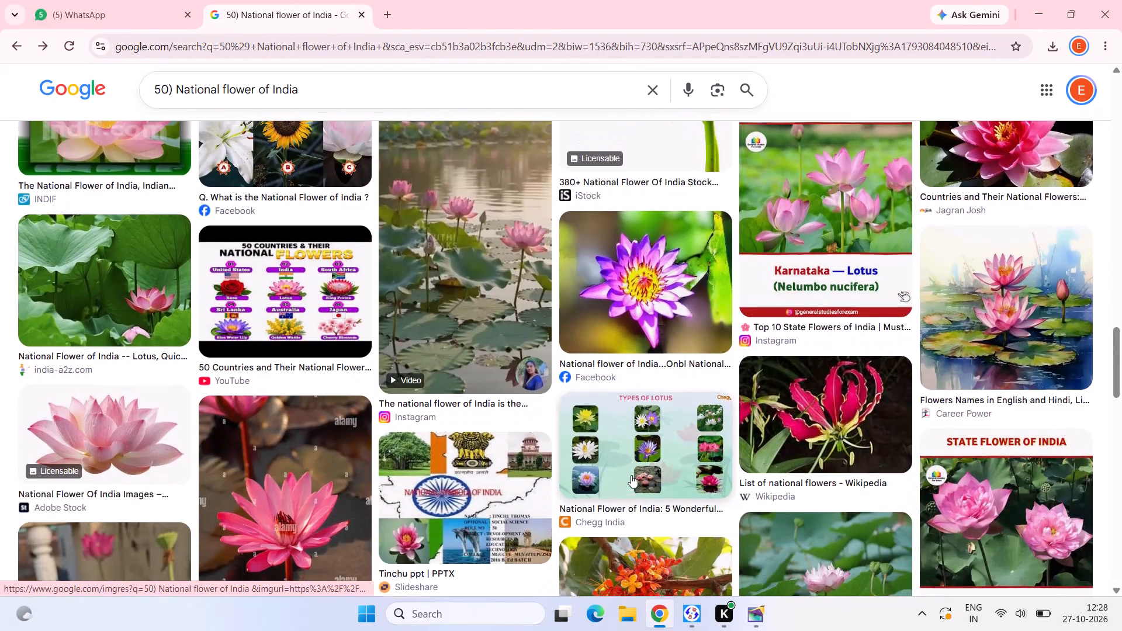
{"action": "scroll", "coordinate": [631, 475], "scroll_direction": "up", "scroll_amount": 1}
{"action": "left_click", "coordinate": [979, 287]}
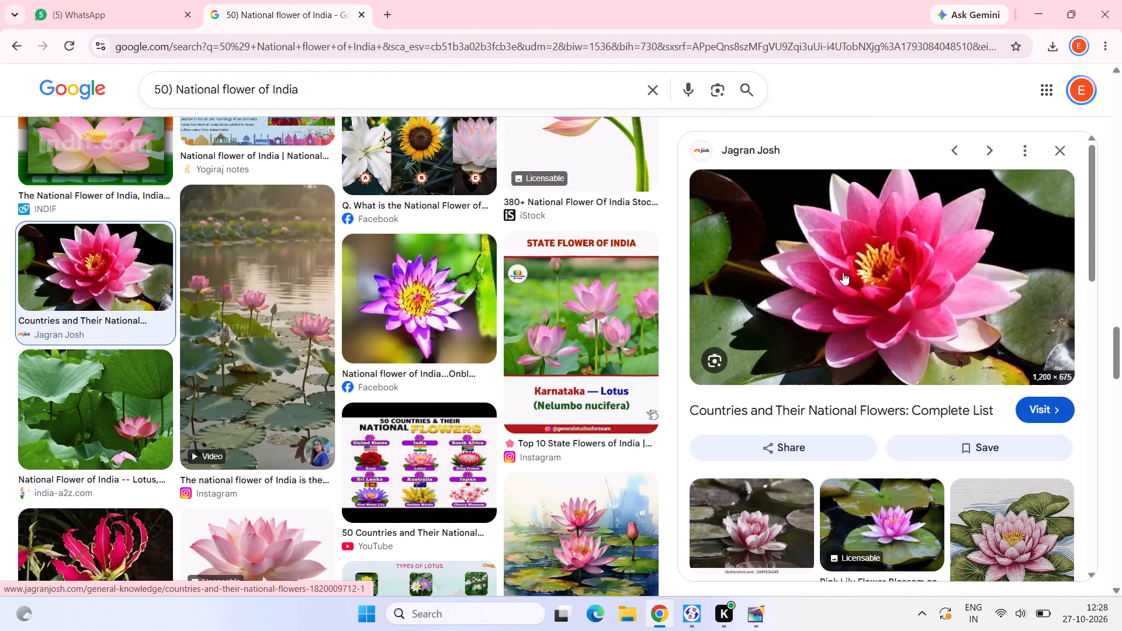
{"action": "right_click", "coordinate": [849, 247]}
{"action": "left_click", "coordinate": [937, 481]}
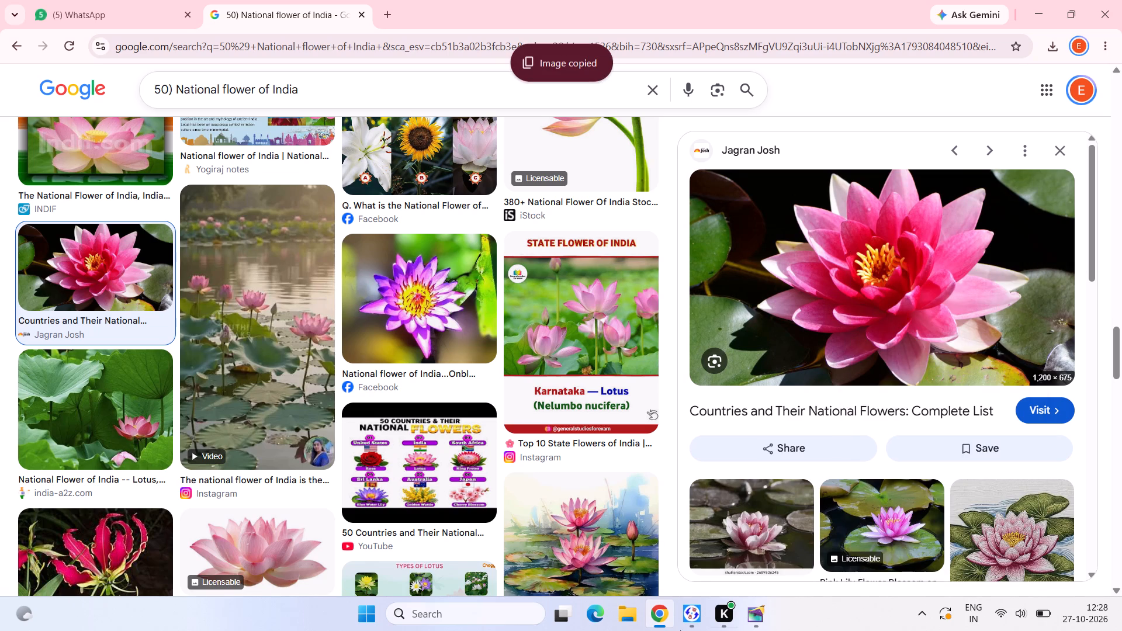
Paste the deep pink lotus picture into PageMaker and shrink it to about 53 by 40 mm on the empty page 29.
{"action": "left_click", "coordinate": [764, 615]}
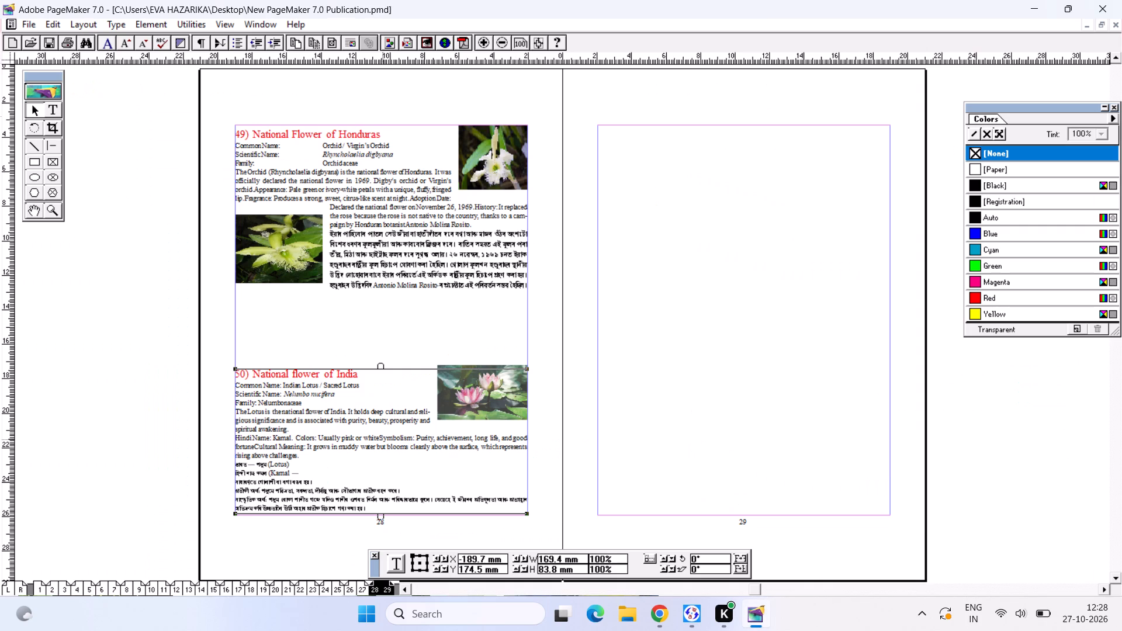
{"action": "key", "text": "ctrl+v"}
{"action": "left_click_drag", "start_coordinate": [297, 181], "coordinate": [518, 227]}
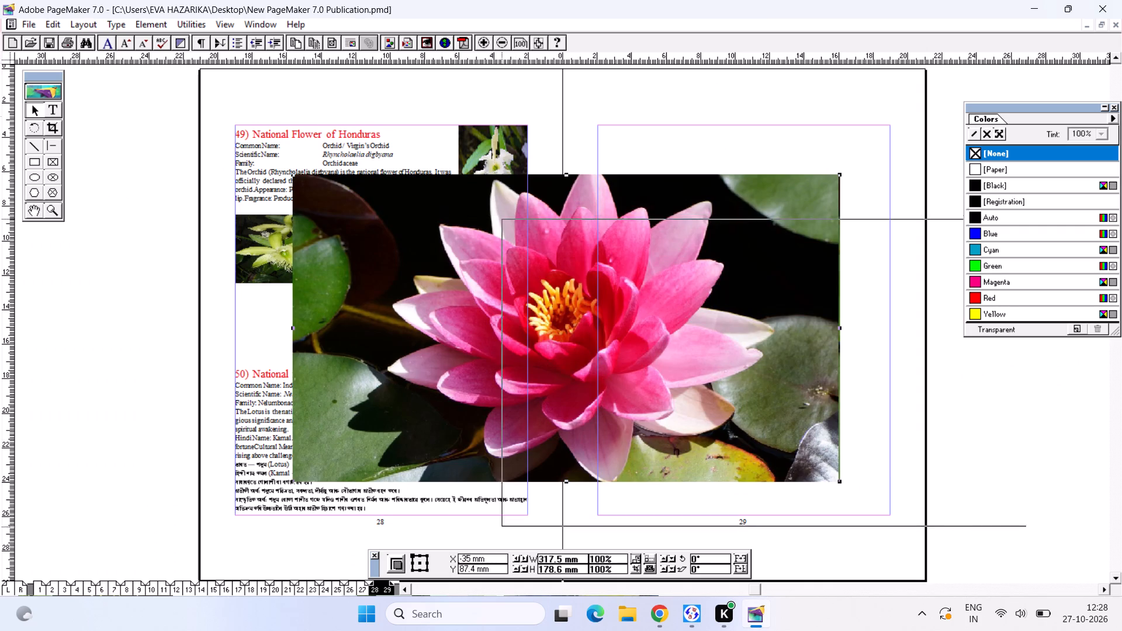
{"action": "left_click_drag", "start_coordinate": [518, 227], "coordinate": [427, 289]}
{"action": "left_click_drag", "start_coordinate": [424, 281], "coordinate": [583, 337]}
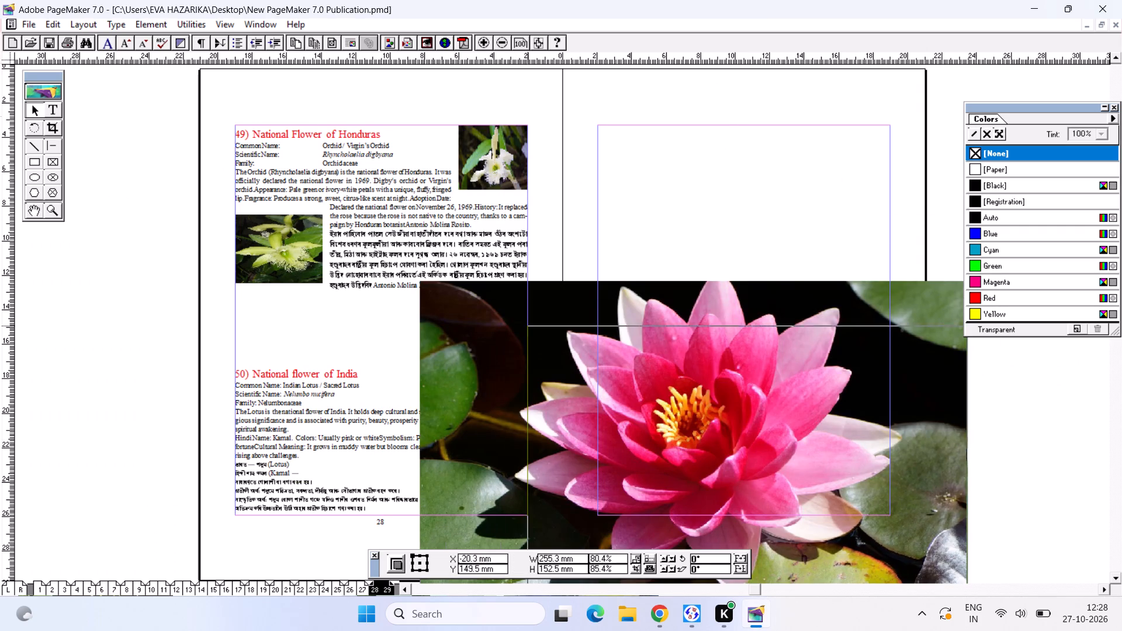
{"action": "left_click_drag", "start_coordinate": [583, 337], "coordinate": [846, 502]}
{"action": "left_click_drag", "start_coordinate": [877, 534], "coordinate": [635, 332]}
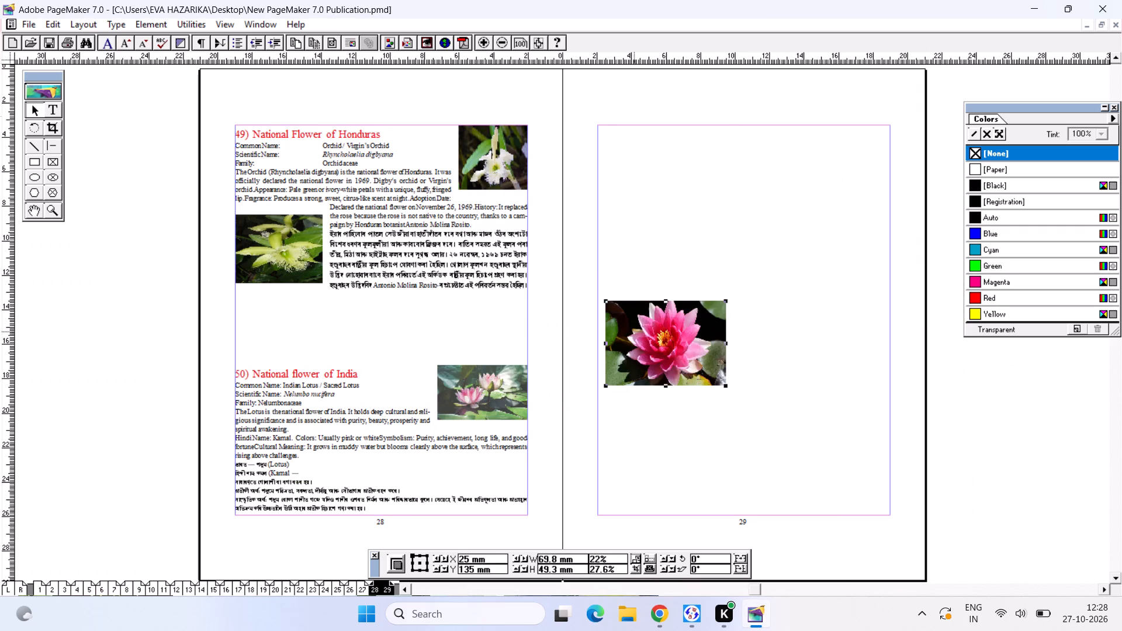
{"action": "left_click_drag", "start_coordinate": [608, 301], "coordinate": [644, 328]}
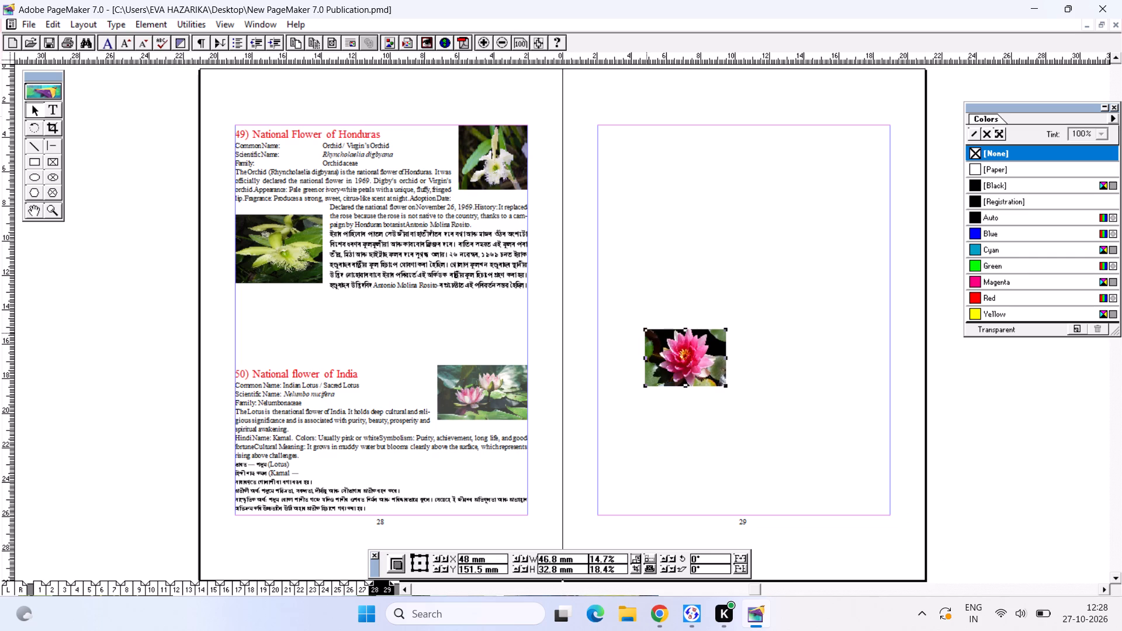
{"action": "left_click_drag", "start_coordinate": [646, 331], "coordinate": [635, 318]}
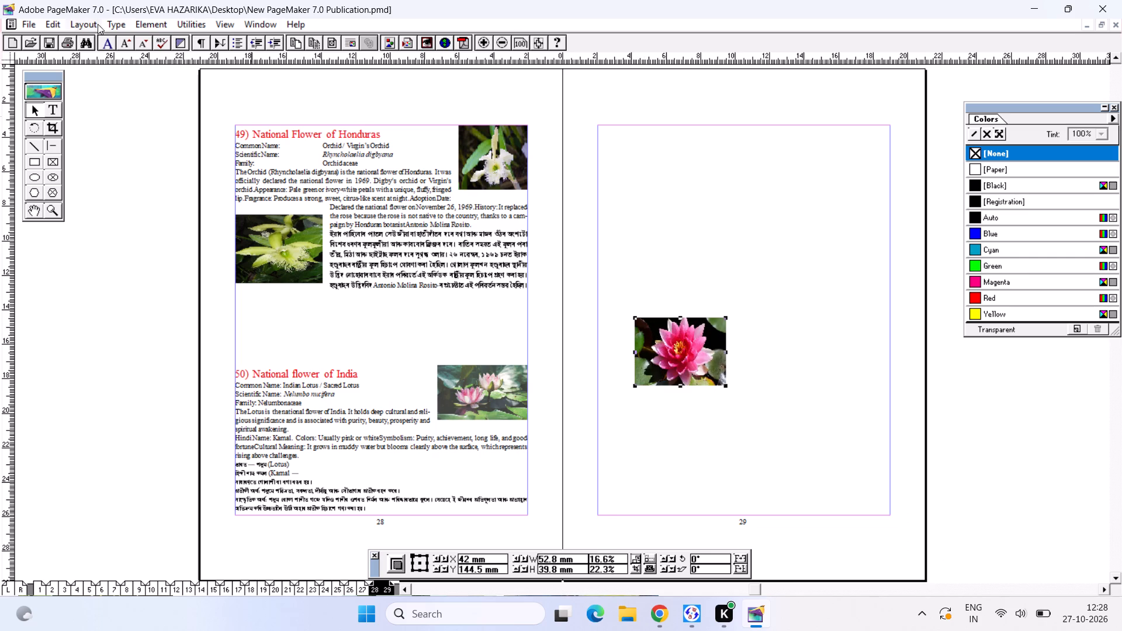
Apply a rectangular text wrap to the deep pink lotus picture.
{"action": "left_click", "coordinate": [109, 23]}
{"action": "left_click", "coordinate": [161, 150]}
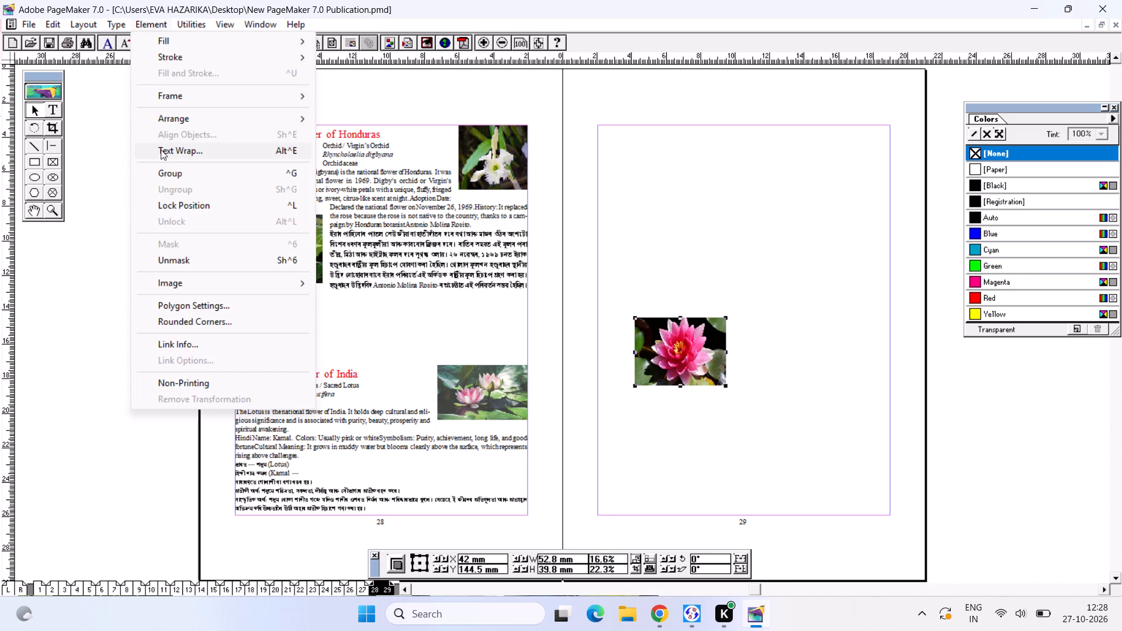
{"action": "left_click", "coordinate": [525, 221]}
{"action": "left_click", "coordinate": [593, 207]}
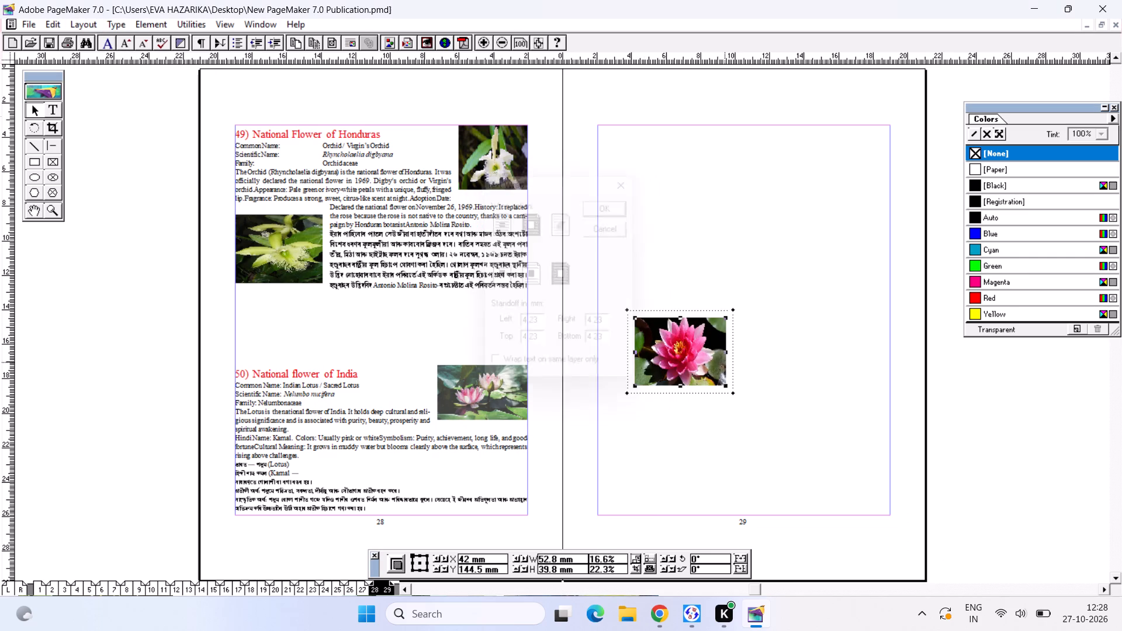
Place the deep pink lotus against the outer margin of the India entry on page 28 and reduce its height to about 36 mm.
{"action": "left_click_drag", "start_coordinate": [692, 349], "coordinate": [289, 442]}
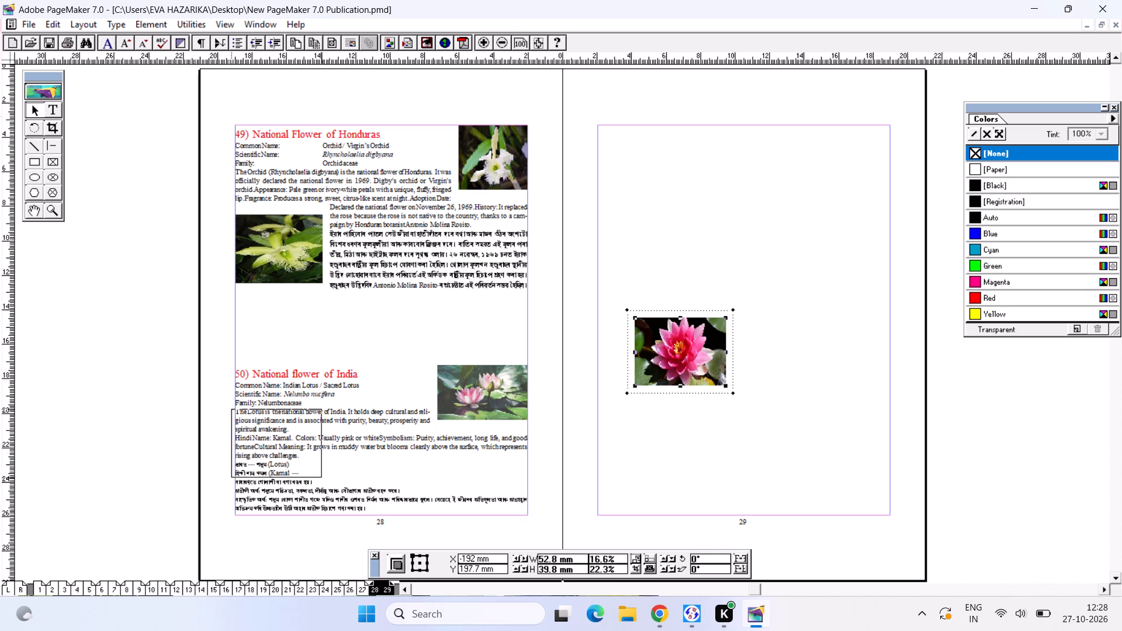
{"action": "left_click_drag", "start_coordinate": [289, 442], "coordinate": [292, 442]}
{"action": "left_click_drag", "start_coordinate": [288, 435], "coordinate": [290, 447]}
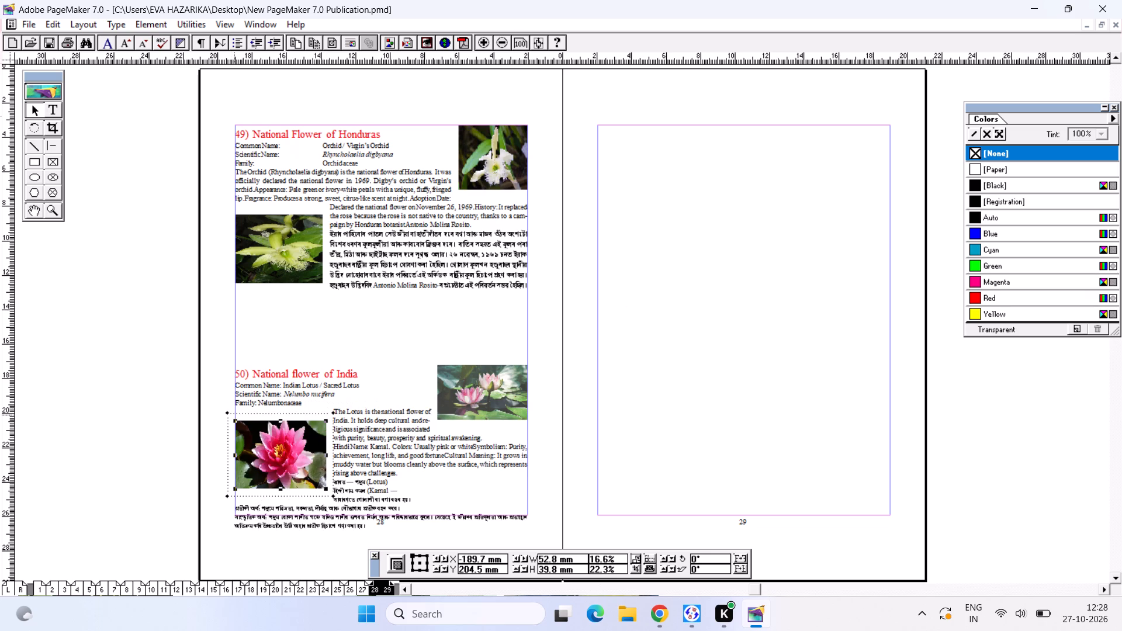
{"action": "left_click", "coordinate": [233, 414]}
{"action": "left_click_drag", "start_coordinate": [234, 418], "coordinate": [234, 426]}
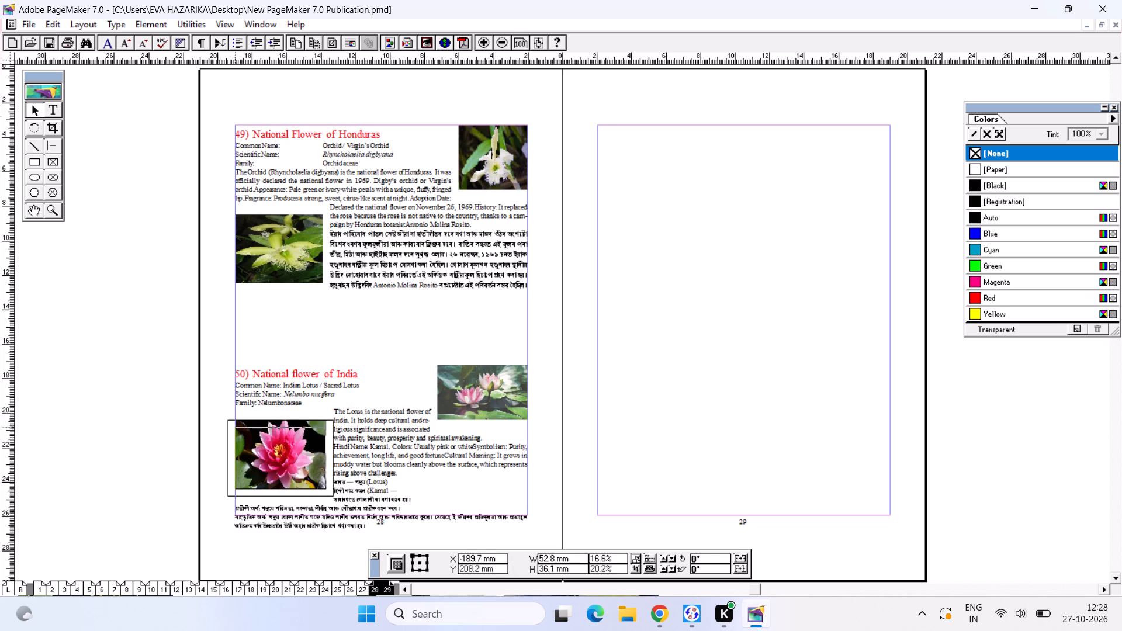
{"action": "left_click_drag", "start_coordinate": [255, 442], "coordinate": [258, 452]}
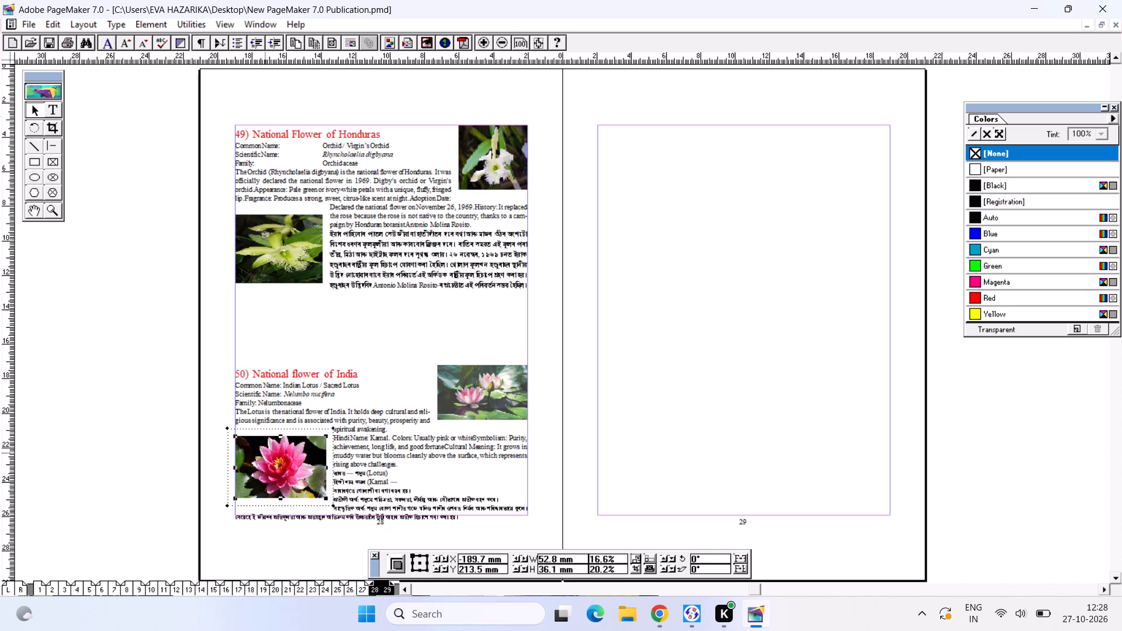
{"action": "left_click", "coordinate": [264, 452]}
Move the India text block up about 15 mm on page 28, closer to the Honduras entry.
{"action": "left_click_drag", "start_coordinate": [338, 406], "coordinate": [338, 381]}
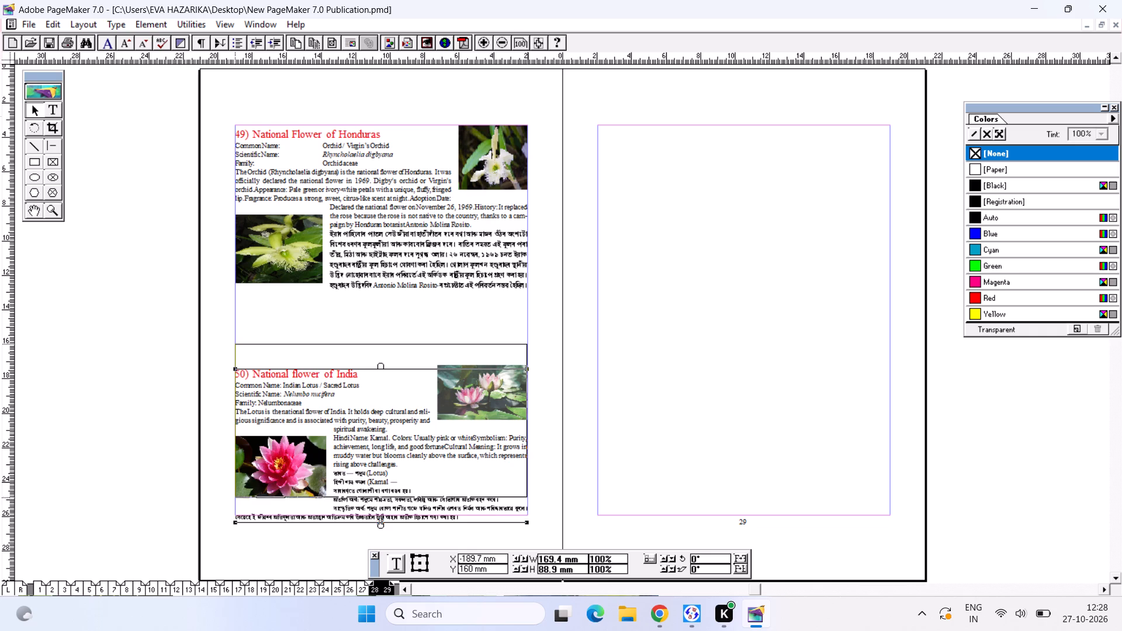
{"action": "left_click_drag", "start_coordinate": [338, 381], "coordinate": [338, 380]}
{"action": "left_click", "coordinate": [342, 434]}
Align the two-lotus picture beside the raised India heading and move the deep pink lotus down beside the Assamese lines, at Y about 217.5 mm.
{"action": "left_click_drag", "start_coordinate": [280, 460], "coordinate": [280, 470]}
{"action": "left_click_drag", "start_coordinate": [280, 471], "coordinate": [281, 491]}
{"action": "left_click_drag", "start_coordinate": [283, 490], "coordinate": [282, 481]}
{"action": "left_click_drag", "start_coordinate": [479, 407], "coordinate": [473, 409]}
{"action": "left_click_drag", "start_coordinate": [478, 405], "coordinate": [482, 381]}
{"action": "left_click_drag", "start_coordinate": [437, 401], "coordinate": [431, 408]}
{"action": "left_click", "coordinate": [387, 442]}
{"action": "left_click_drag", "start_coordinate": [293, 473], "coordinate": [295, 461]}
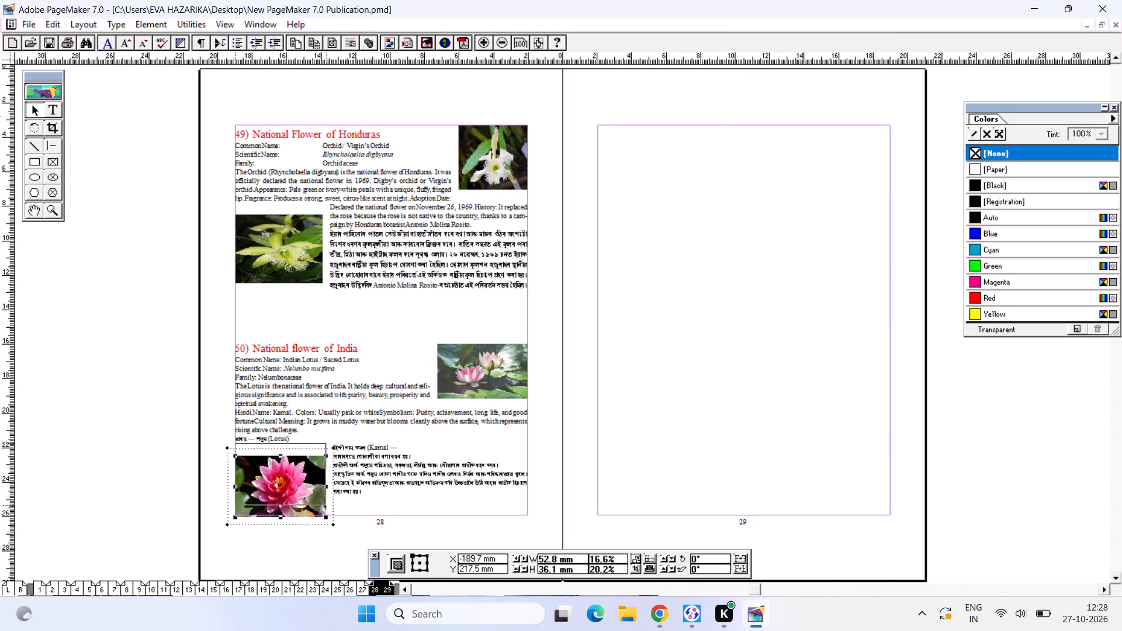
{"action": "left_click_drag", "start_coordinate": [295, 461], "coordinate": [295, 460]}
{"action": "left_click", "coordinate": [288, 470]}
Enlarge the Assamese words "ভাৰত" and "পদুম" in the India entry's "(Lotus)" line to 14 pt.
{"action": "left_click", "coordinate": [408, 490]}
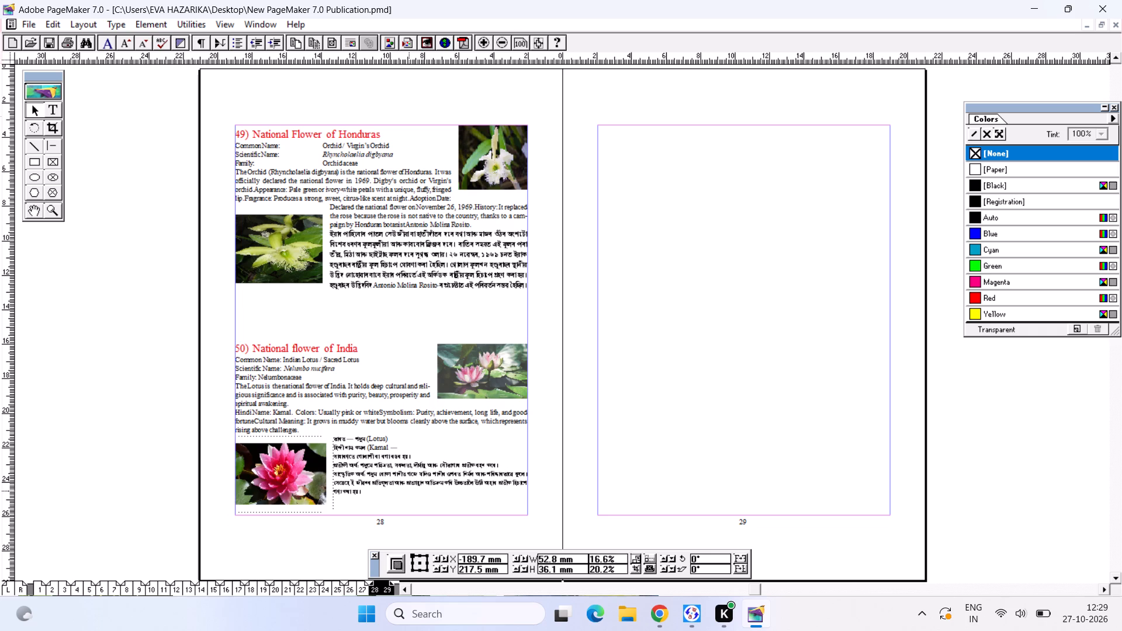
{"action": "key", "text": "ctrl+2"}
{"action": "left_click_drag", "start_coordinate": [557, 439], "coordinate": [365, 285], "text": "alt"}
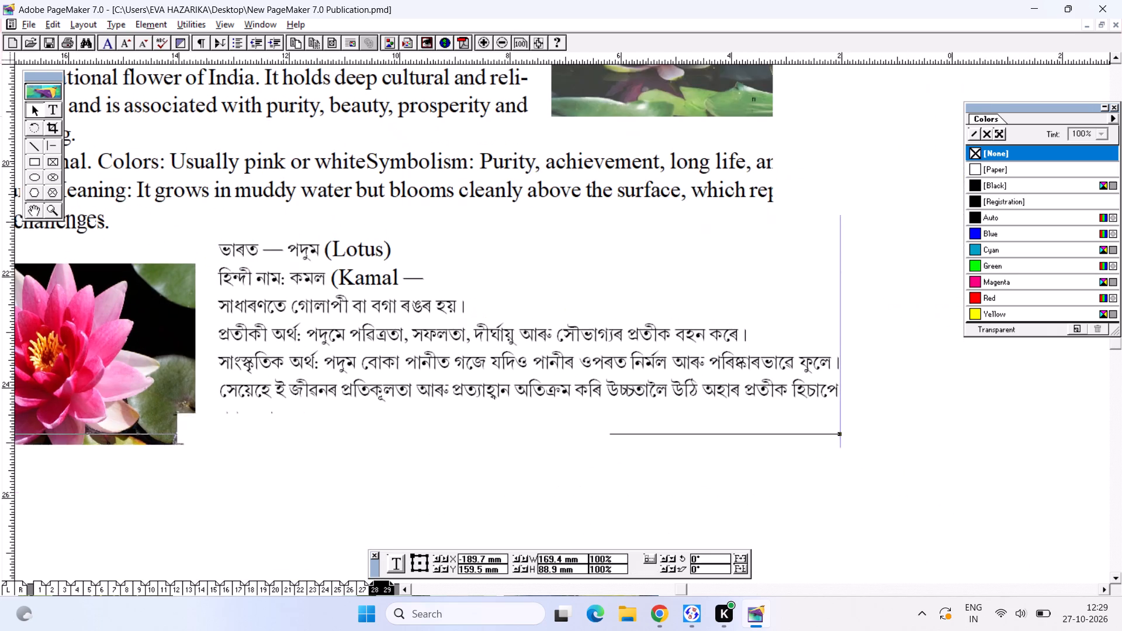
{"action": "left_click", "coordinate": [54, 108]}
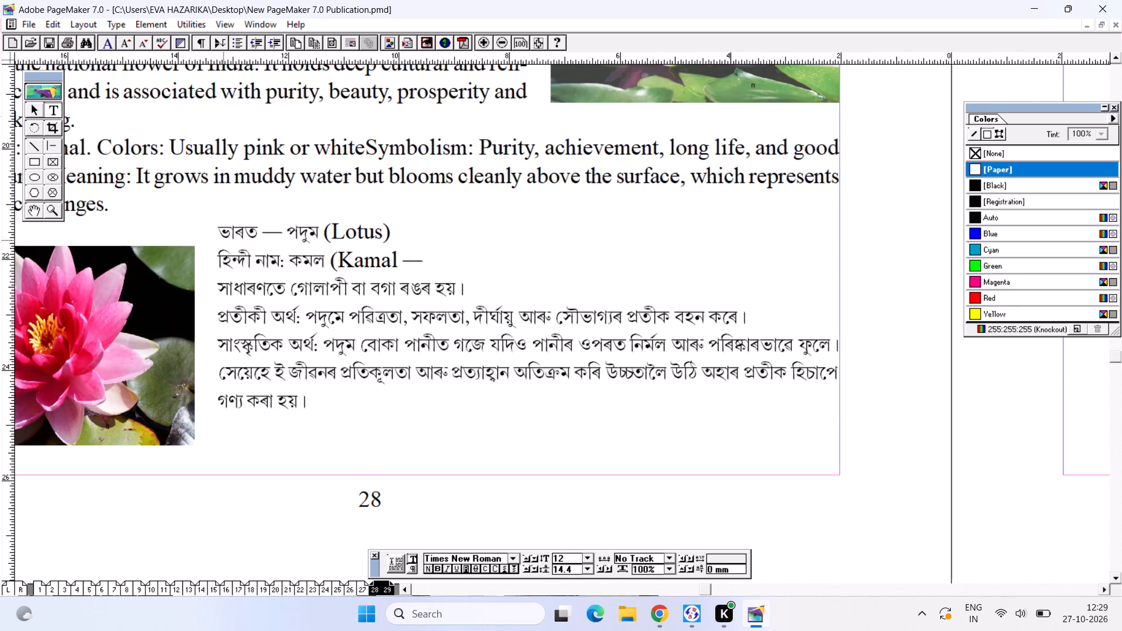
{"action": "left_click_drag", "start_coordinate": [221, 235], "coordinate": [257, 245]}
{"action": "key", "text": "ctrl+shift+period"}
{"action": "key", "text": "ctrl+shift+period"}
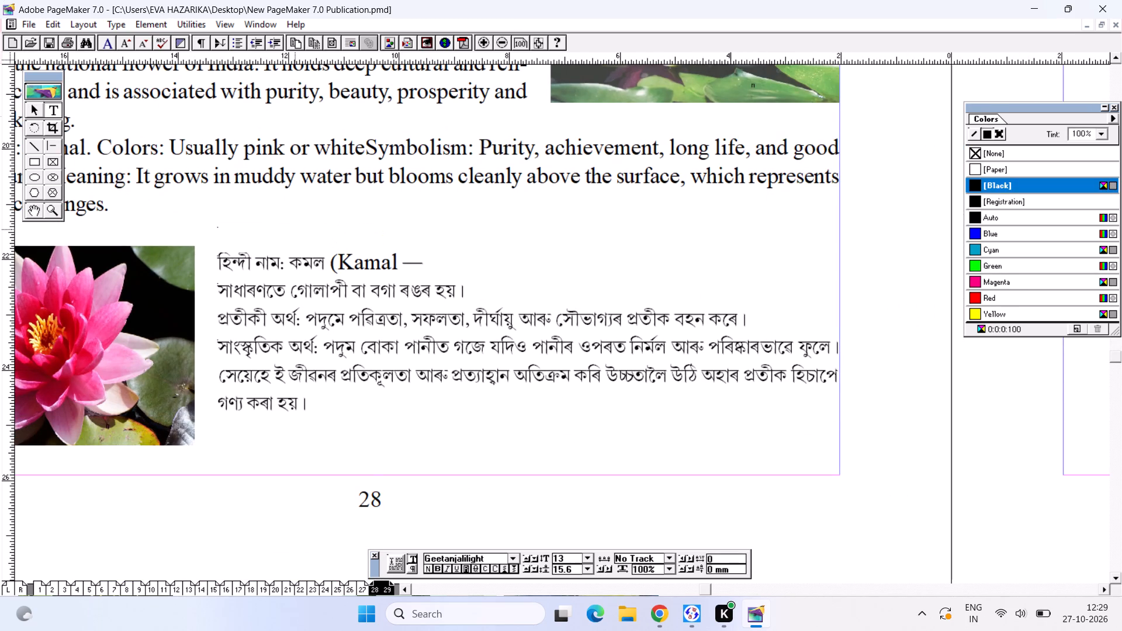
{"action": "left_click_drag", "start_coordinate": [289, 243], "coordinate": [321, 245]}
{"action": "key", "text": "ctrl+shift+period"}
{"action": "key", "text": "ctrl+shift+period"}
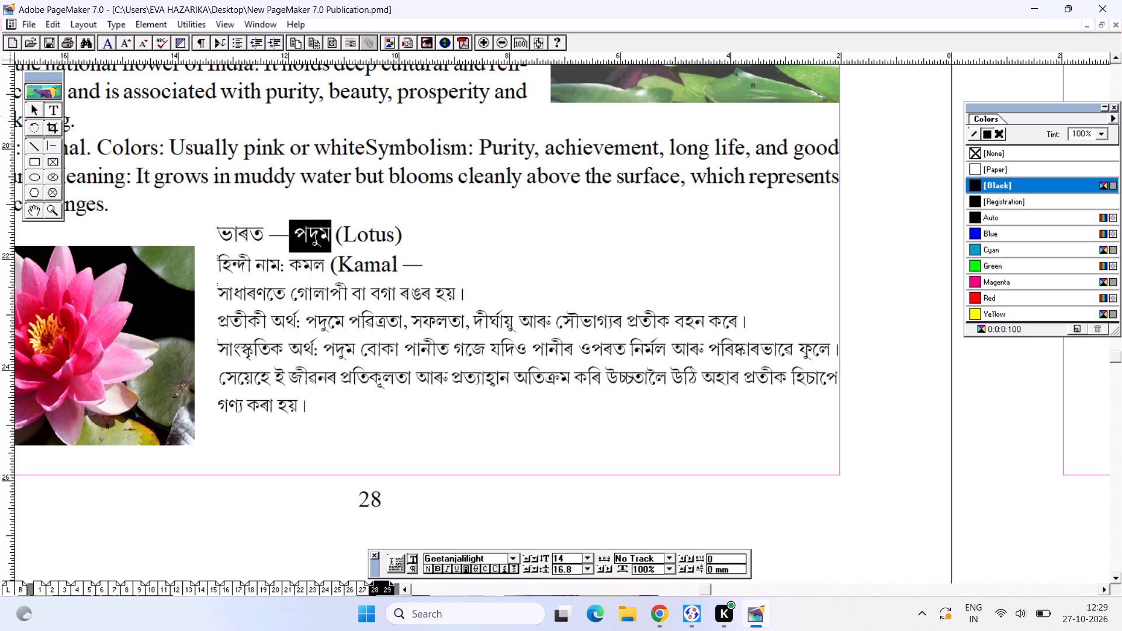
Enlarge the Assamese words "হিন্দী নাম: কমল" in the India entry's "(Kamal" line to 14 pt.
{"action": "left_click_drag", "start_coordinate": [213, 258], "coordinate": [300, 273]}
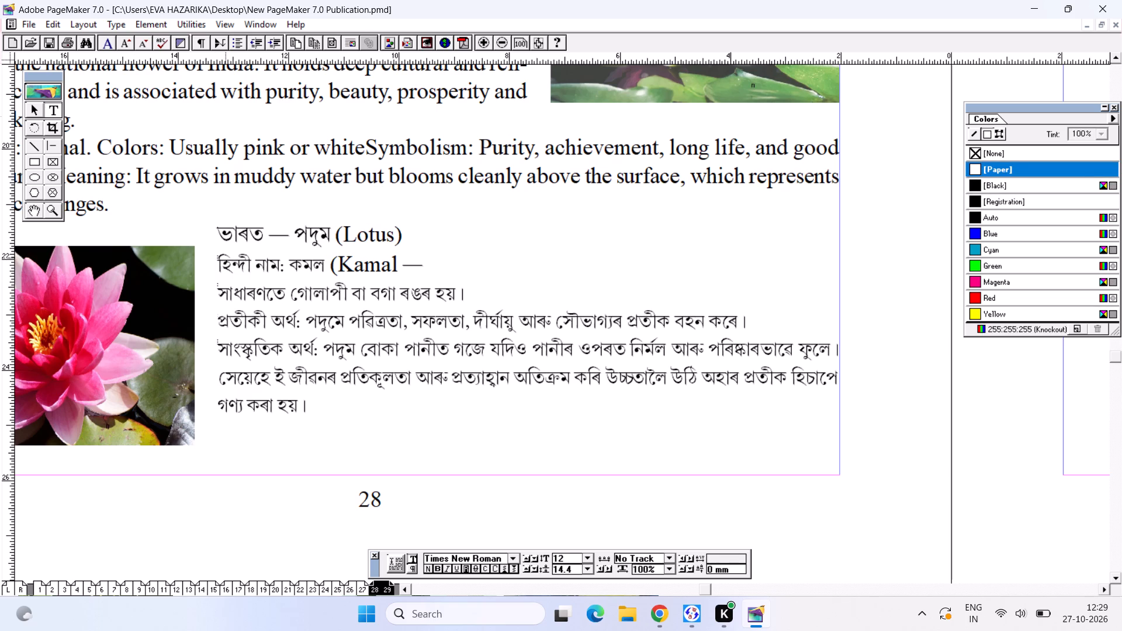
{"action": "left_click", "coordinate": [224, 258]}
{"action": "left_click", "coordinate": [224, 258]}
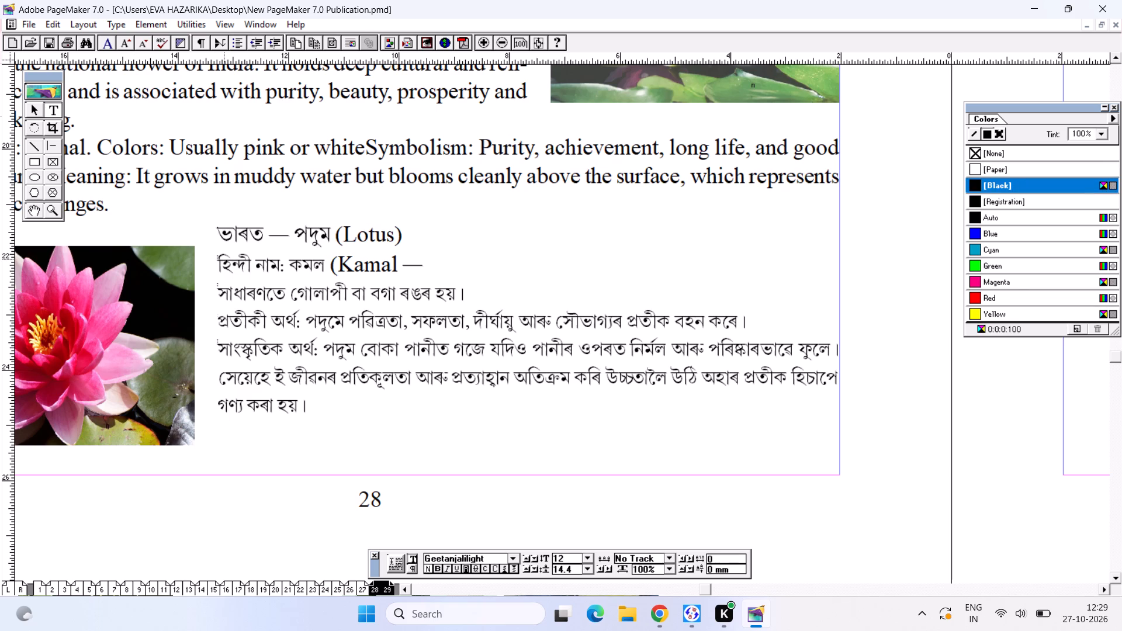
{"action": "left_click_drag", "start_coordinate": [214, 262], "coordinate": [300, 272]}
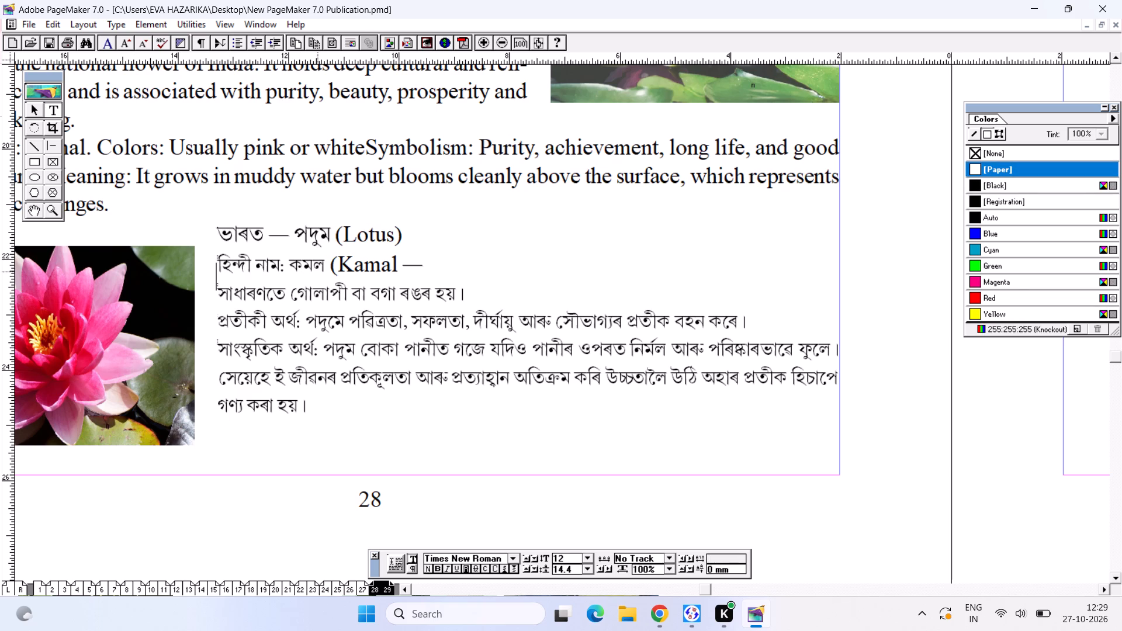
{"action": "left_click_drag", "start_coordinate": [321, 269], "coordinate": [207, 270]}
{"action": "key", "text": "ctrl+shift+period"}
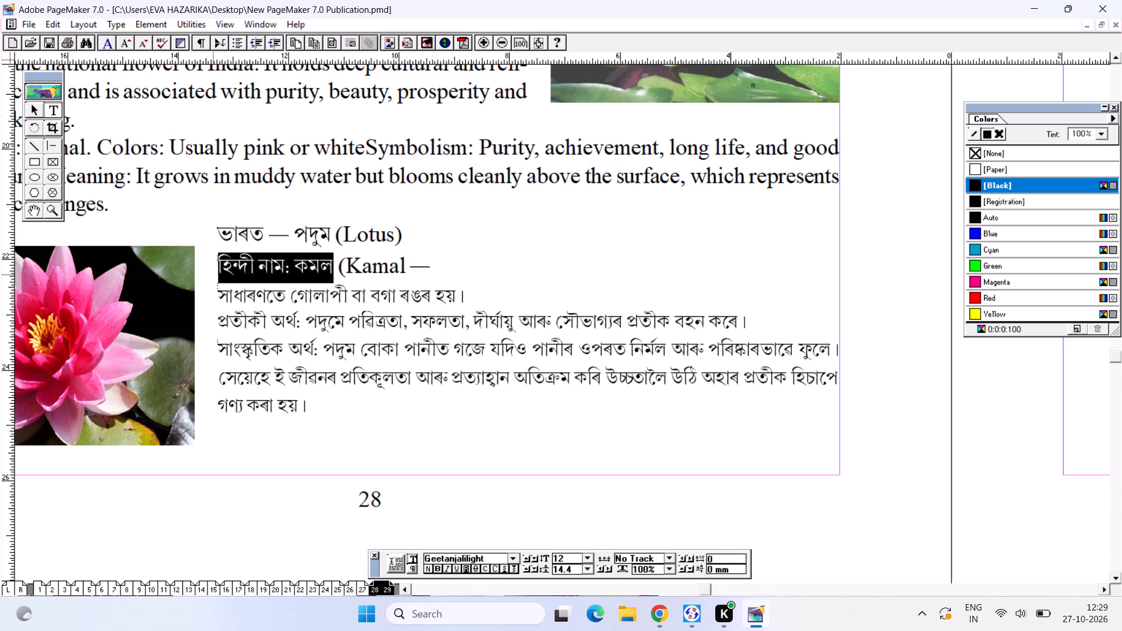
{"action": "key", "text": "ctrl+shift+period"}
Enlarge the remaining Assamese paragraphs of the India entry below the "(Kamal" line to 14 pt and save the publication.
{"action": "left_click_drag", "start_coordinate": [220, 300], "coordinate": [220, 300]}
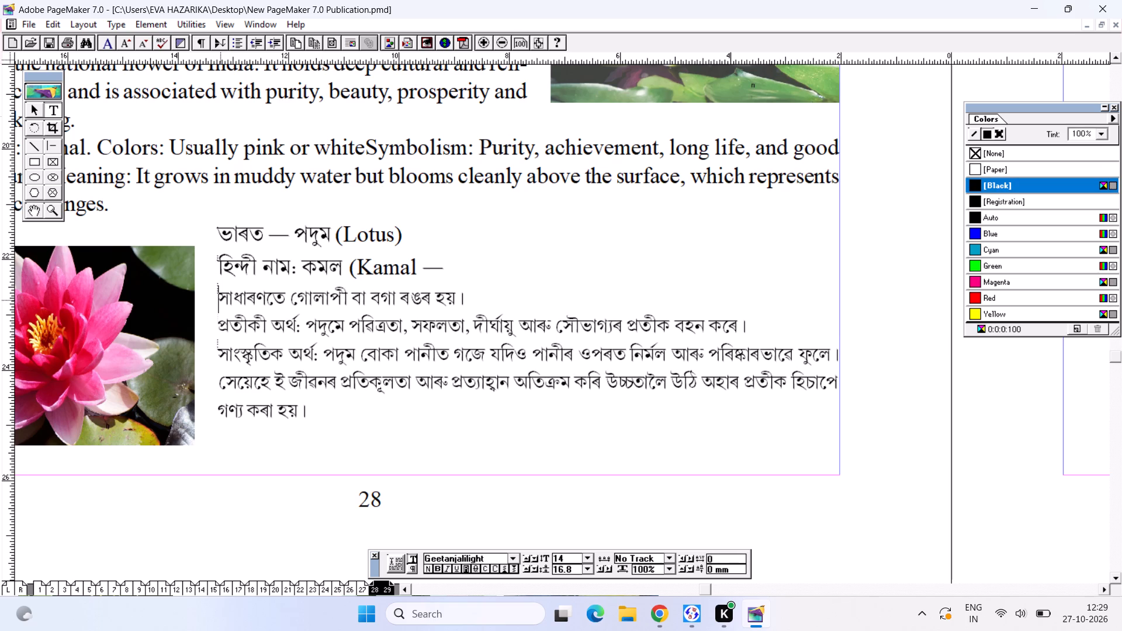
{"action": "left_click_drag", "start_coordinate": [220, 300], "coordinate": [317, 439]}
{"action": "key", "text": "ctrl+shift+period"}
{"action": "key", "text": "ctrl+shift+period"}
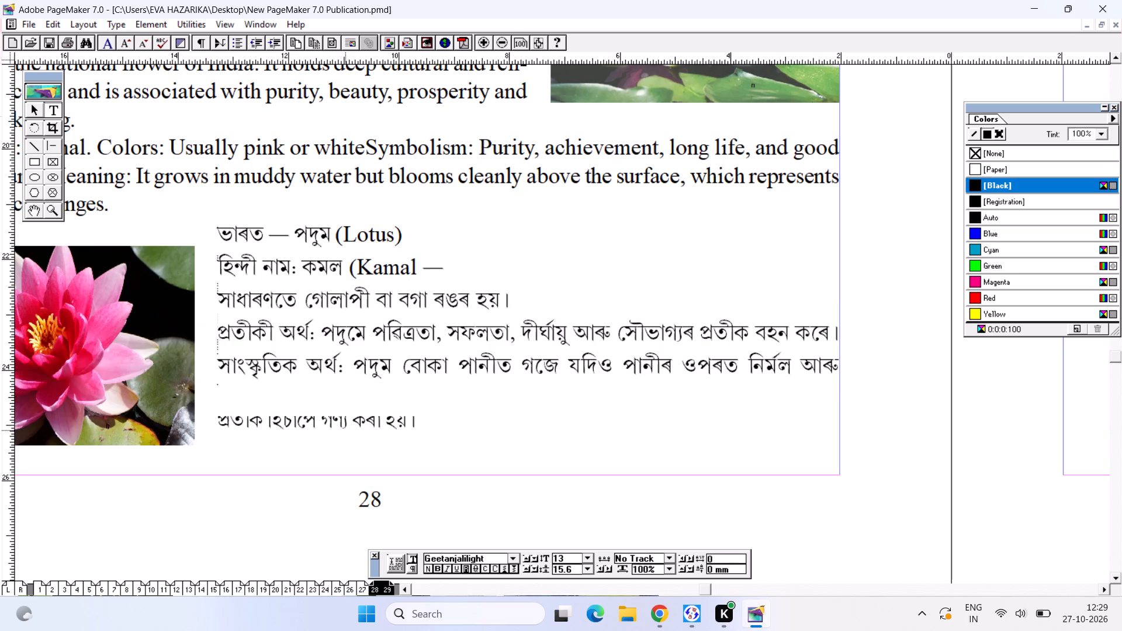
{"action": "key", "text": "ctrl+0"}
{"action": "key", "text": "ctrl+s"}
{"action": "left_click", "coordinate": [376, 475]}
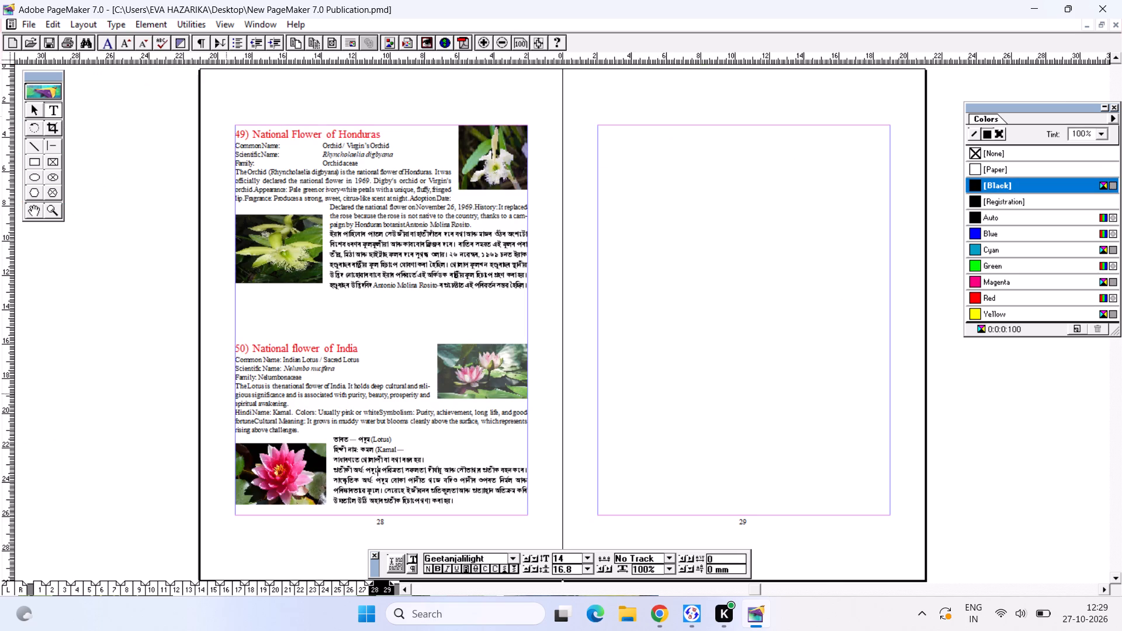
Widen the text-wrap boundary slightly between the deep pink lotus and the Assamese lines of the India entry.
{"action": "left_click", "coordinate": [32, 114]}
{"action": "left_click", "coordinate": [262, 469]}
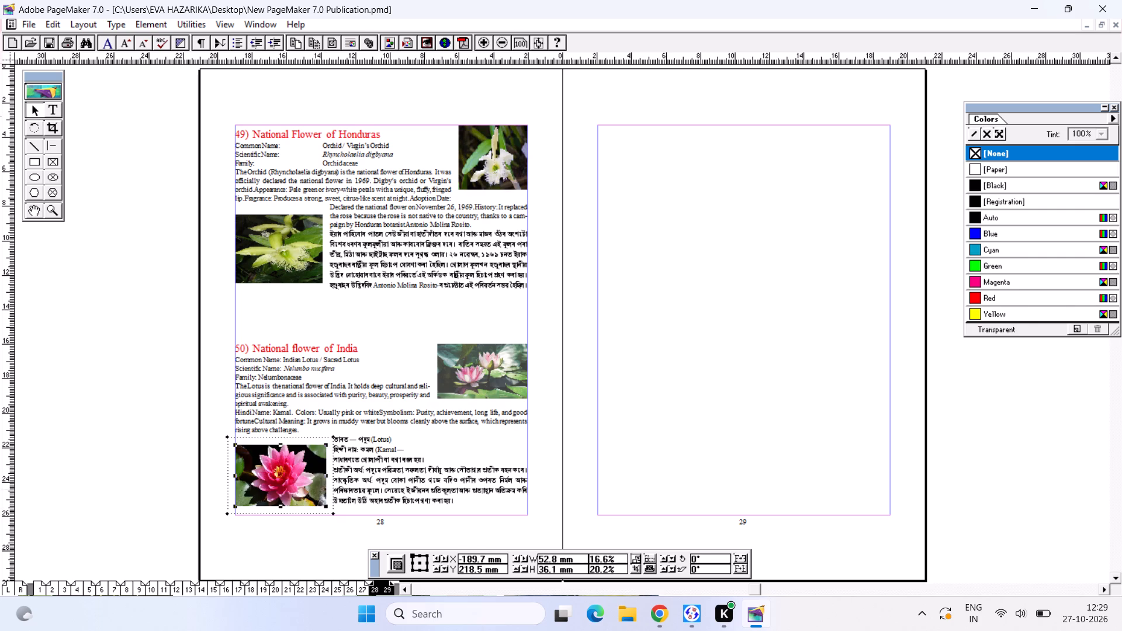
{"action": "left_click_drag", "start_coordinate": [330, 446], "coordinate": [337, 441]}
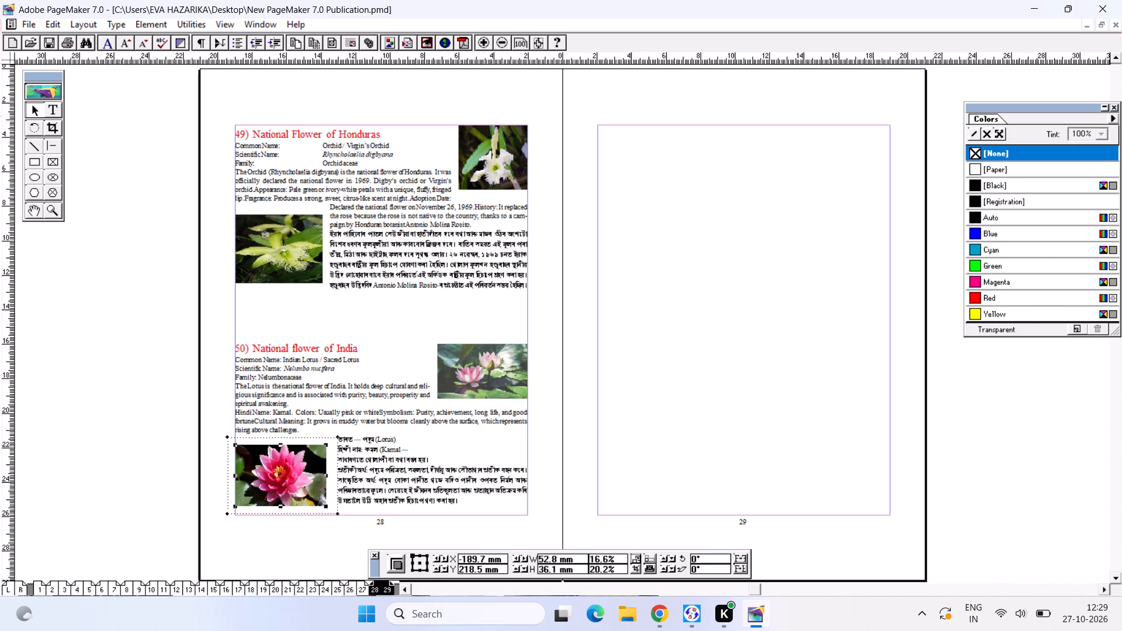
{"action": "left_click", "coordinate": [304, 460]}
{"action": "left_click", "coordinate": [422, 462]}
Enlarge the two-lotus picture of the India entry slightly, extending its inner lower corner toward the English text.
{"action": "left_click", "coordinate": [479, 374]}
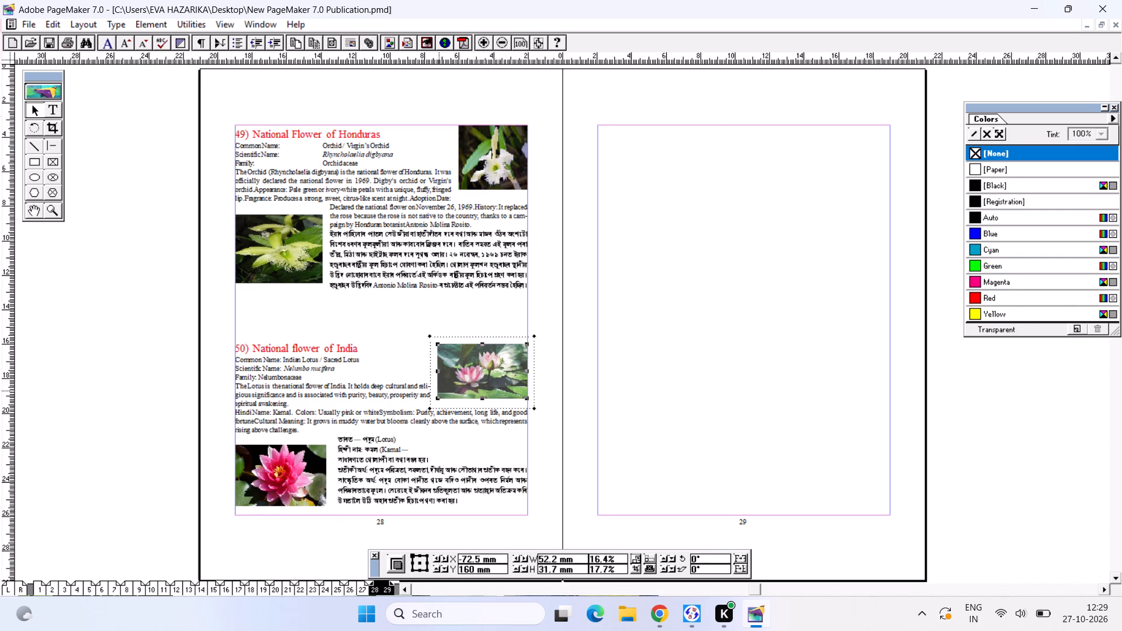
{"action": "left_click_drag", "start_coordinate": [439, 397], "coordinate": [433, 400]}
{"action": "left_click", "coordinate": [470, 393]}
{"action": "left_click", "coordinate": [372, 463]}
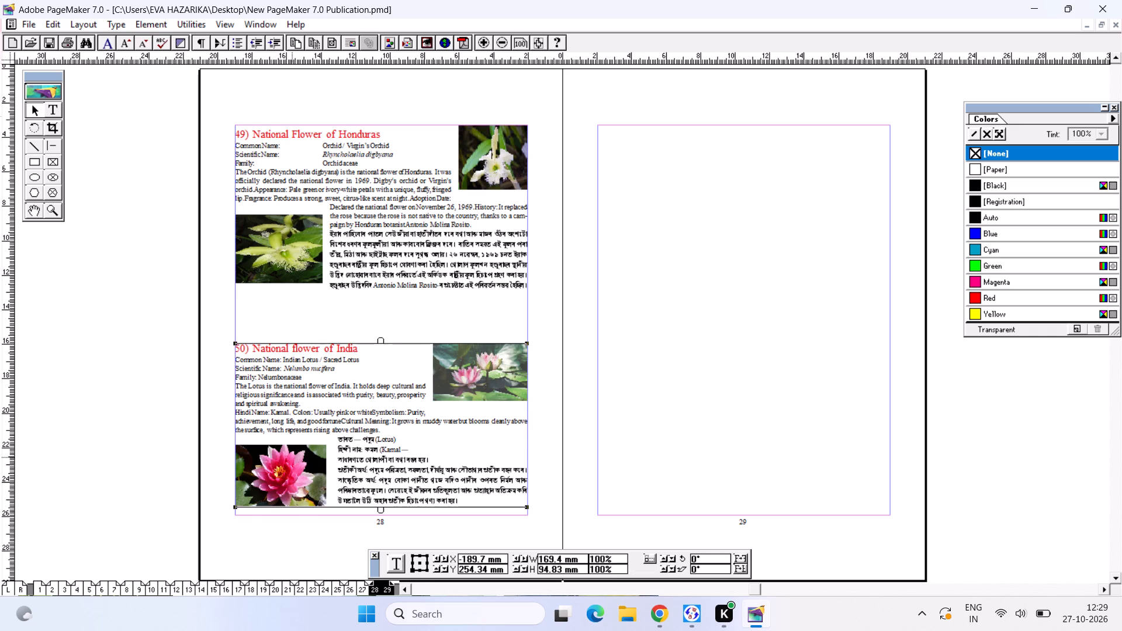
Enlarge the deep pink lotus to about 62 × 41 mm and place it beside the Assamese lines, at Y about 217.5 mm.
{"action": "left_click", "coordinate": [288, 478]}
{"action": "left_click_drag", "start_coordinate": [324, 507], "coordinate": [334, 514]}
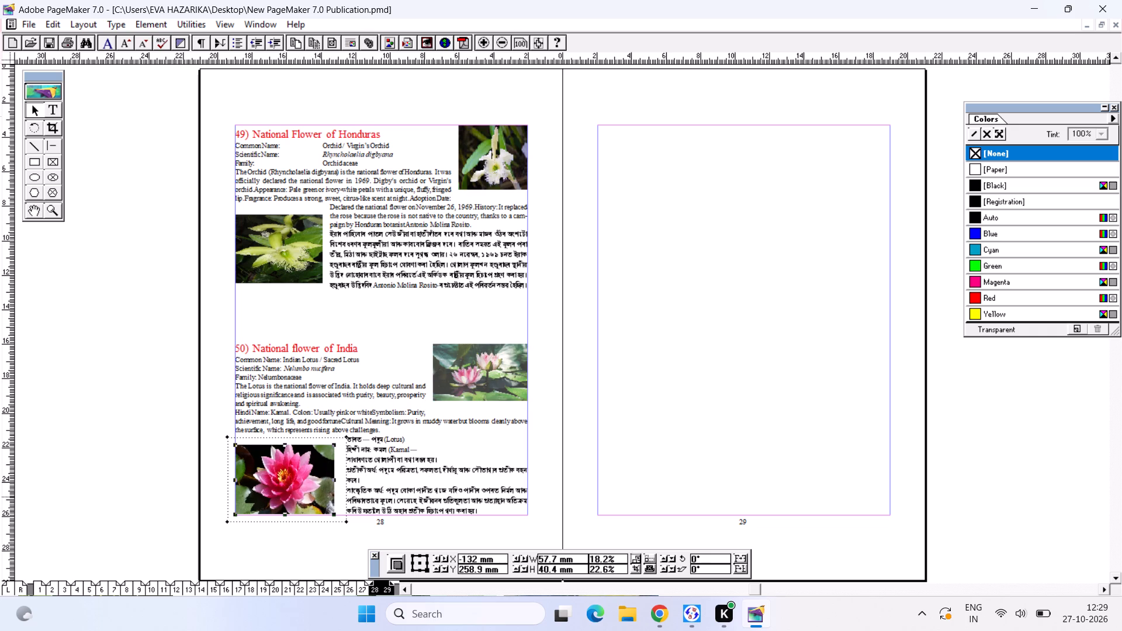
{"action": "left_click", "coordinate": [318, 496]}
{"action": "left_click", "coordinate": [409, 494]}
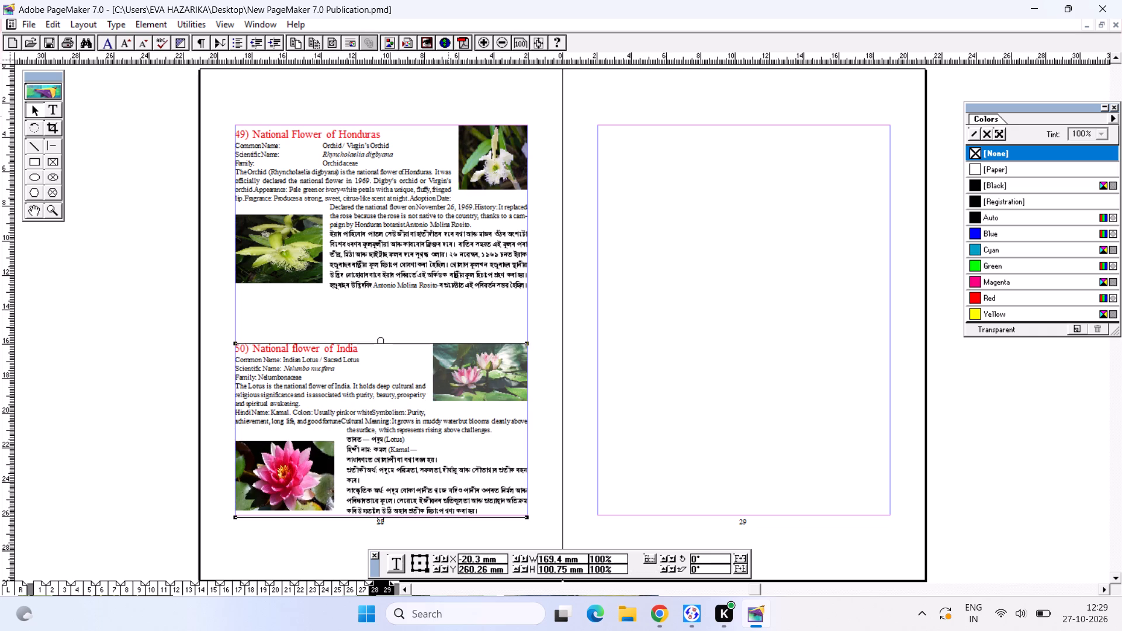
{"action": "left_click", "coordinate": [576, 466]}
{"action": "left_click", "coordinate": [253, 448]}
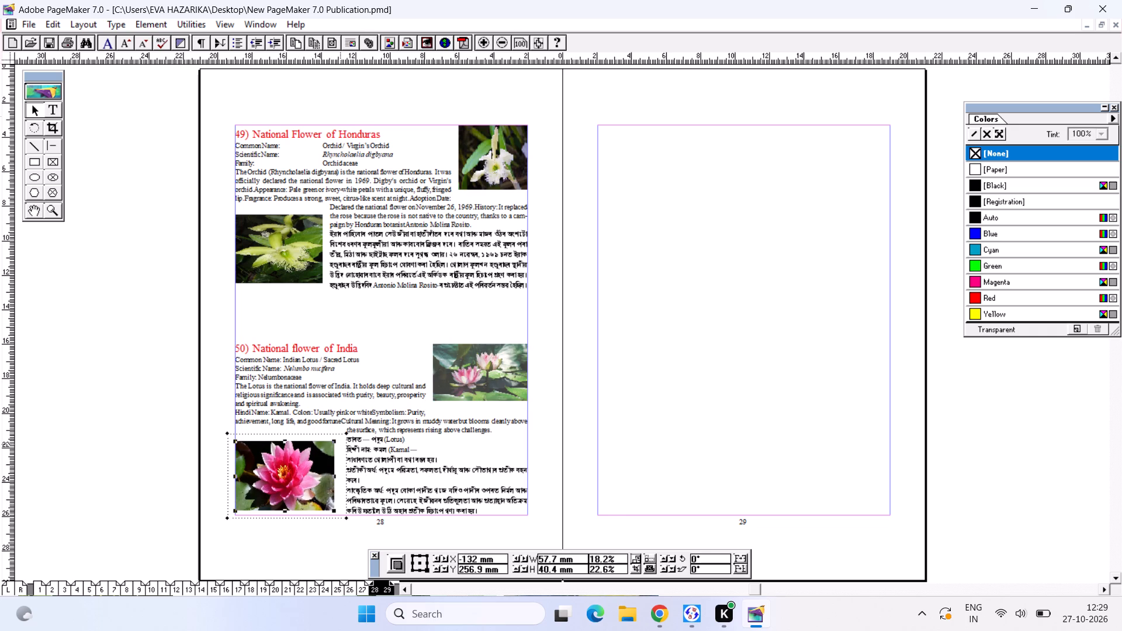
{"action": "left_click", "coordinate": [338, 441]}
{"action": "left_click", "coordinate": [304, 453]}
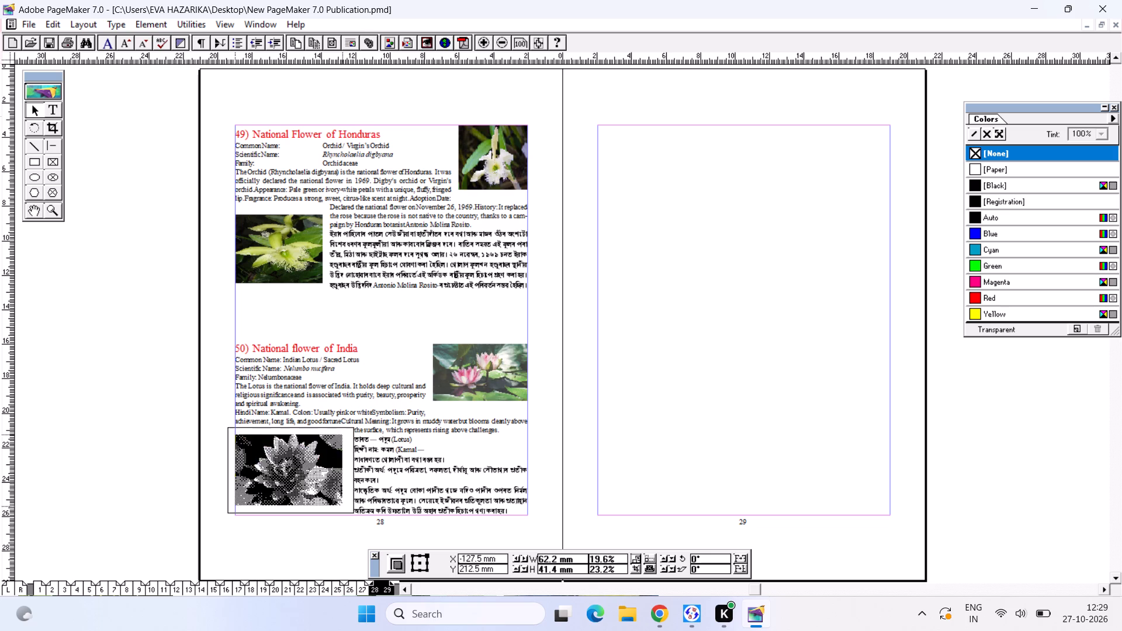
{"action": "left_click_drag", "start_coordinate": [306, 449], "coordinate": [307, 457]}
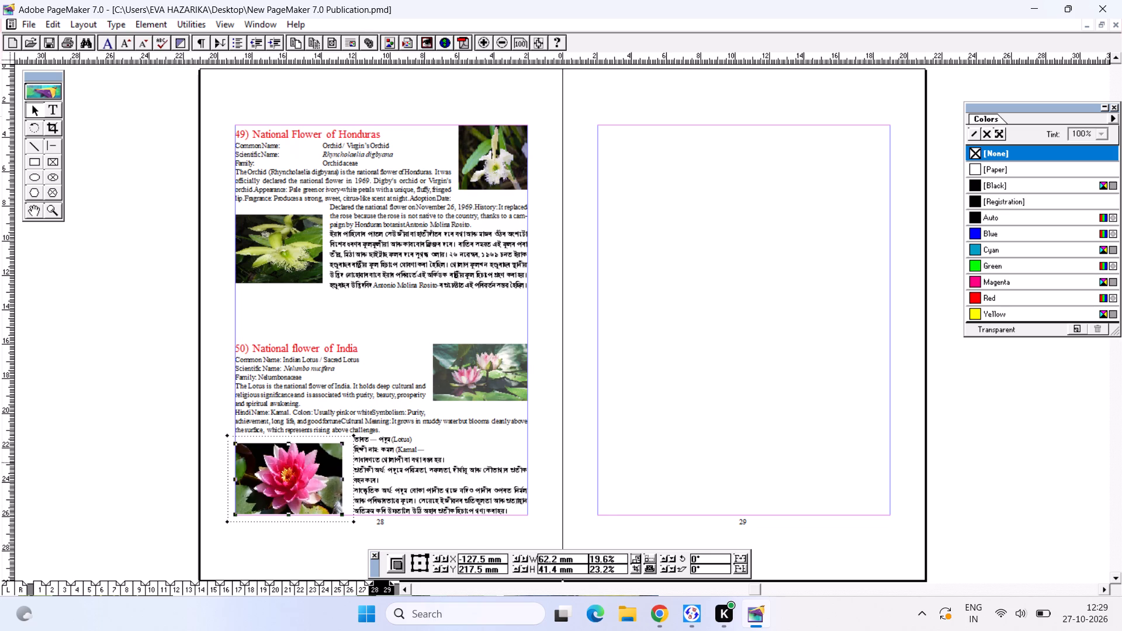
{"action": "left_click", "coordinate": [465, 462]}
{"action": "left_click", "coordinate": [600, 453]}
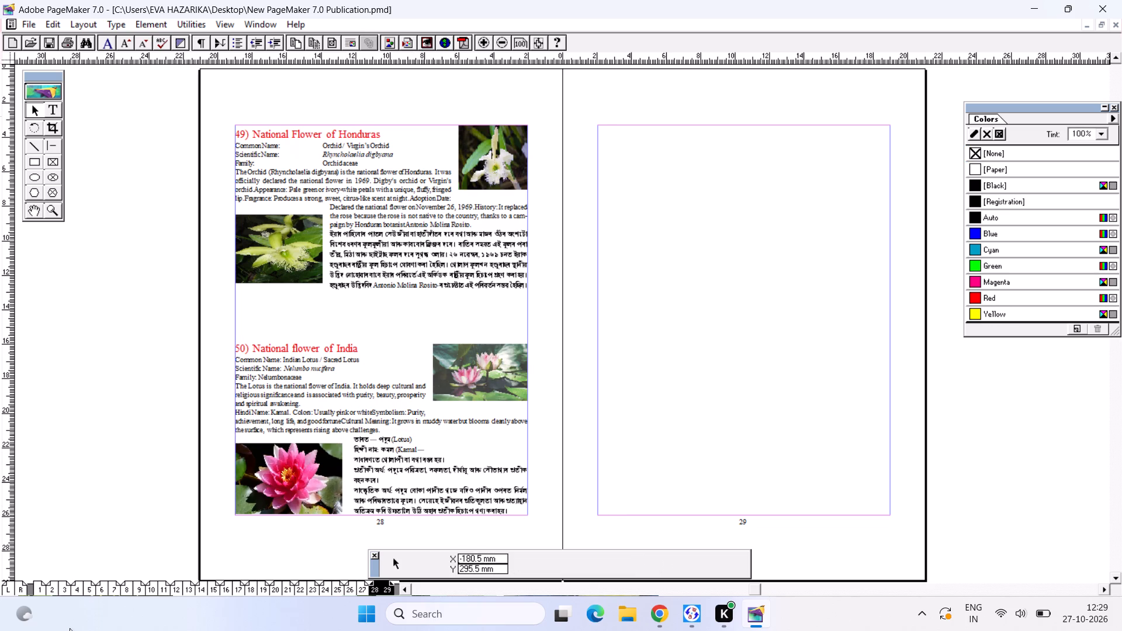
On page 22, draw a horizontal line about 169.4 mm long between the Ethiopia and Finland entries, at Y about 140.5 mm.
{"action": "left_click", "coordinate": [281, 592]}
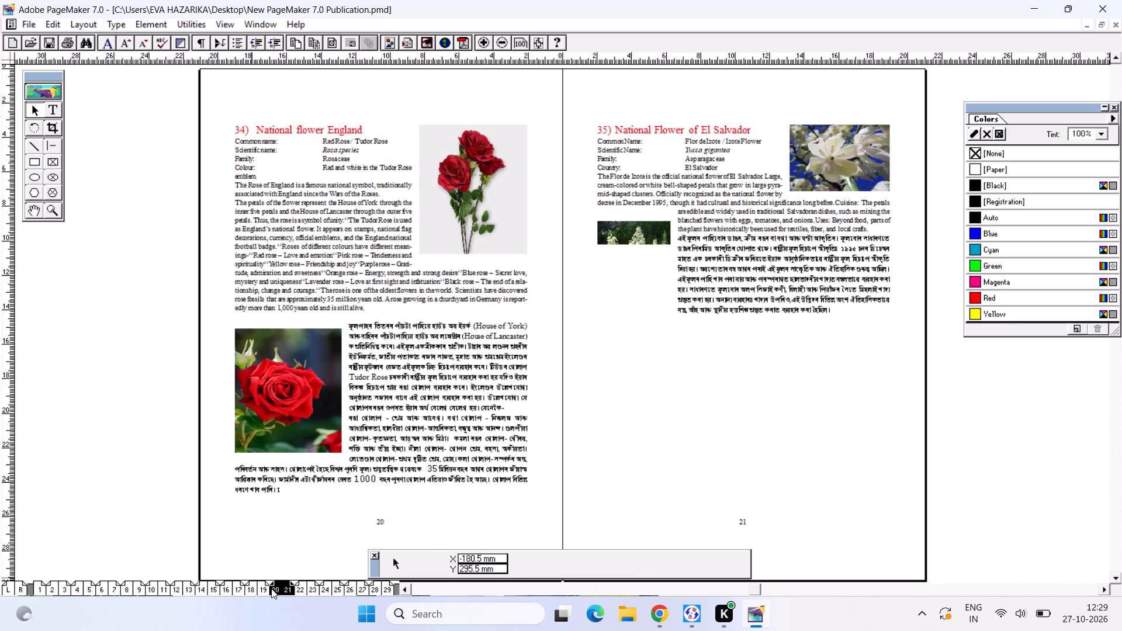
{"action": "left_click", "coordinate": [300, 591]}
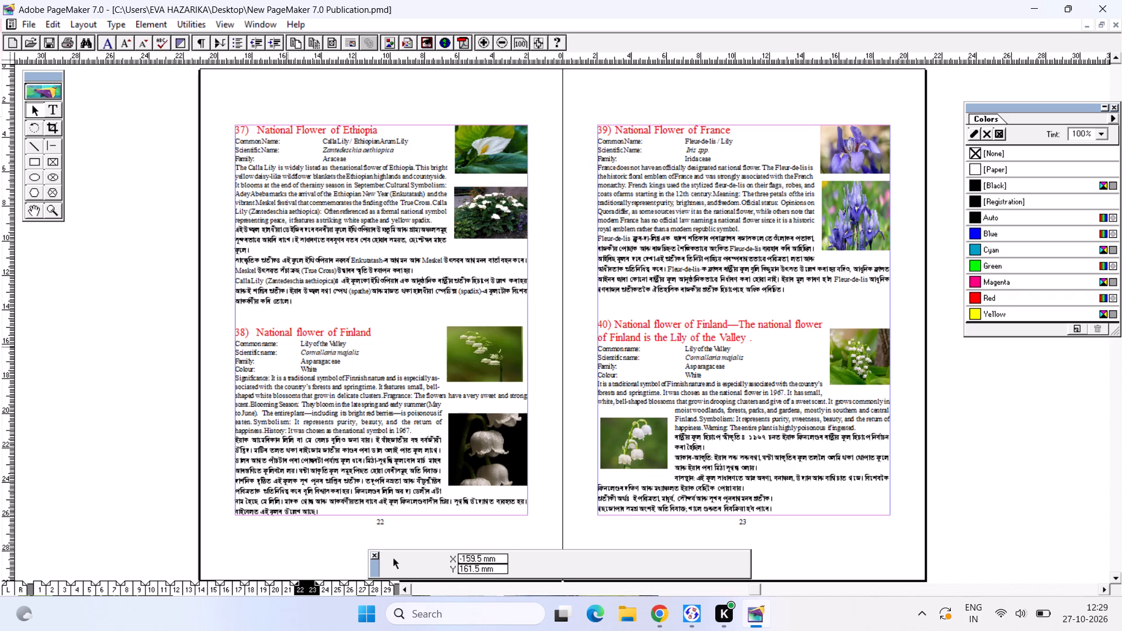
{"action": "left_click", "coordinate": [57, 144]}
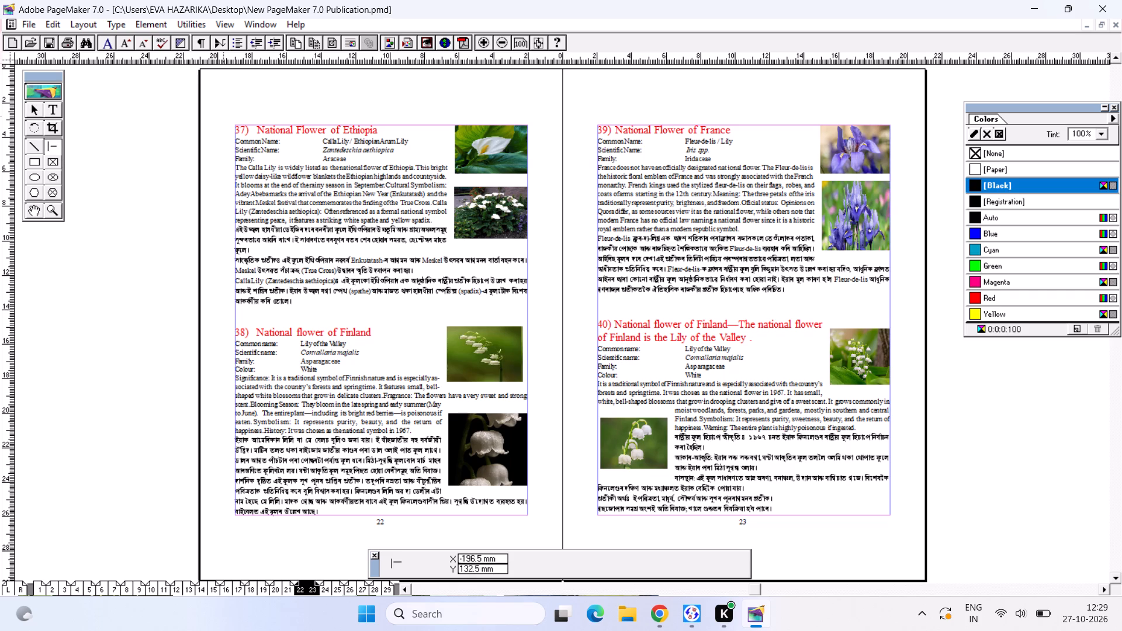
{"action": "left_click_drag", "start_coordinate": [234, 310], "coordinate": [325, 323]}
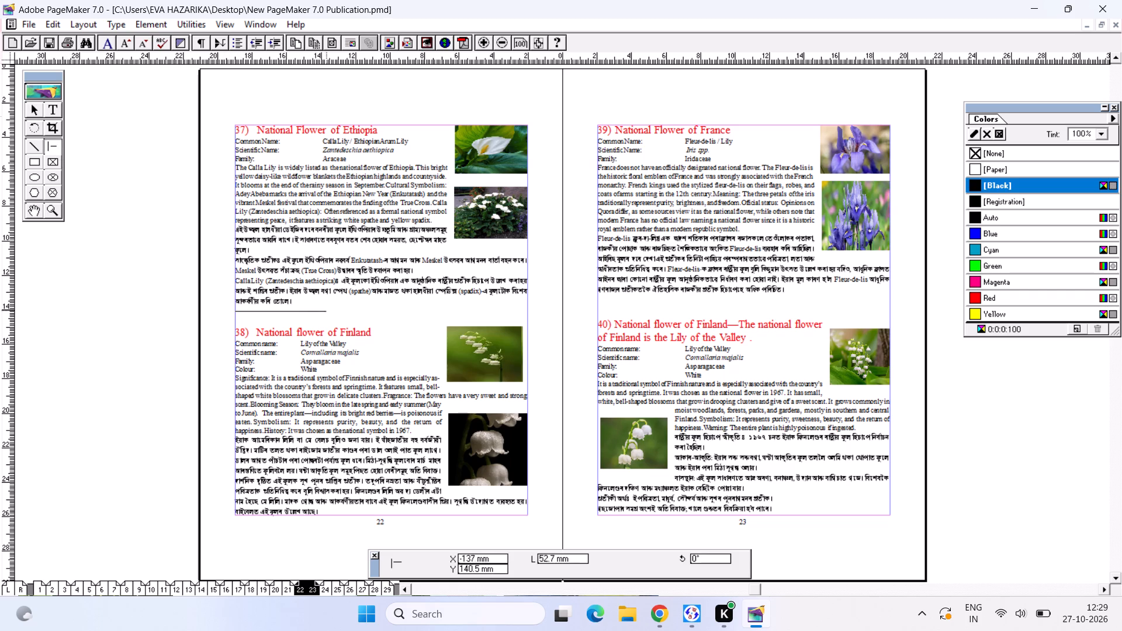
{"action": "left_click_drag", "start_coordinate": [325, 323], "coordinate": [527, 351]}
Move the Colors palette outward, away from the text column on page 22.
{"action": "key", "text": "ctrl+2"}
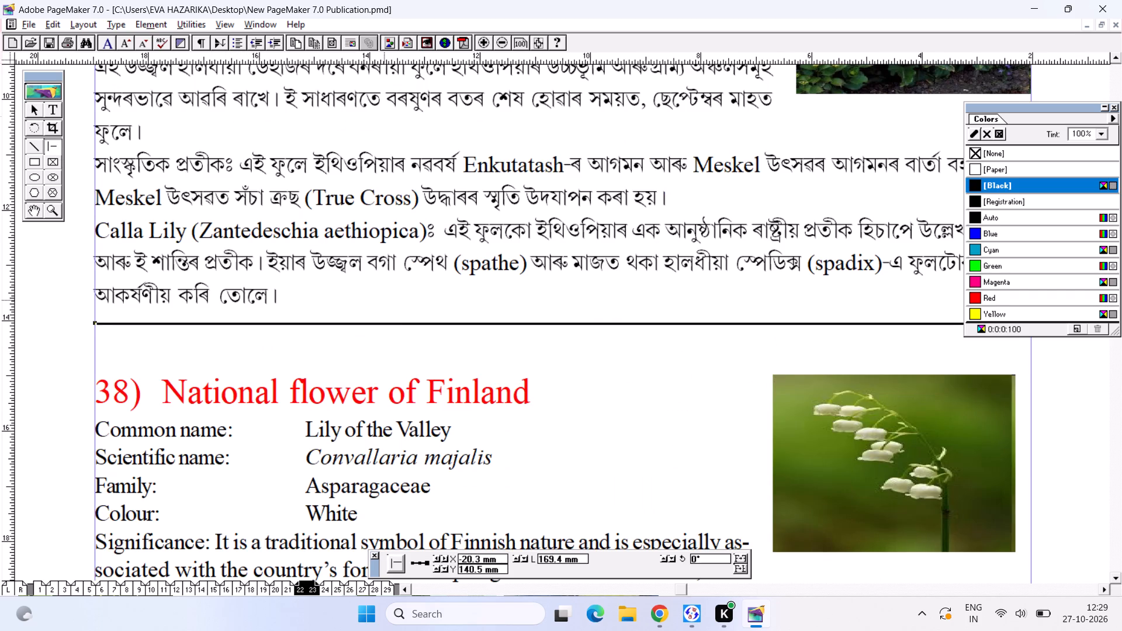
{"action": "left_click_drag", "start_coordinate": [383, 300], "coordinate": [323, 267], "text": "alt"}
{"action": "left_click", "coordinate": [378, 324], "text": "alt"}
{"action": "left_click_drag", "start_coordinate": [379, 328], "coordinate": [376, 335], "text": "alt"}
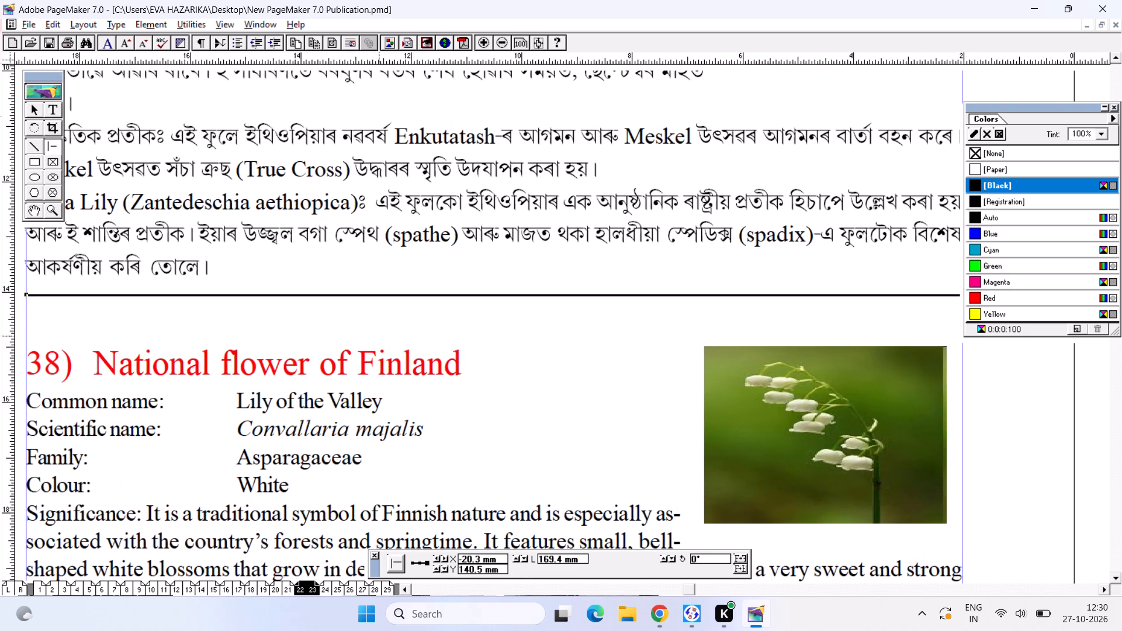
{"action": "left_click_drag", "start_coordinate": [1021, 114], "coordinate": [1121, 136]}
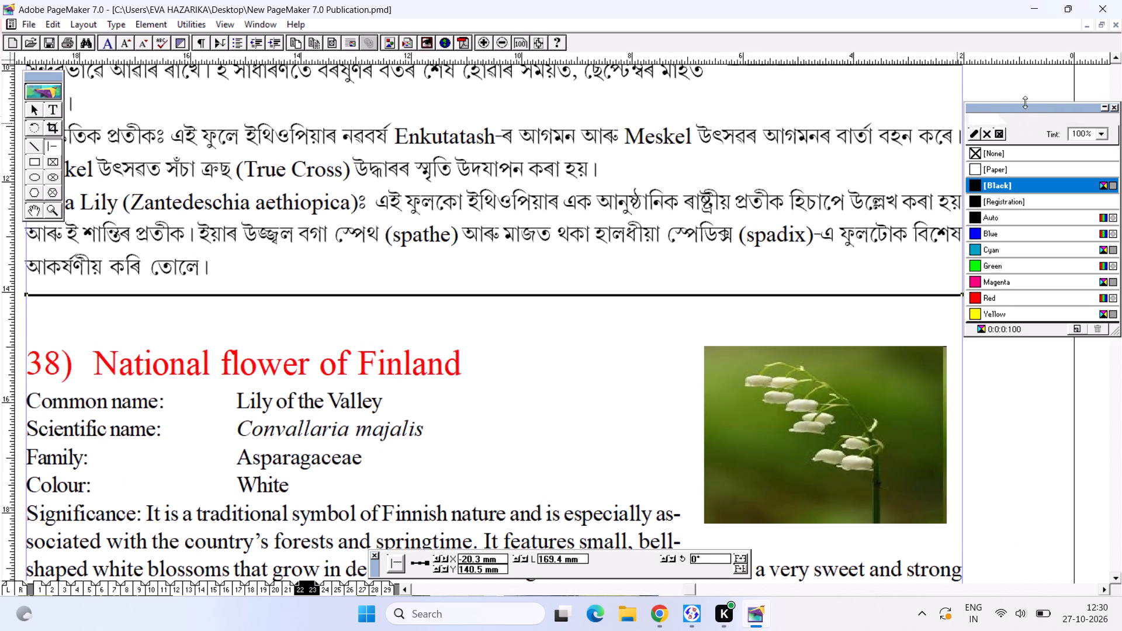
{"action": "left_click_drag", "start_coordinate": [1025, 102], "coordinate": [1047, 121]}
{"action": "left_click_drag", "start_coordinate": [1047, 140], "coordinate": [1072, 139]}
{"action": "left_click_drag", "start_coordinate": [1072, 129], "coordinate": [1111, 134]}
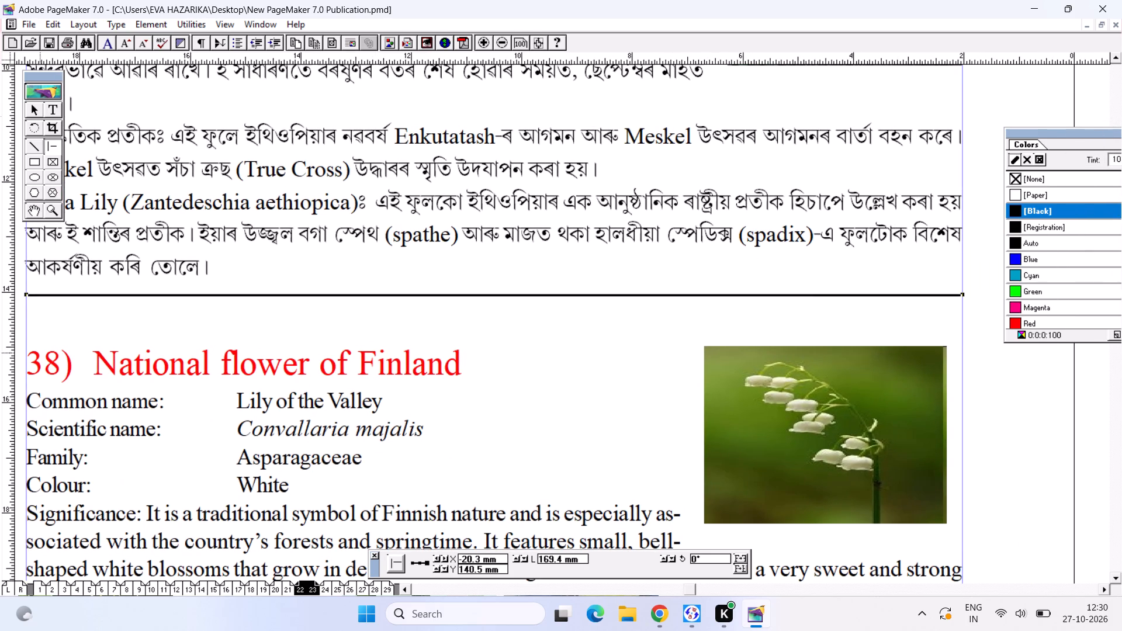
Draw two more 169.4 mm horizontal lines beneath the first above the Finland entry, at Y about 141.1 mm and 142.2 mm.
{"action": "left_click_drag", "start_coordinate": [46, 363], "coordinate": [57, 351], "text": "alt"}
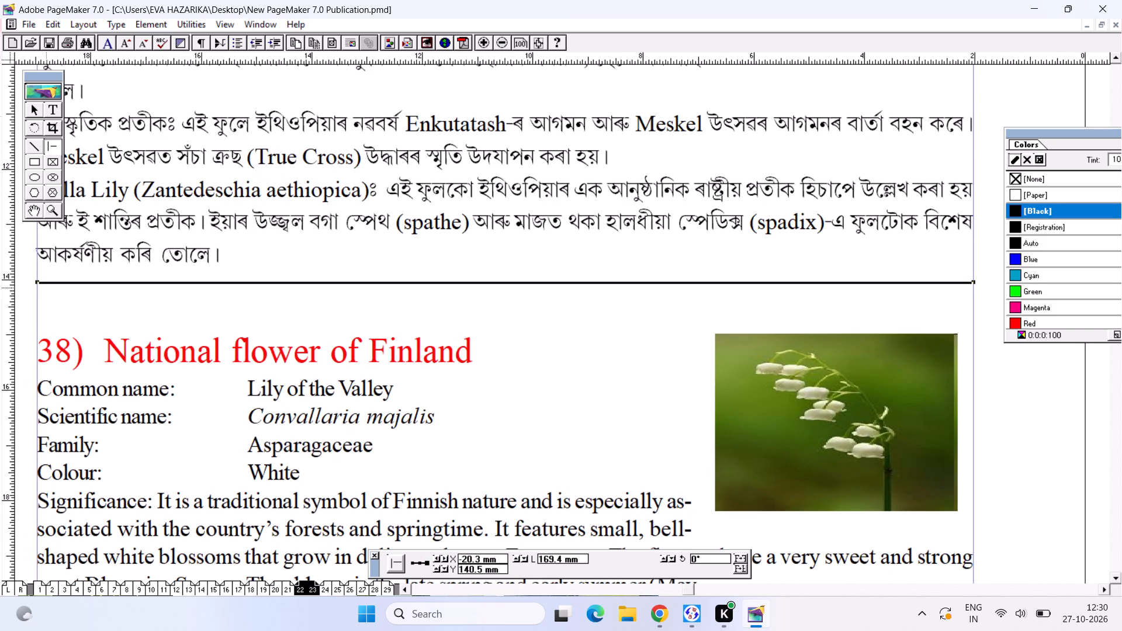
{"action": "left_click_drag", "start_coordinate": [37, 285], "coordinate": [383, 398]}
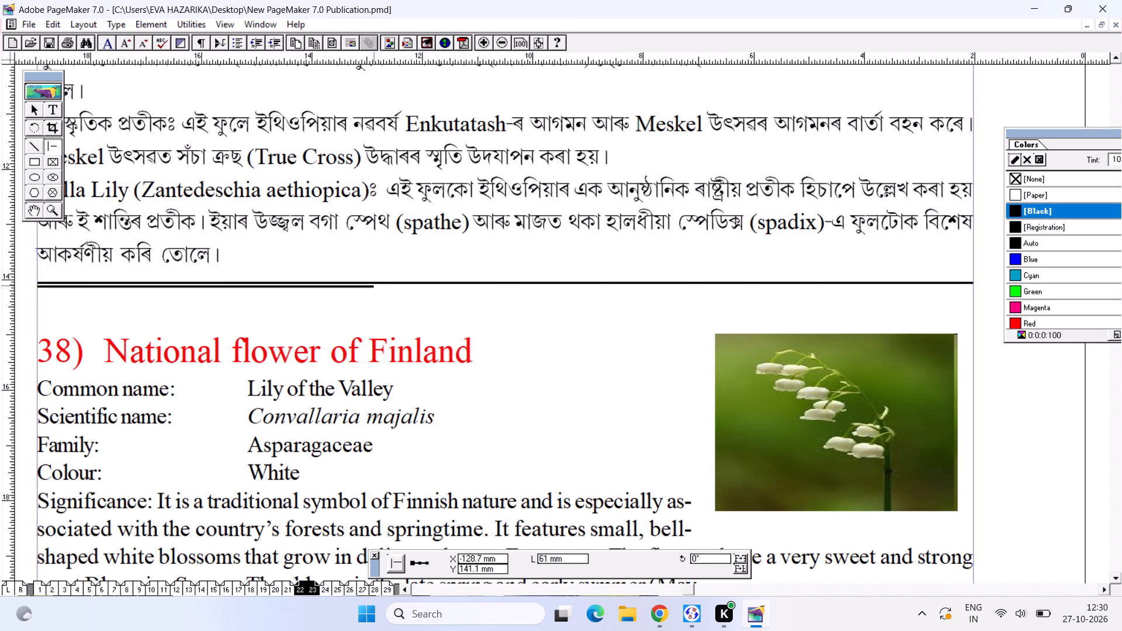
{"action": "left_click_drag", "start_coordinate": [383, 398], "coordinate": [973, 573]}
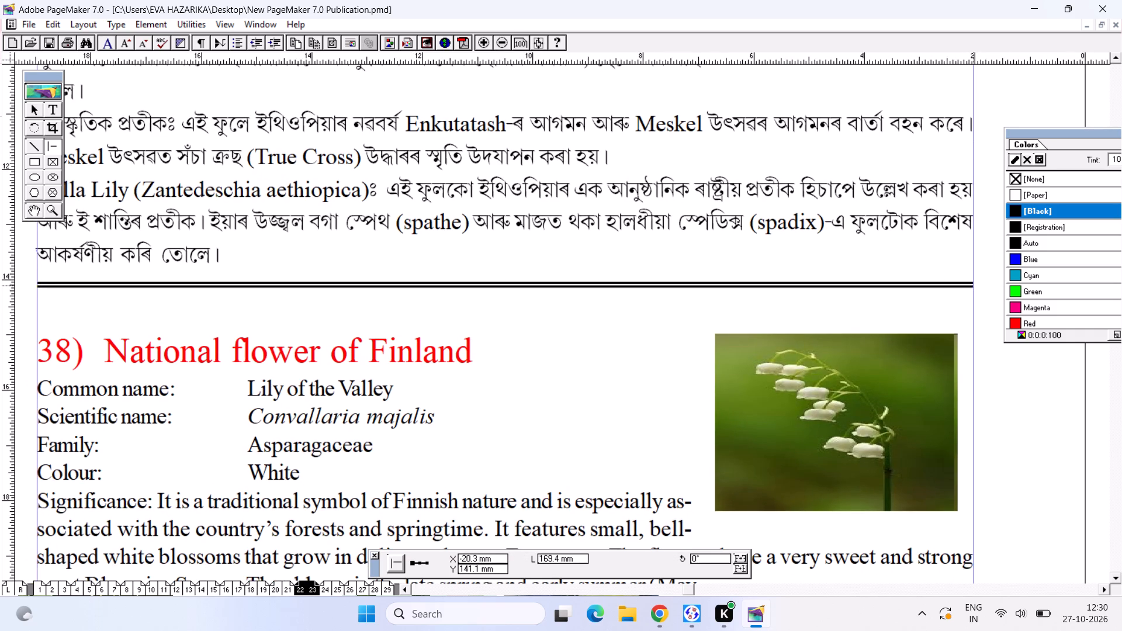
{"action": "left_click_drag", "start_coordinate": [973, 573], "coordinate": [972, 573]}
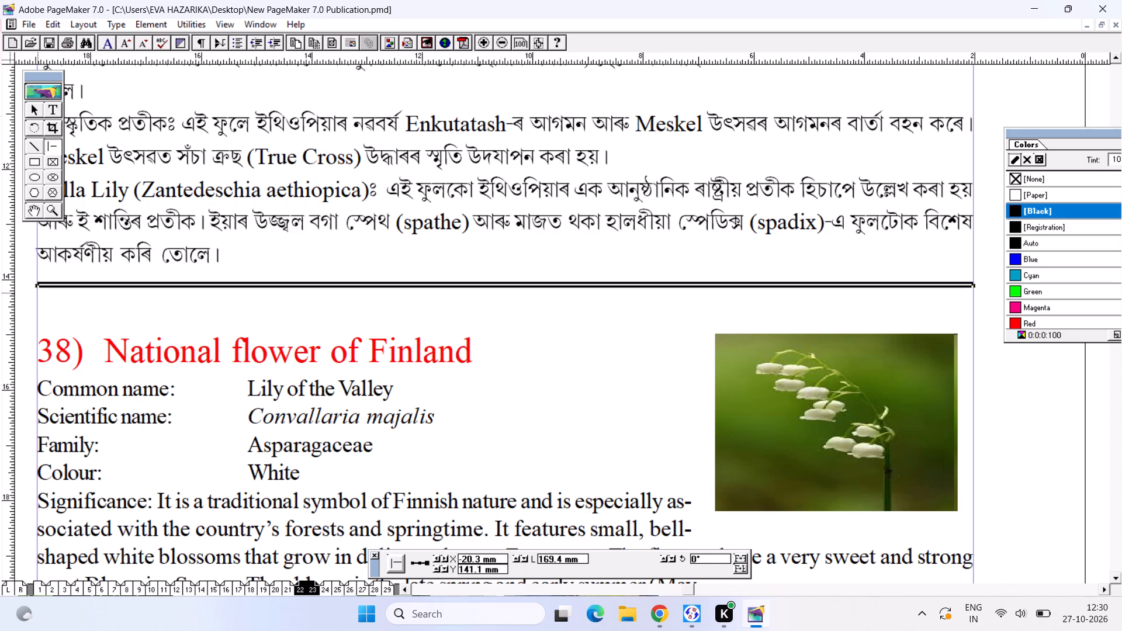
{"action": "left_click_drag", "start_coordinate": [37, 291], "coordinate": [1034, 532]}
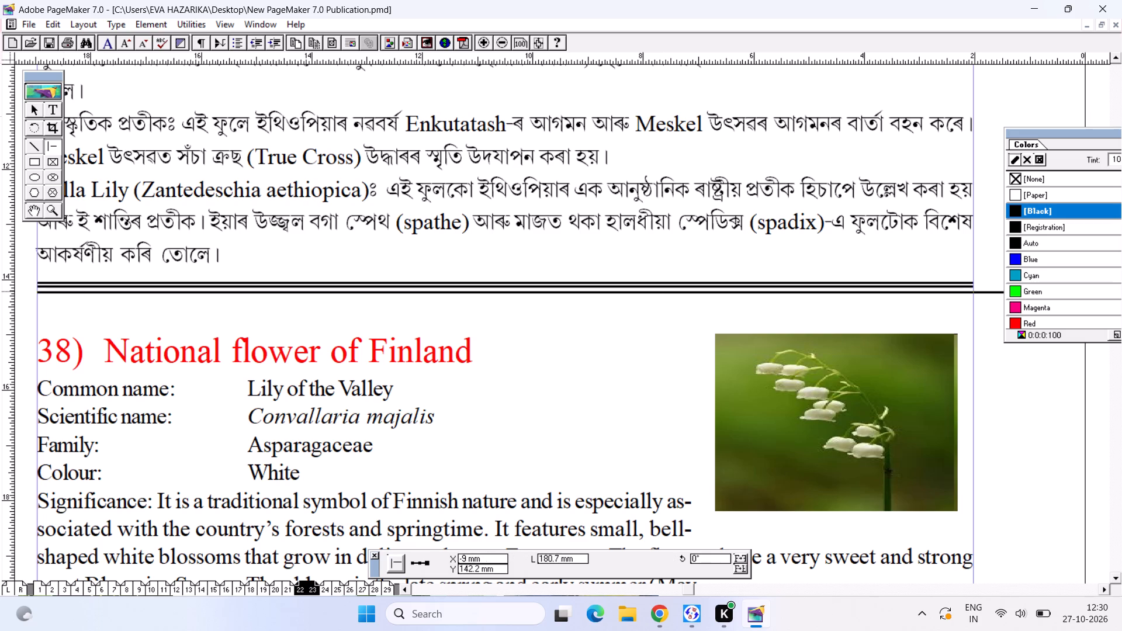
{"action": "left_click_drag", "start_coordinate": [1034, 532], "coordinate": [972, 527]}
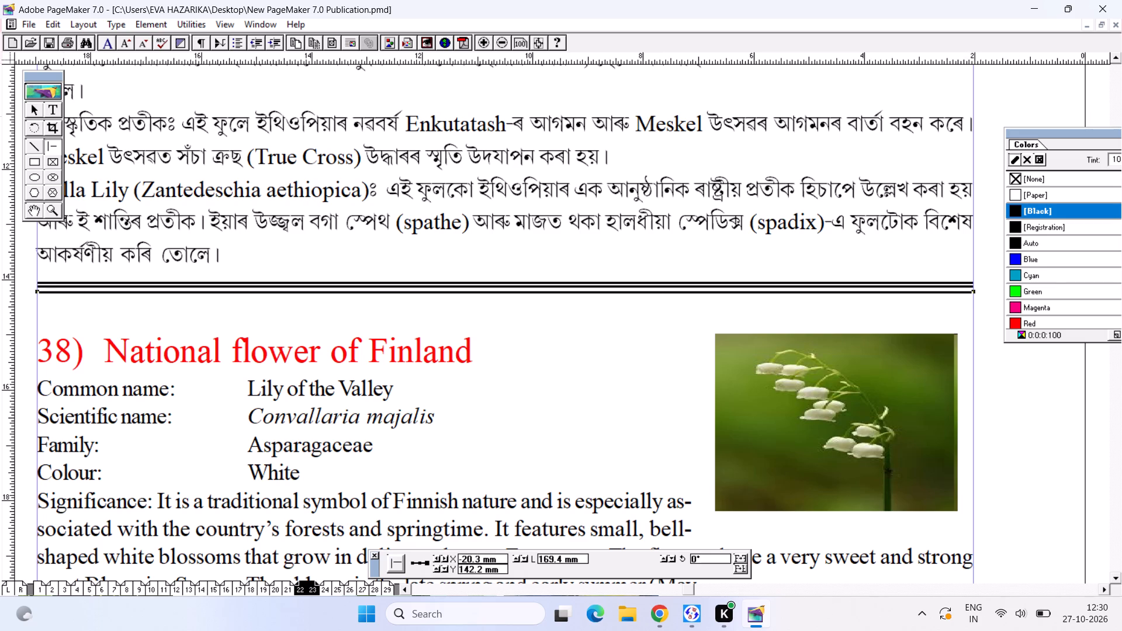
On page 23, draw a horizontal line about 169.4 mm long between the France entry and entry 40, at Y about 132 mm.
{"action": "key", "text": "ctrl+0"}
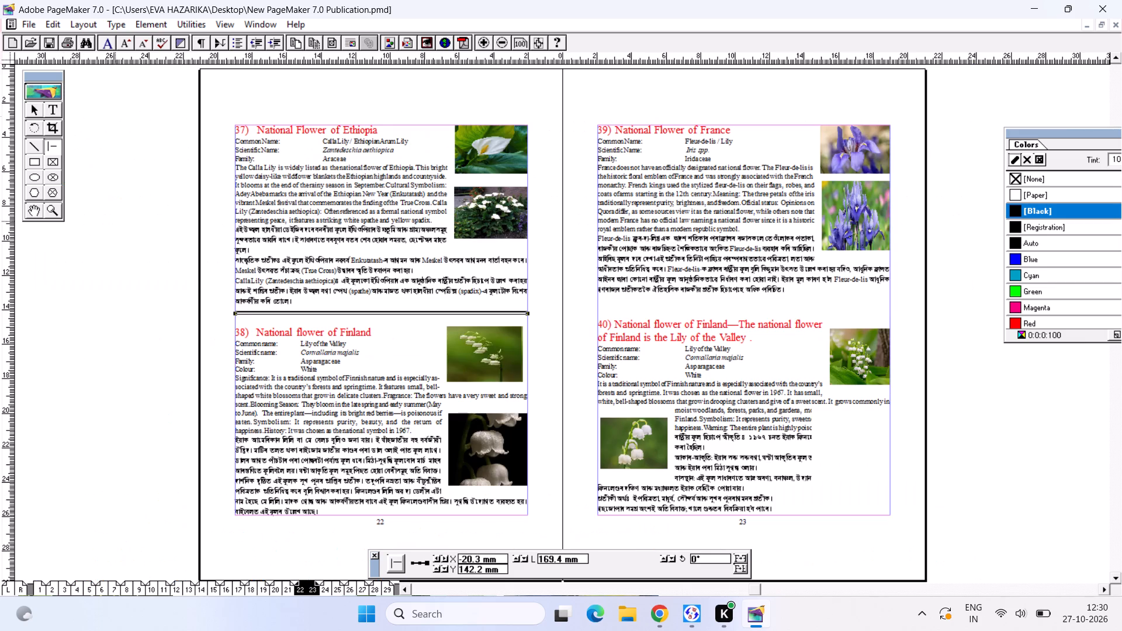
{"action": "key", "text": "ctrl+2"}
{"action": "left_click_drag", "start_coordinate": [529, 425], "coordinate": [0, 257], "text": "alt"}
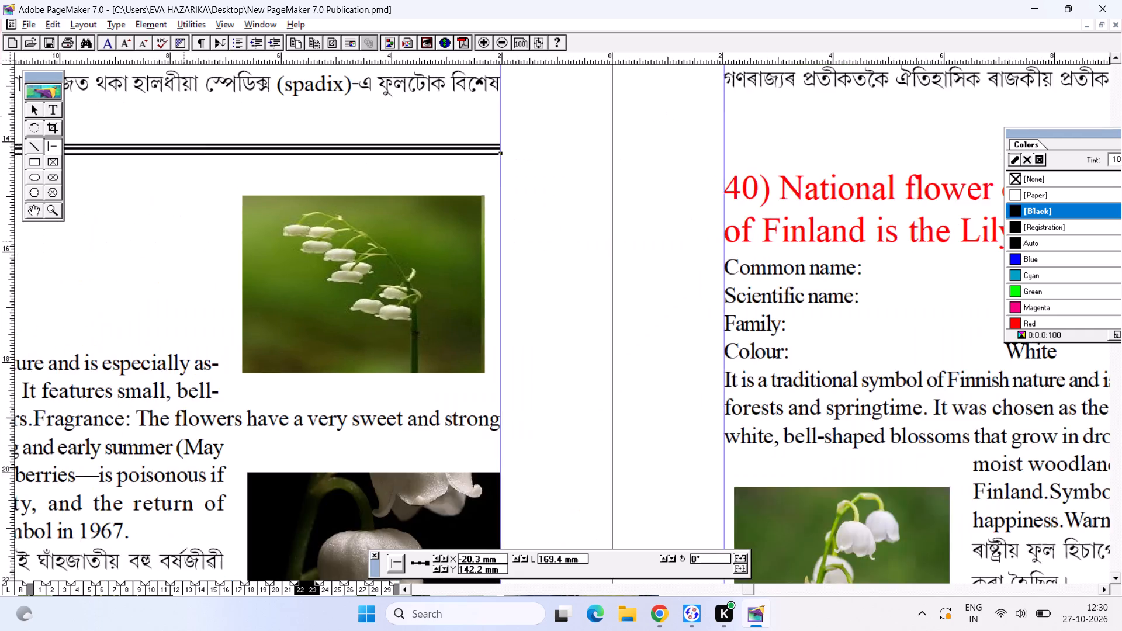
{"action": "left_click_drag", "start_coordinate": [183, 241], "coordinate": [0, 327], "text": "alt"}
{"action": "left_click_drag", "start_coordinate": [9, 314], "coordinate": [0, 320], "text": "alt"}
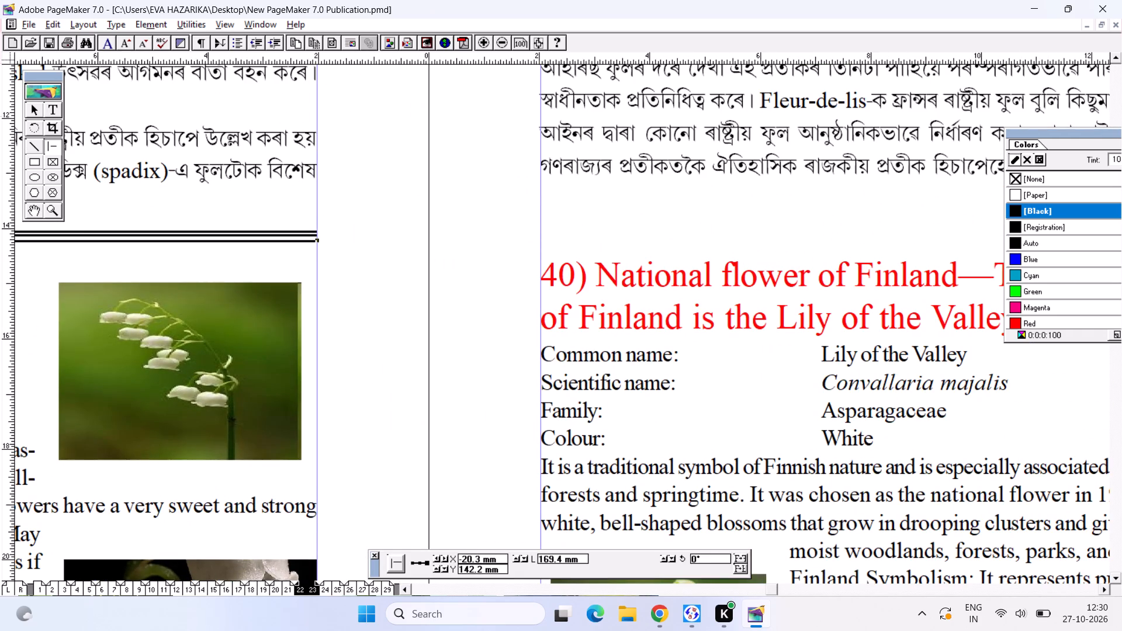
{"action": "left_click_drag", "start_coordinate": [580, 226], "coordinate": [306, 234], "text": "alt"}
{"action": "left_click_drag", "start_coordinate": [470, 231], "coordinate": [410, 240], "text": "alt"}
{"action": "left_click_drag", "start_coordinate": [487, 238], "coordinate": [425, 240], "text": "alt"}
{"action": "left_click_drag", "start_coordinate": [466, 249], "coordinate": [417, 252], "text": "alt"}
{"action": "left_click_drag", "start_coordinate": [434, 254], "coordinate": [403, 276], "text": "alt"}
{"action": "left_click_drag", "start_coordinate": [440, 259], "coordinate": [438, 282], "text": "alt"}
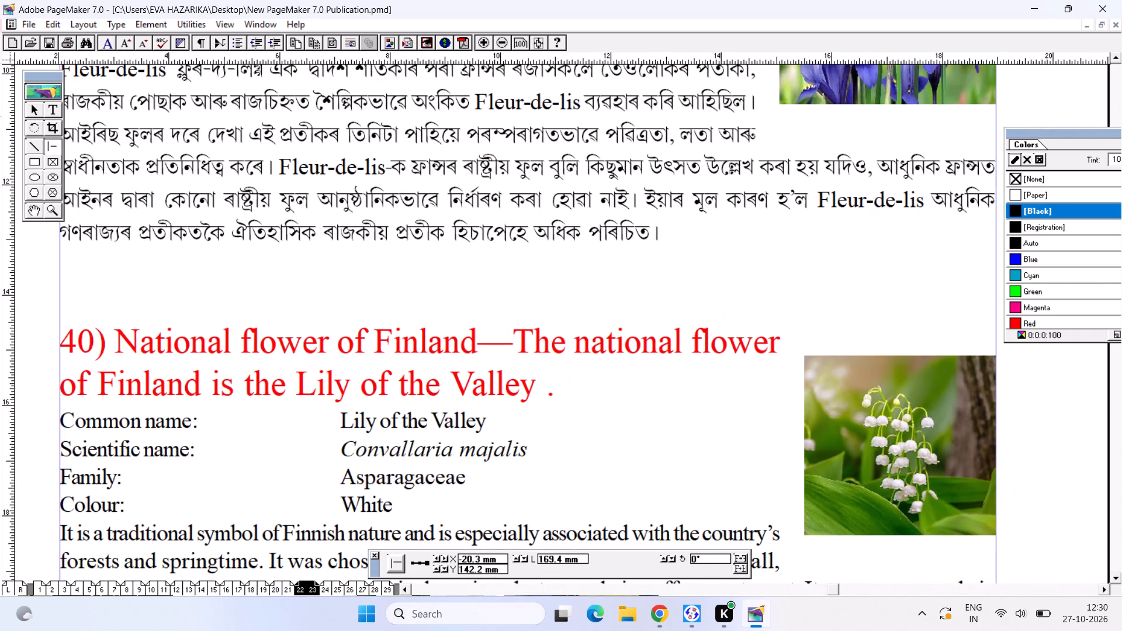
{"action": "left_click_drag", "start_coordinate": [59, 250], "coordinate": [365, 268]}
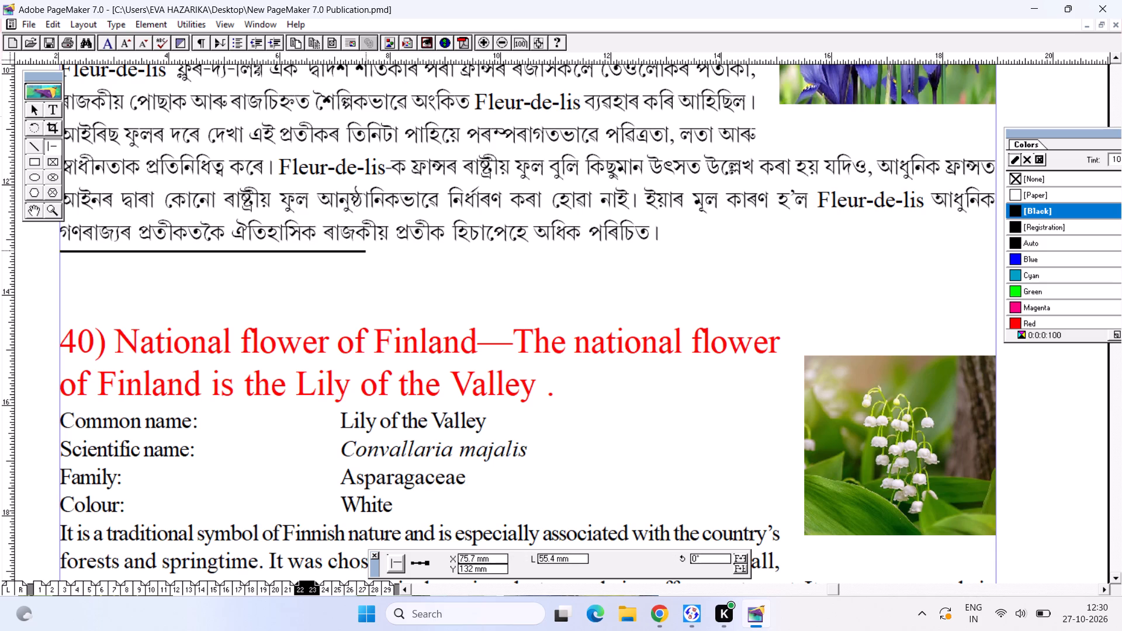
{"action": "left_click_drag", "start_coordinate": [365, 268], "coordinate": [996, 363]}
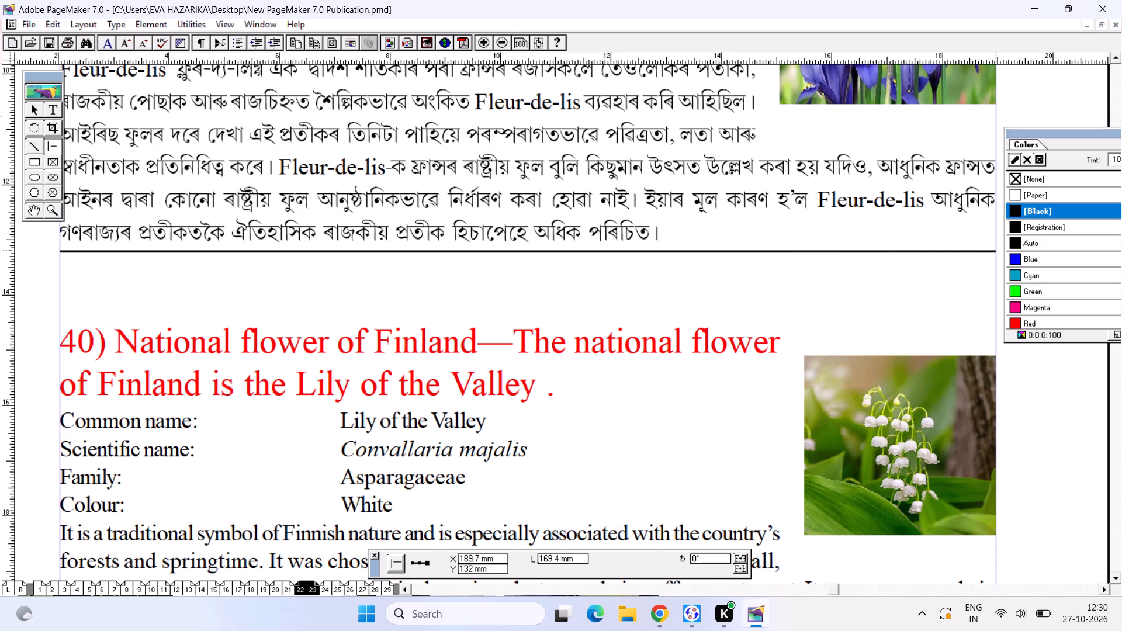
{"action": "left_click_drag", "start_coordinate": [996, 363], "coordinate": [995, 363]}
Draw a second horizontal line about 169.4 mm long just beneath the first on page 23, at Y about 133.2 mm.
{"action": "left_click_drag", "start_coordinate": [59, 256], "coordinate": [127, 268]}
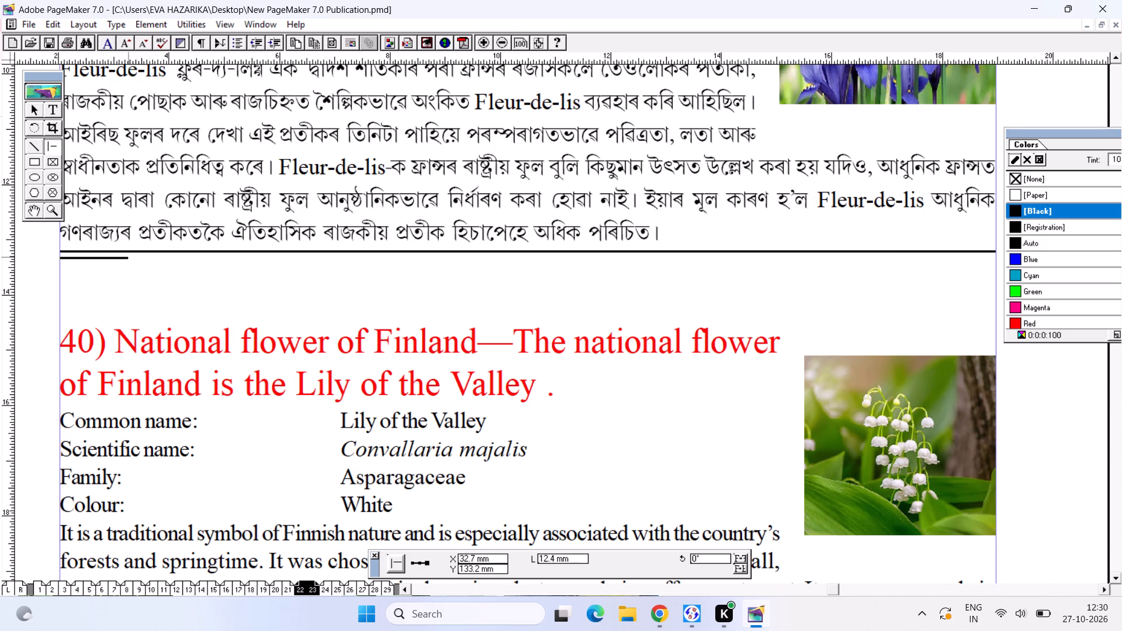
{"action": "left_click_drag", "start_coordinate": [127, 268], "coordinate": [968, 380]}
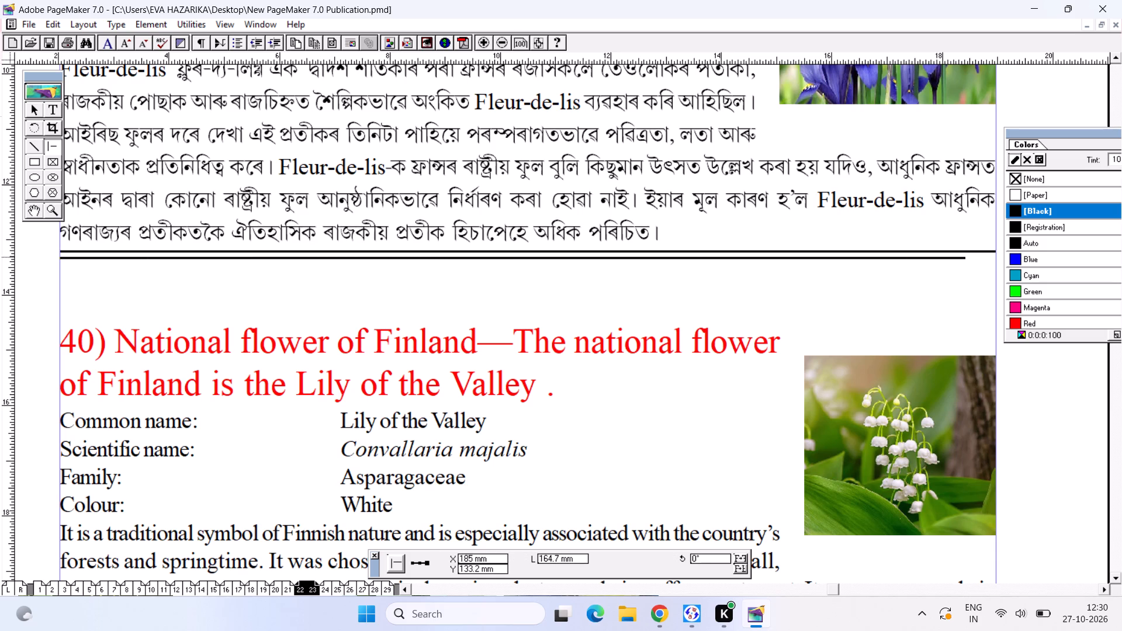
{"action": "left_click_drag", "start_coordinate": [968, 380], "coordinate": [996, 386]}
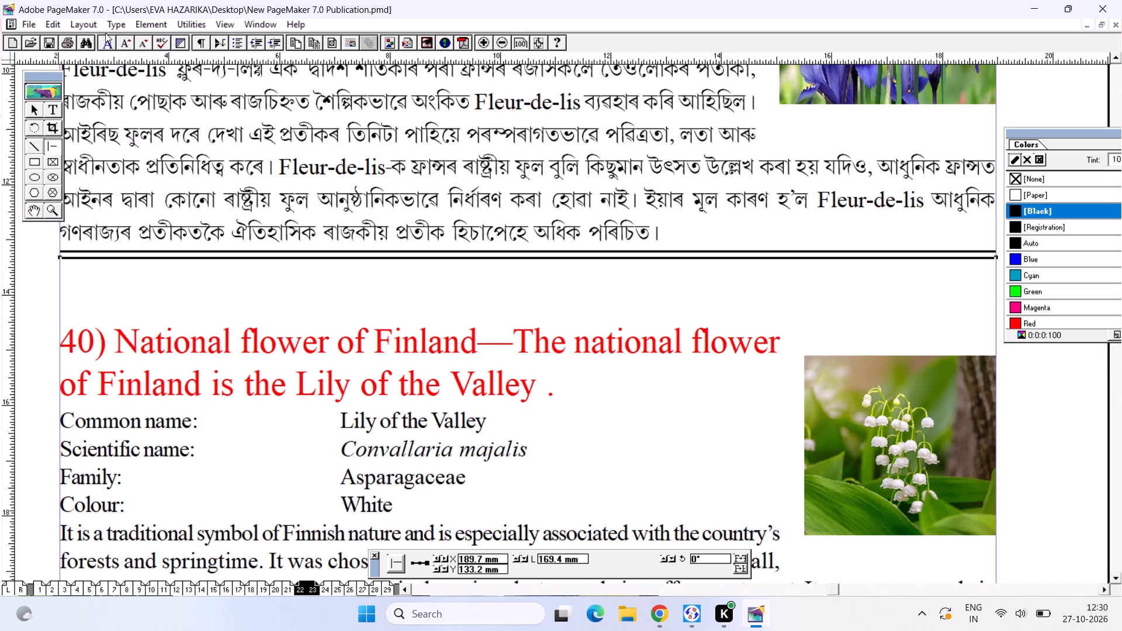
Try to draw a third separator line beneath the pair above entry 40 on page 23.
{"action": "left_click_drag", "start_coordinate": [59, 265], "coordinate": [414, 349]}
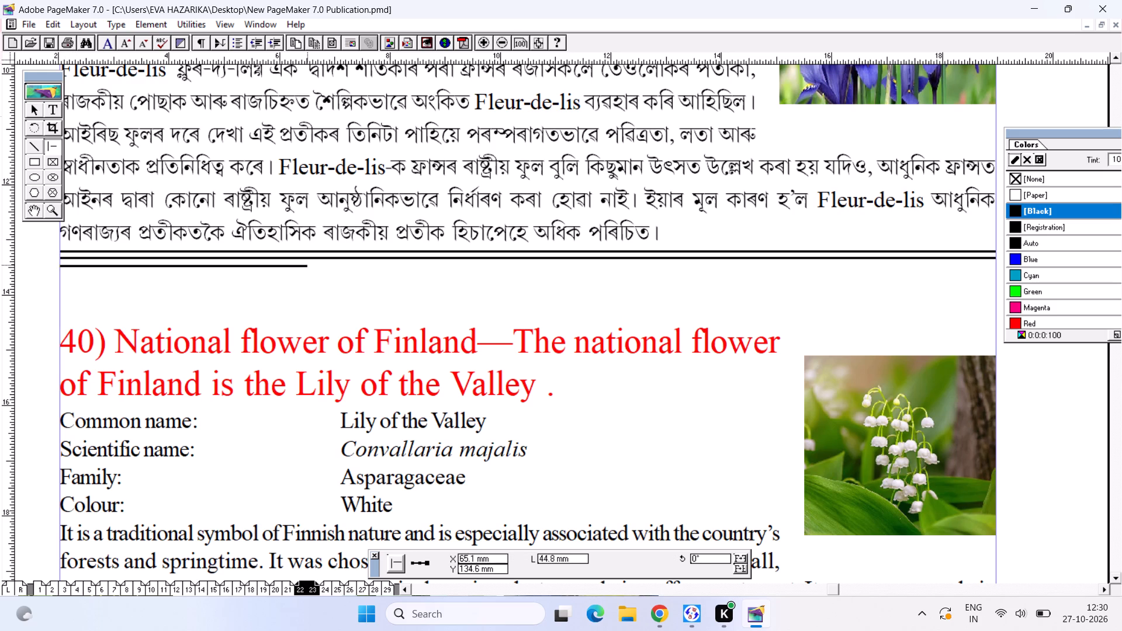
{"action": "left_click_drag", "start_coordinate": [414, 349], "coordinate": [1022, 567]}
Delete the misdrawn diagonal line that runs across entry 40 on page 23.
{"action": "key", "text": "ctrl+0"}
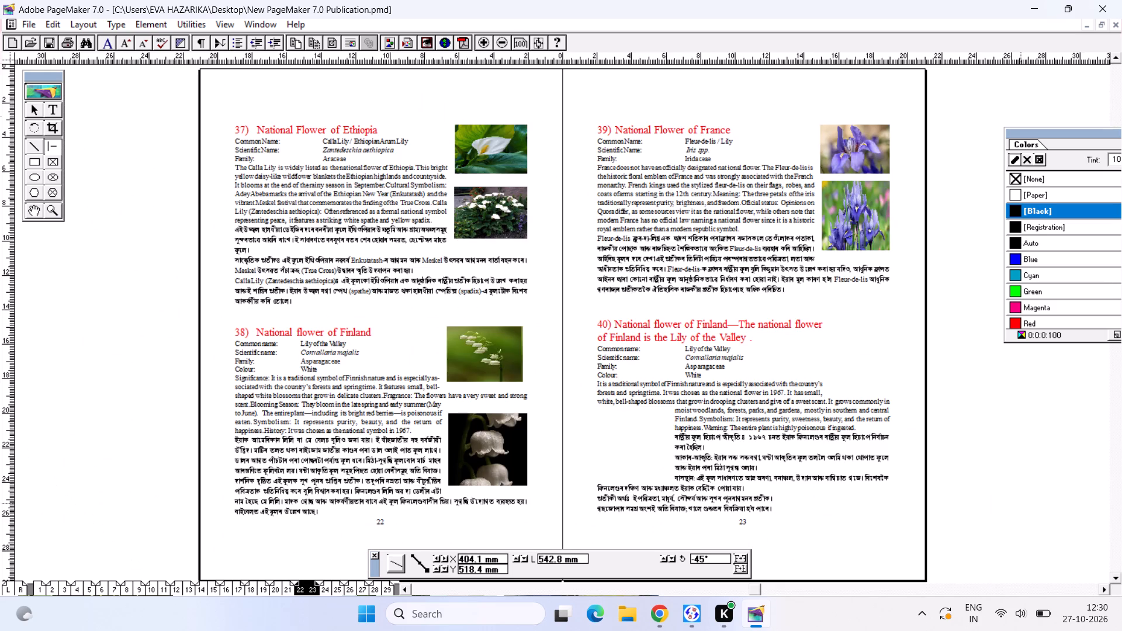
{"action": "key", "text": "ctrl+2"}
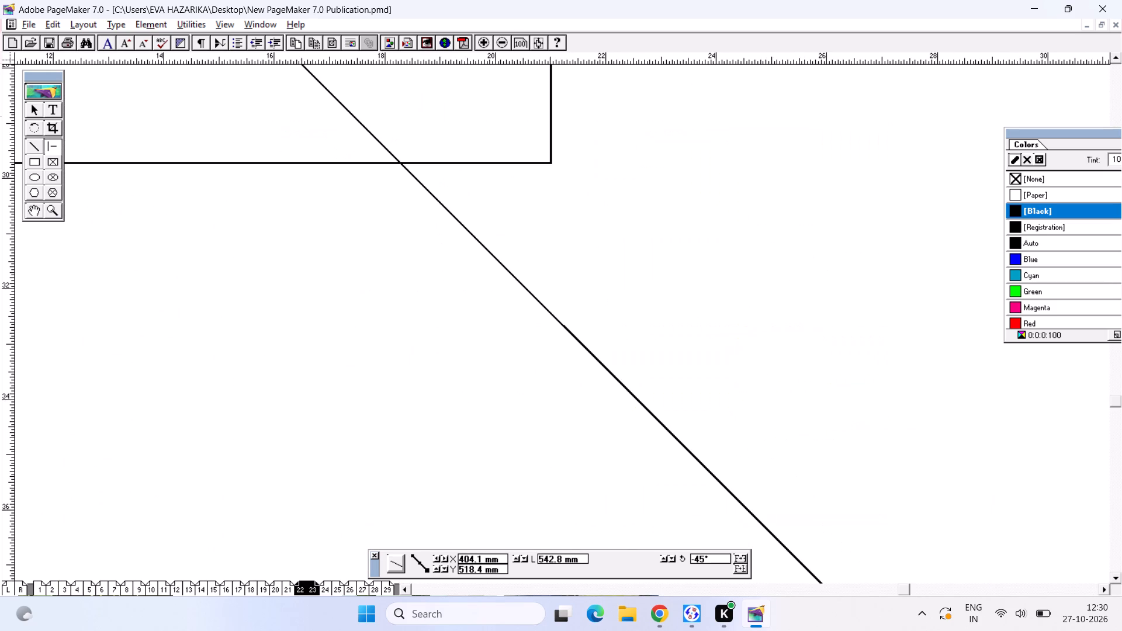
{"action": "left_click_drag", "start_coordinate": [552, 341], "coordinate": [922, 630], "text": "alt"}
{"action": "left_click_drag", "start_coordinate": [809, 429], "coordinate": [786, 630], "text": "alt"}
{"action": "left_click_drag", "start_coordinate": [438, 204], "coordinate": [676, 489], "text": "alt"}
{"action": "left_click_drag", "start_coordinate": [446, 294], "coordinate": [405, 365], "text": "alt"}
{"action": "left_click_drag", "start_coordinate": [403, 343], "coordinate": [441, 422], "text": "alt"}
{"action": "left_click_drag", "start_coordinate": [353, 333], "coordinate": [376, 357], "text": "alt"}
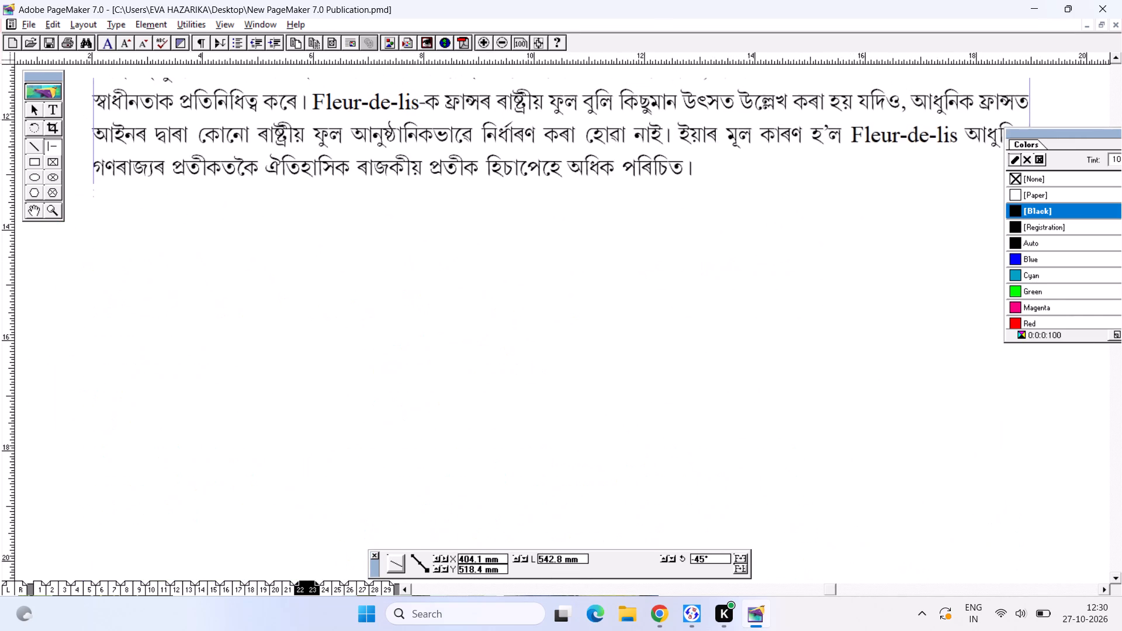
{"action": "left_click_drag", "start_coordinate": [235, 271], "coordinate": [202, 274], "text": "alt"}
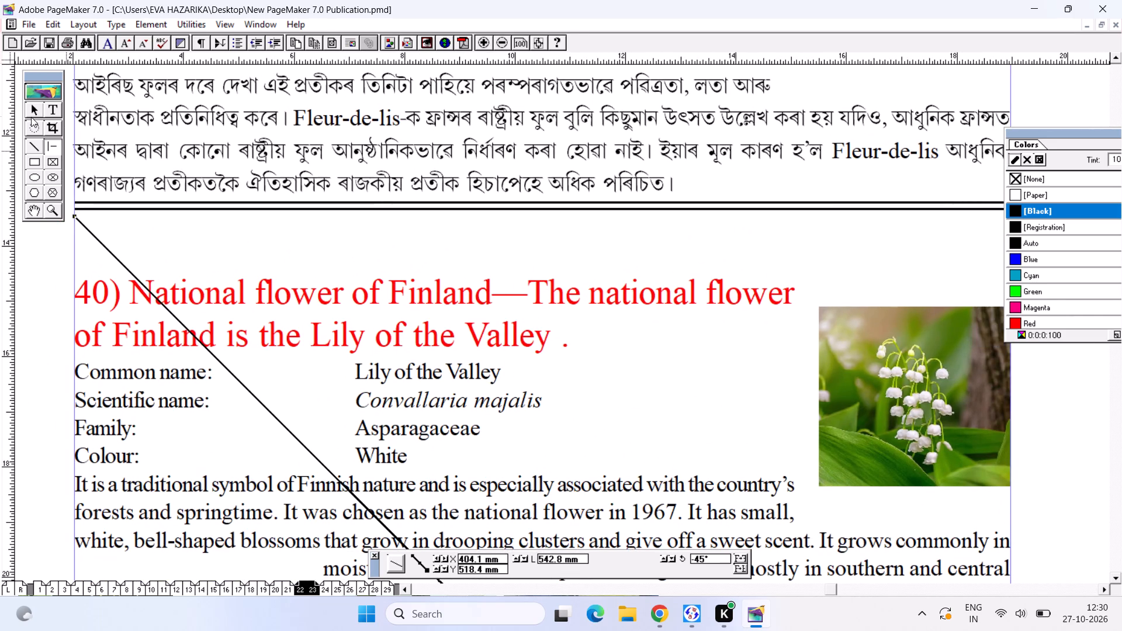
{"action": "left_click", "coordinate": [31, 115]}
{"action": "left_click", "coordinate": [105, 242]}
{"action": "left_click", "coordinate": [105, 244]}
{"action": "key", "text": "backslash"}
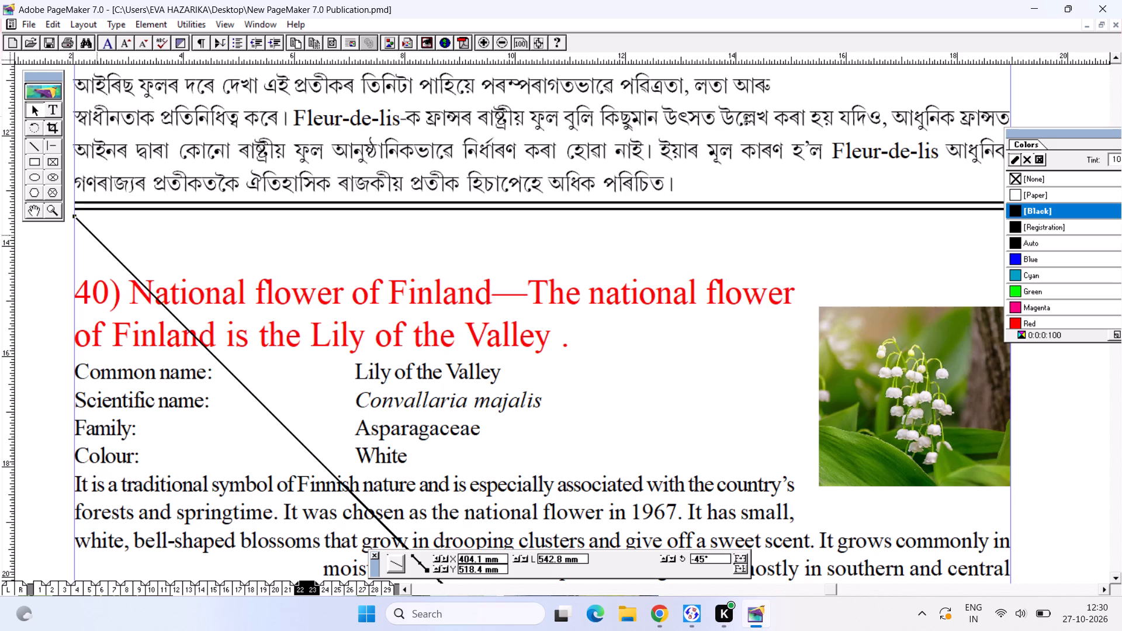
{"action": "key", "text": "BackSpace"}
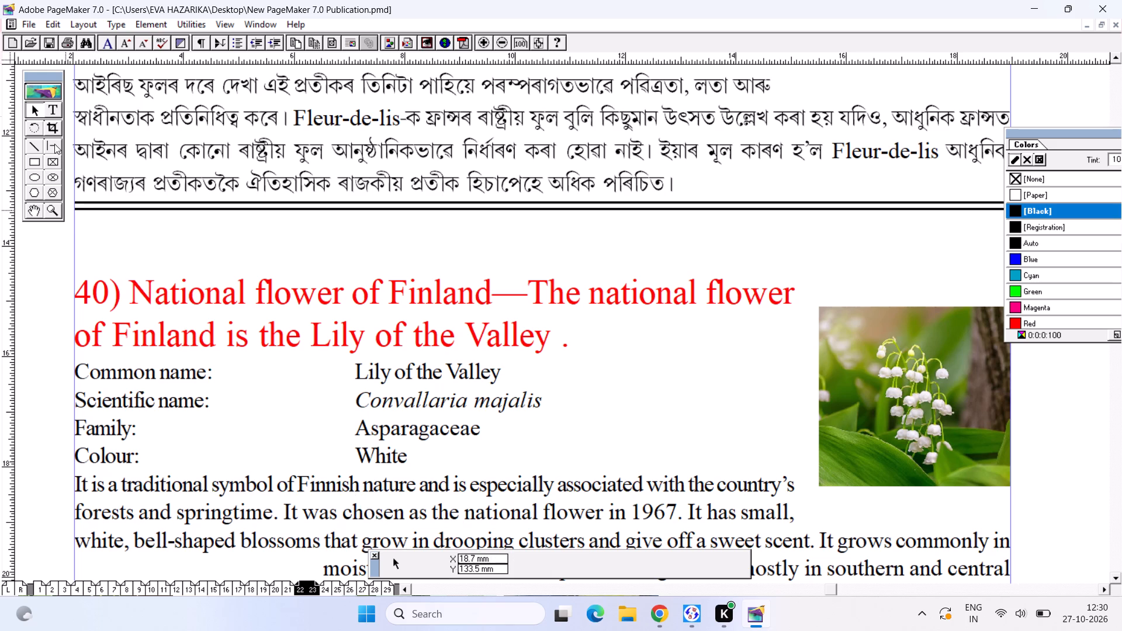
Draw a third horizontal line about 169.4 mm long beneath the pair above entry 40, at Y about 134.1 mm.
{"action": "left_click", "coordinate": [54, 144]}
{"action": "left_click_drag", "start_coordinate": [273, 206], "coordinate": [246, 239], "text": "alt"}
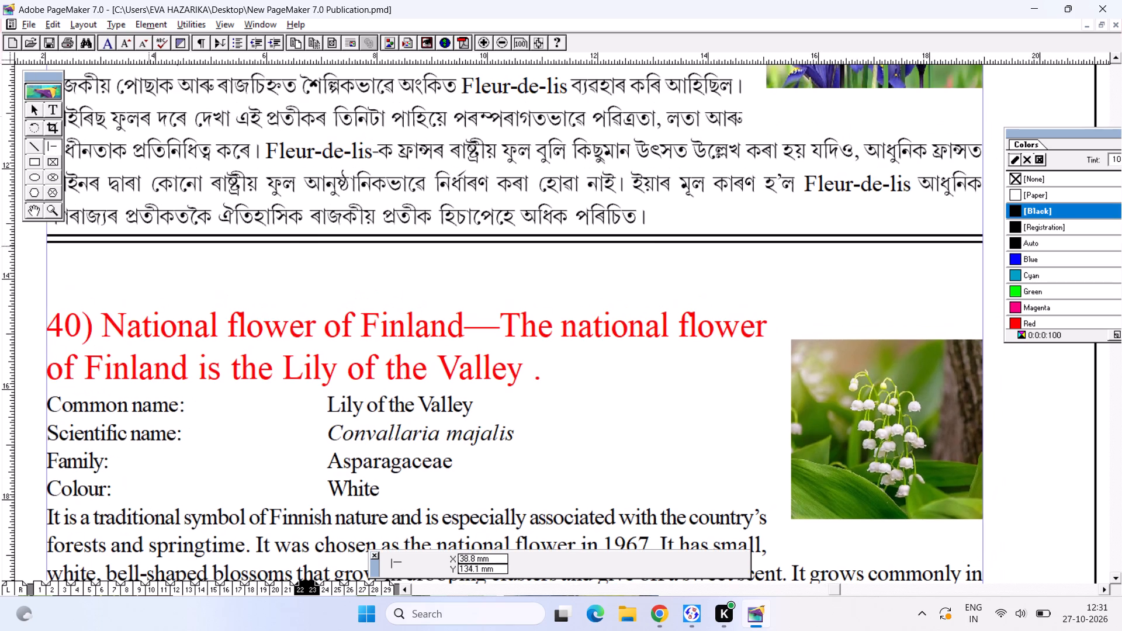
{"action": "left_click_drag", "start_coordinate": [46, 245], "coordinate": [122, 248]}
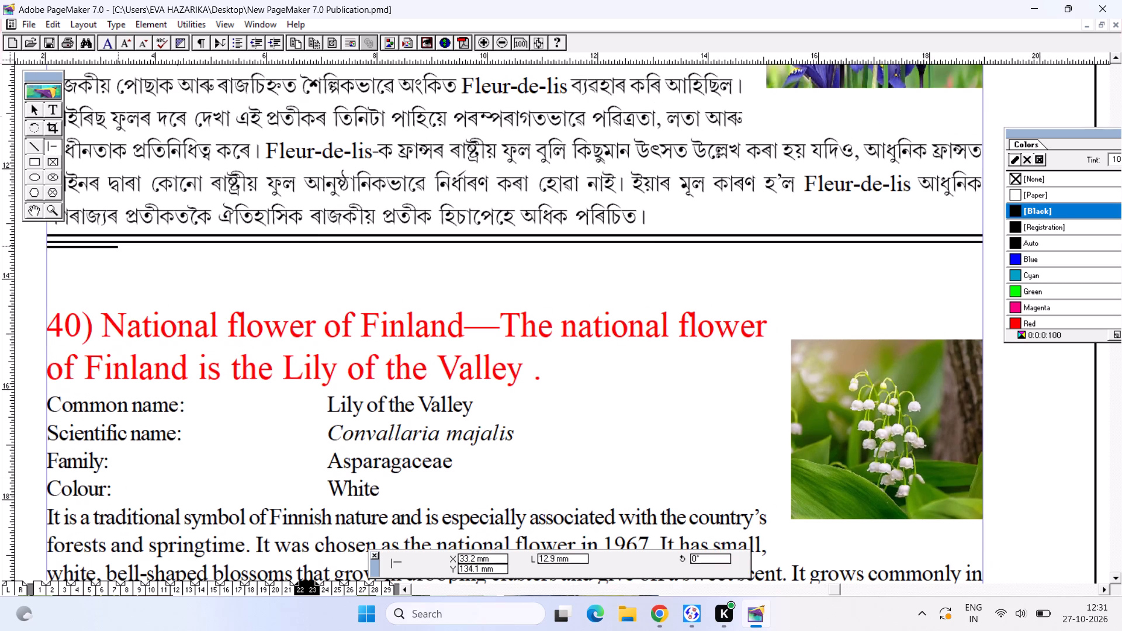
{"action": "left_click_drag", "start_coordinate": [122, 248], "coordinate": [955, 377]}
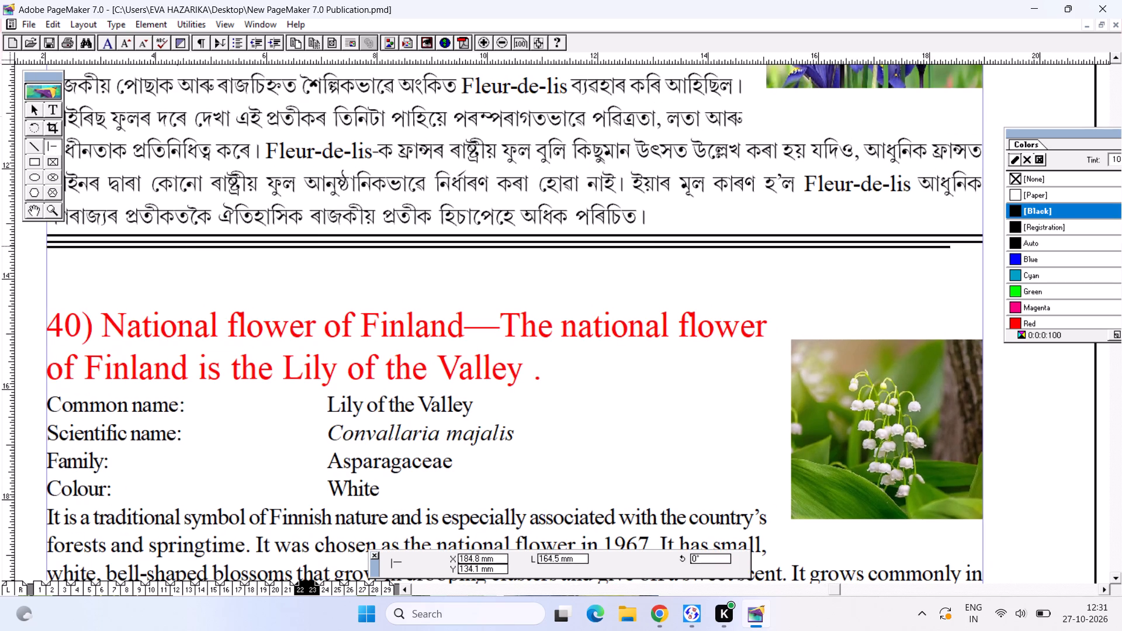
{"action": "left_click_drag", "start_coordinate": [955, 377], "coordinate": [982, 390]}
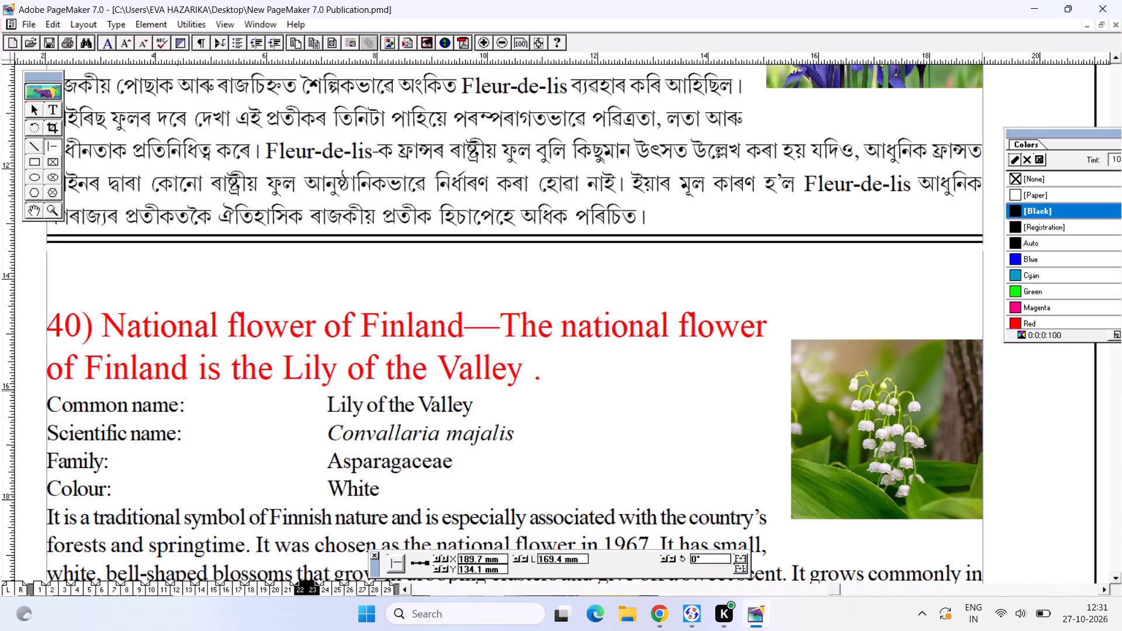
{"action": "left_click", "coordinate": [0, 9]}
{"action": "left_click", "coordinate": [158, 193]}
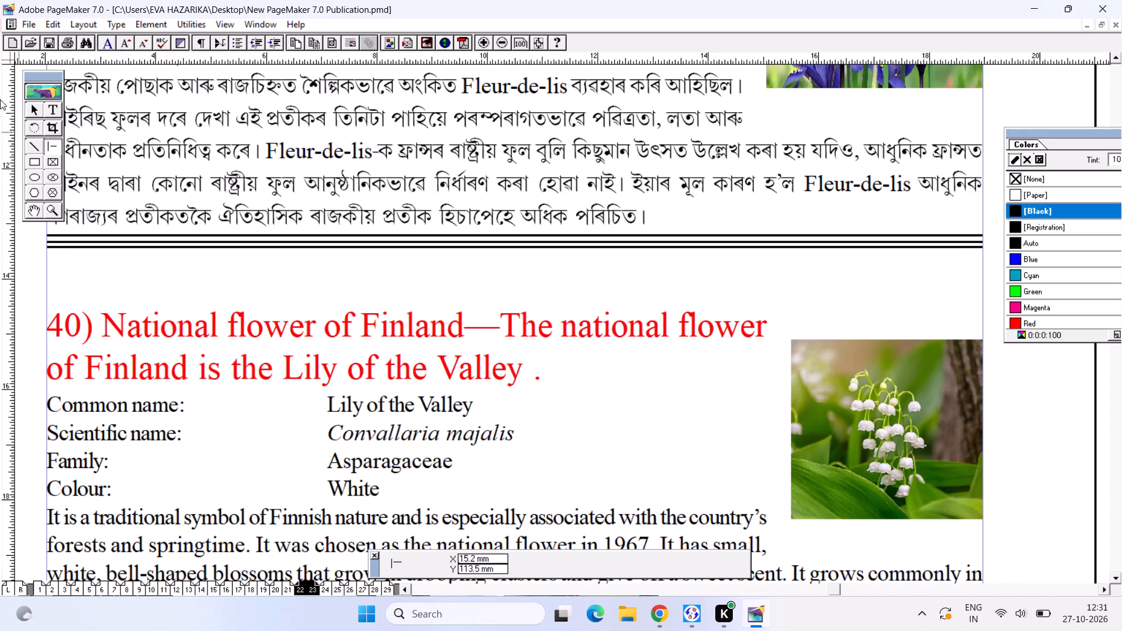
Move the three separator lines on page 23 down toward entry 40, placing the uppermost at Y about 134.1 mm.
{"action": "left_click", "coordinate": [30, 112]}
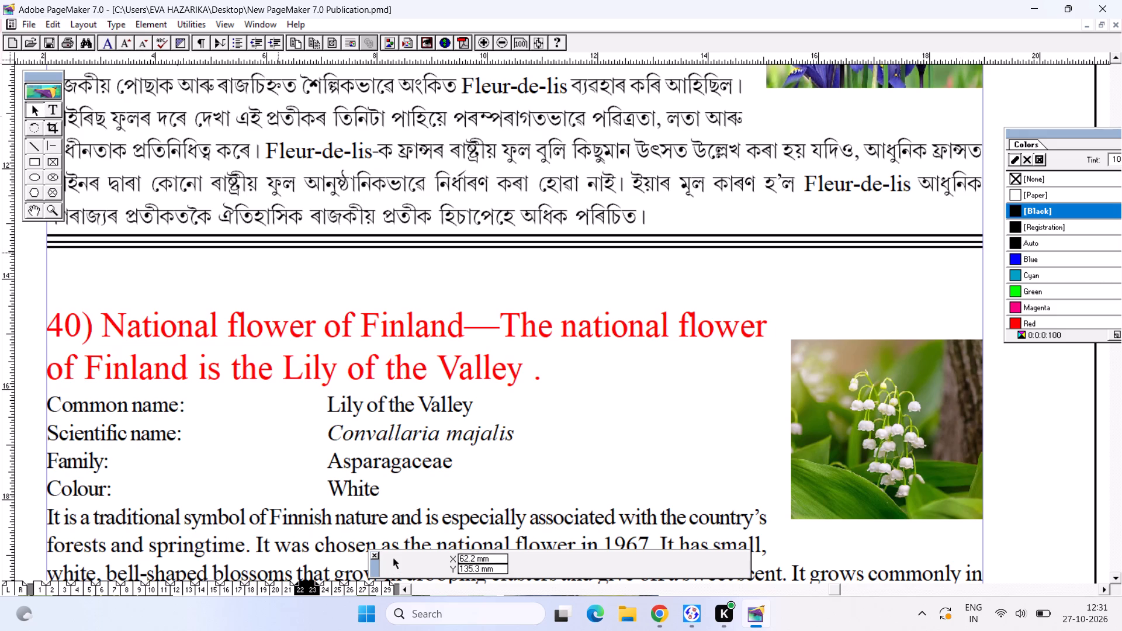
{"action": "left_click_drag", "start_coordinate": [279, 249], "coordinate": [280, 263]}
{"action": "left_click_drag", "start_coordinate": [255, 243], "coordinate": [257, 255]}
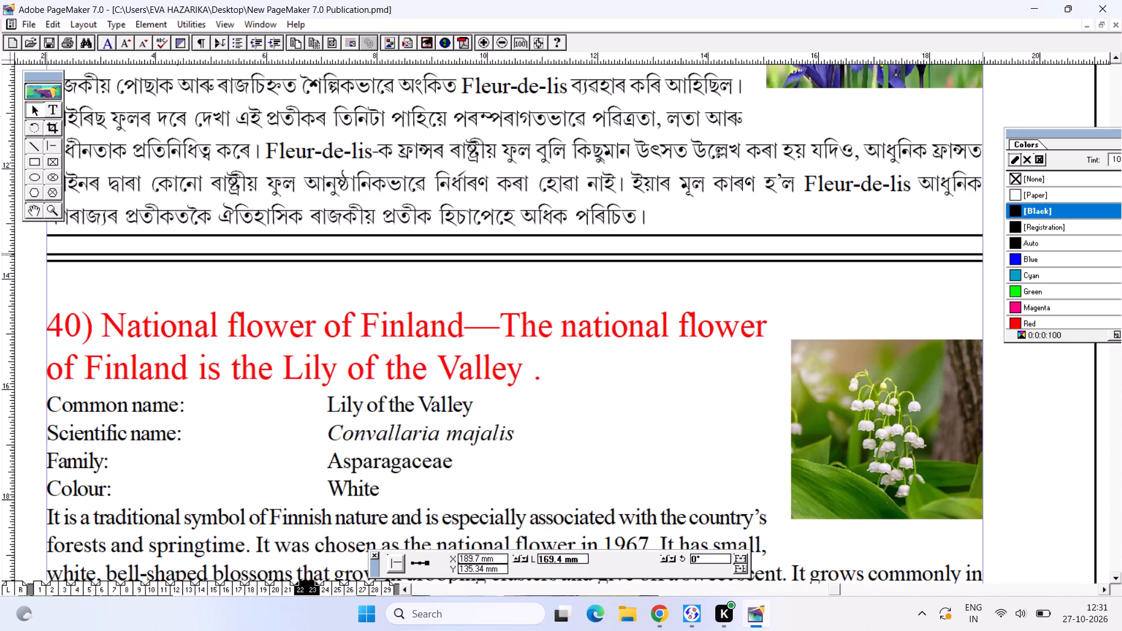
{"action": "left_click_drag", "start_coordinate": [257, 255], "coordinate": [257, 256]}
{"action": "left_click_drag", "start_coordinate": [258, 237], "coordinate": [259, 247]}
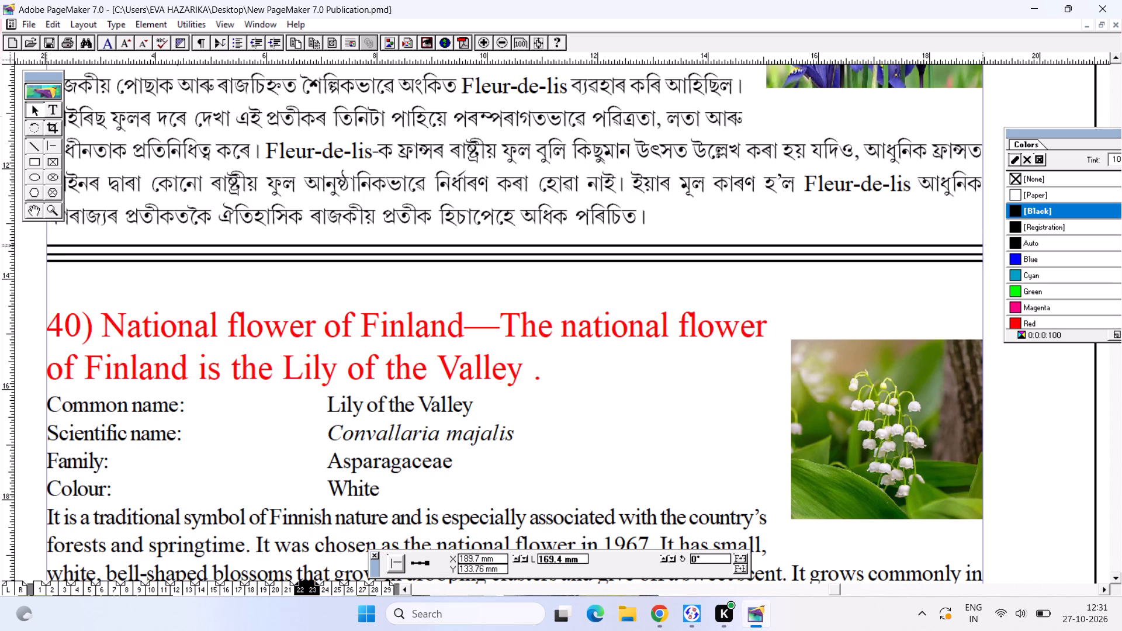
{"action": "left_click_drag", "start_coordinate": [259, 247], "coordinate": [259, 248]}
Save the publication.
{"action": "key", "text": "ctrl+0"}
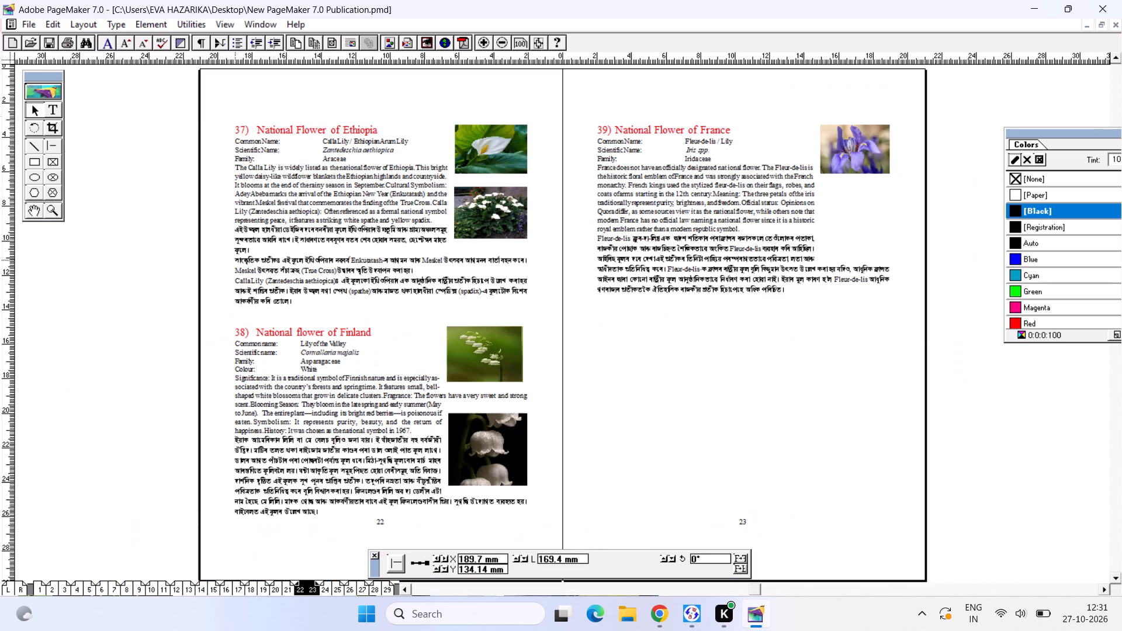
{"action": "key", "text": "ctrl+s"}
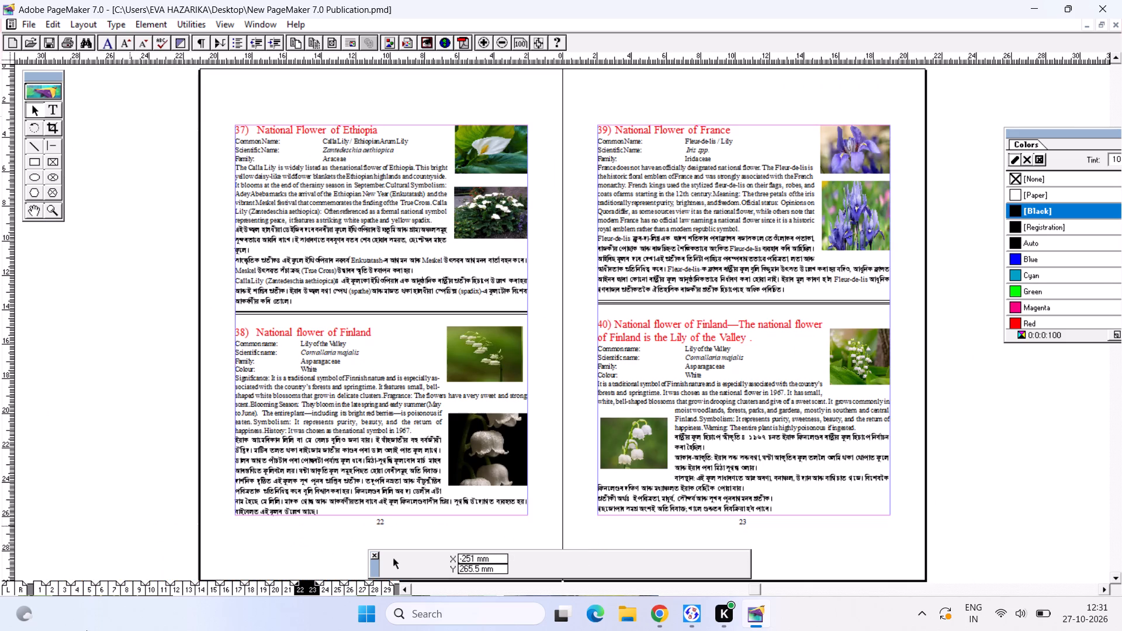
On page 24, draw a horizontal line about 170.1 mm long between the Georgia and Greece entries, at Y about 149.2 mm.
{"action": "left_click", "coordinate": [328, 589]}
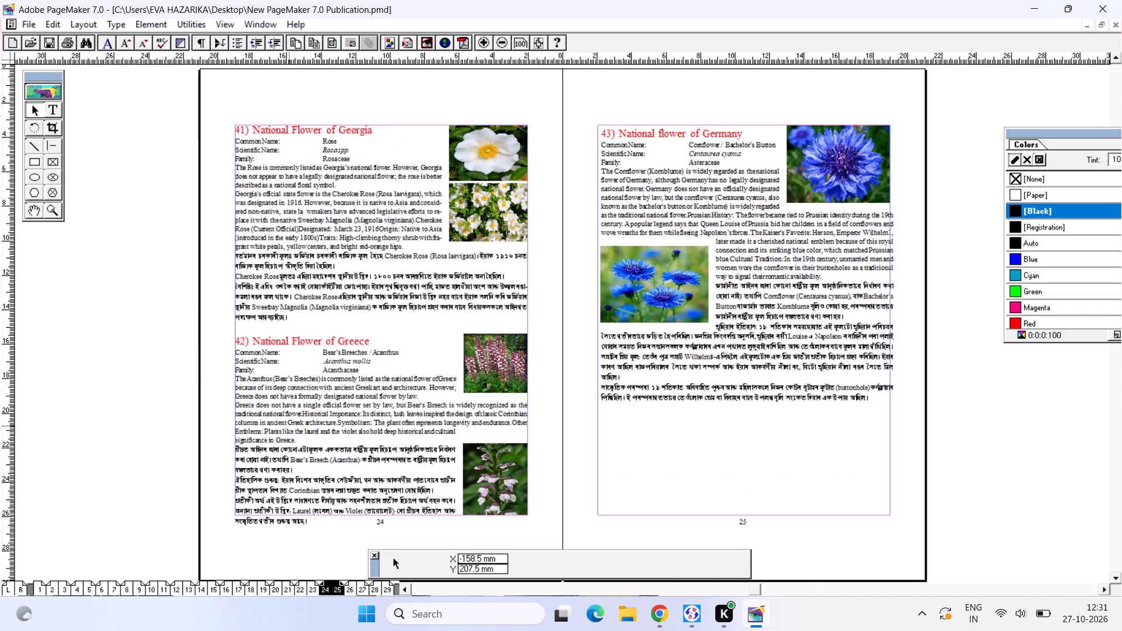
{"action": "key", "text": "ctrl+2"}
{"action": "left_click_drag", "start_coordinate": [199, 345], "coordinate": [581, 389], "text": "alt"}
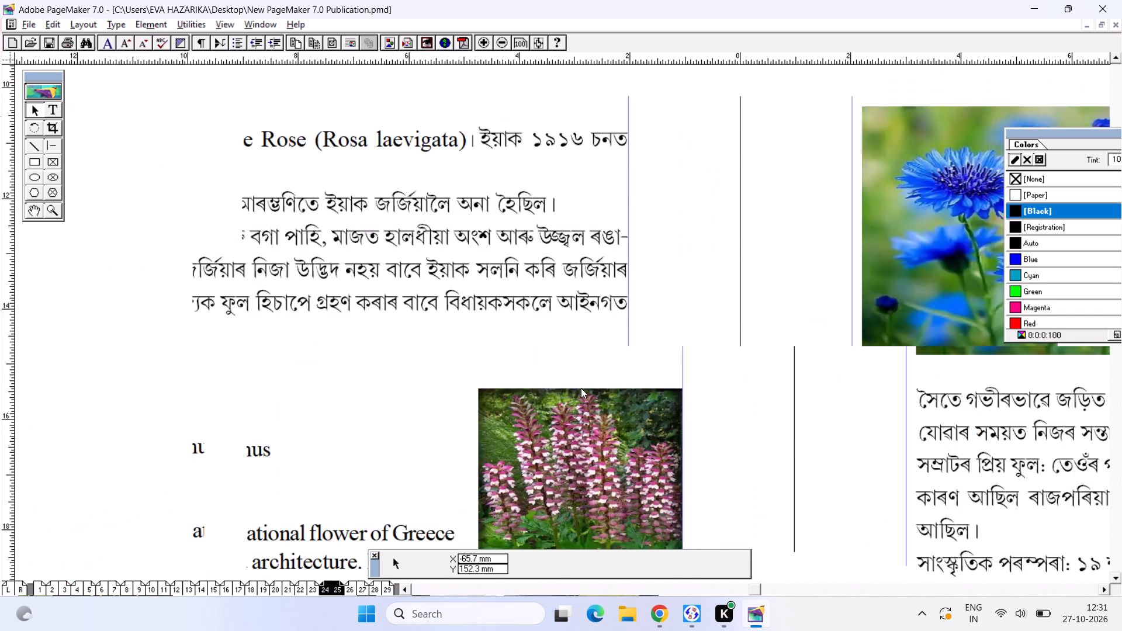
{"action": "left_click_drag", "start_coordinate": [451, 376], "coordinate": [555, 348], "text": "alt"}
{"action": "left_click_drag", "start_coordinate": [481, 349], "coordinate": [559, 347], "text": "alt"}
{"action": "left_click_drag", "start_coordinate": [510, 352], "coordinate": [478, 355], "text": "alt"}
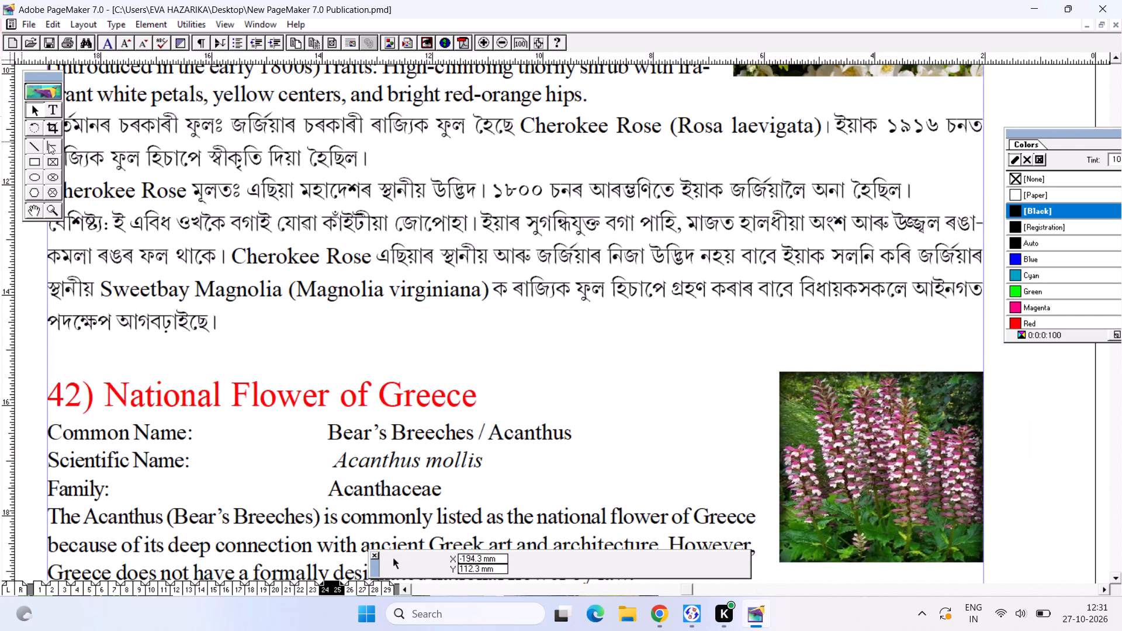
{"action": "left_click", "coordinate": [49, 144]}
{"action": "left_click_drag", "start_coordinate": [43, 345], "coordinate": [169, 361]}
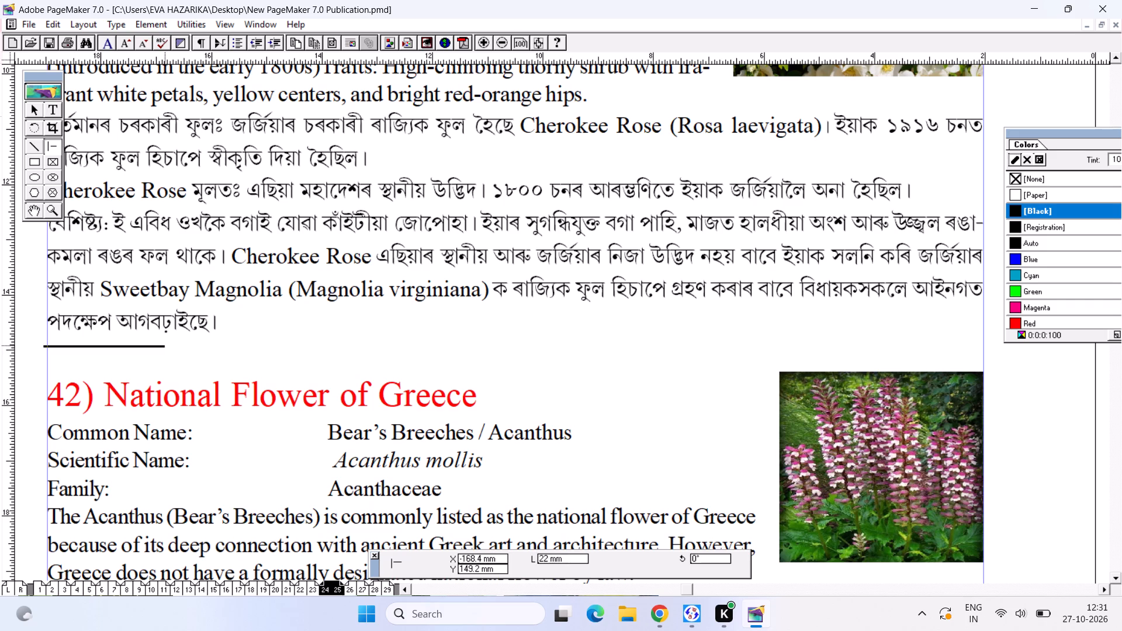
{"action": "left_click_drag", "start_coordinate": [169, 361], "coordinate": [982, 522]}
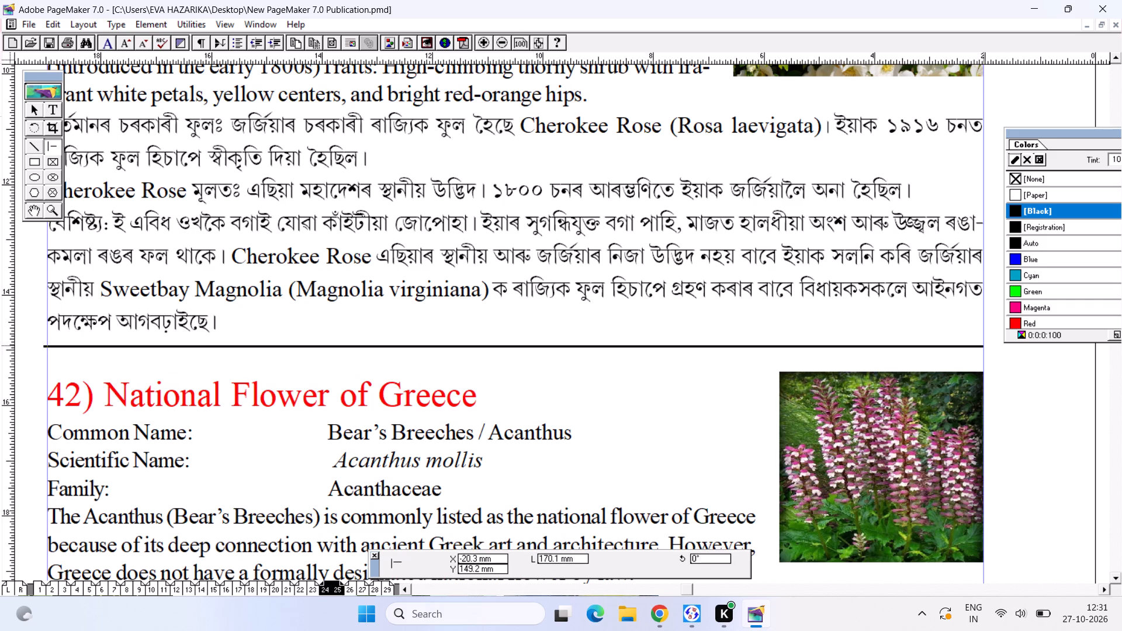
{"action": "left_click_drag", "start_coordinate": [982, 522], "coordinate": [982, 522]}
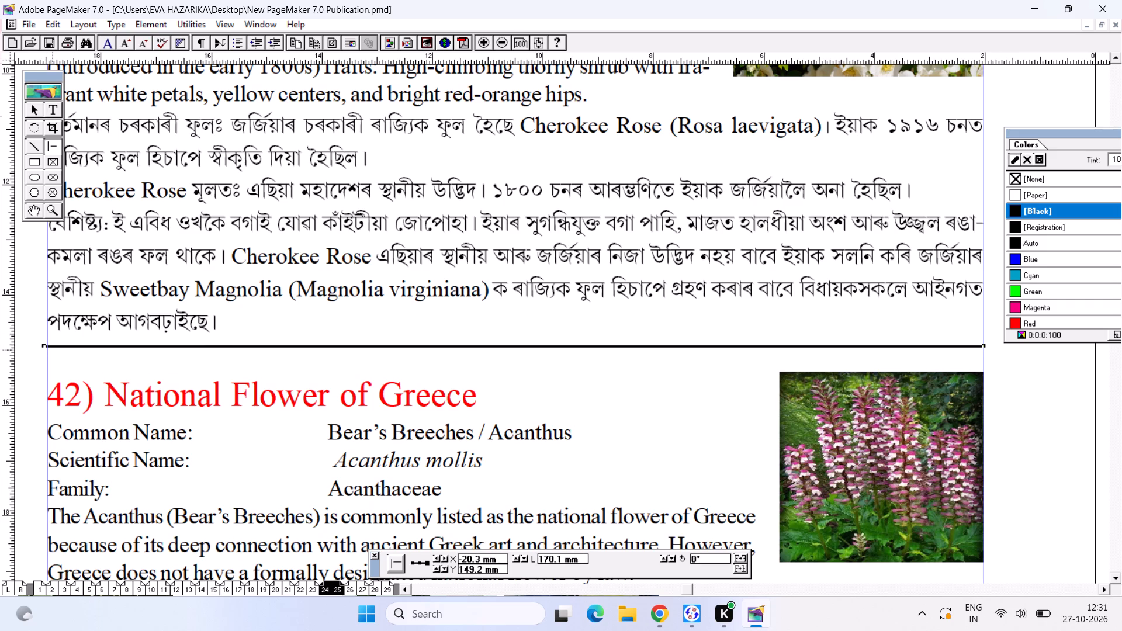
Draw a second horizontal line about 169.4 mm long beneath the first, above the Greece entry, at Y about 150 mm.
{"action": "left_click_drag", "start_coordinate": [47, 349], "coordinate": [685, 489]}
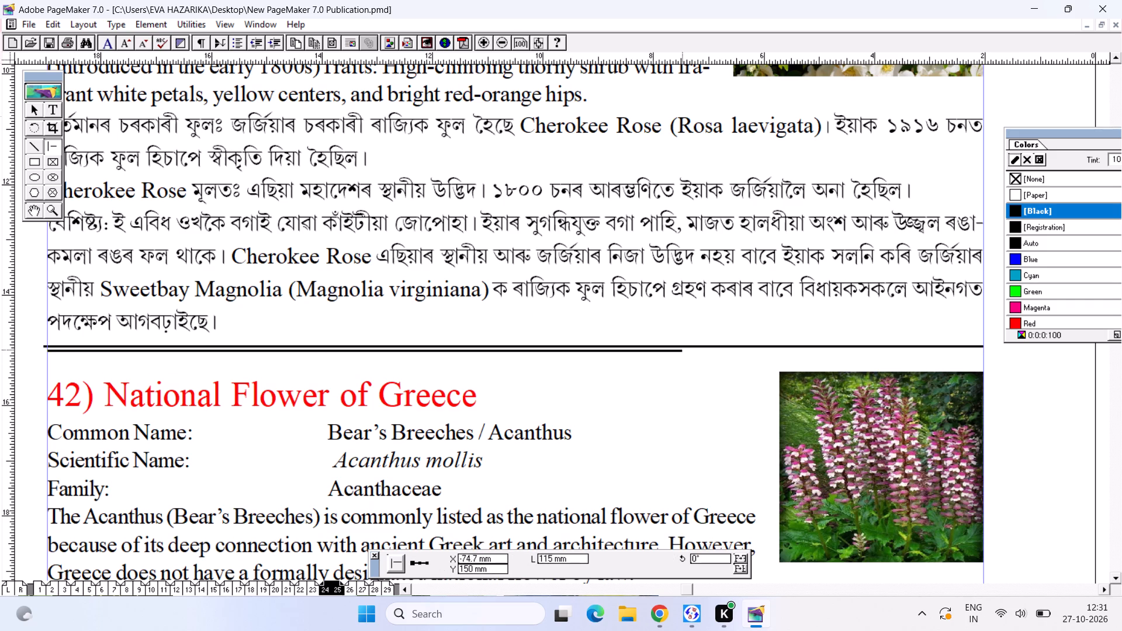
{"action": "left_click_drag", "start_coordinate": [685, 489], "coordinate": [978, 520]}
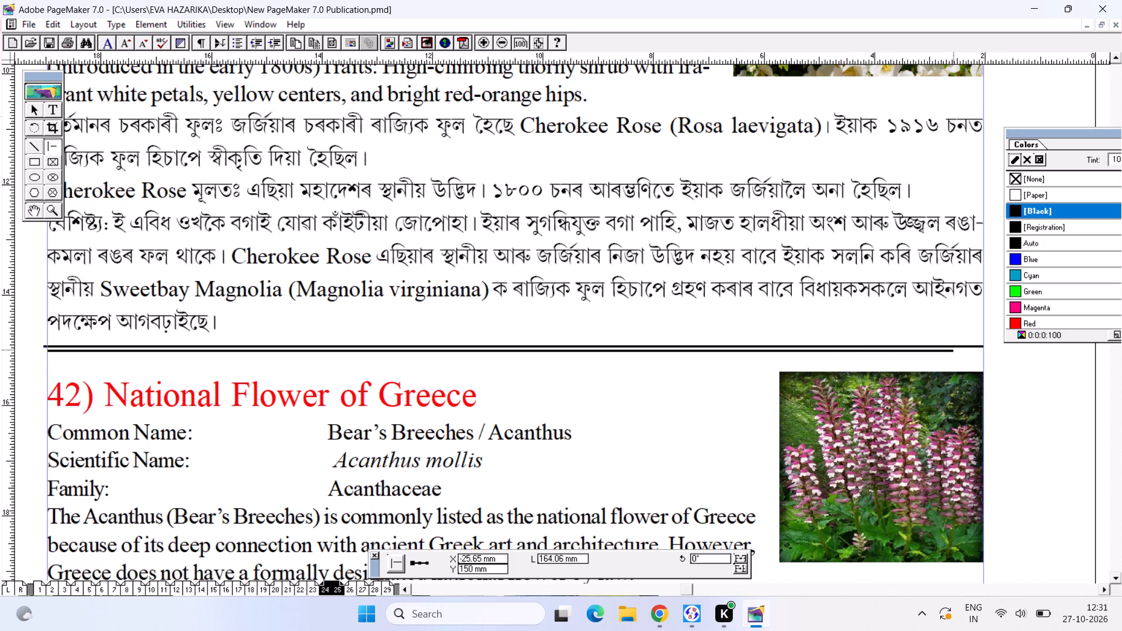
{"action": "left_click_drag", "start_coordinate": [978, 520], "coordinate": [982, 520]}
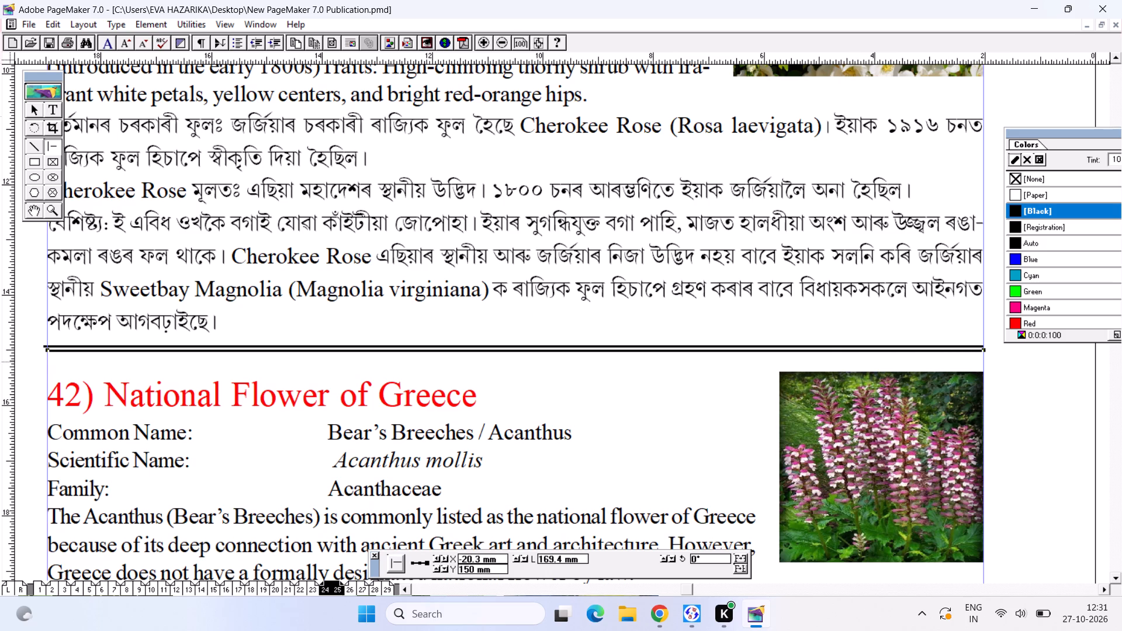
Draw a third horizontal line about 169.4 mm long beneath the pair above the Greece entry, at Y about 151.1 mm.
{"action": "left_click_drag", "start_coordinate": [47, 356], "coordinate": [582, 435]}
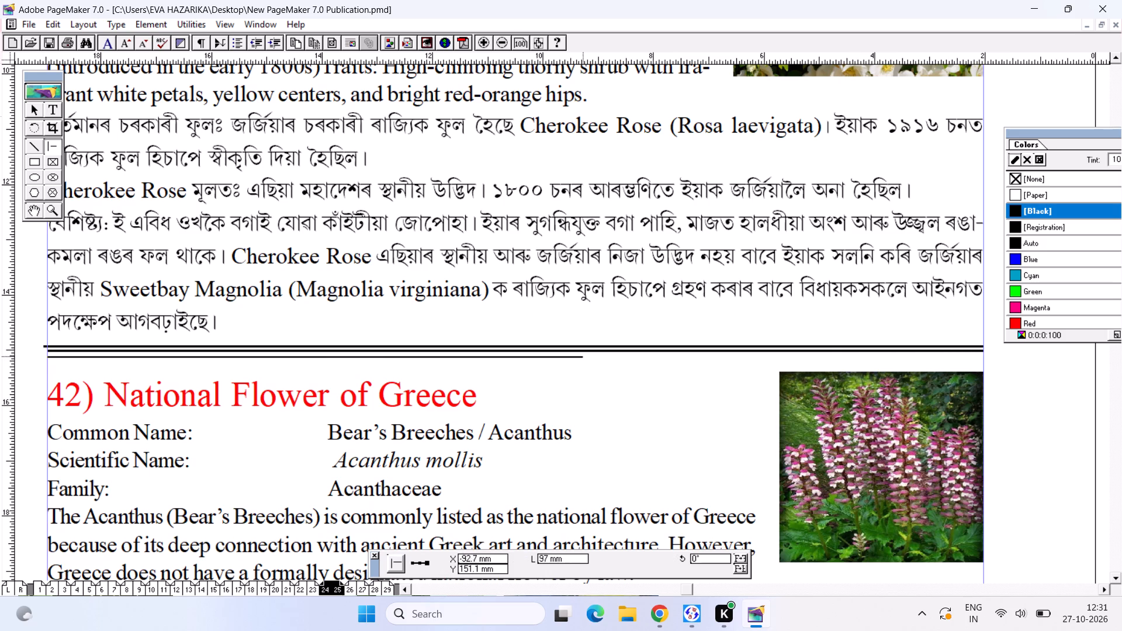
{"action": "left_click_drag", "start_coordinate": [582, 435], "coordinate": [978, 474]}
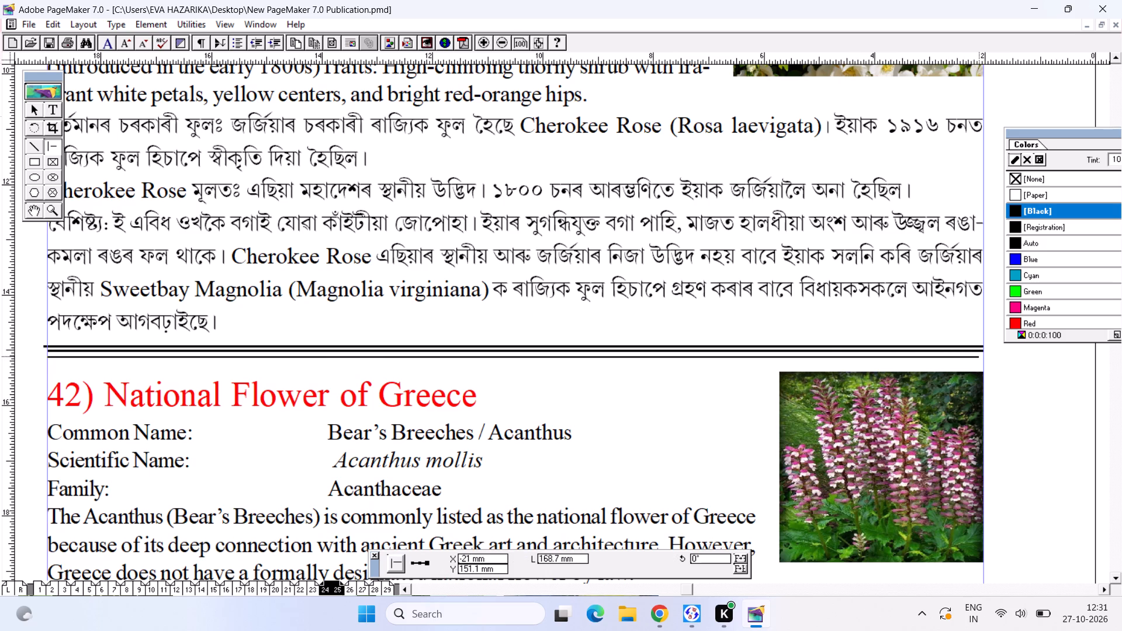
{"action": "left_click_drag", "start_coordinate": [978, 474], "coordinate": [982, 476]}
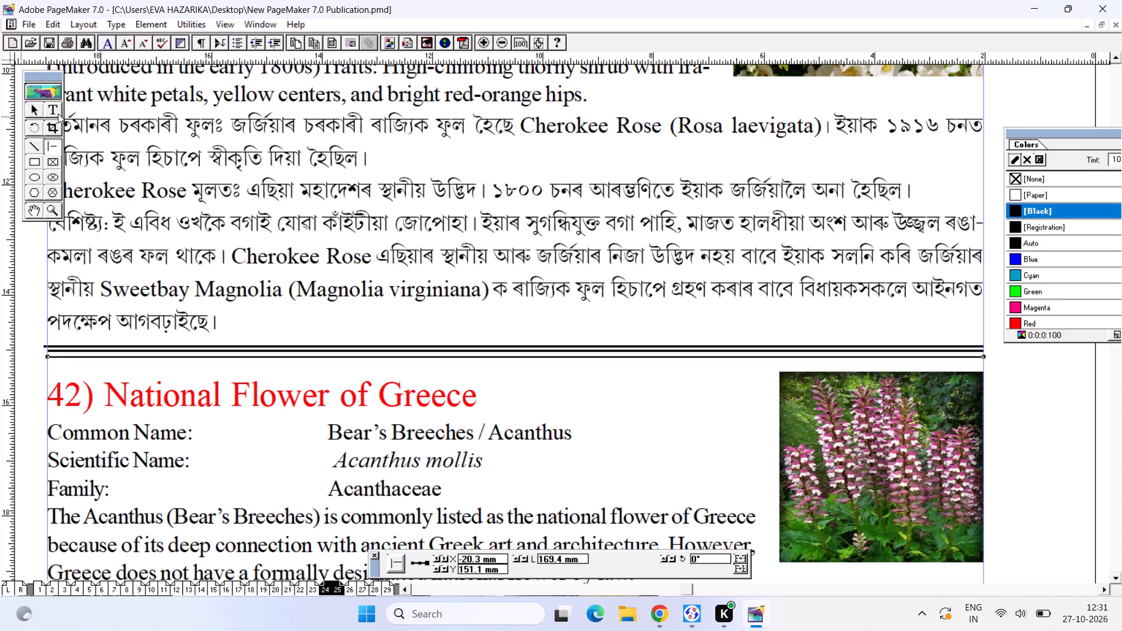
Trim the uppermost separator line's left end to the text margin, making it about 169.4 mm long at Y about 149.2 mm.
{"action": "left_click", "coordinate": [32, 108]}
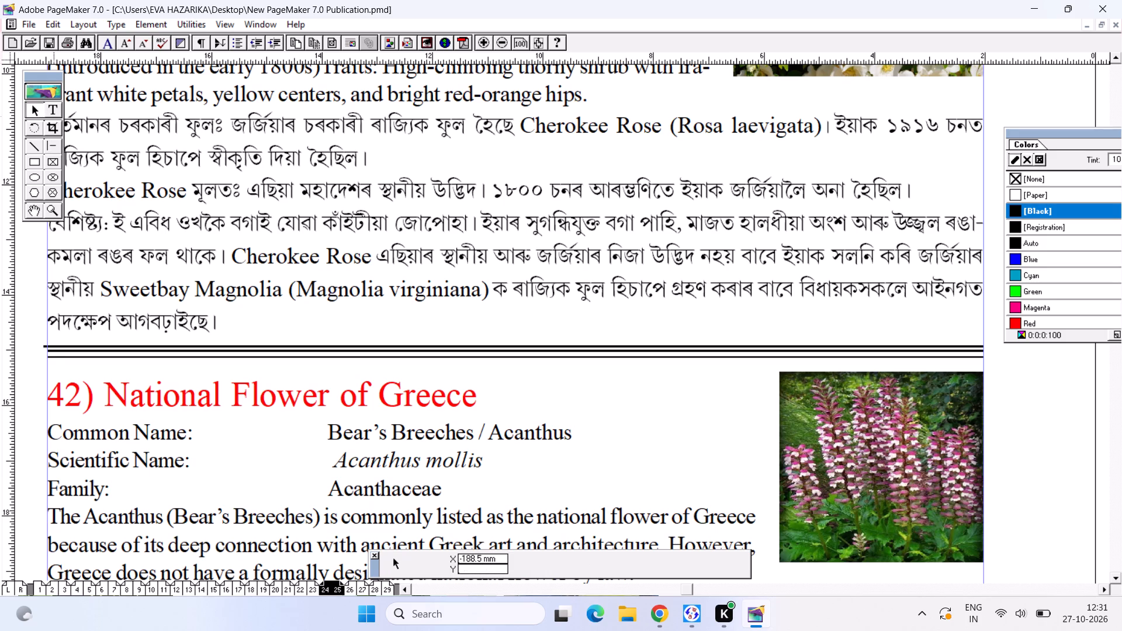
{"action": "left_click", "coordinate": [53, 348]}
{"action": "left_click", "coordinate": [43, 344]}
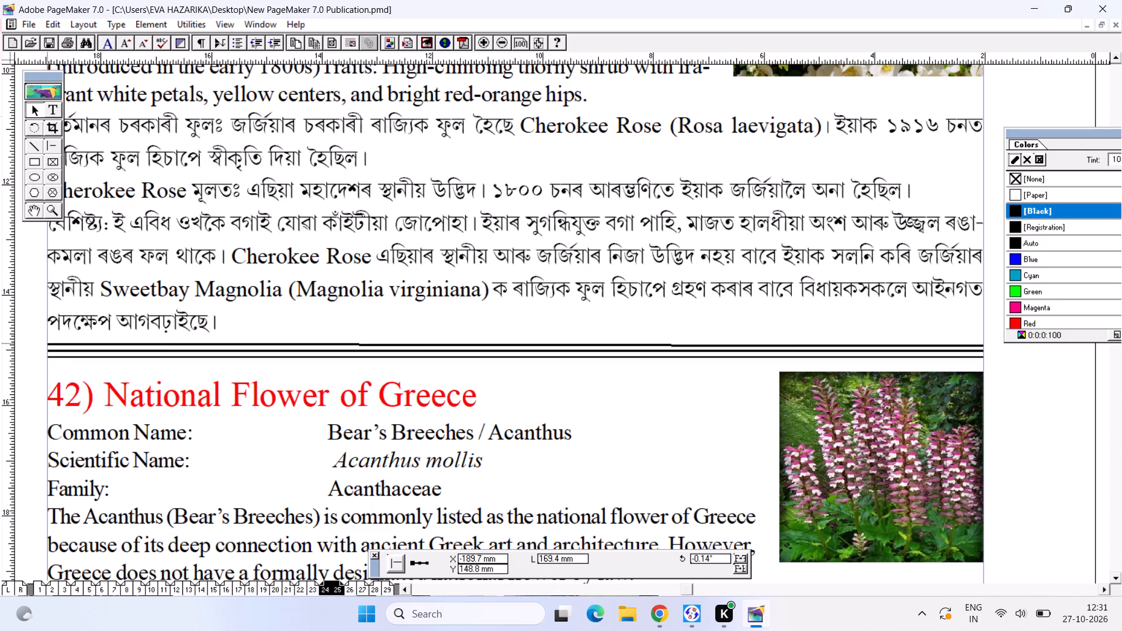
{"action": "left_click", "coordinate": [54, 380]}
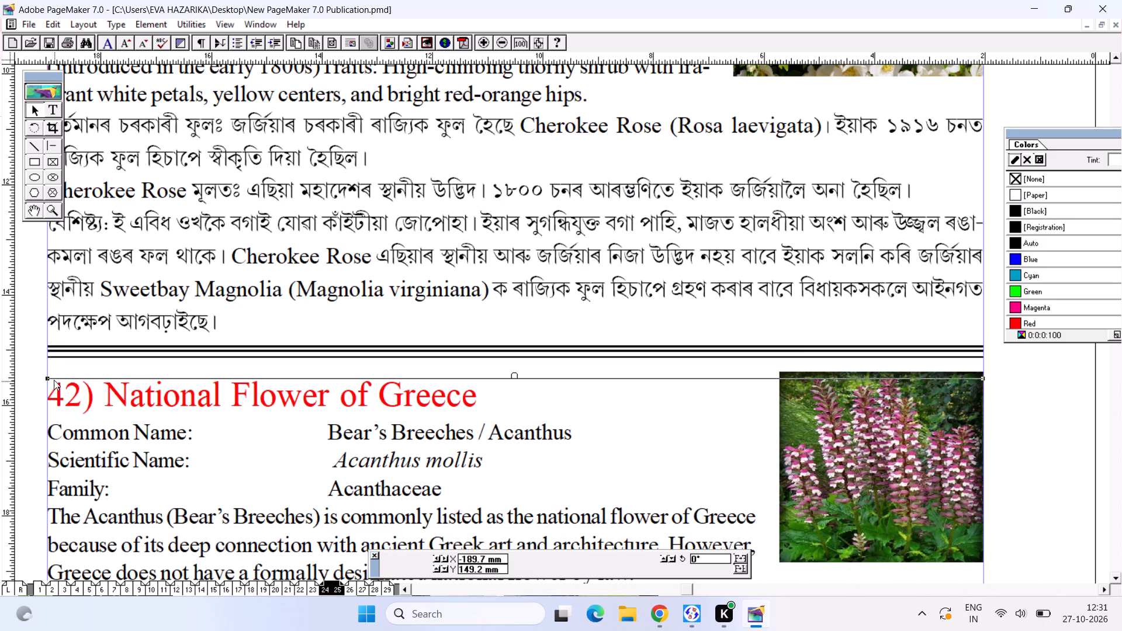
Save the publication.
{"action": "key", "text": "ctrl+0"}
{"action": "key", "text": "ctrl+s"}
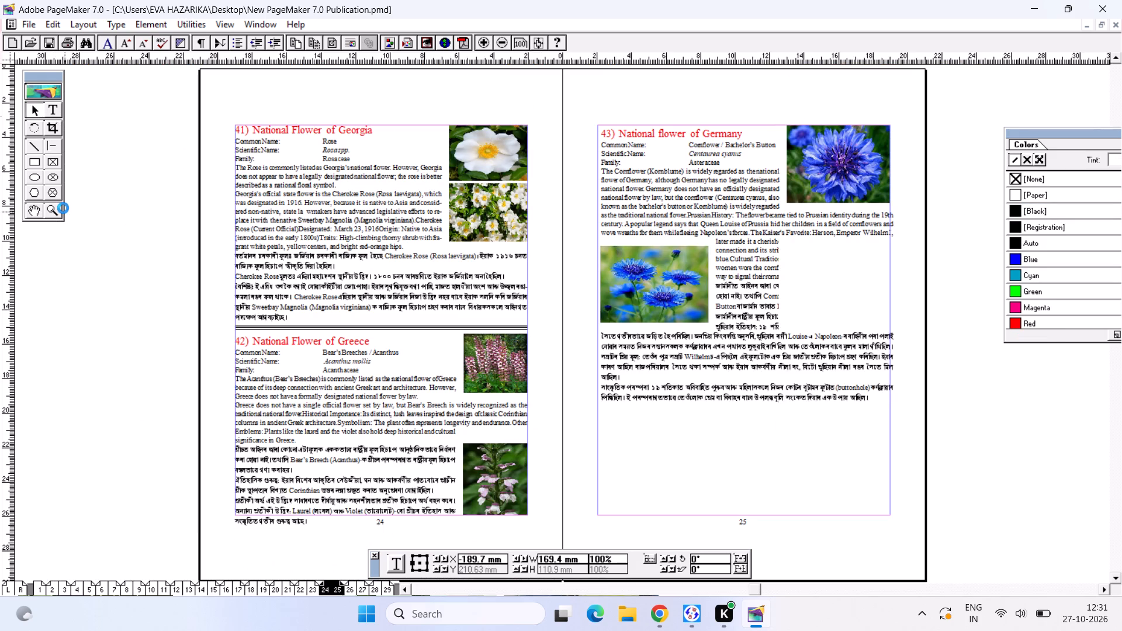
{"action": "key", "text": "ctrl+s"}
On page 26, shift the Grenada entry's text block and upper picture slightly down, placing the picture at Y about 52.2 mm.
{"action": "left_click", "coordinate": [358, 591]}
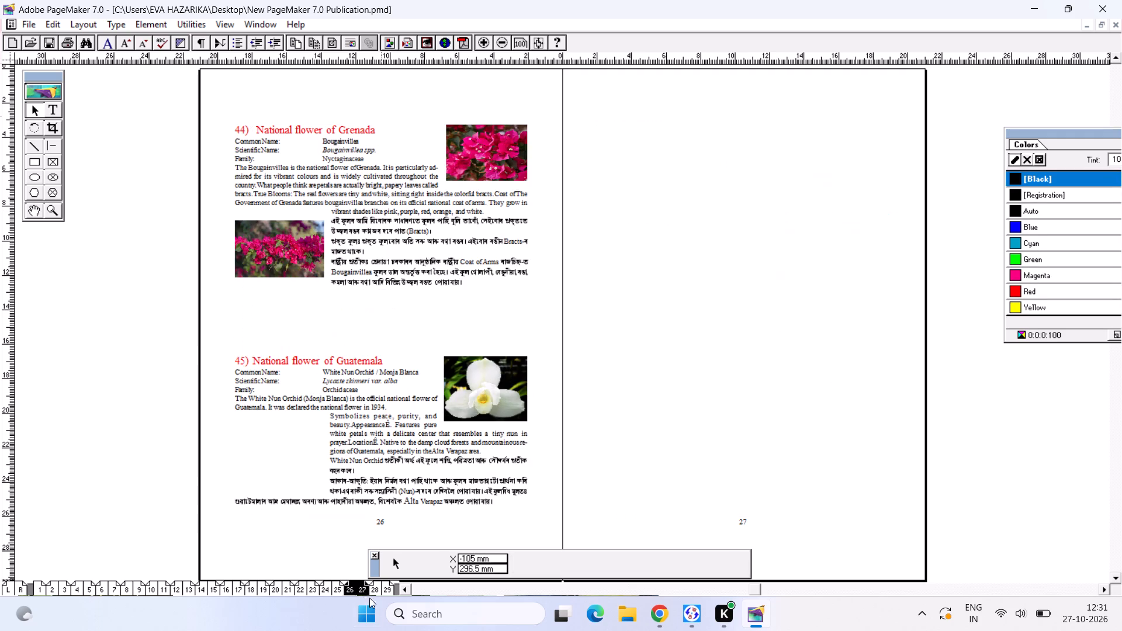
{"action": "left_click_drag", "start_coordinate": [326, 150], "coordinate": [326, 153]}
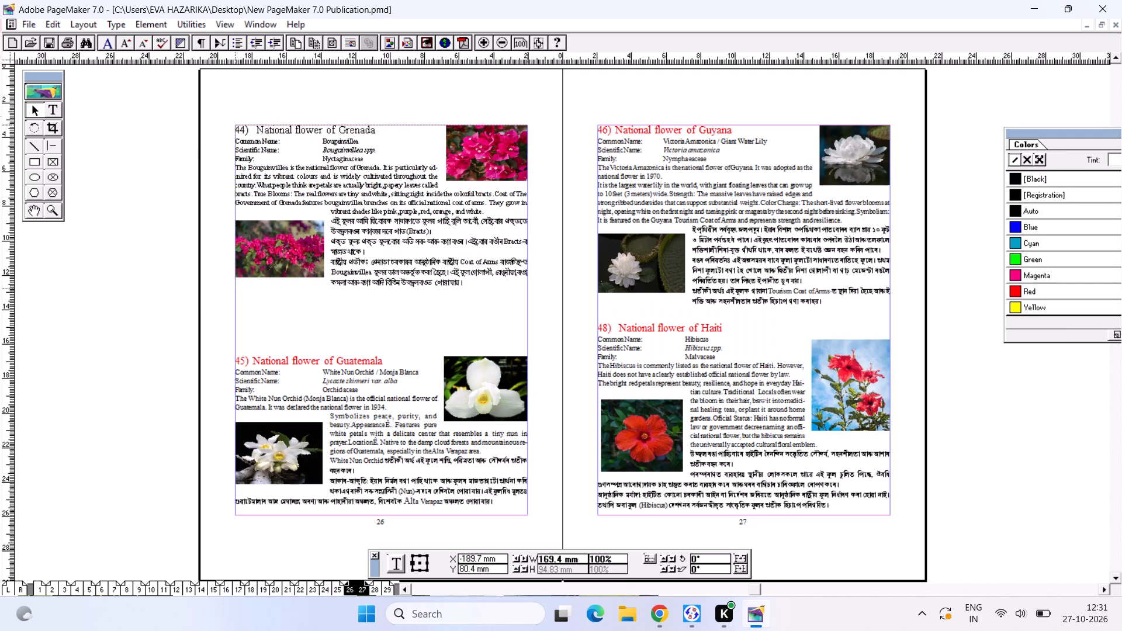
{"action": "left_click_drag", "start_coordinate": [326, 153], "coordinate": [326, 155]}
{"action": "left_click", "coordinate": [501, 164]}
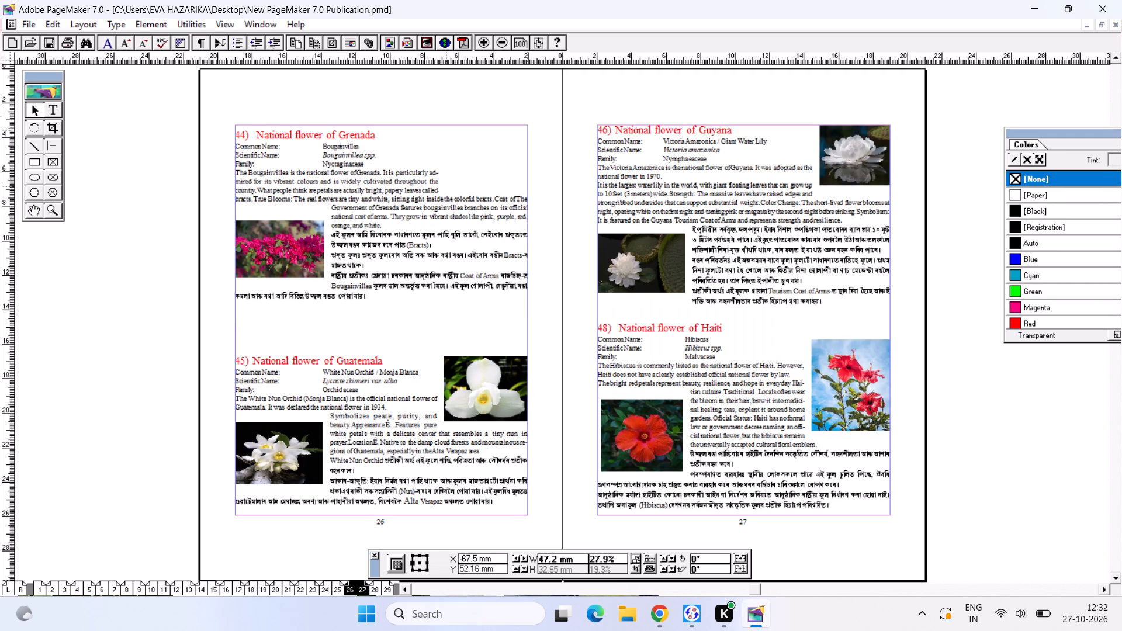
Enlarge Grenada's lower picture to about 59.7 × 38.1 mm against the left margin, nudging the entry's text block slightly right and down.
{"action": "left_click", "coordinate": [264, 235]}
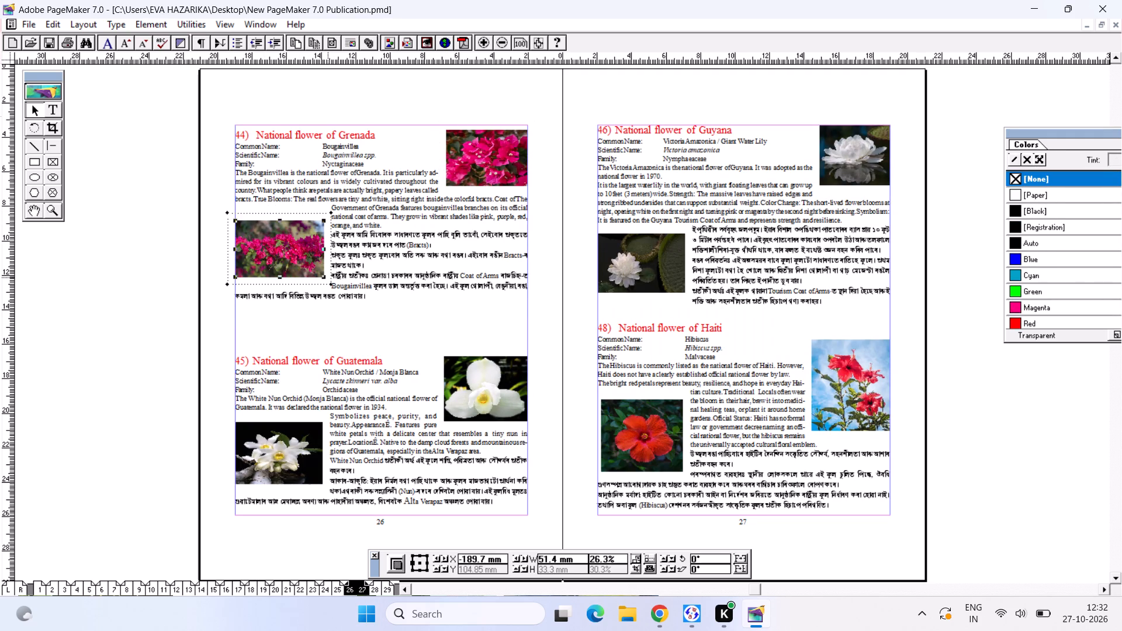
{"action": "left_click_drag", "start_coordinate": [326, 276], "coordinate": [331, 283]}
{"action": "left_click_drag", "start_coordinate": [317, 263], "coordinate": [330, 250]}
{"action": "left_click_drag", "start_coordinate": [327, 250], "coordinate": [321, 258]}
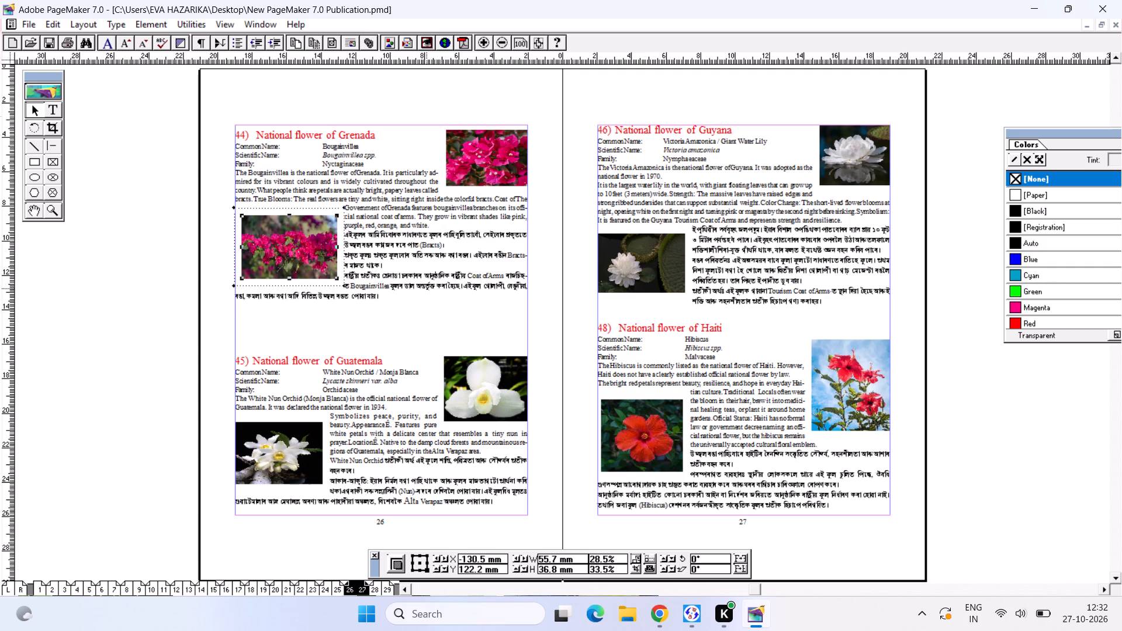
{"action": "left_click", "coordinate": [426, 287]}
{"action": "left_click", "coordinate": [293, 236]}
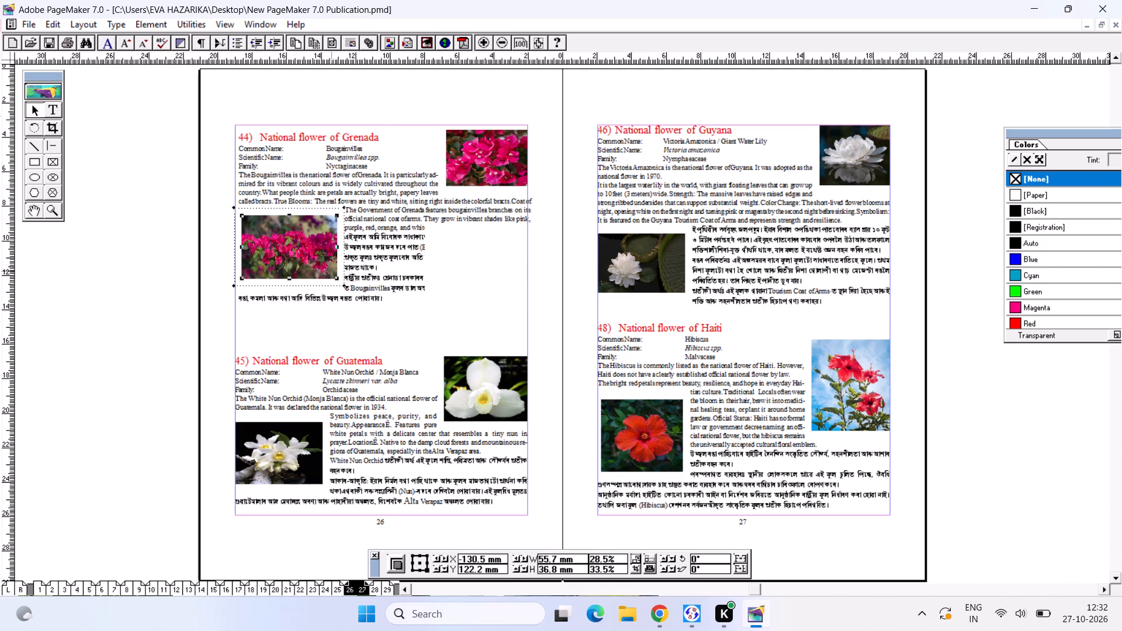
{"action": "left_click", "coordinate": [340, 279]}
{"action": "left_click_drag", "start_coordinate": [303, 261], "coordinate": [293, 258]}
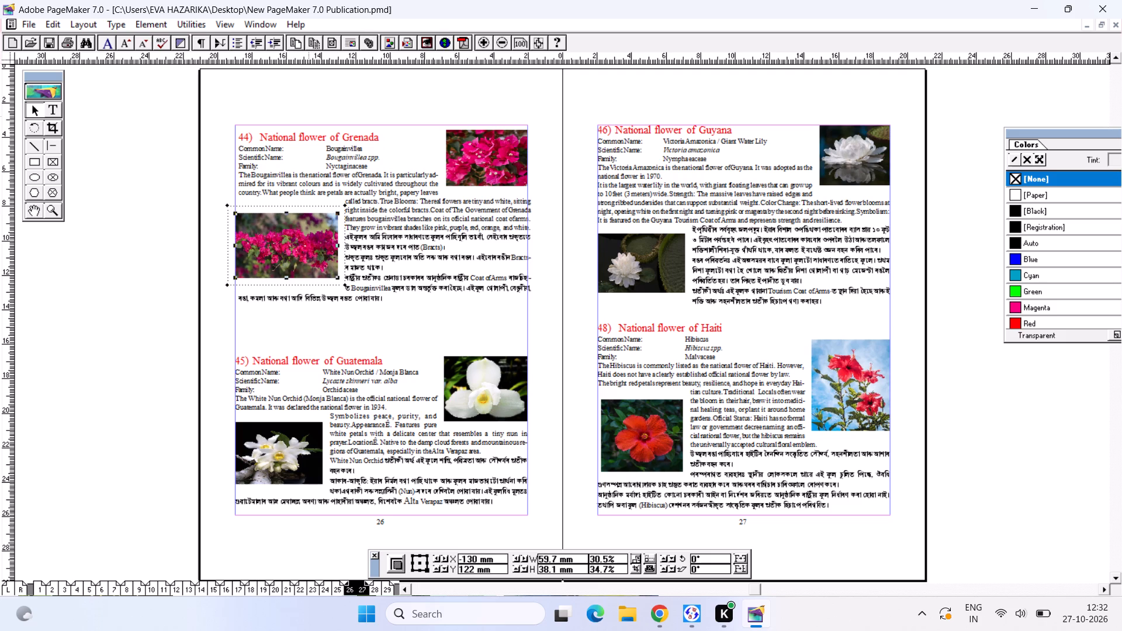
Nudge the Guatemala text block slightly up and enlarge the entry's lower picture to about 58 × 39.7 mm against the left margin.
{"action": "left_click", "coordinate": [347, 349]}
{"action": "left_click", "coordinate": [342, 394]}
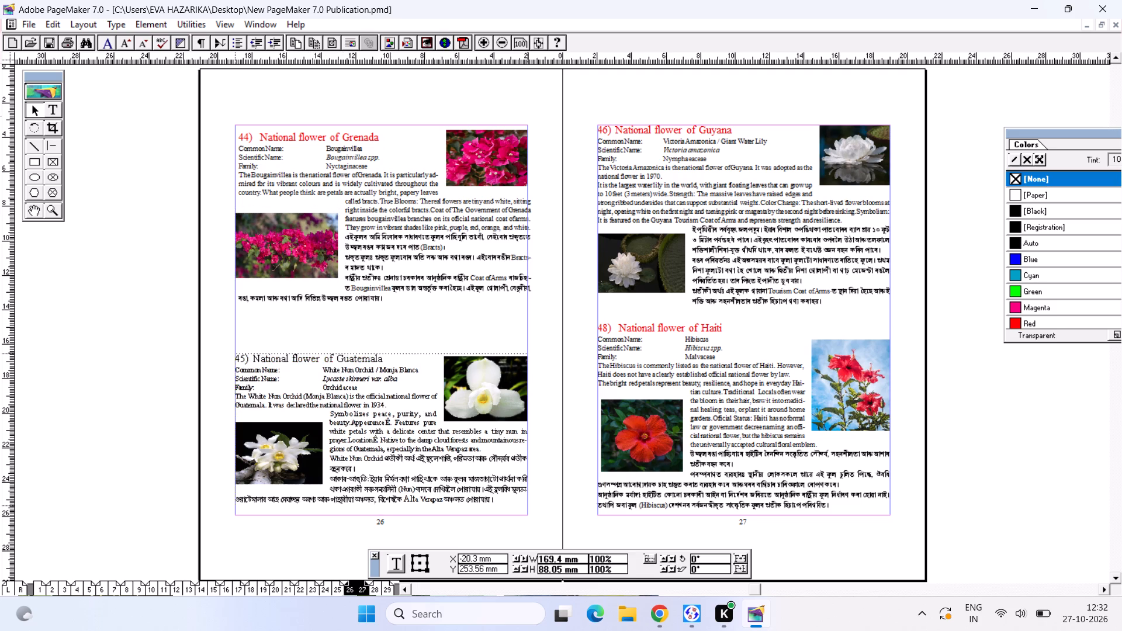
{"action": "left_click", "coordinate": [314, 467]}
{"action": "left_click_drag", "start_coordinate": [323, 483], "coordinate": [326, 484]}
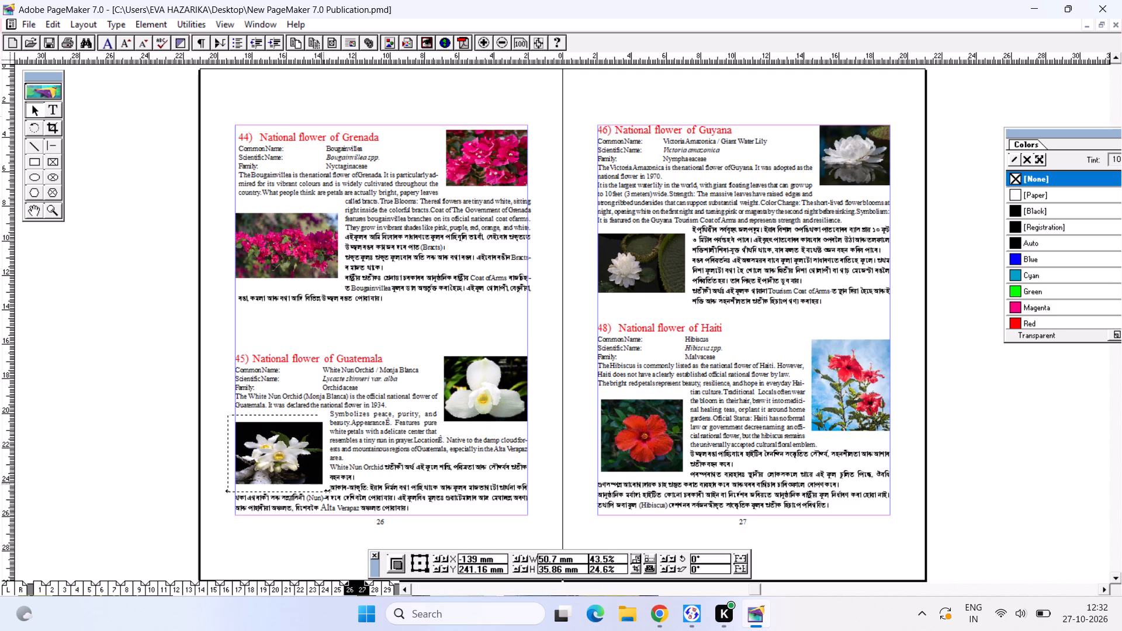
{"action": "left_click_drag", "start_coordinate": [326, 484], "coordinate": [334, 490]}
{"action": "left_click_drag", "start_coordinate": [307, 471], "coordinate": [307, 465]}
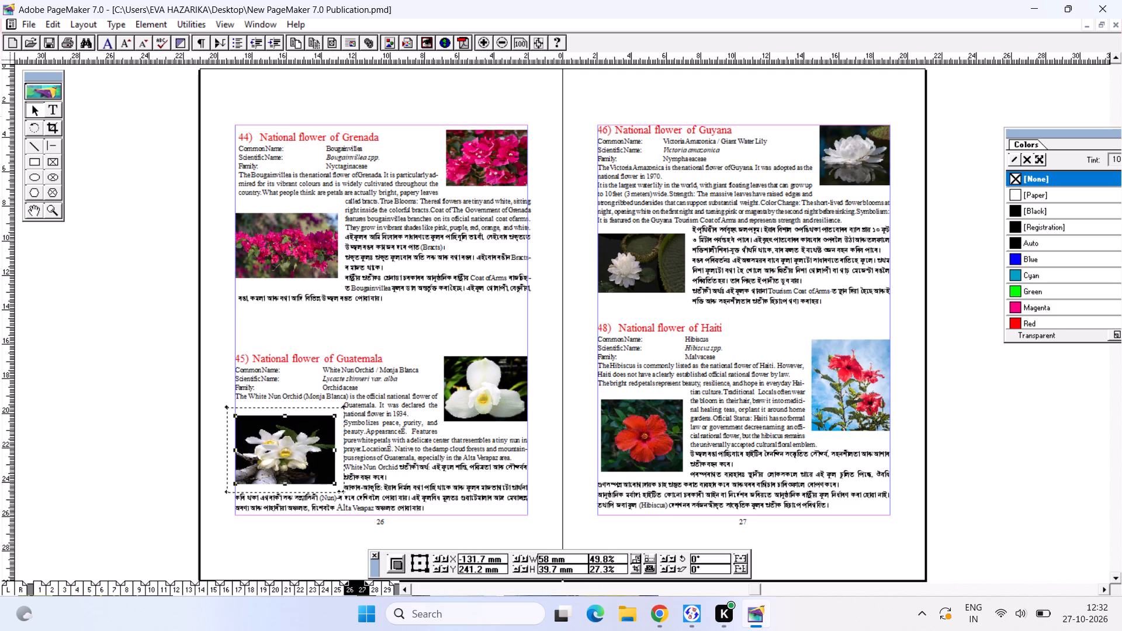
Enlarge Guatemala's upper picture to about 52.2 × 40.5 mm and move it up slightly along the right margin.
{"action": "left_click", "coordinate": [483, 396]}
{"action": "left_click_drag", "start_coordinate": [442, 419], "coordinate": [439, 425]}
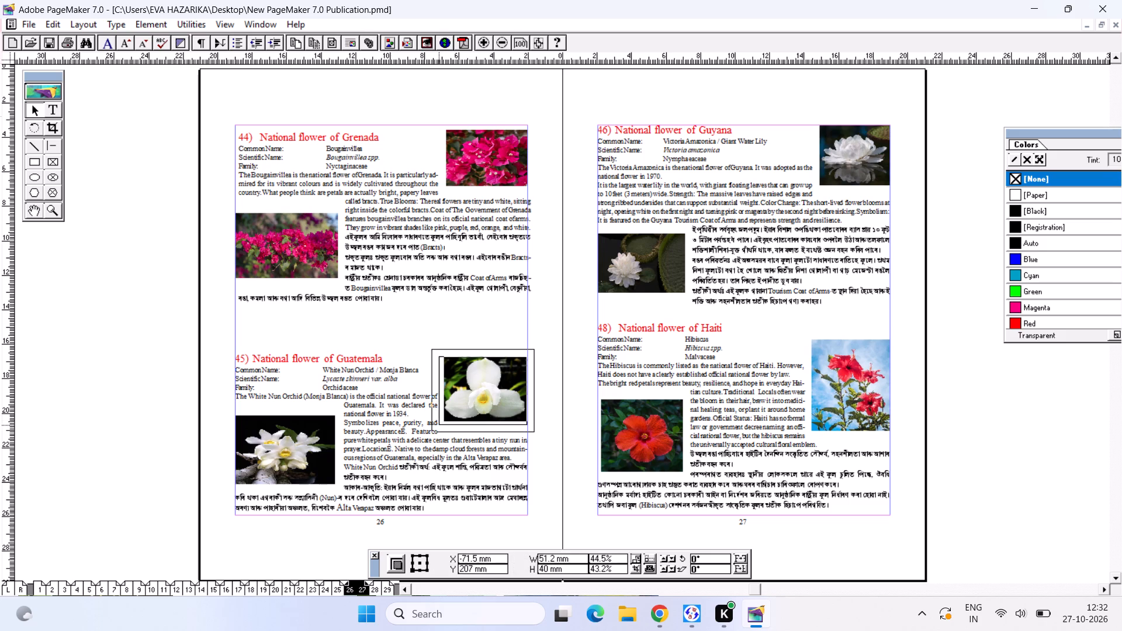
{"action": "left_click_drag", "start_coordinate": [439, 425], "coordinate": [438, 425]}
{"action": "left_click_drag", "start_coordinate": [473, 404], "coordinate": [473, 395]}
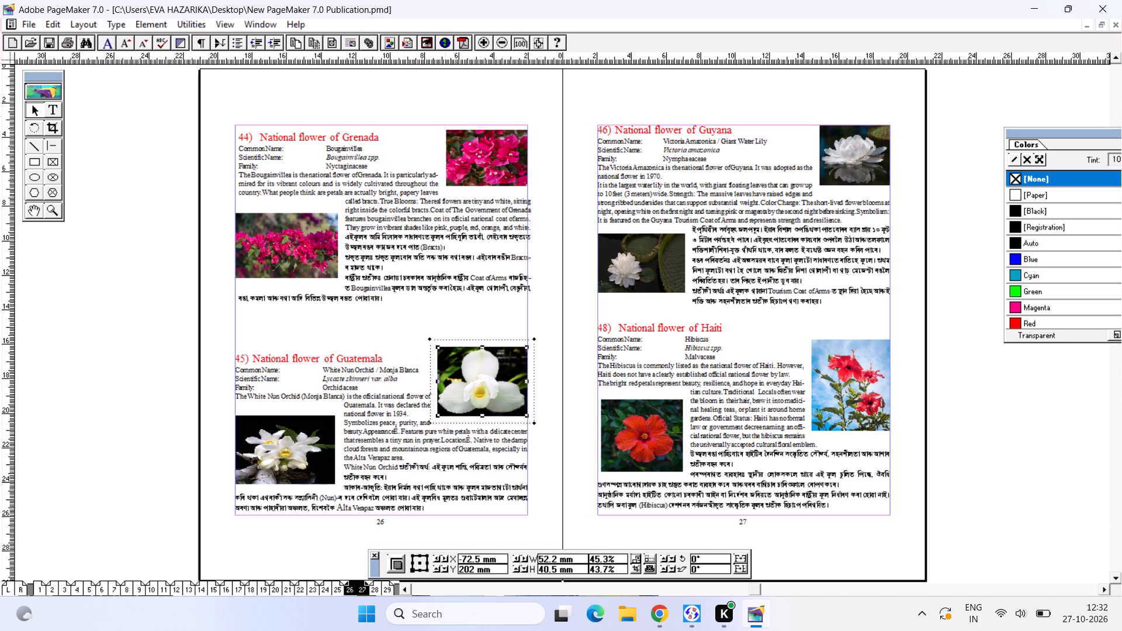
{"action": "left_click", "coordinate": [437, 451]}
{"action": "left_click", "coordinate": [40, 326]}
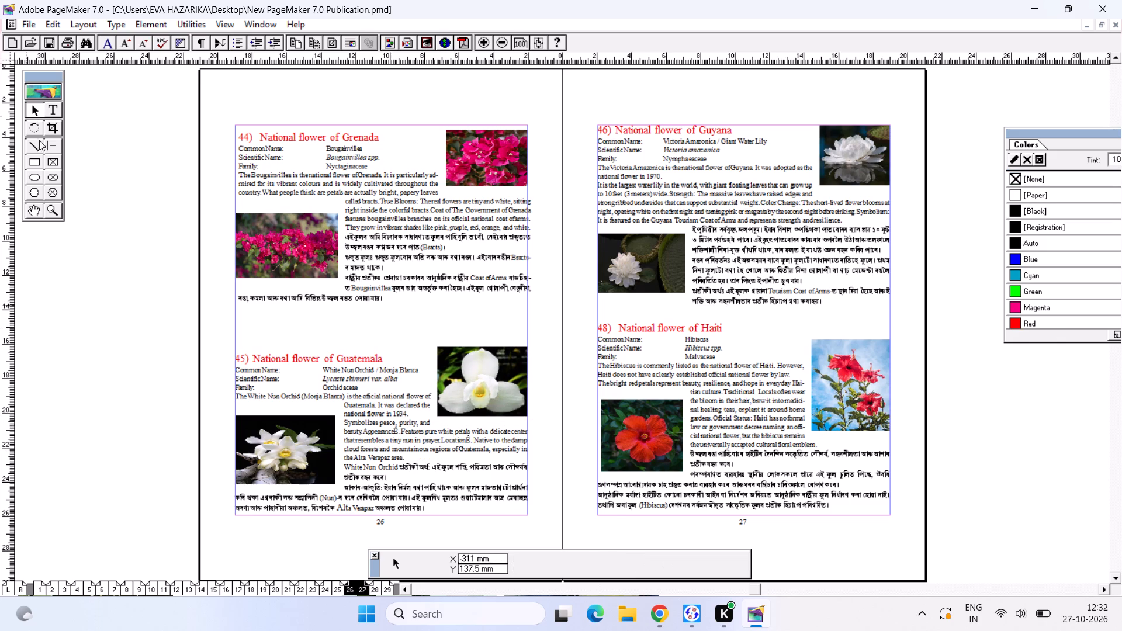
Draw a horizontal line about 169.4 mm long between the Grenada and Guatemala entries, at Y about 141.7 mm.
{"action": "left_click", "coordinate": [51, 147]}
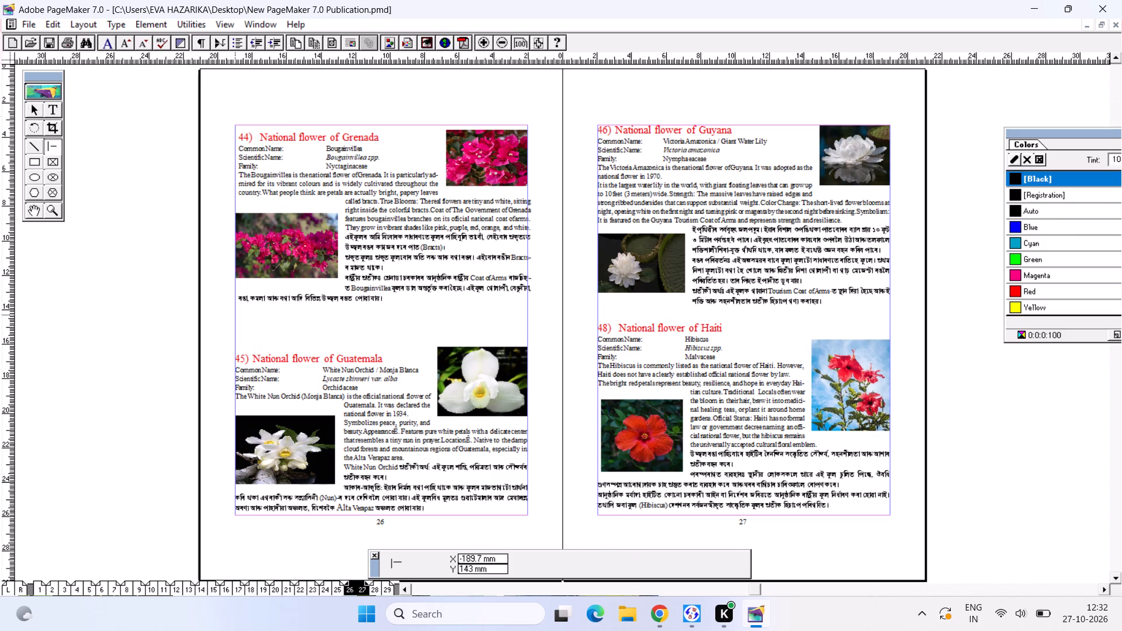
{"action": "left_click_drag", "start_coordinate": [234, 313], "coordinate": [527, 339]}
Draw a short horizontal line about 14.9 mm long below the first separator line, at Y about 151.8 mm.
{"action": "key", "text": "ctrl+2"}
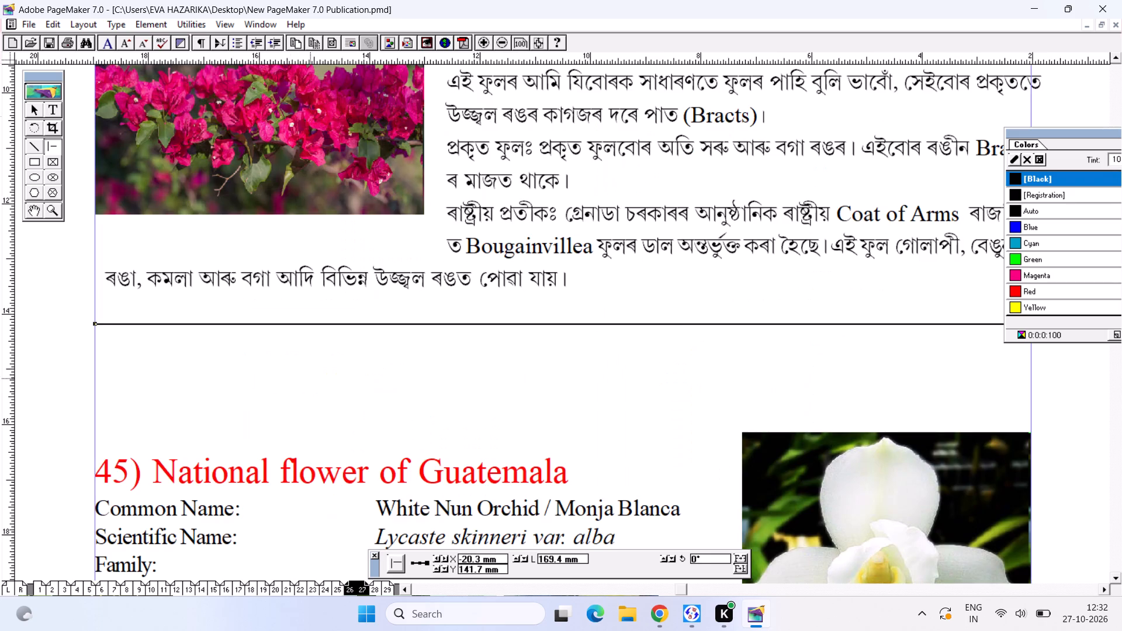
{"action": "left_click_drag", "start_coordinate": [309, 378], "coordinate": [227, 373]}
{"action": "left_click_drag", "start_coordinate": [132, 362], "coordinate": [89, 351], "text": "alt"}
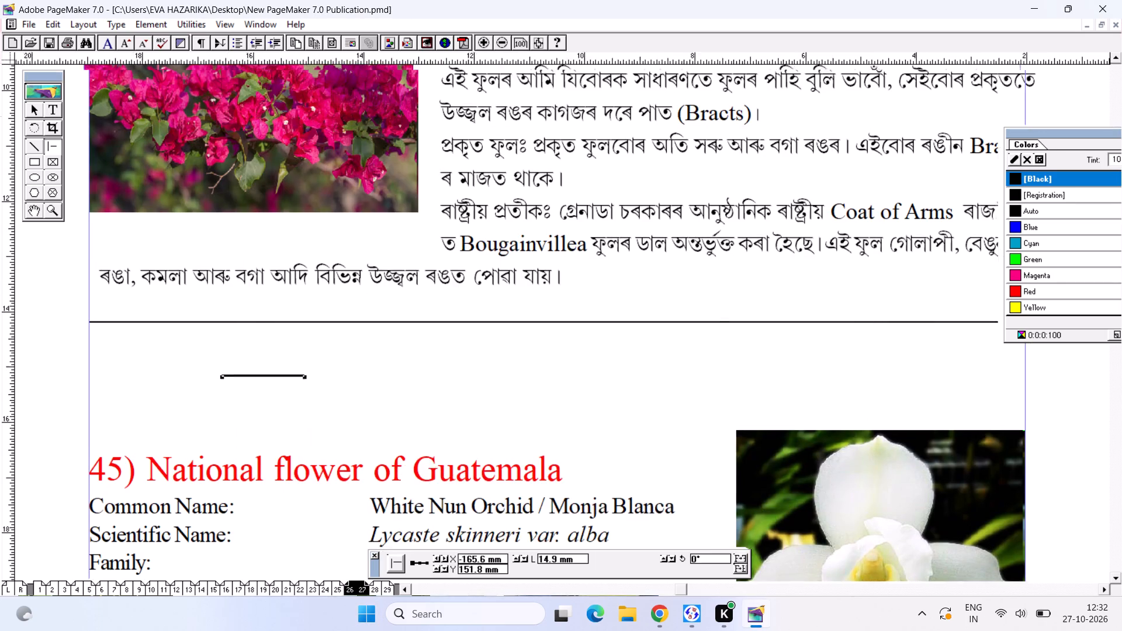
{"action": "left_click_drag", "start_coordinate": [89, 351], "coordinate": [51, 331], "text": "alt"}
{"action": "left_click_drag", "start_coordinate": [115, 338], "coordinate": [136, 332], "text": "alt"}
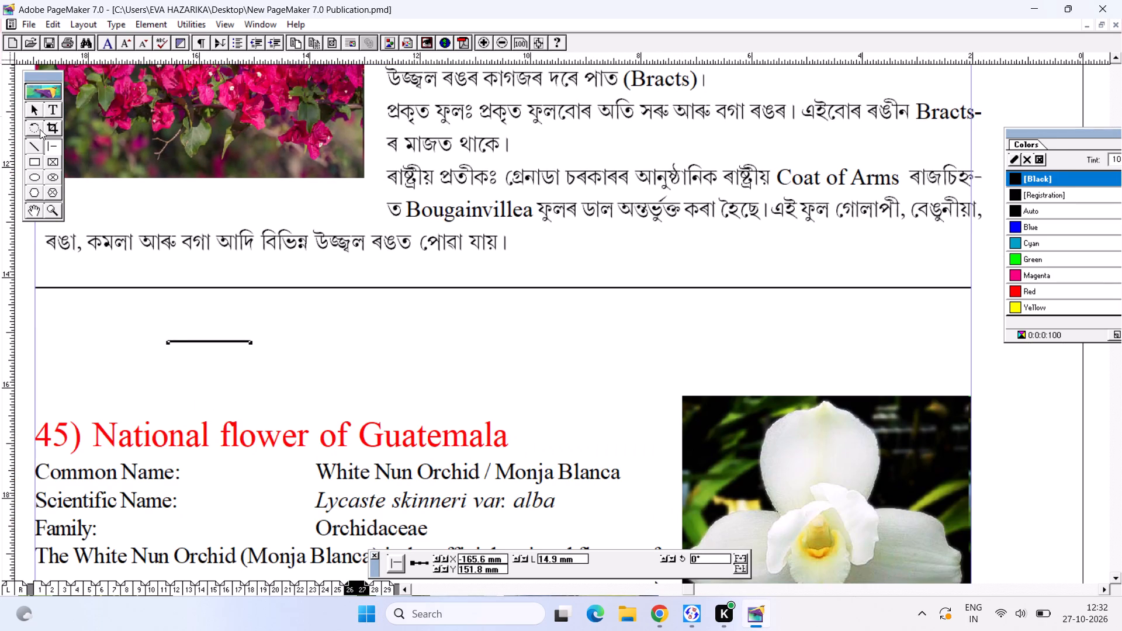
Move the short line up beneath the first separator line and stretch it to about 169.4 mm, at Y about 143.35 mm.
{"action": "left_click", "coordinate": [37, 109]}
{"action": "left_click_drag", "start_coordinate": [193, 341], "coordinate": [63, 294]}
{"action": "left_click_drag", "start_coordinate": [117, 296], "coordinate": [202, 297]}
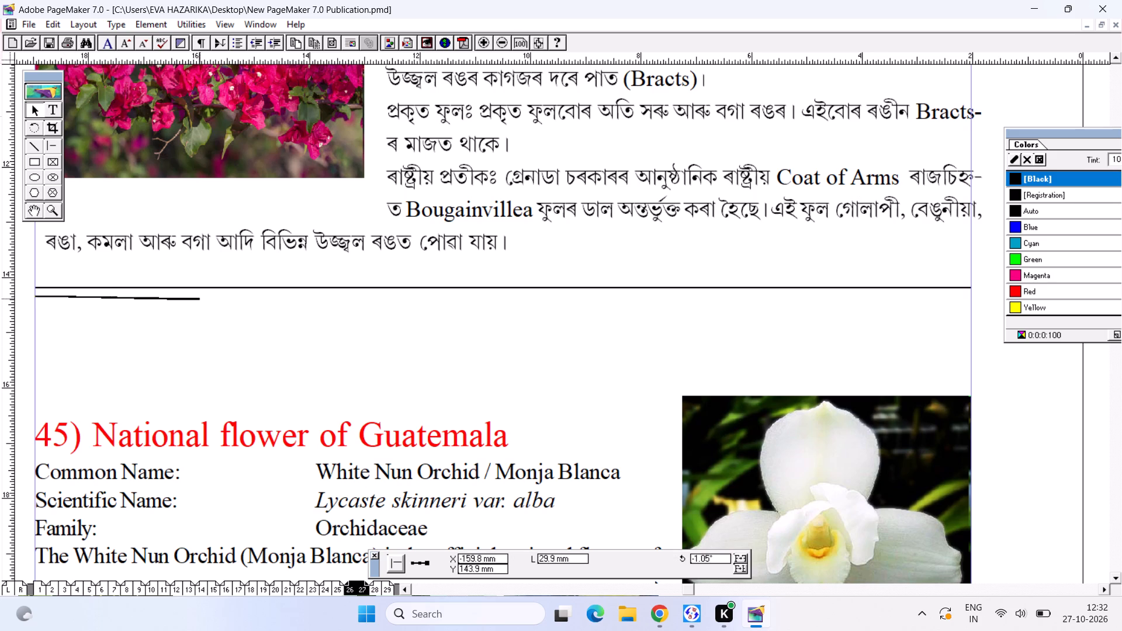
{"action": "left_click_drag", "start_coordinate": [202, 297], "coordinate": [580, 294]}
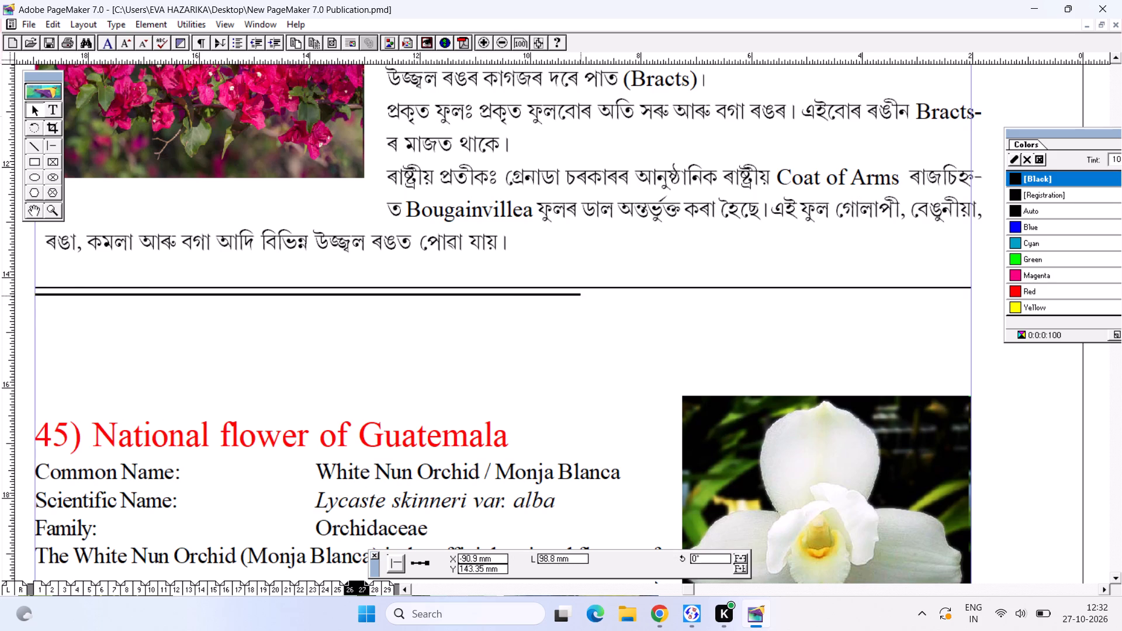
{"action": "left_click_drag", "start_coordinate": [580, 294], "coordinate": [960, 292]}
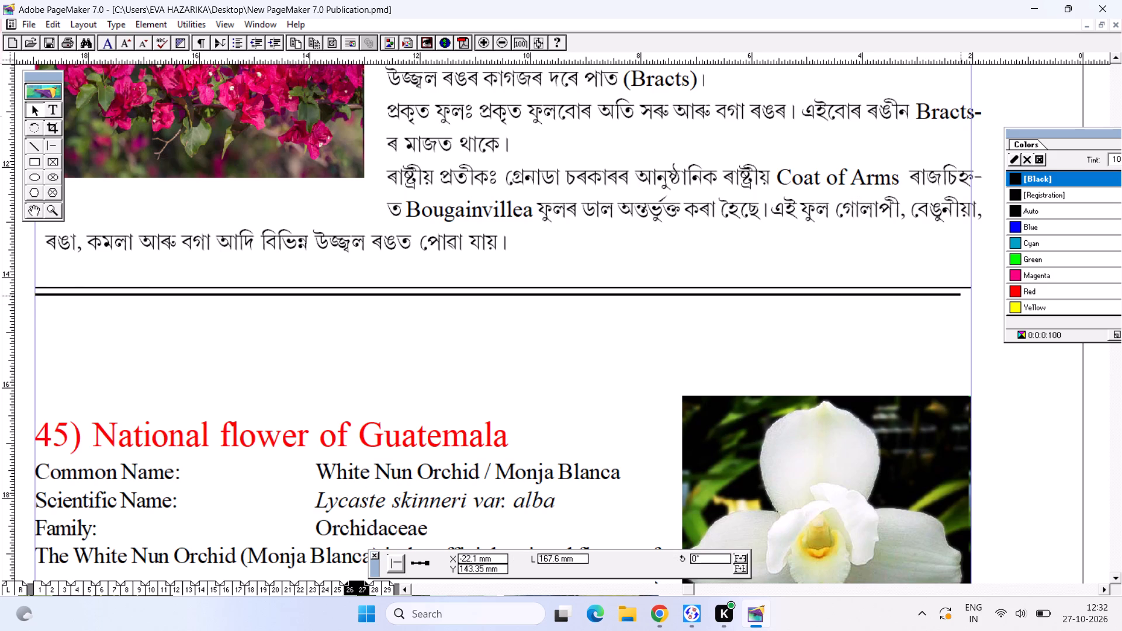
{"action": "left_click_drag", "start_coordinate": [960, 292], "coordinate": [969, 284]}
{"action": "left_click_drag", "start_coordinate": [969, 284], "coordinate": [970, 283]}
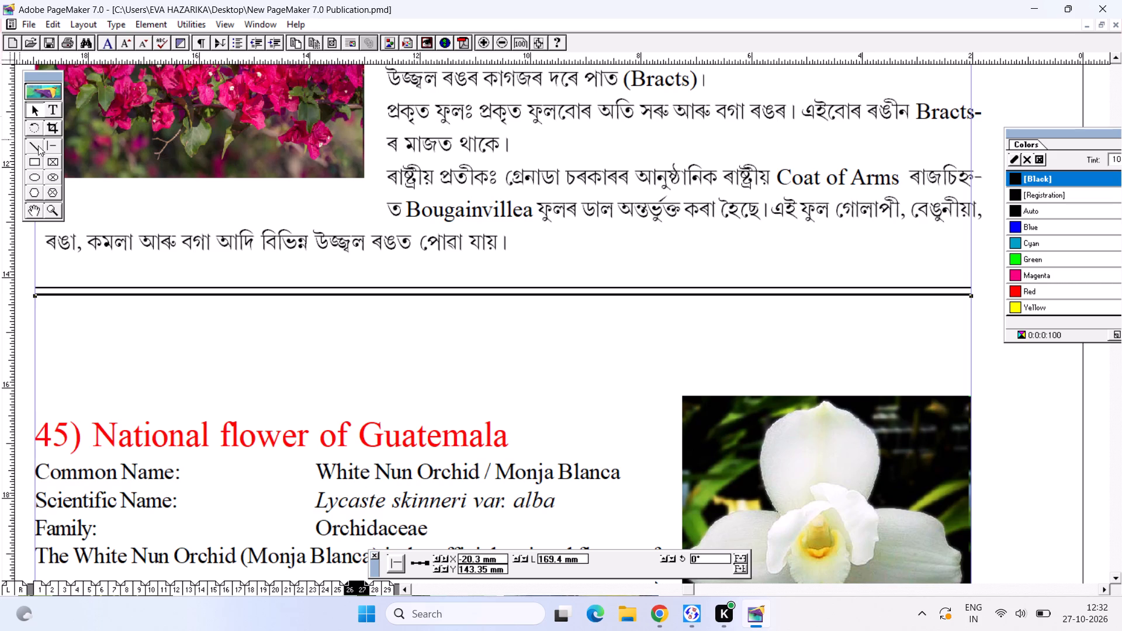
Draw a third horizontal line about 169.4 mm long beneath the pair above the Guatemala entry, at Y about 143.7 mm.
{"action": "left_click", "coordinate": [53, 143]}
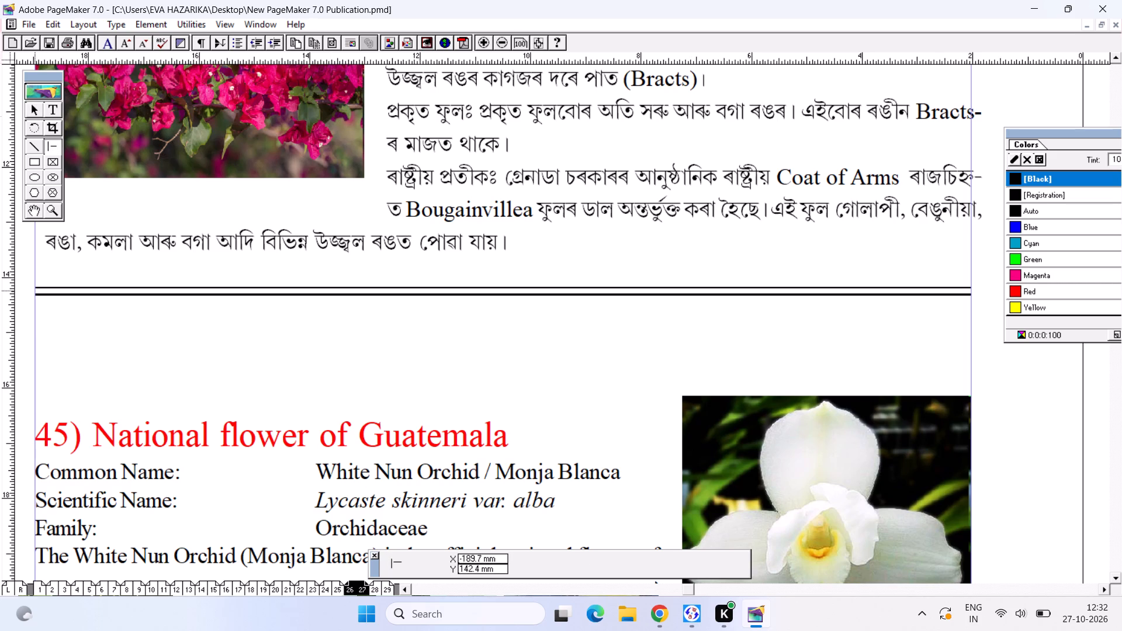
{"action": "left_click_drag", "start_coordinate": [34, 297], "coordinate": [283, 337]}
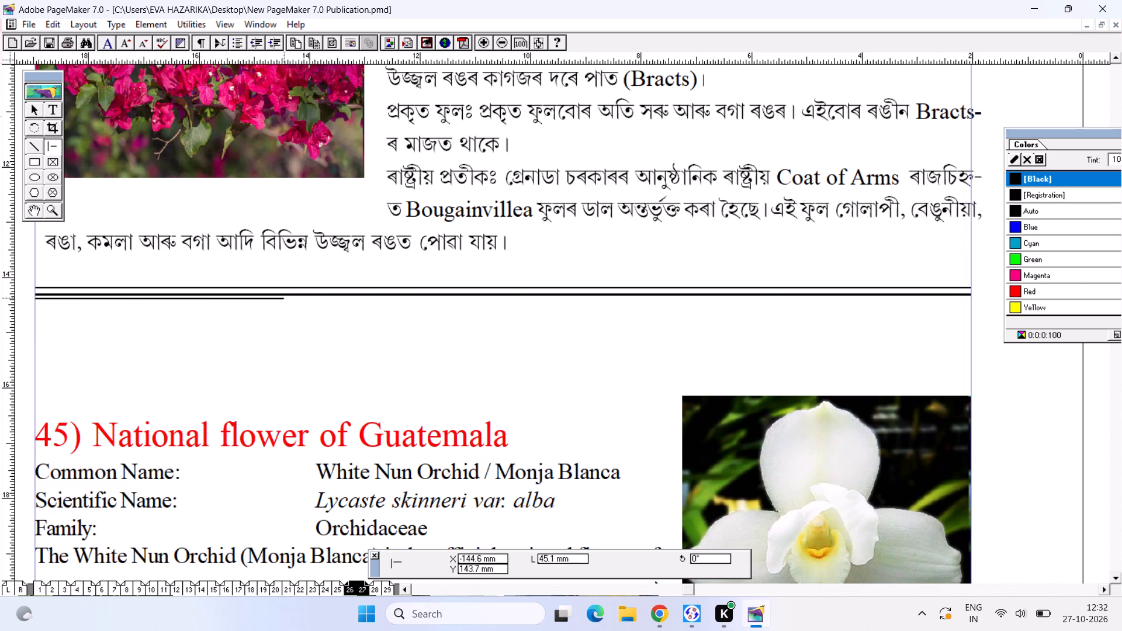
{"action": "left_click_drag", "start_coordinate": [283, 337], "coordinate": [971, 376]}
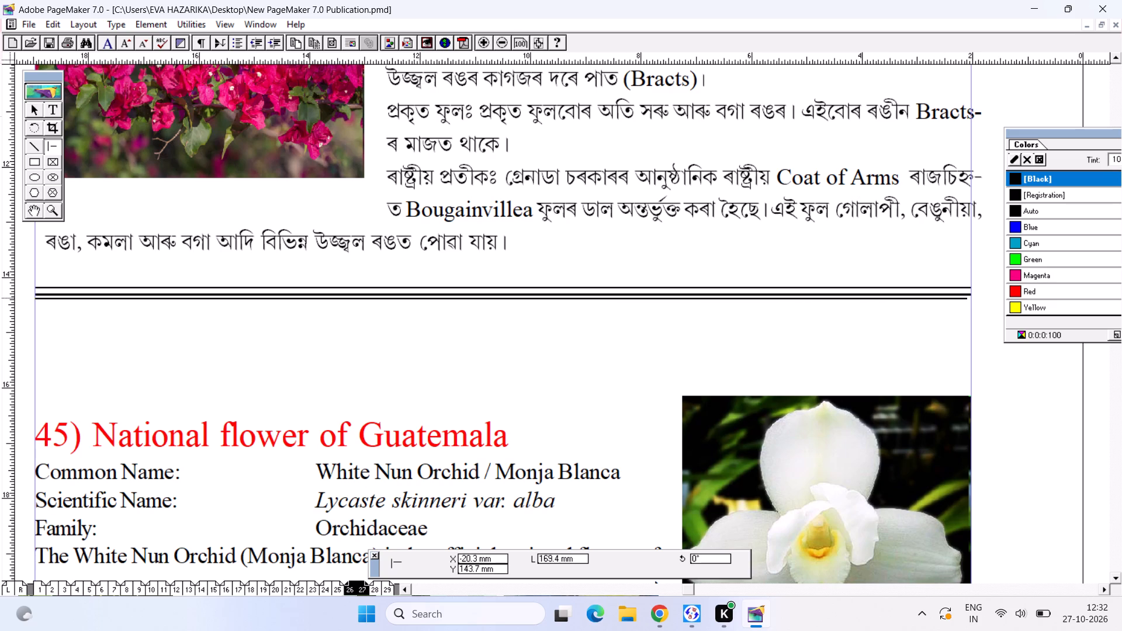
Finish the third separator line above the Guatemala entry at the page margin and save the publication.
{"action": "left_click_drag", "start_coordinate": [971, 376], "coordinate": [970, 376]}
{"action": "left_click", "coordinate": [31, 109]}
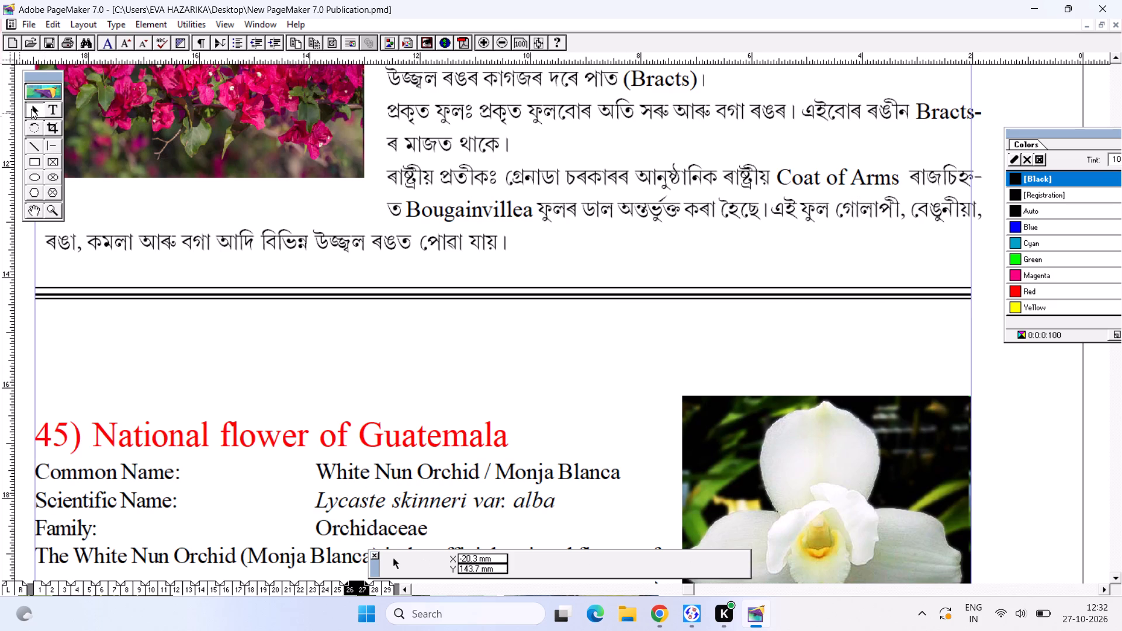
{"action": "left_click", "coordinate": [51, 290]}
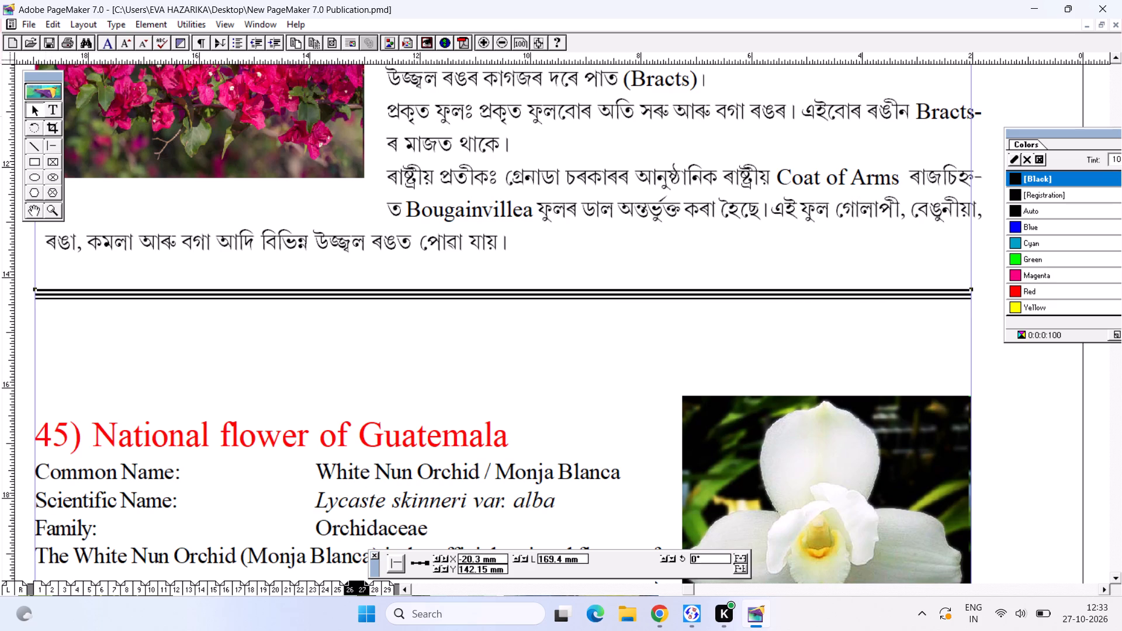
{"action": "key", "text": "ctrl+0"}
{"action": "key", "text": "ctrl+s"}
{"action": "key", "text": "ctrl+s"}
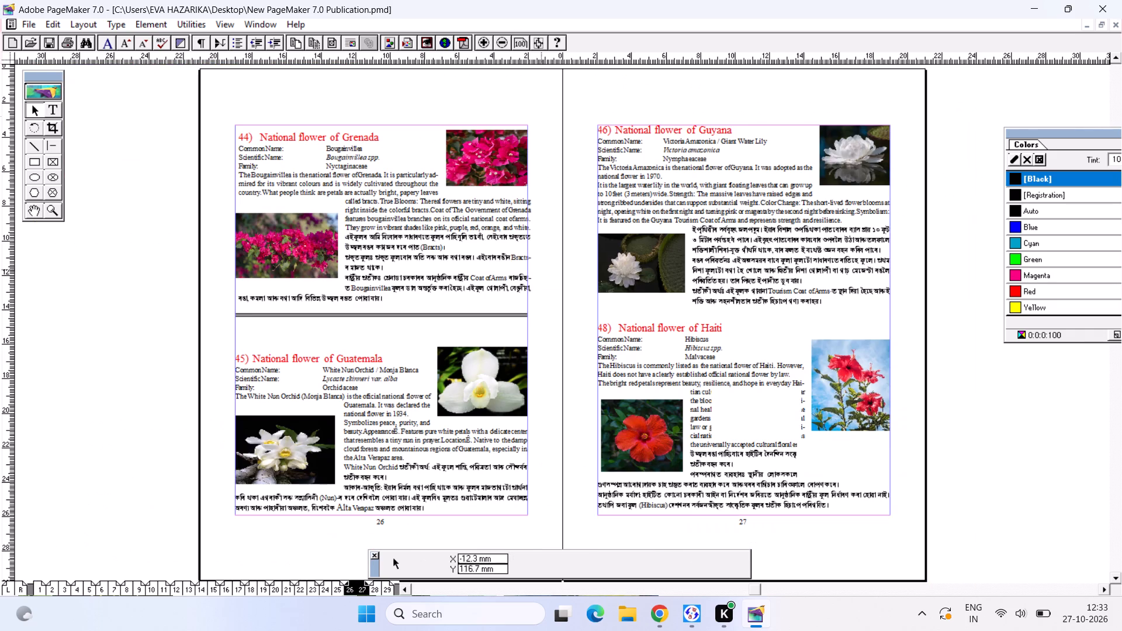
Draw a horizontal line about 169.4 mm long between the Guyana and Haiti entries on page 27, at Y about 140.8 mm.
{"action": "key", "text": "ctrl+2"}
{"action": "left_click_drag", "start_coordinate": [479, 306], "coordinate": [0, 293], "text": "alt"}
{"action": "left_click", "coordinate": [410, 311], "text": "alt"}
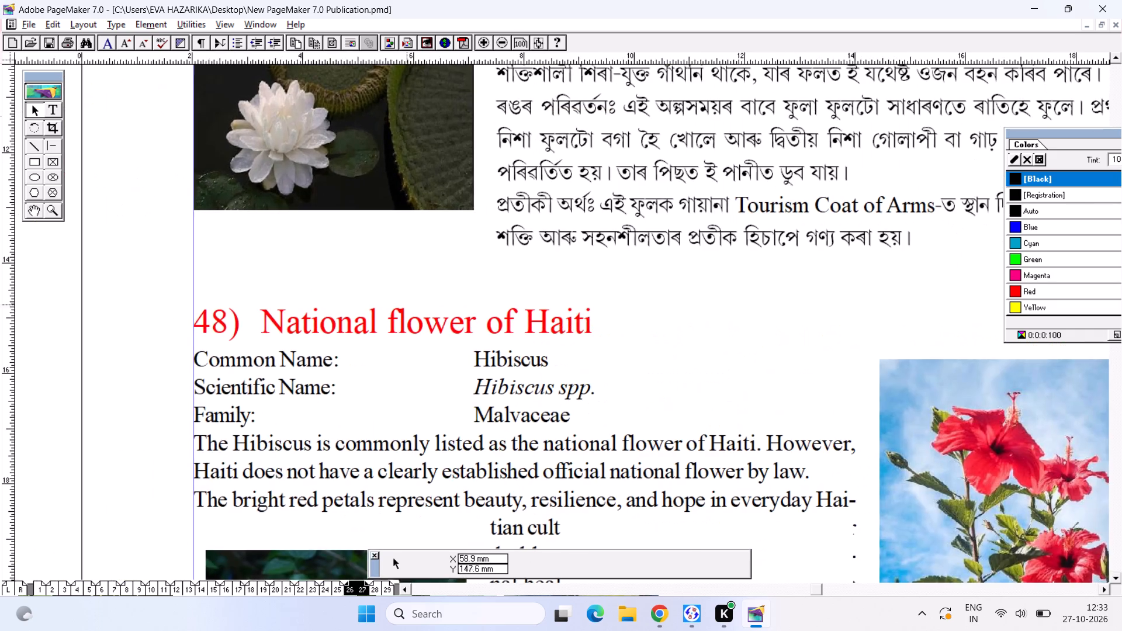
{"action": "left_click_drag", "start_coordinate": [676, 331], "coordinate": [368, 323], "text": "alt"}
{"action": "left_click", "coordinate": [392, 324], "text": "alt"}
{"action": "left_click_drag", "start_coordinate": [358, 306], "coordinate": [447, 304], "text": "alt"}
{"action": "left_click_drag", "start_coordinate": [431, 303], "coordinate": [508, 308], "text": "alt"}
{"action": "left_click", "coordinate": [53, 145]}
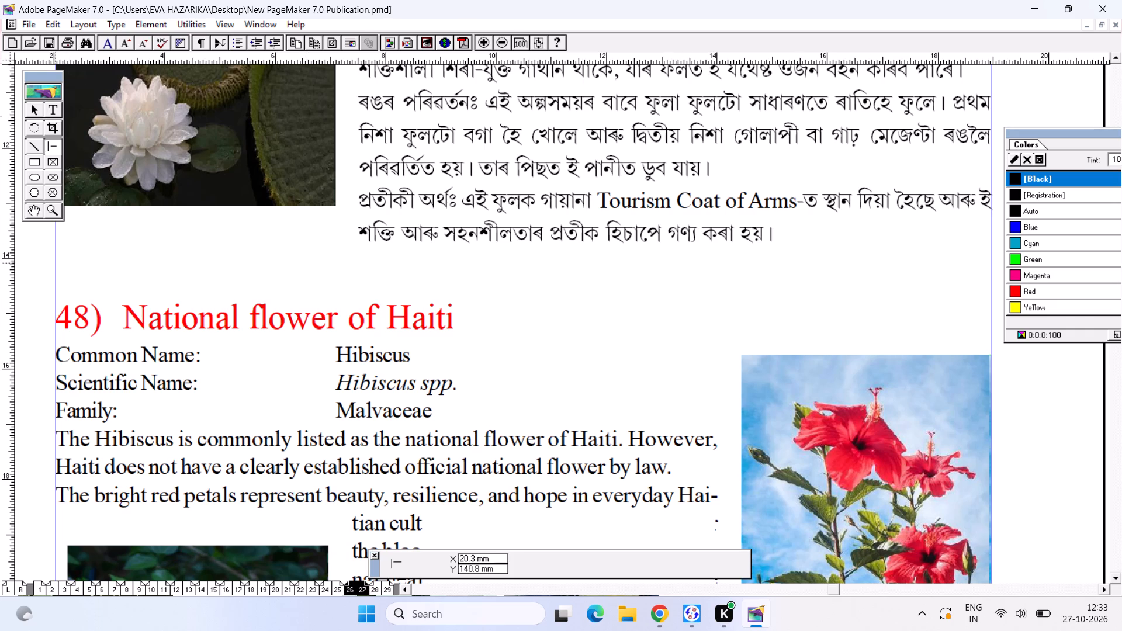
{"action": "left_click_drag", "start_coordinate": [55, 262], "coordinate": [975, 311]}
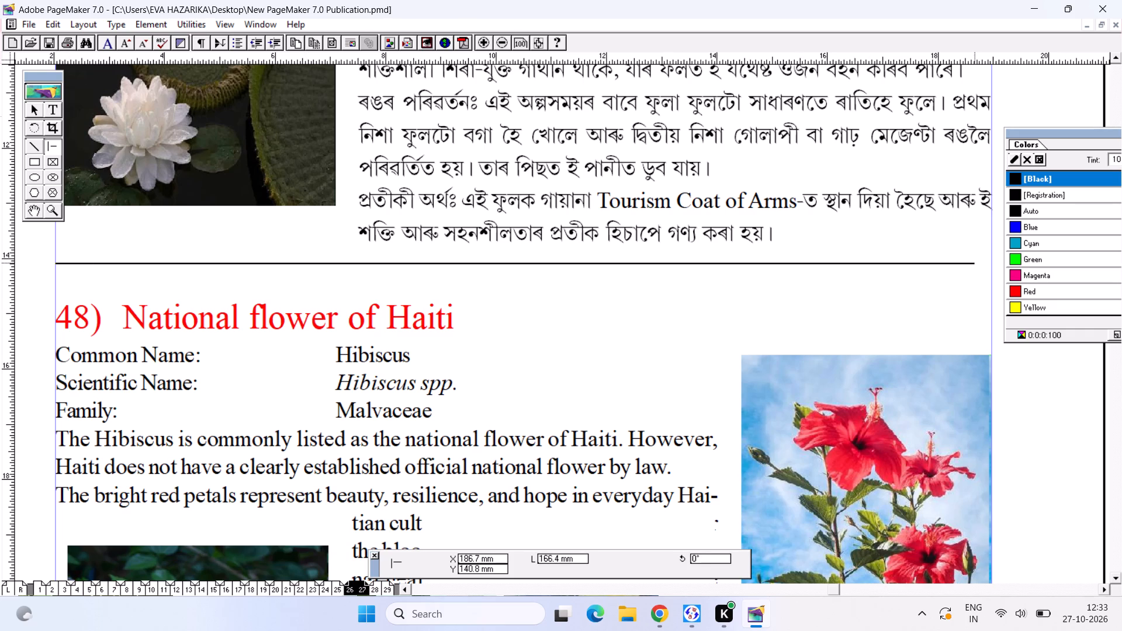
{"action": "left_click_drag", "start_coordinate": [975, 311], "coordinate": [991, 330]}
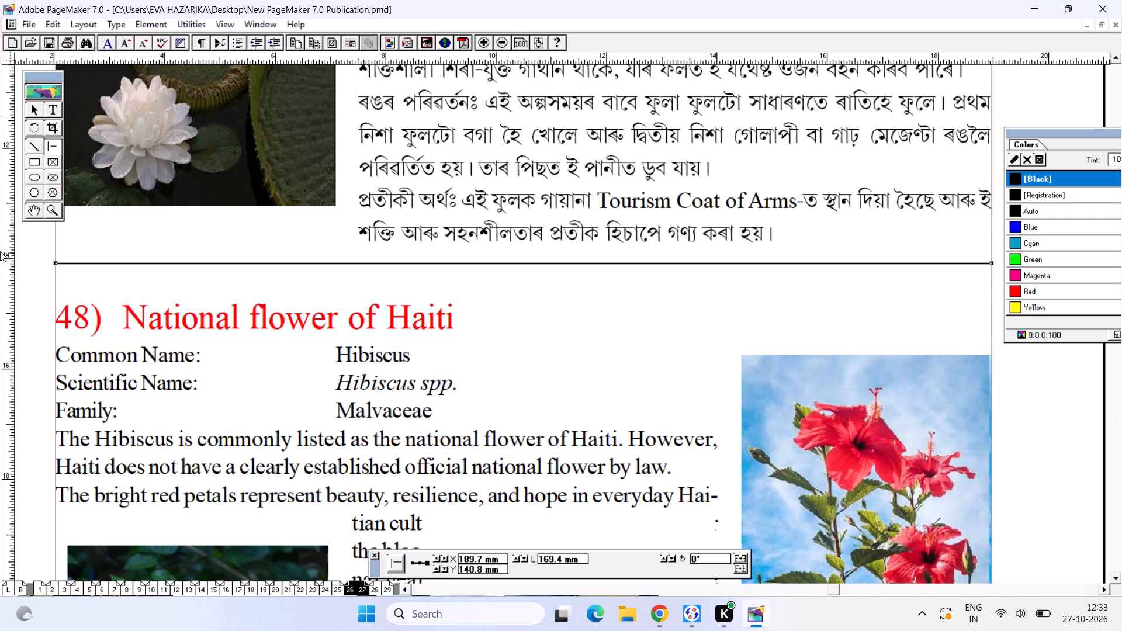
Add two parallel lines just below it, about 169.4 mm long at Y about 142.2 mm and about 170.1 mm long at Y about 141.4 mm.
{"action": "left_click_drag", "start_coordinate": [55, 269], "coordinate": [251, 280]}
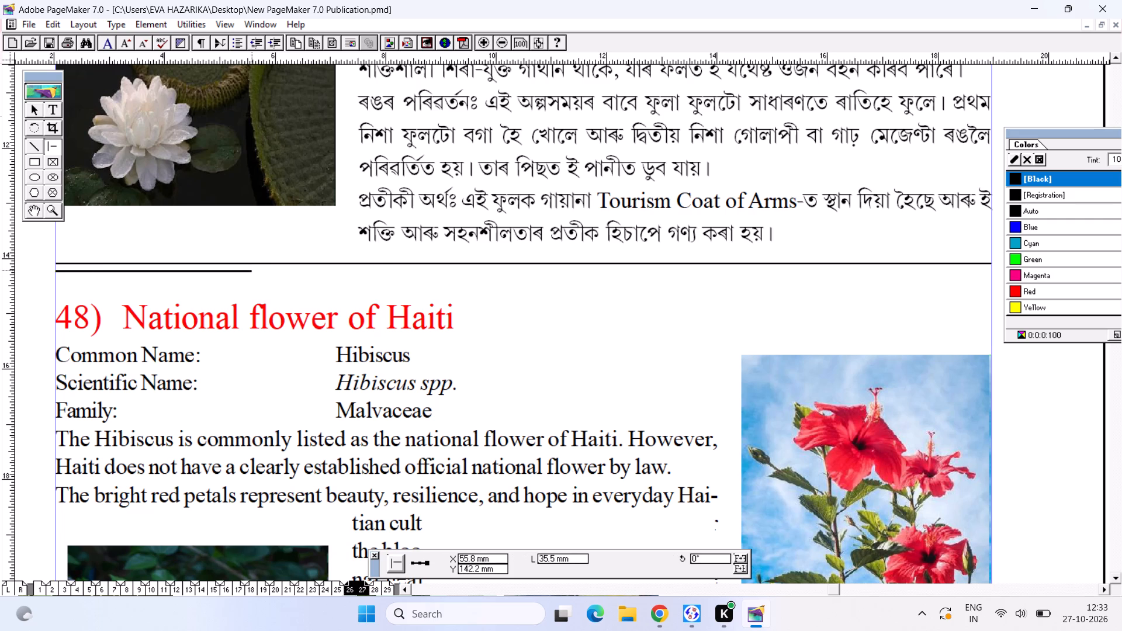
{"action": "left_click_drag", "start_coordinate": [251, 280], "coordinate": [991, 345]}
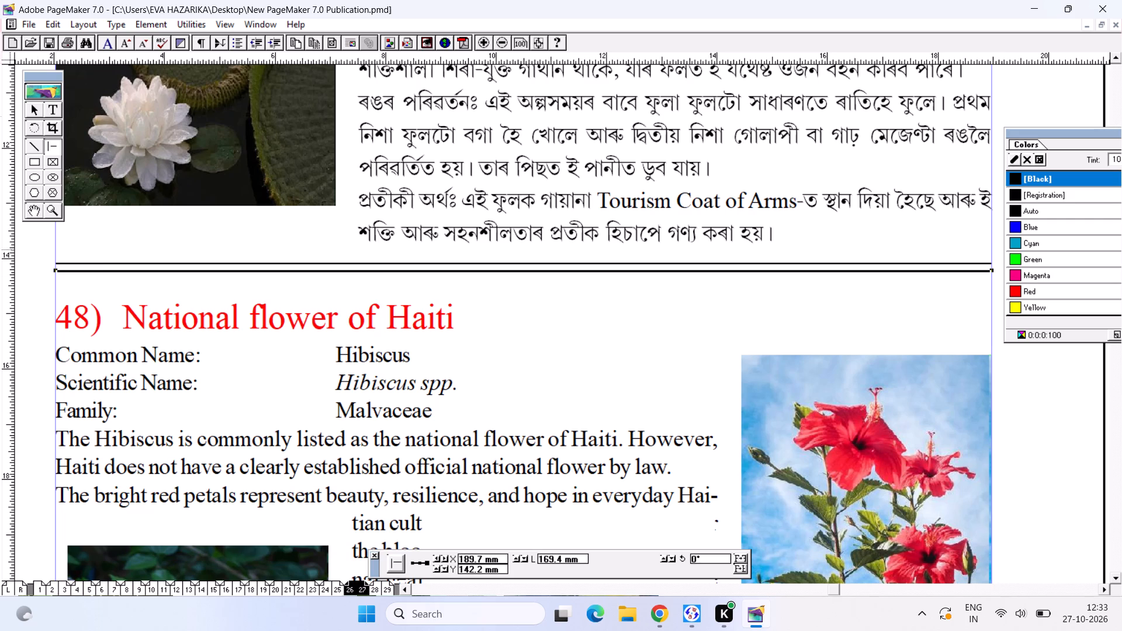
{"action": "left_click_drag", "start_coordinate": [55, 266], "coordinate": [168, 282]}
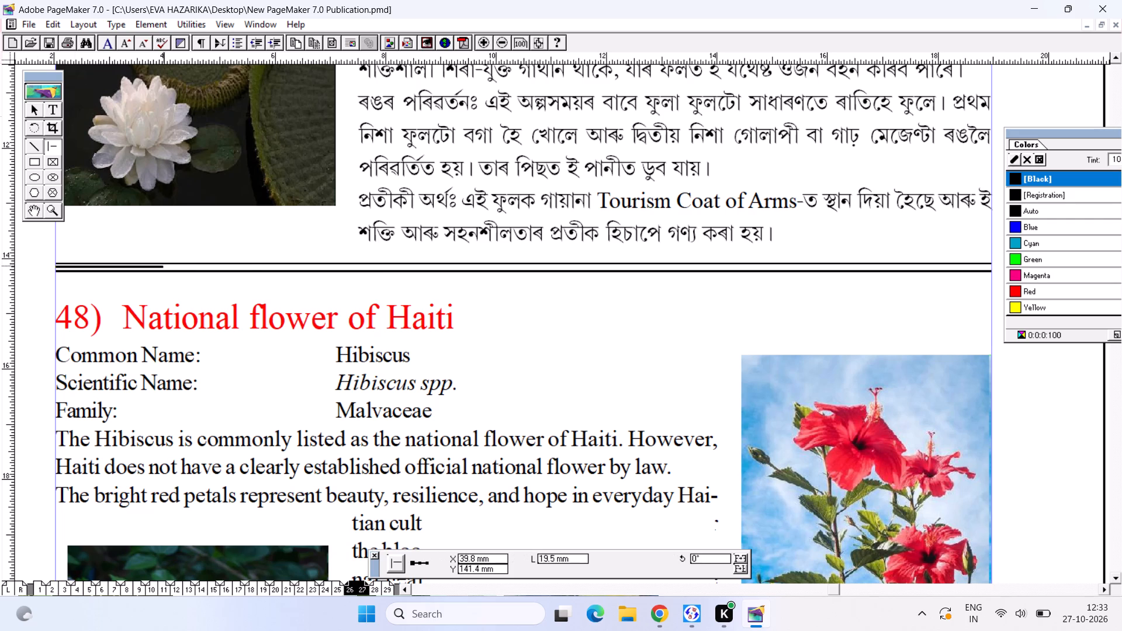
{"action": "left_click_drag", "start_coordinate": [168, 282], "coordinate": [976, 341]}
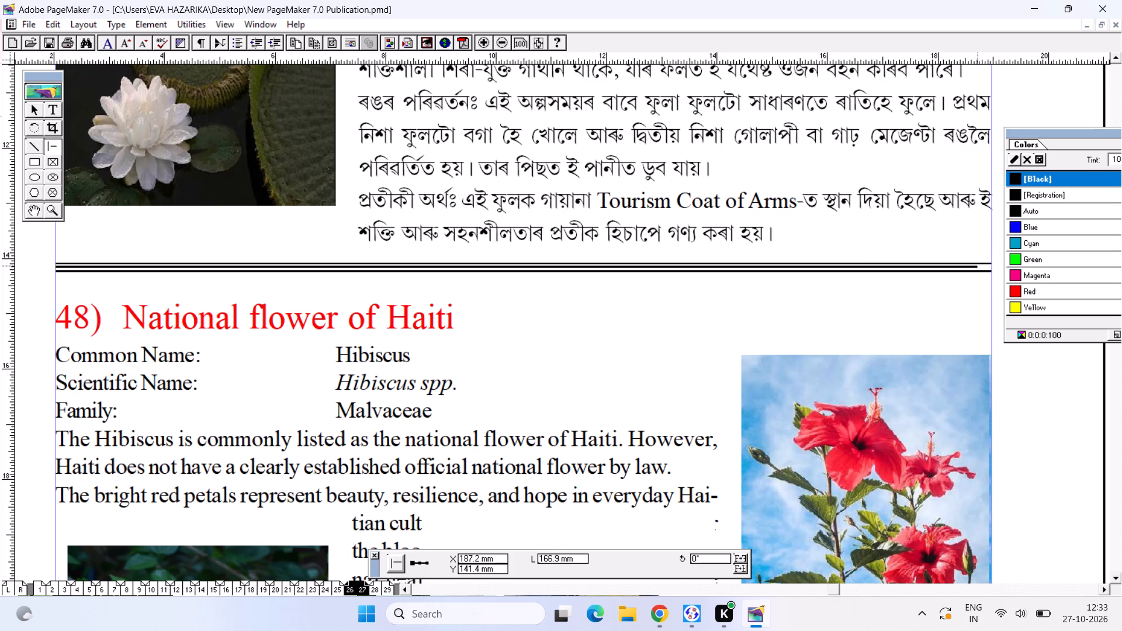
{"action": "left_click_drag", "start_coordinate": [976, 341], "coordinate": [994, 349]}
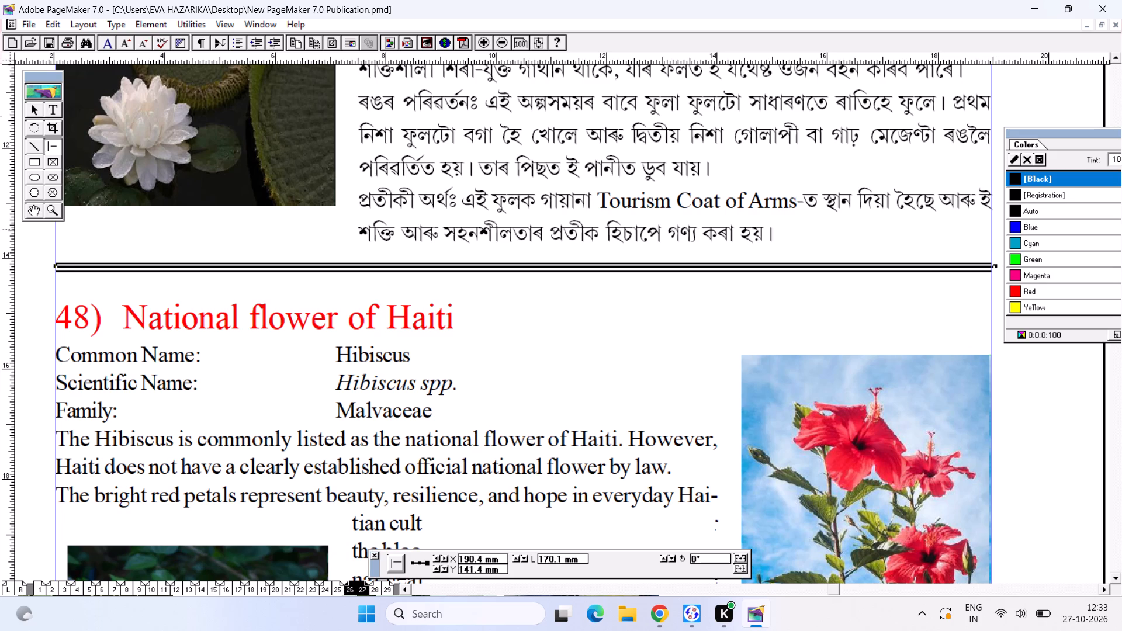
{"action": "left_click", "coordinate": [171, 229]}
Save the publication.
{"action": "key", "text": "ctrl+0"}
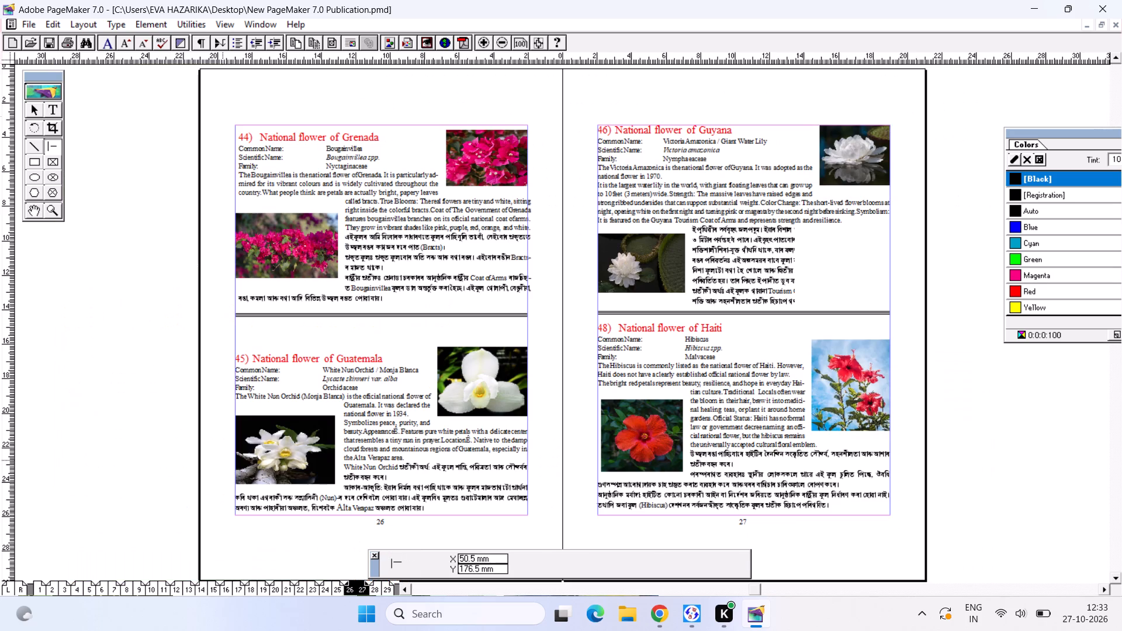
{"action": "key", "text": "ctrl+s"}
{"action": "key", "text": "ctrl+s"}
Enlarge the lower Guyana water lily picture to about 56 mm wide by 42.7 mm high.
{"action": "left_click", "coordinate": [34, 110]}
{"action": "left_click", "coordinate": [611, 269]}
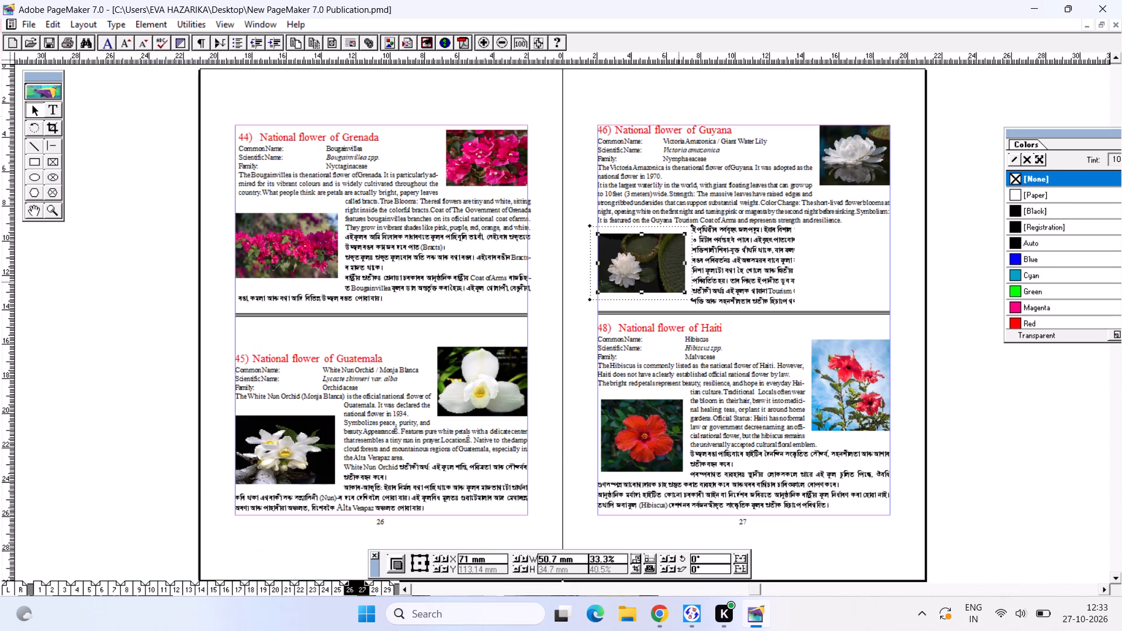
{"action": "left_click_drag", "start_coordinate": [685, 293], "coordinate": [693, 306]}
{"action": "left_click", "coordinate": [694, 300]}
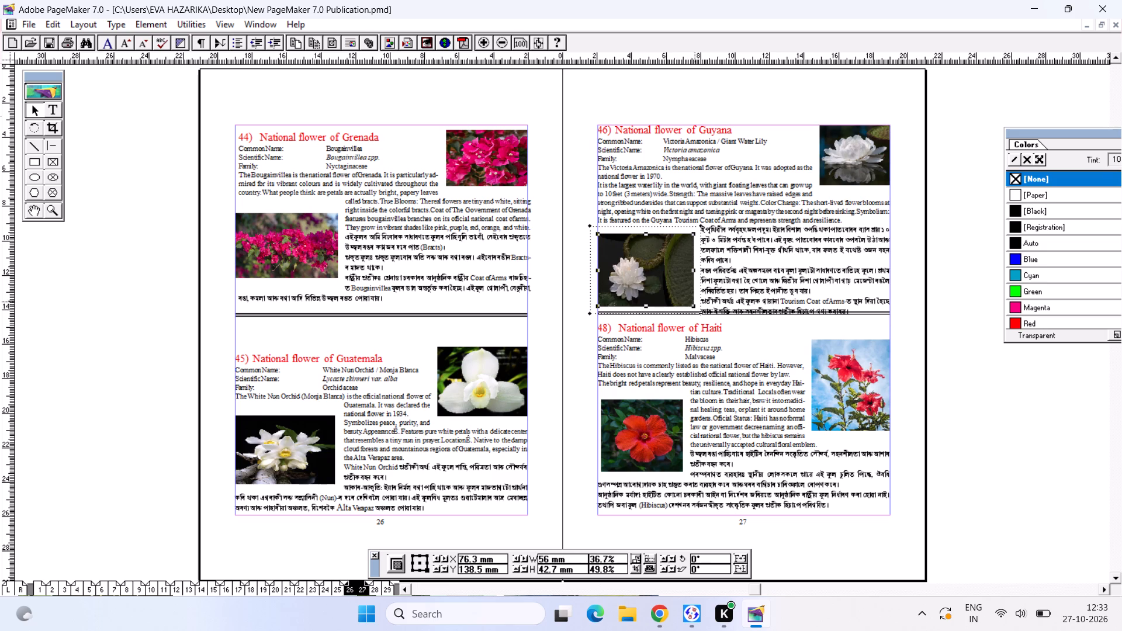
Move the three separator lines above the Haiti entry down, clear of the Guyana text, to Y about 146.2, 145.75 and 144.7 mm.
{"action": "left_click", "coordinate": [691, 316]}
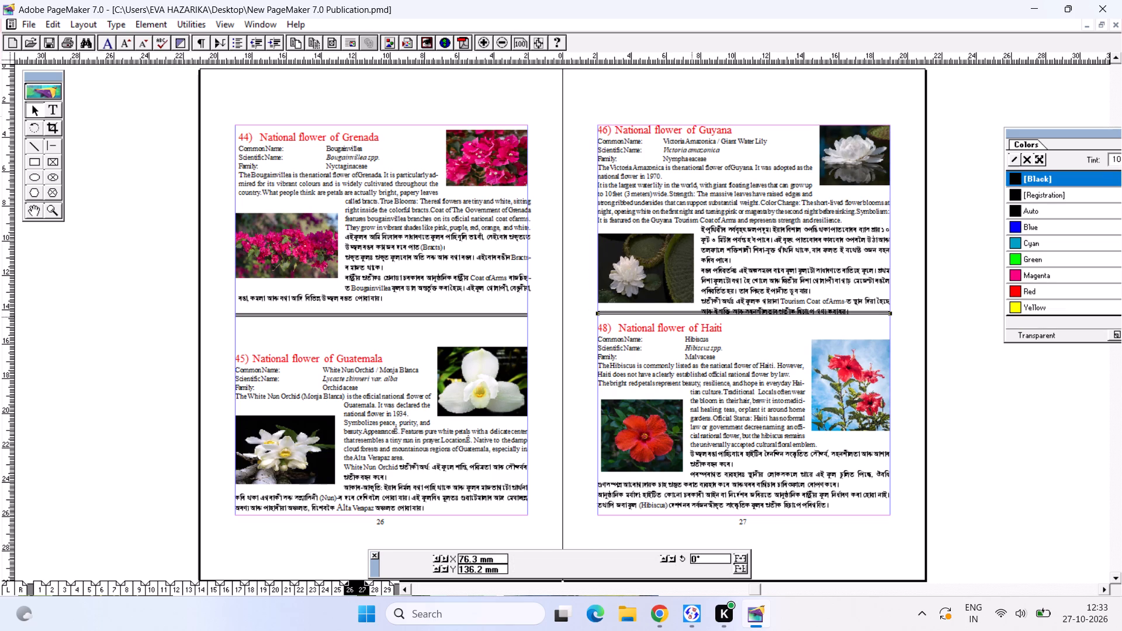
{"action": "key", "text": "ctrl+2"}
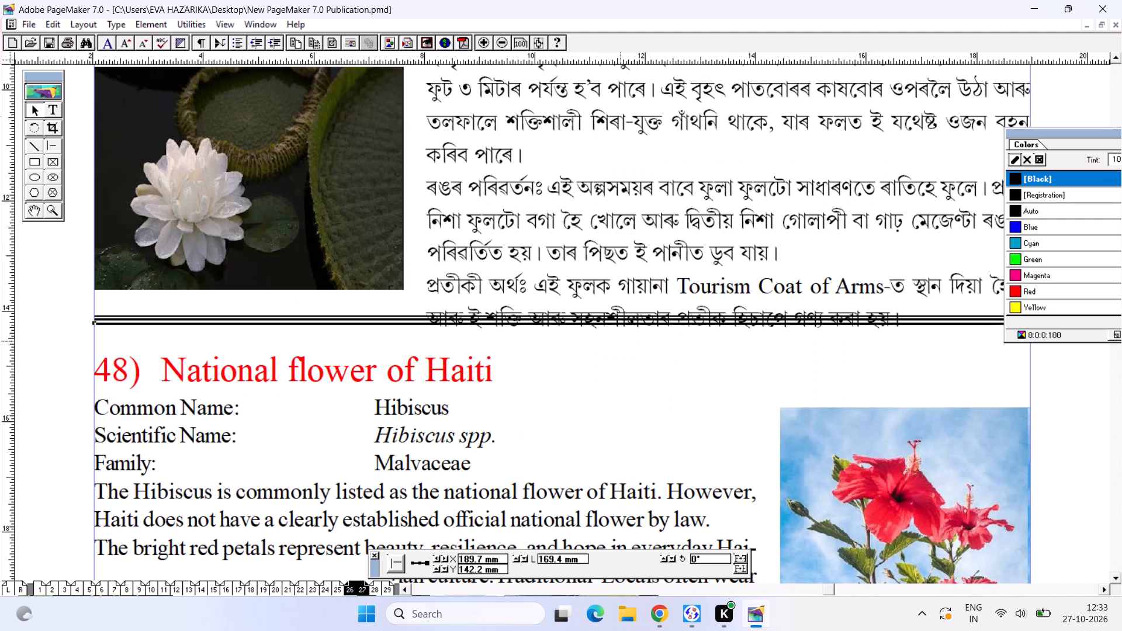
{"action": "left_click_drag", "start_coordinate": [383, 337], "coordinate": [348, 282], "text": "alt"}
{"action": "left_click", "coordinate": [529, 307], "text": "alt"}
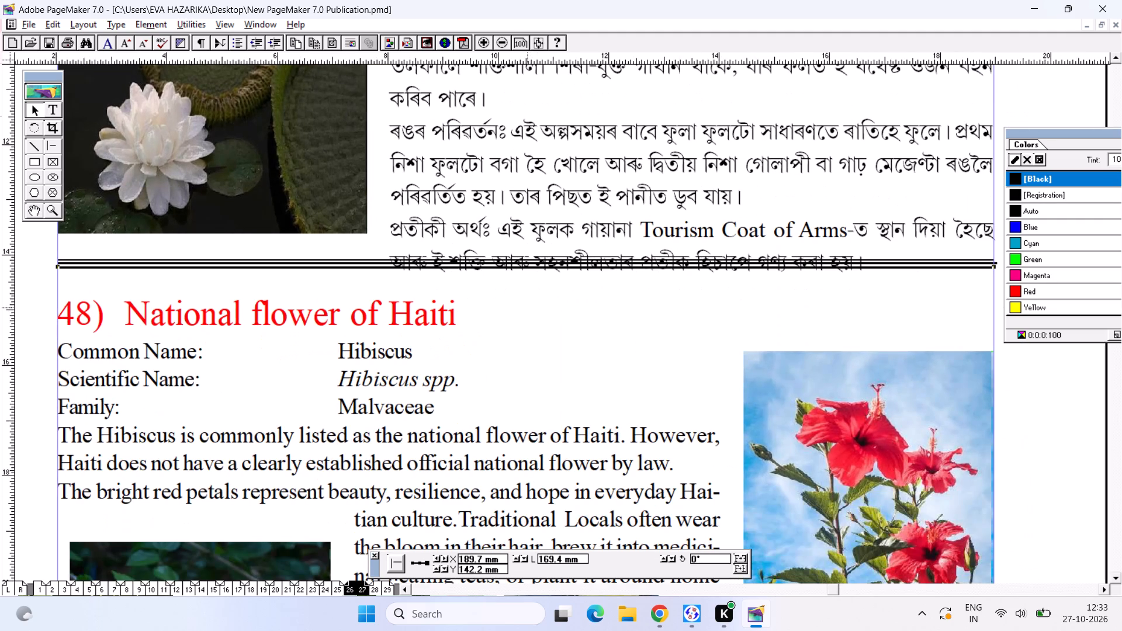
{"action": "left_click_drag", "start_coordinate": [402, 270], "coordinate": [400, 293]}
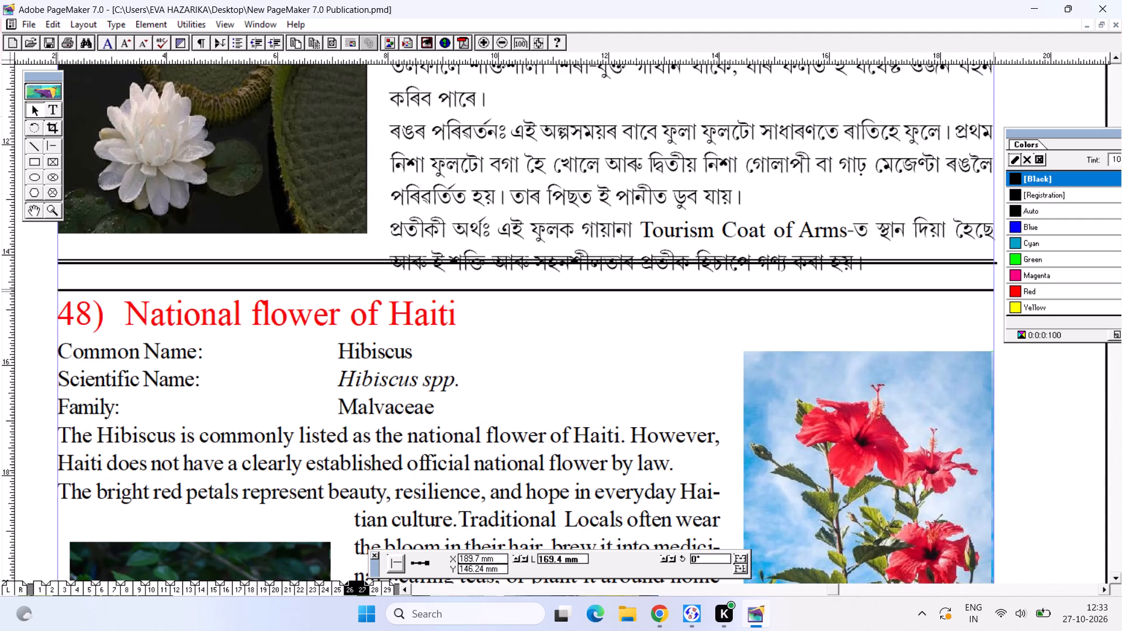
{"action": "left_click_drag", "start_coordinate": [400, 293], "coordinate": [400, 294]}
{"action": "left_click_drag", "start_coordinate": [351, 266], "coordinate": [350, 275]}
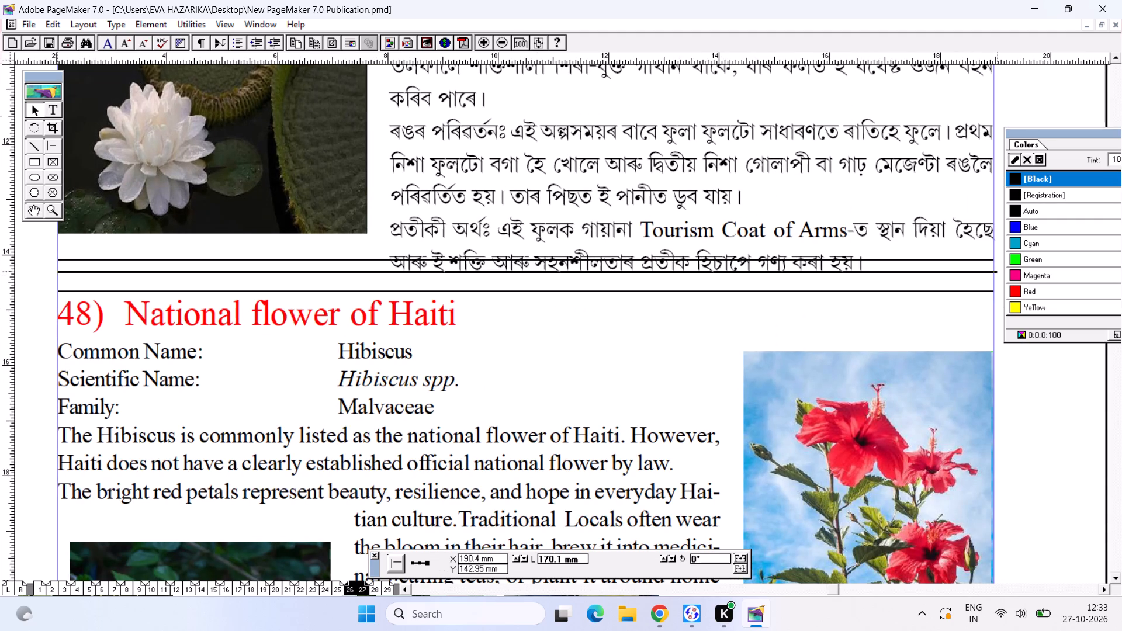
{"action": "left_click_drag", "start_coordinate": [350, 275], "coordinate": [350, 290]}
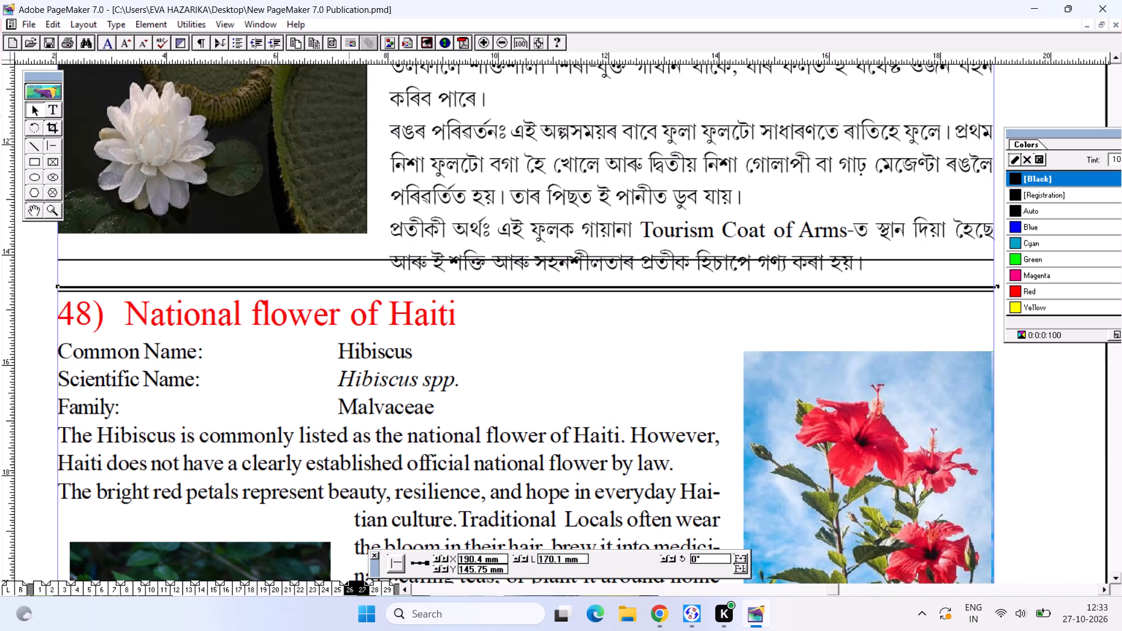
{"action": "left_click_drag", "start_coordinate": [348, 259], "coordinate": [349, 282]}
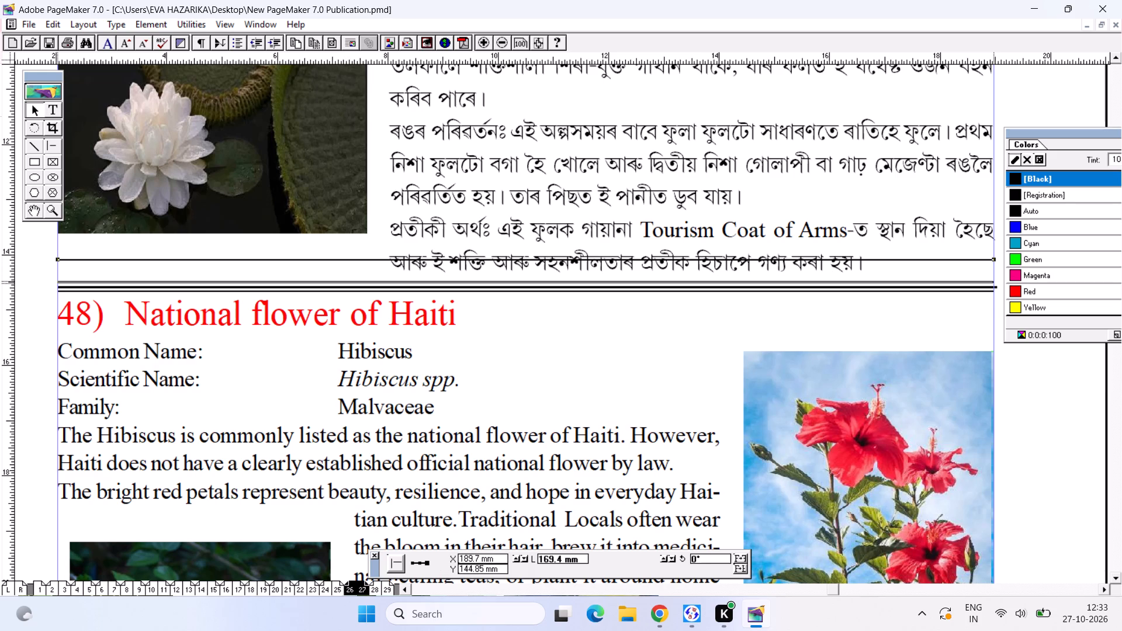
{"action": "left_click_drag", "start_coordinate": [349, 282], "coordinate": [349, 281]}
Save the publication with the repositioned separator lines.
{"action": "key", "text": "ctrl+0"}
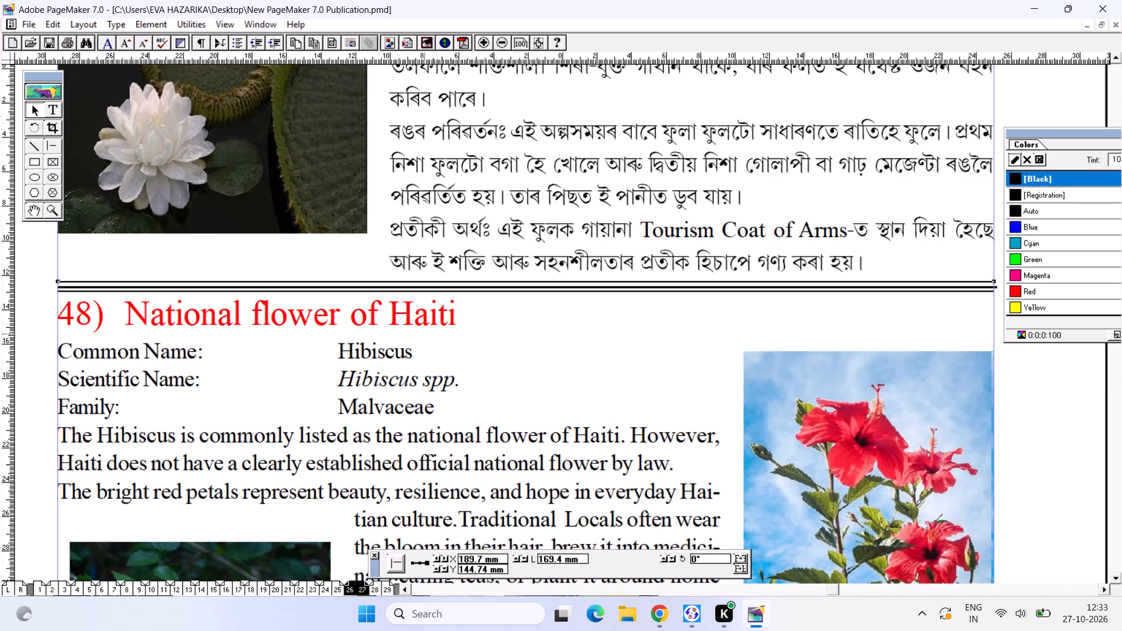
{"action": "key", "text": "ctrl+s"}
{"action": "key", "text": "ctrl+s"}
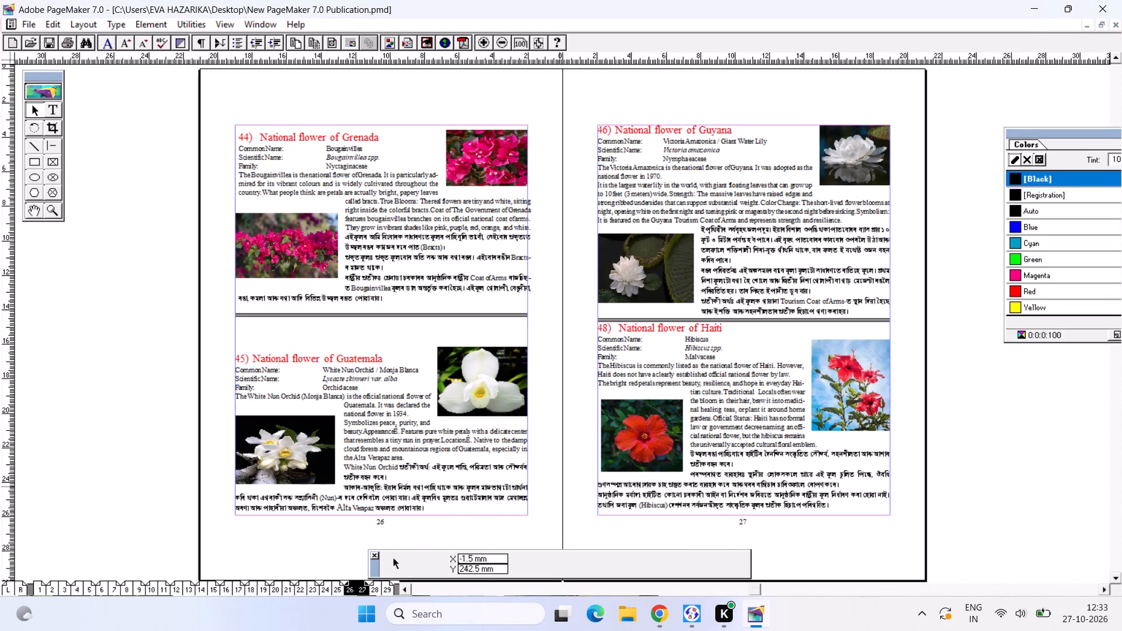
Draw a horizontal line about 169.4 mm long between the Honduras and India entries on page 28, at Y about 140.5 mm.
{"action": "left_click", "coordinate": [387, 587]}
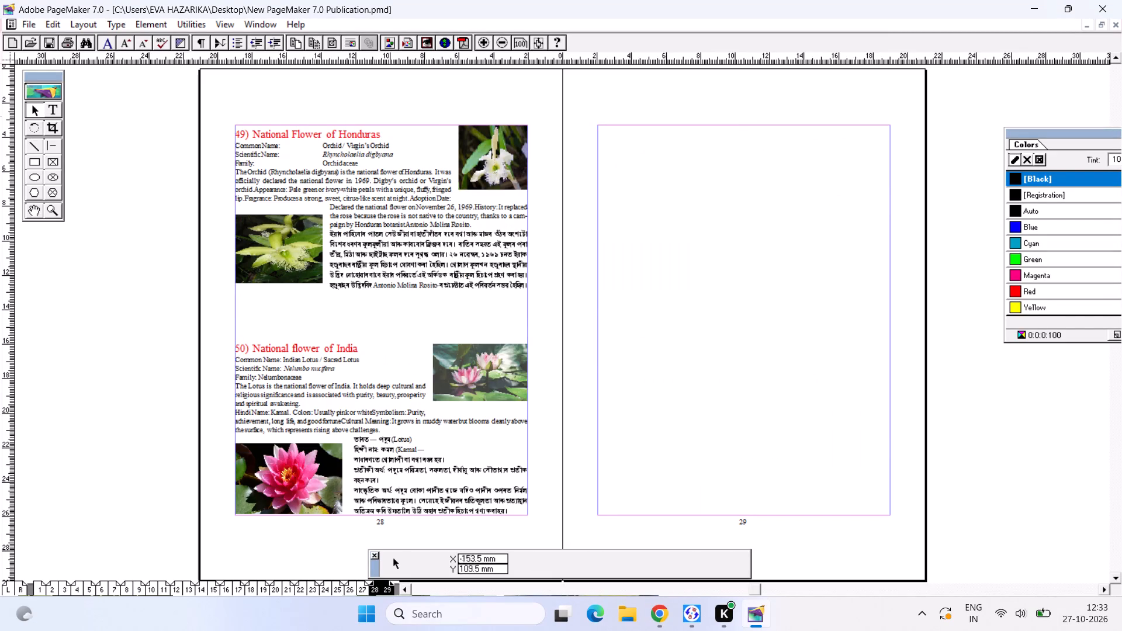
{"action": "left_click", "coordinate": [49, 148]}
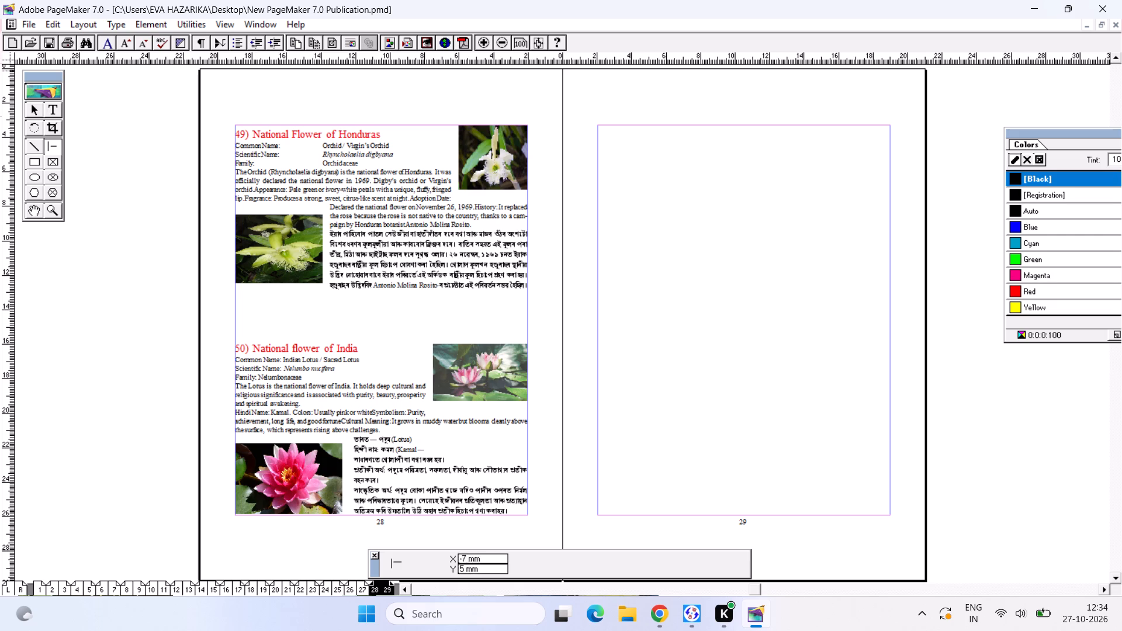
{"action": "left_click_drag", "start_coordinate": [234, 310], "coordinate": [244, 310]}
{"action": "left_click_drag", "start_coordinate": [244, 310], "coordinate": [527, 355]}
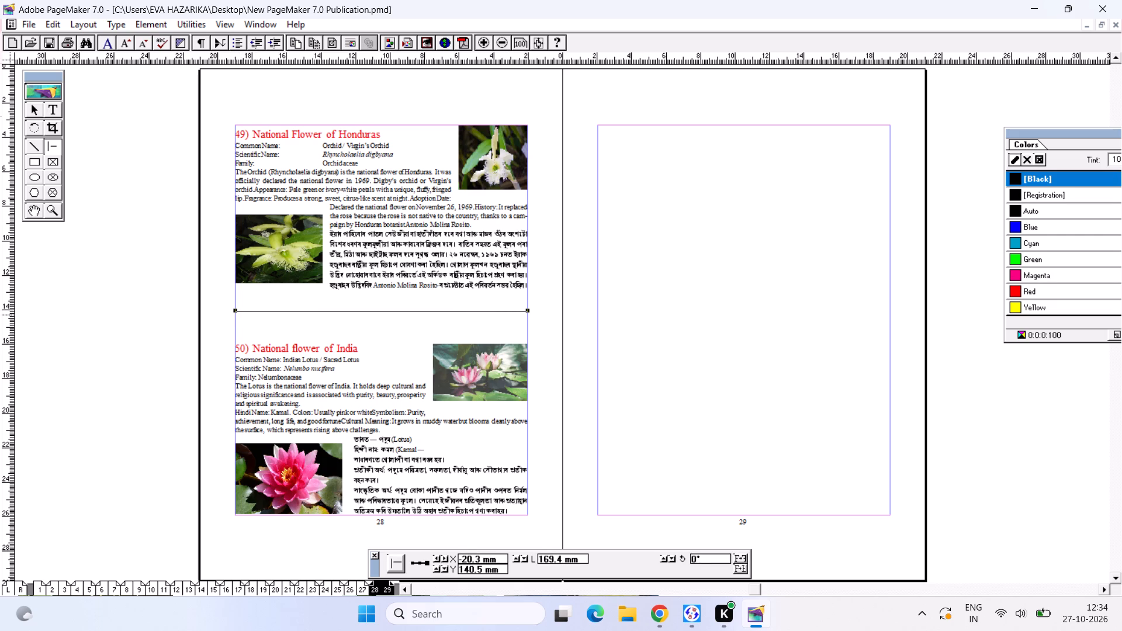
Draw two more horizontal lines about 169.4 mm long beneath the first line above the India entry, at Y about 143 mm and 144.3 mm.
{"action": "left_click_drag", "start_coordinate": [234, 314], "coordinate": [520, 334]}
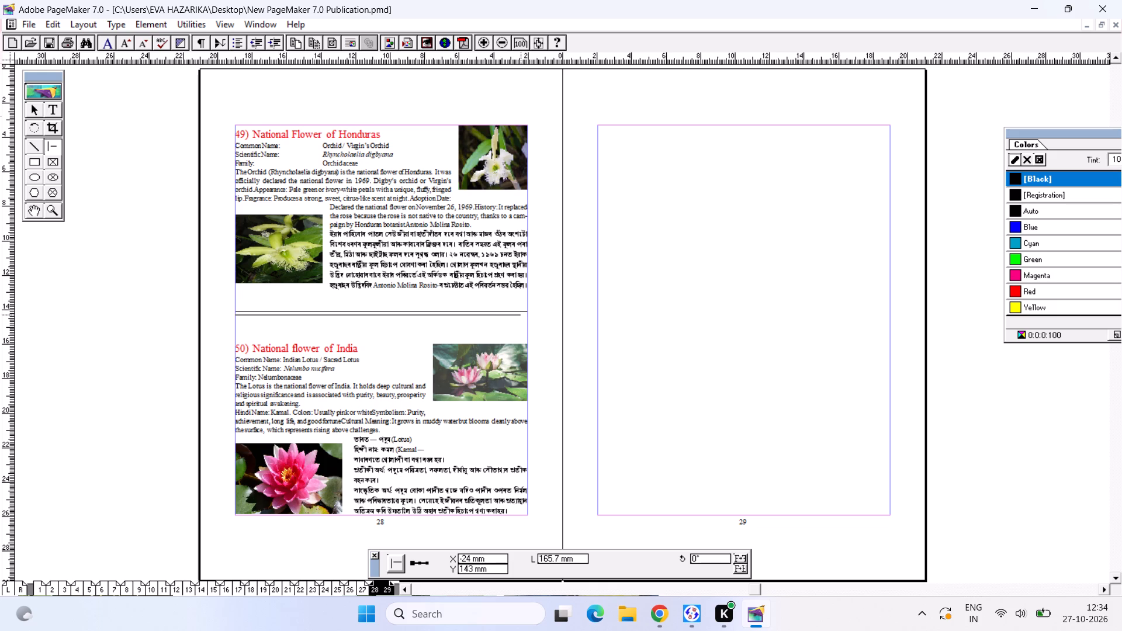
{"action": "left_click_drag", "start_coordinate": [520, 334], "coordinate": [527, 339]}
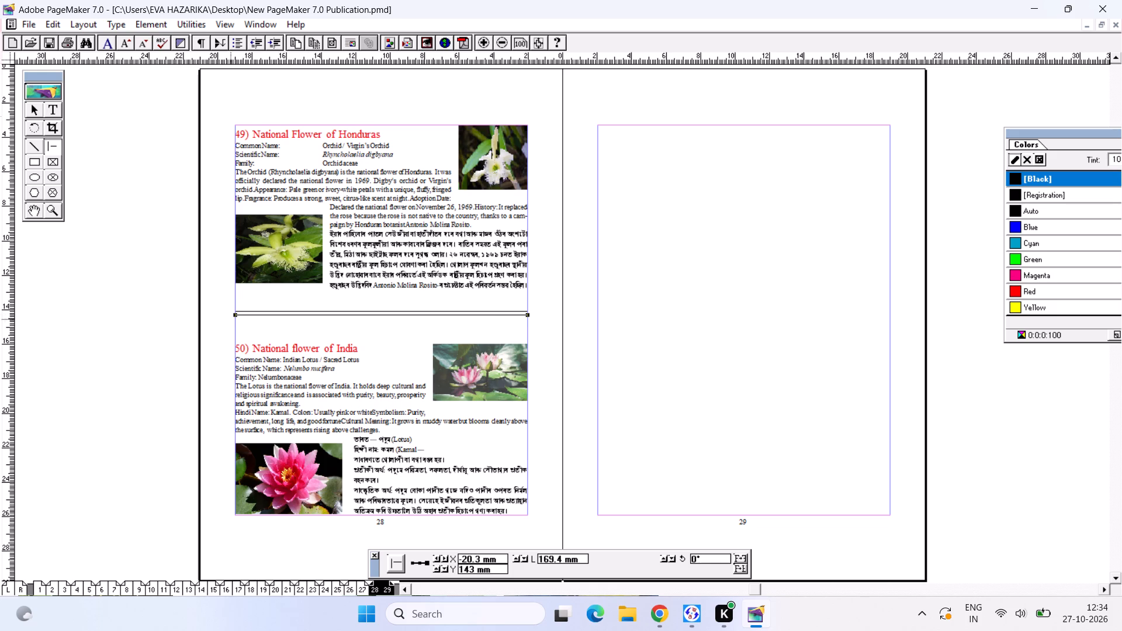
{"action": "left_click_drag", "start_coordinate": [234, 317], "coordinate": [521, 358]}
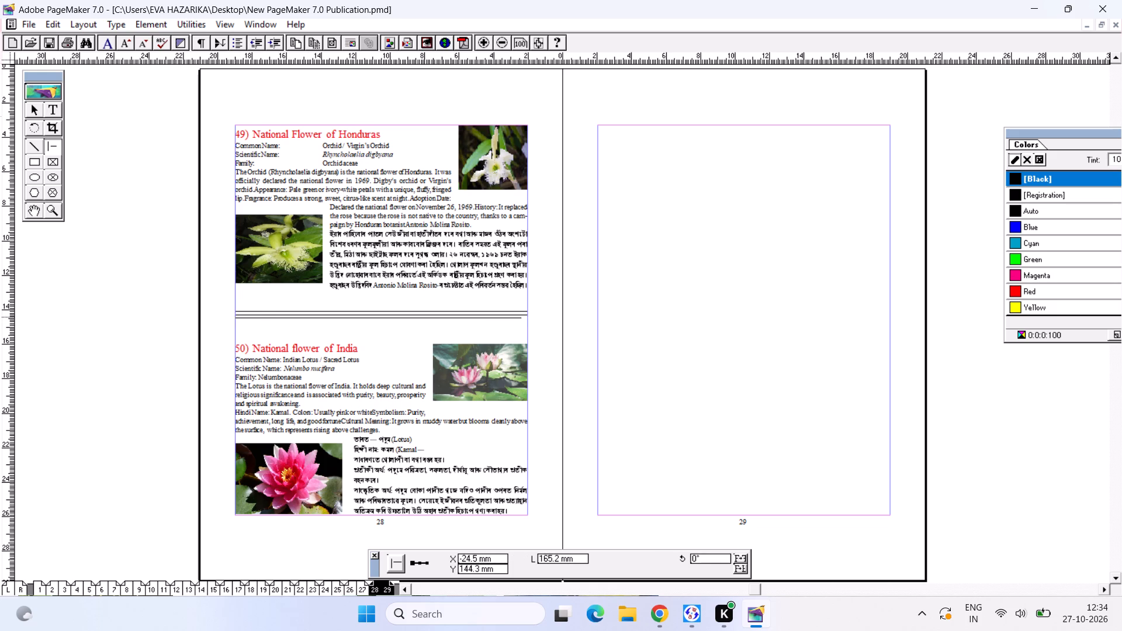
{"action": "left_click_drag", "start_coordinate": [521, 358], "coordinate": [527, 367]}
{"action": "left_click_drag", "start_coordinate": [527, 367], "coordinate": [526, 367]}
{"action": "left_click", "coordinate": [30, 111]}
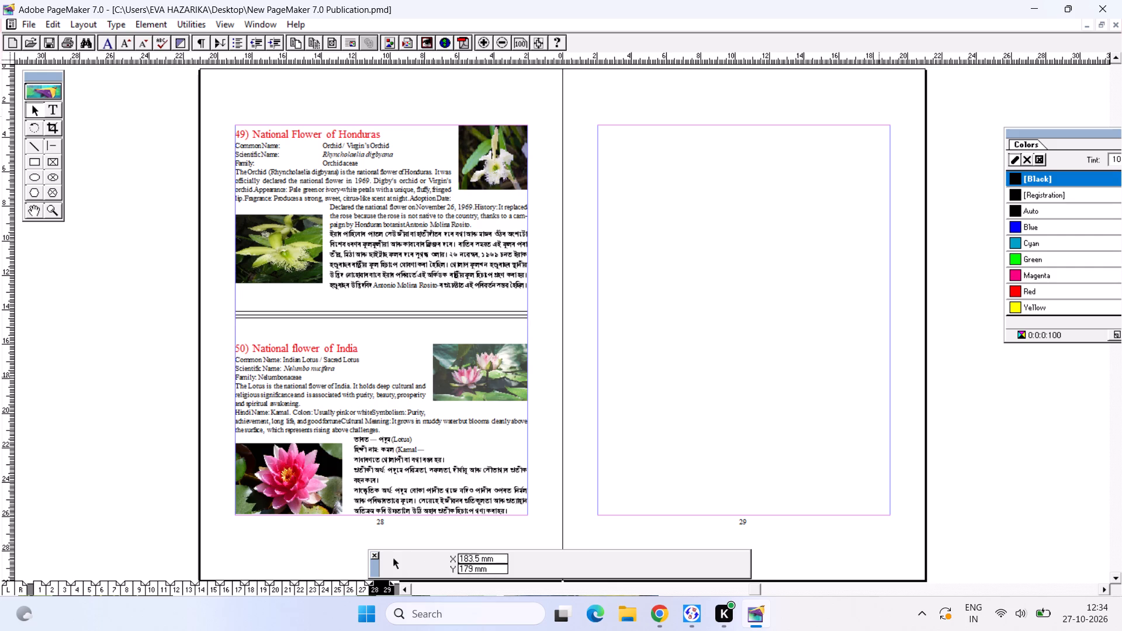
Move the India entry's text block up to just beneath the triple separator lines.
{"action": "left_click_drag", "start_coordinate": [307, 395], "coordinate": [308, 380]}
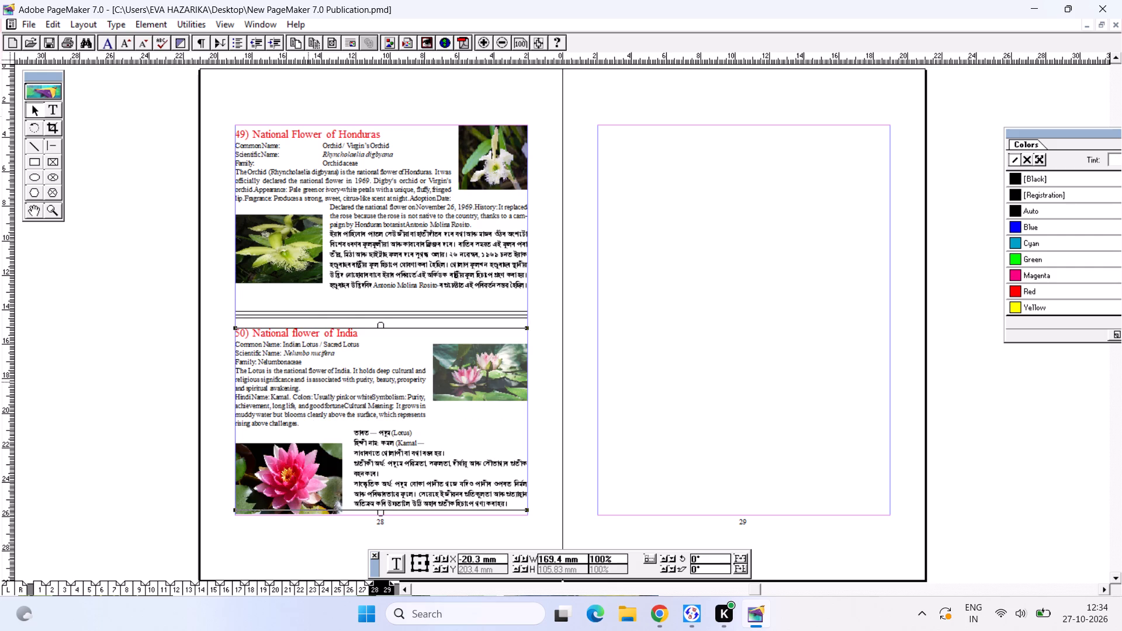
Enlarge the pale pink lotus picture beside the India entry's English text to about 60.7 mm wide and 39 mm high.
{"action": "left_click", "coordinate": [483, 381]}
{"action": "left_click_drag", "start_coordinate": [435, 344], "coordinate": [423, 334]}
{"action": "left_click", "coordinate": [447, 384]}
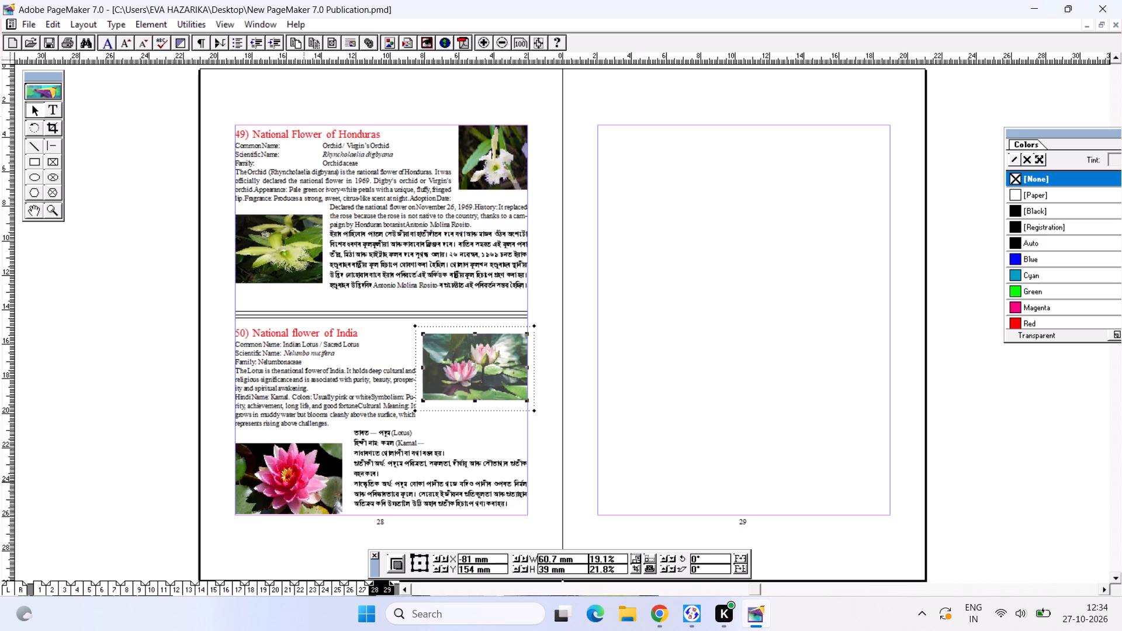
Stretch the bright pink lotus picture in the India entry to about 41.9 mm high and move it up to Y about 214 mm.
{"action": "left_click", "coordinate": [300, 480]}
{"action": "left_click", "coordinate": [234, 442]}
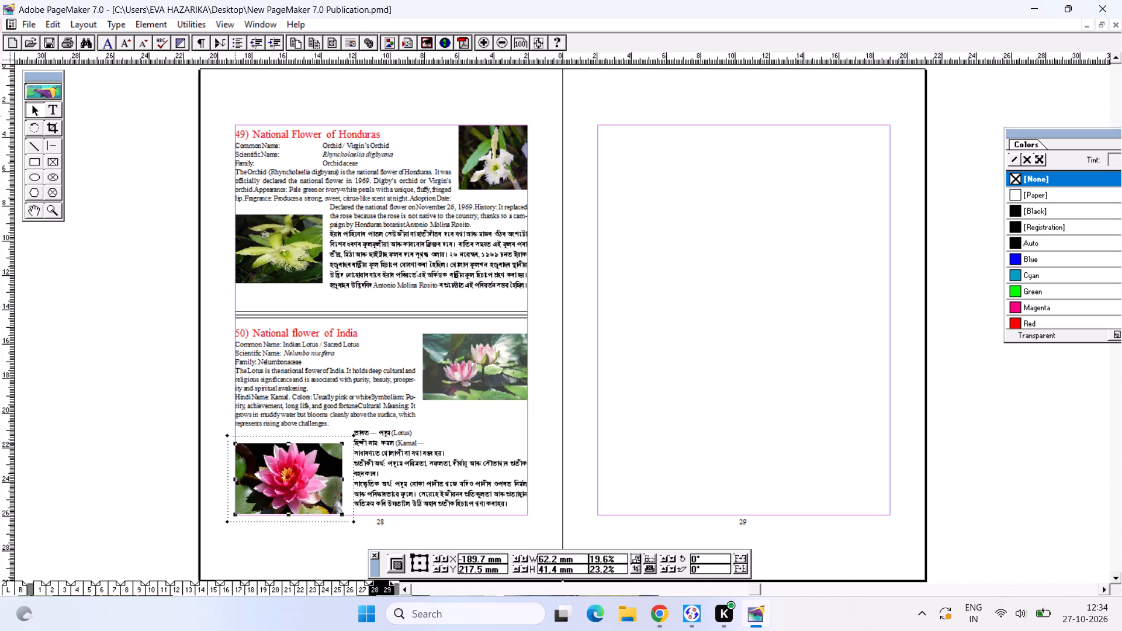
{"action": "left_click_drag", "start_coordinate": [271, 475], "coordinate": [273, 467]}
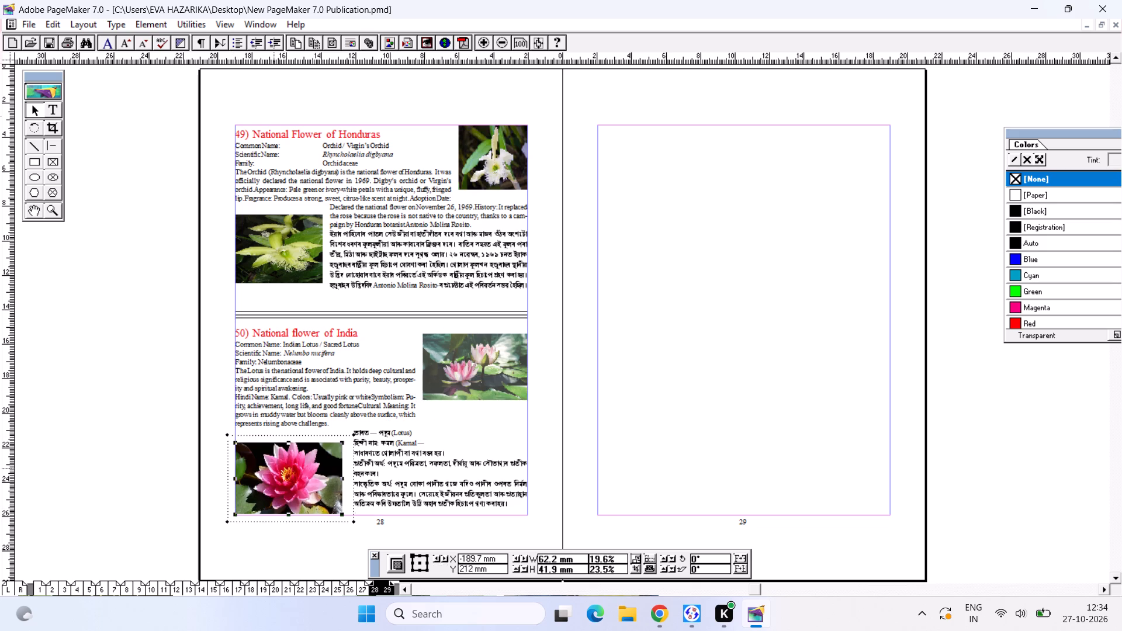
{"action": "left_click", "coordinate": [489, 393]}
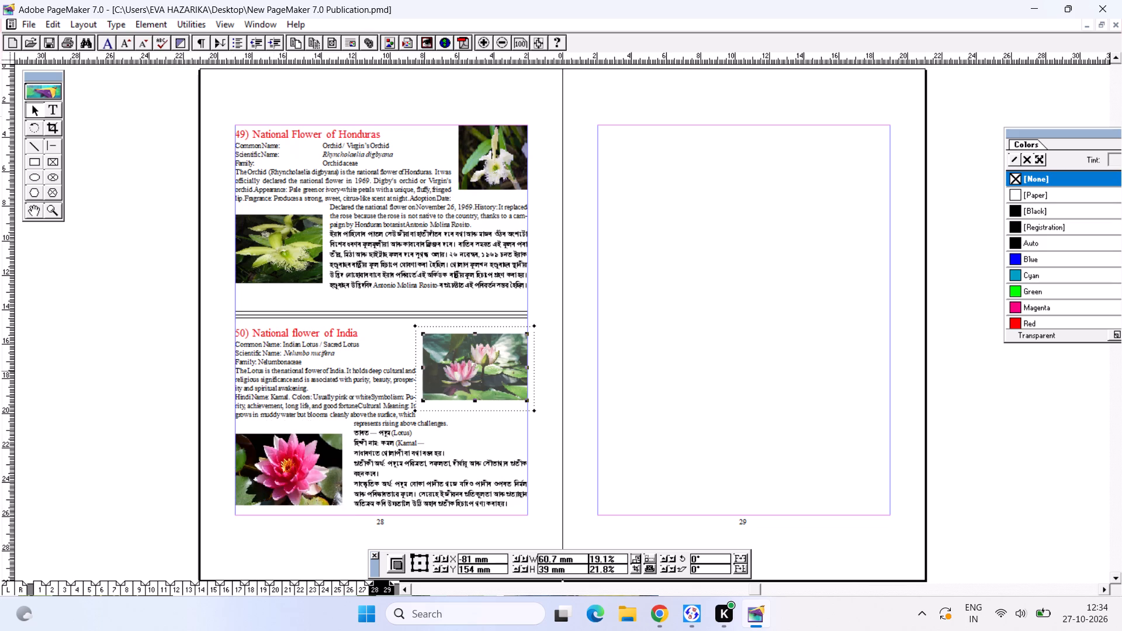
{"action": "left_click_drag", "start_coordinate": [285, 453], "coordinate": [286, 446]}
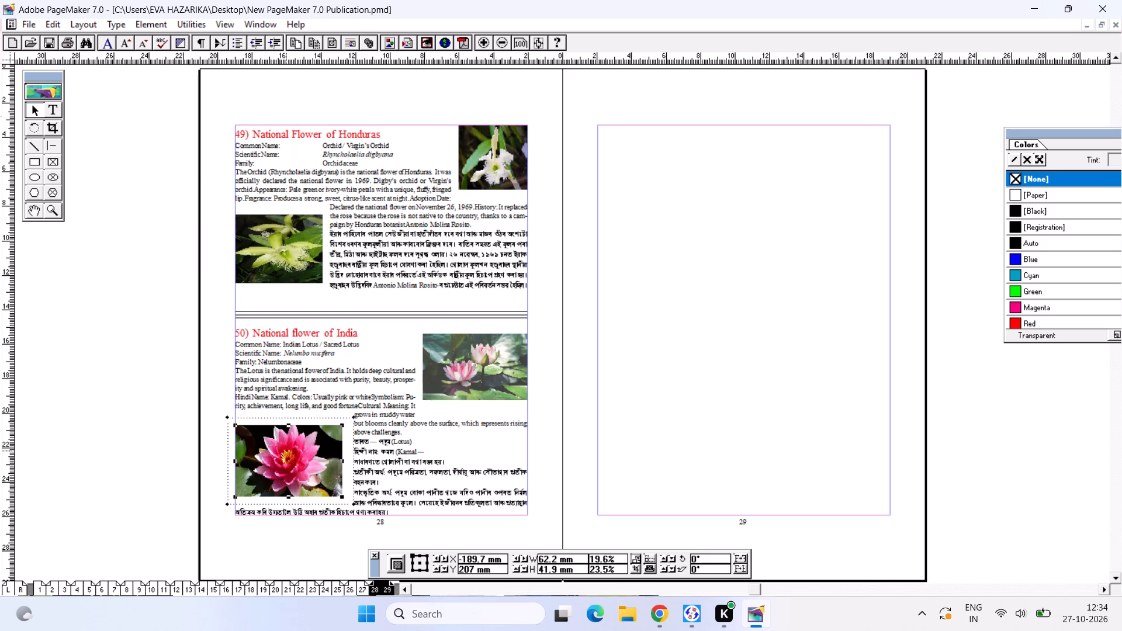
{"action": "left_click_drag", "start_coordinate": [286, 452], "coordinate": [286, 464]}
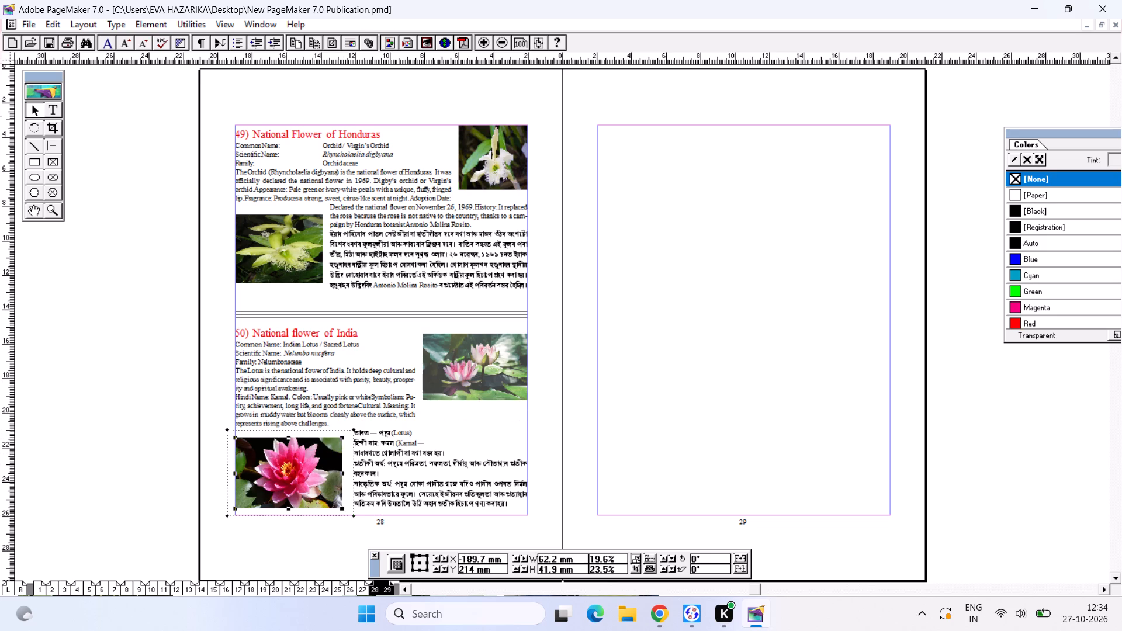
{"action": "left_click", "coordinate": [464, 373]}
{"action": "left_click", "coordinate": [473, 462]}
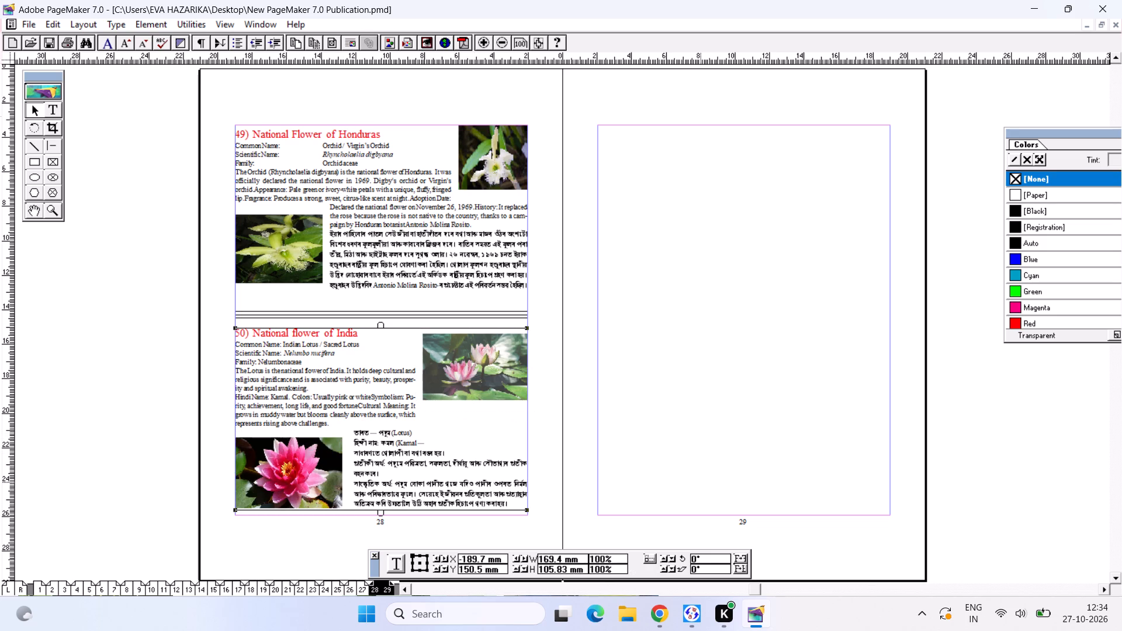
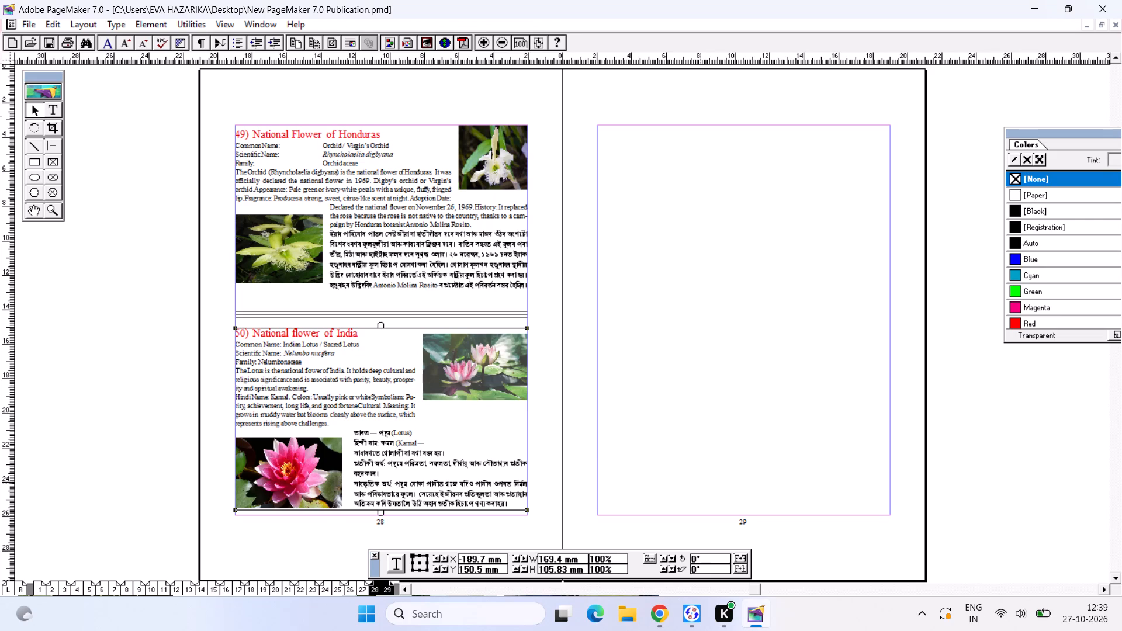
Copy the entire text of entry 51, National Flowers of Indonesia, from the national flowers (2) document.
{"action": "key", "text": "ctrl+Tab"}
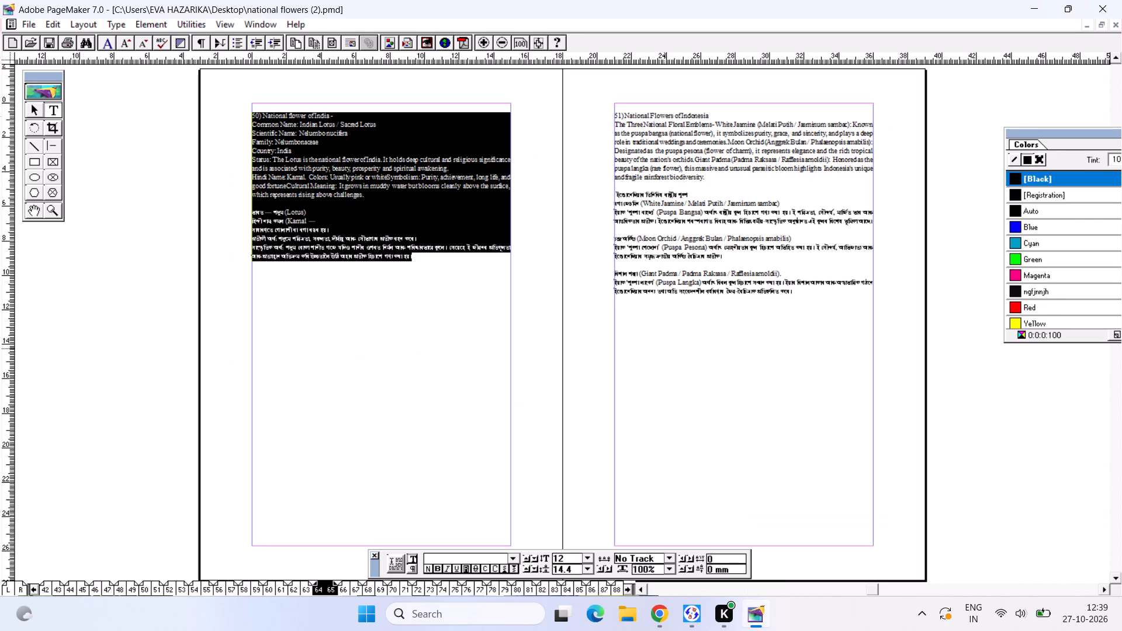
{"action": "left_click", "coordinate": [689, 239], "text": "ctrl"}
{"action": "key", "text": "ctrl+a"}
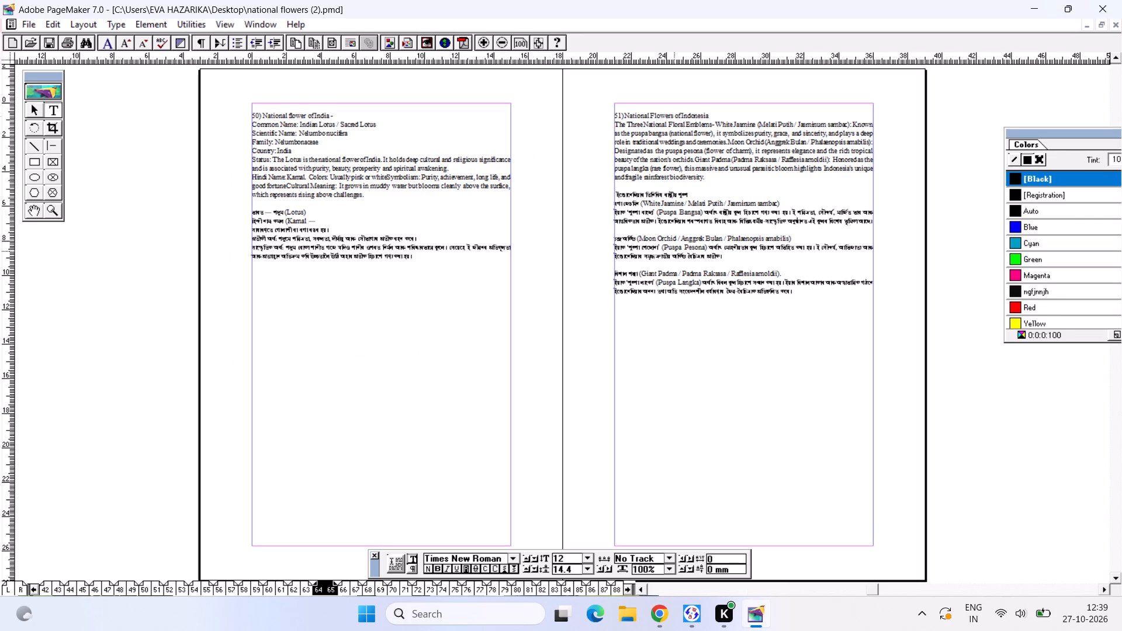
{"action": "left_click", "coordinate": [683, 235]}
{"action": "key", "text": "ctrl+a"}
{"action": "key", "text": "ctrl+c"}
{"action": "key", "text": "ctrl+c"}
{"action": "key", "text": "ctrl+c"}
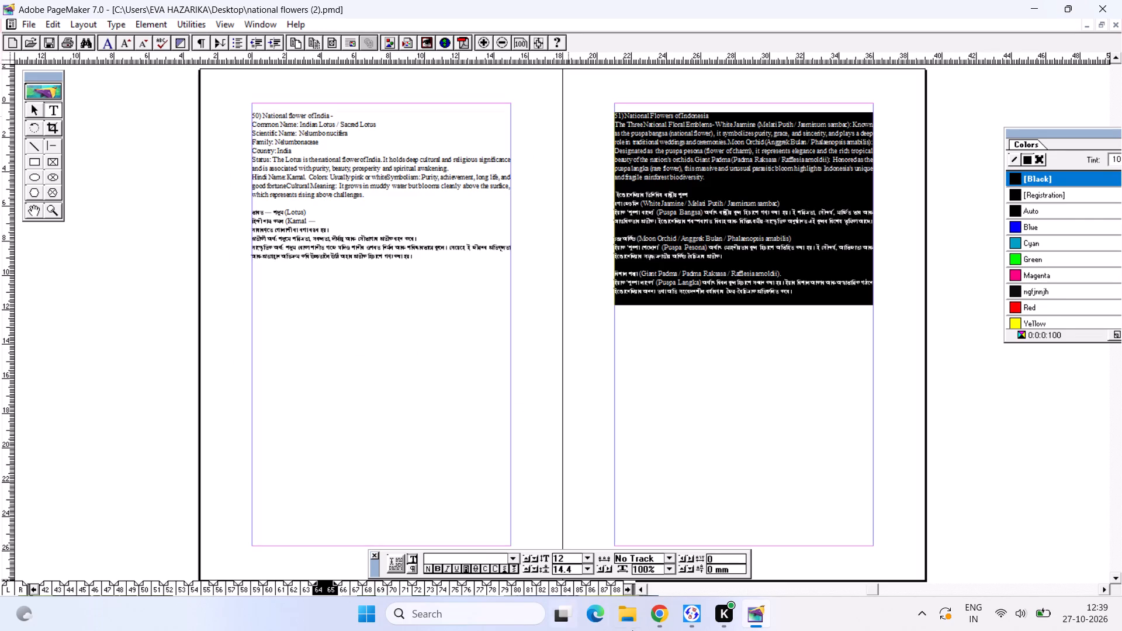
Paste the Indonesia text into the New PageMaker 7.0 Publication and place its block at page 29's top margin, X 20.3 mm, Y 33 mm.
{"action": "key", "text": "ctrl+Tab"}
{"action": "left_click", "coordinate": [663, 158]}
{"action": "key", "text": "ctrl+v"}
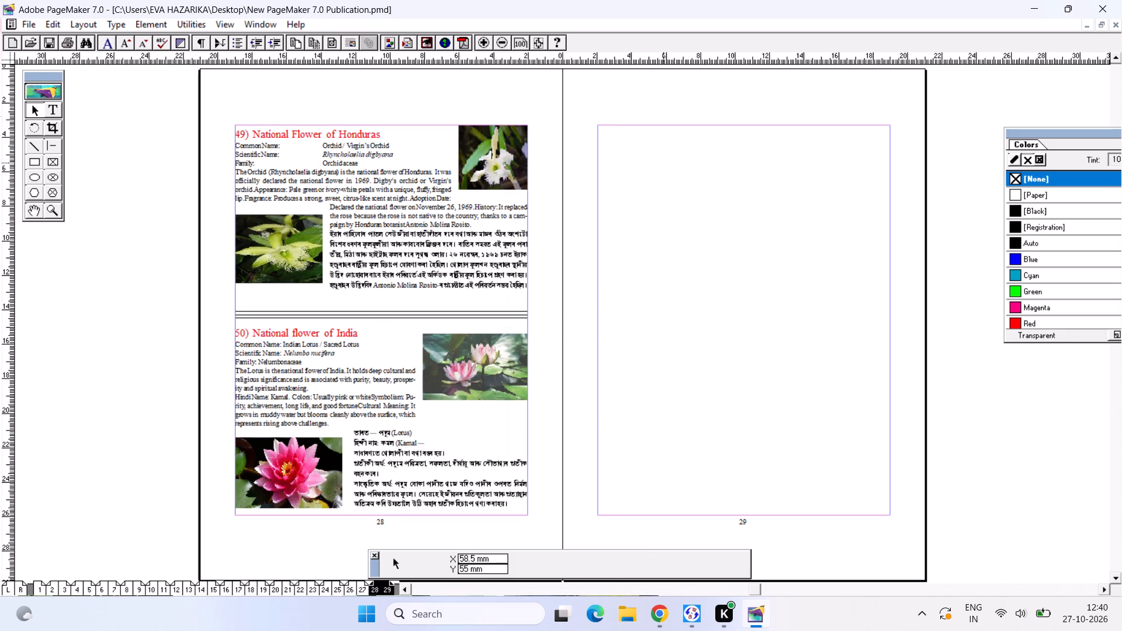
{"action": "left_click_drag", "start_coordinate": [657, 209], "coordinate": [845, 196]}
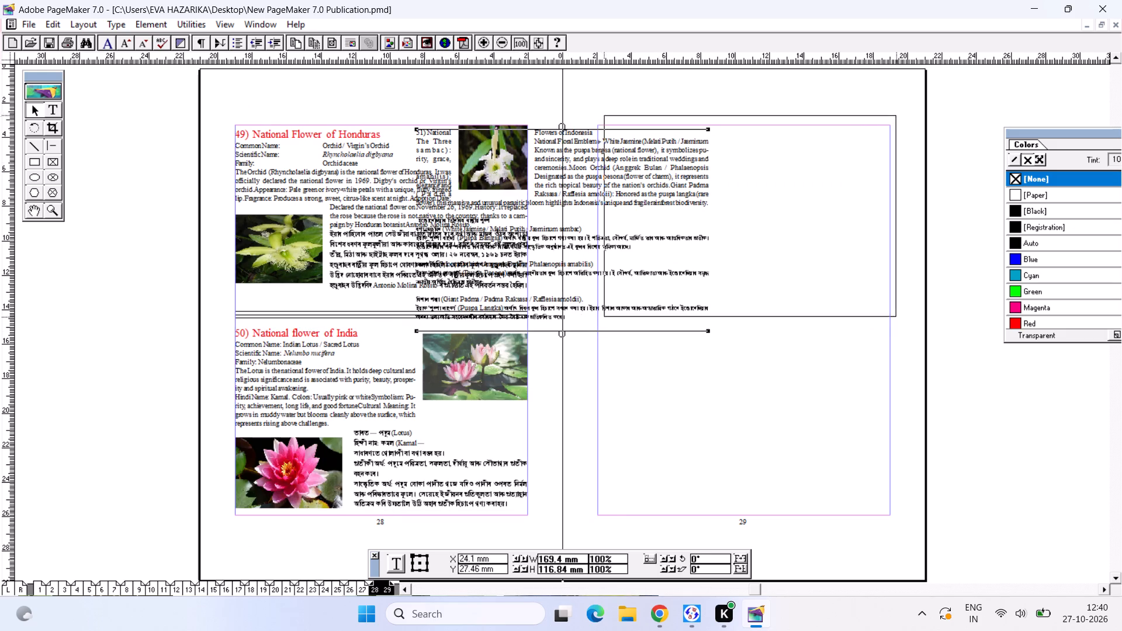
{"action": "left_click_drag", "start_coordinate": [845, 196], "coordinate": [839, 204]}
Fine-tune the Indonesia text block's position on page 29, keeping X at 20.3 mm and moving it down to about Y 33.8 mm.
{"action": "key", "text": "ctrl+2"}
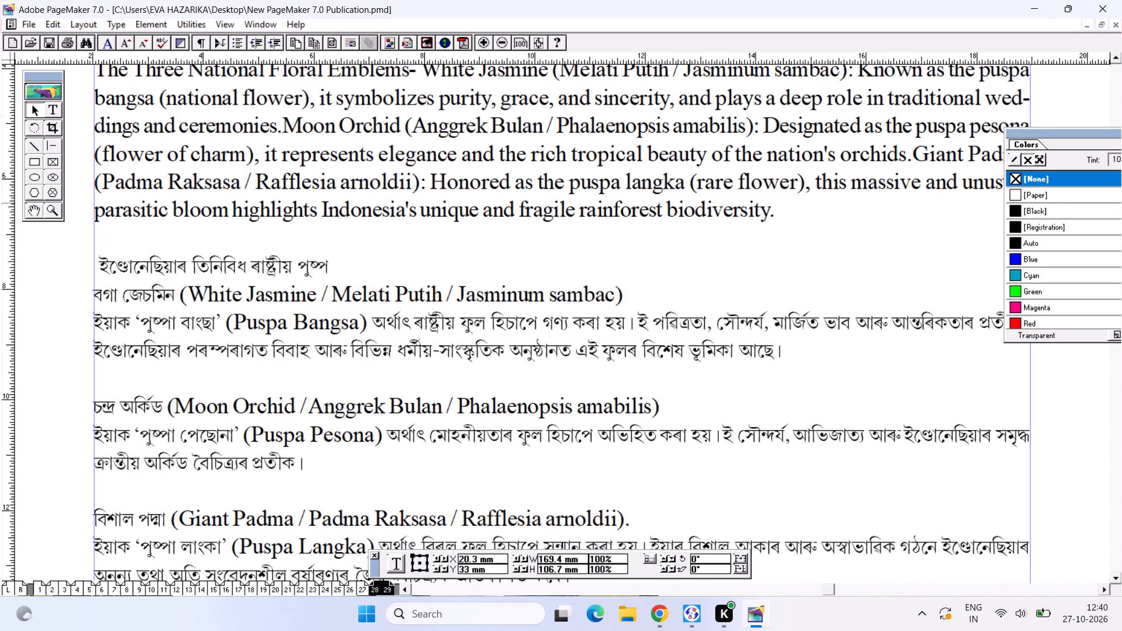
{"action": "left_click_drag", "start_coordinate": [652, 213], "coordinate": [746, 598], "text": "alt"}
{"action": "left_click_drag", "start_coordinate": [579, 404], "coordinate": [491, 275], "text": "alt"}
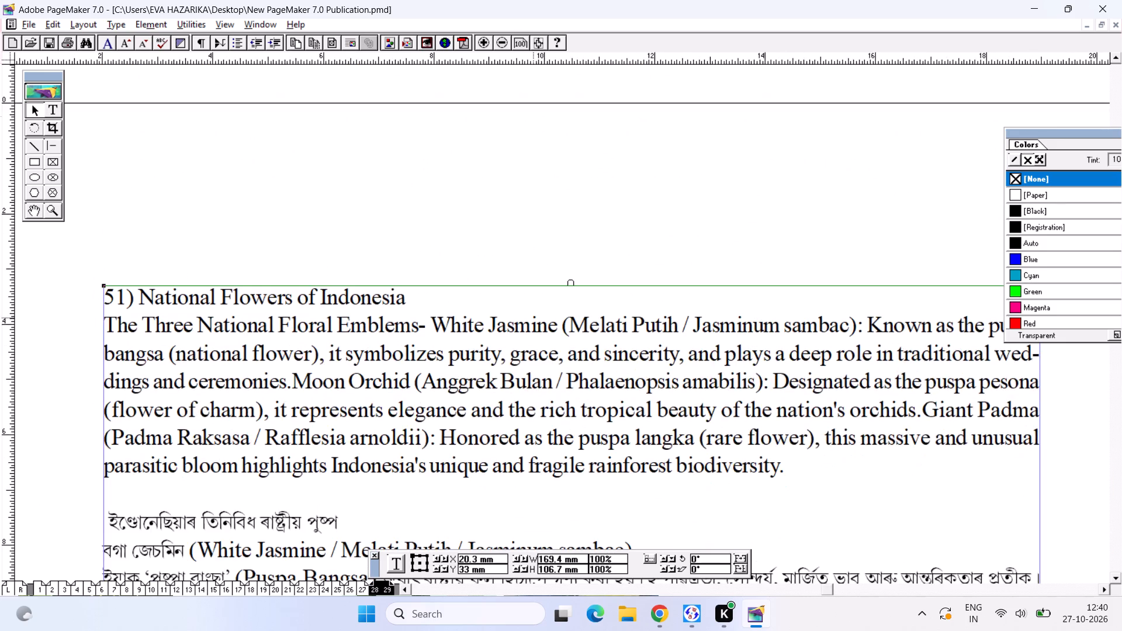
{"action": "left_click_drag", "start_coordinate": [534, 309], "coordinate": [531, 217], "text": "alt"}
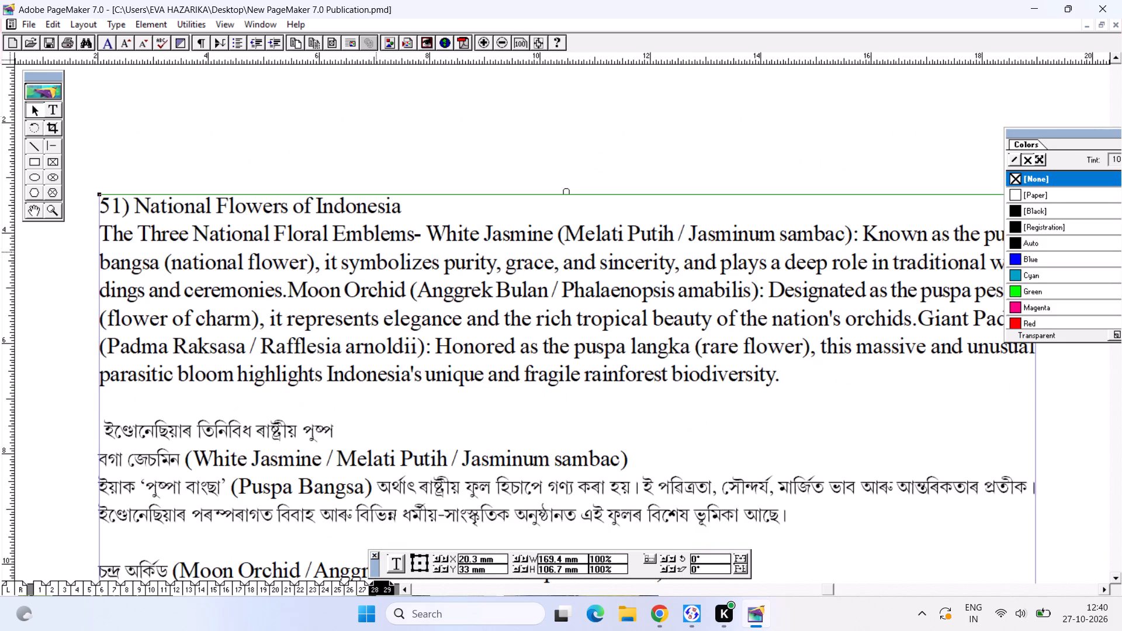
{"action": "left_click_drag", "start_coordinate": [376, 252], "coordinate": [369, 242]}
{"action": "left_click_drag", "start_coordinate": [424, 252], "coordinate": [427, 267]}
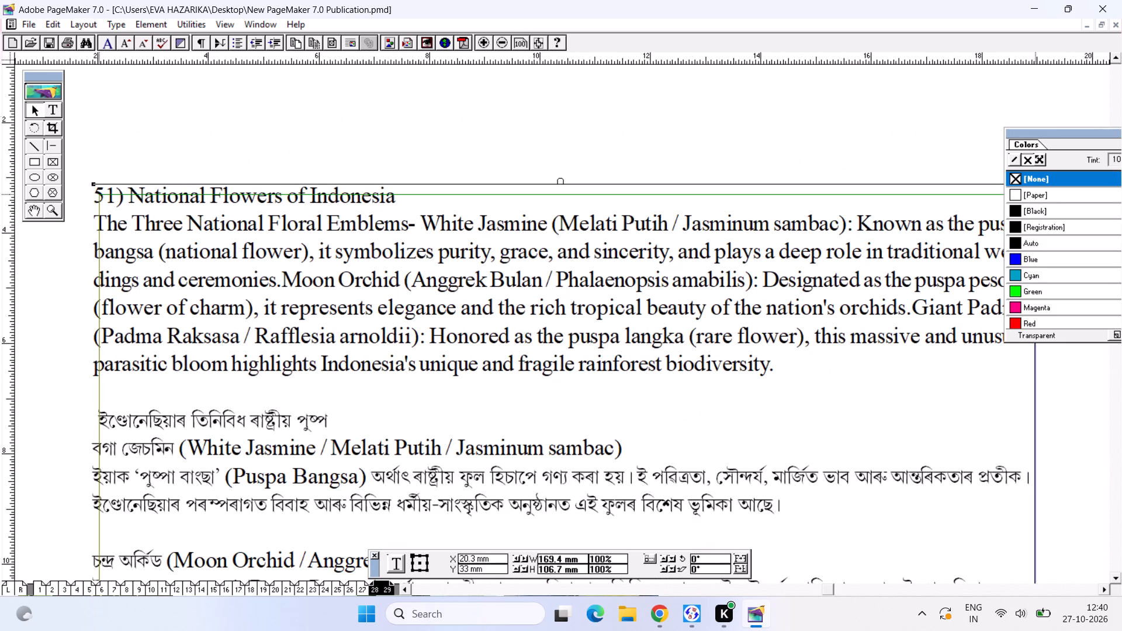
{"action": "left_click_drag", "start_coordinate": [427, 267], "coordinate": [427, 268]}
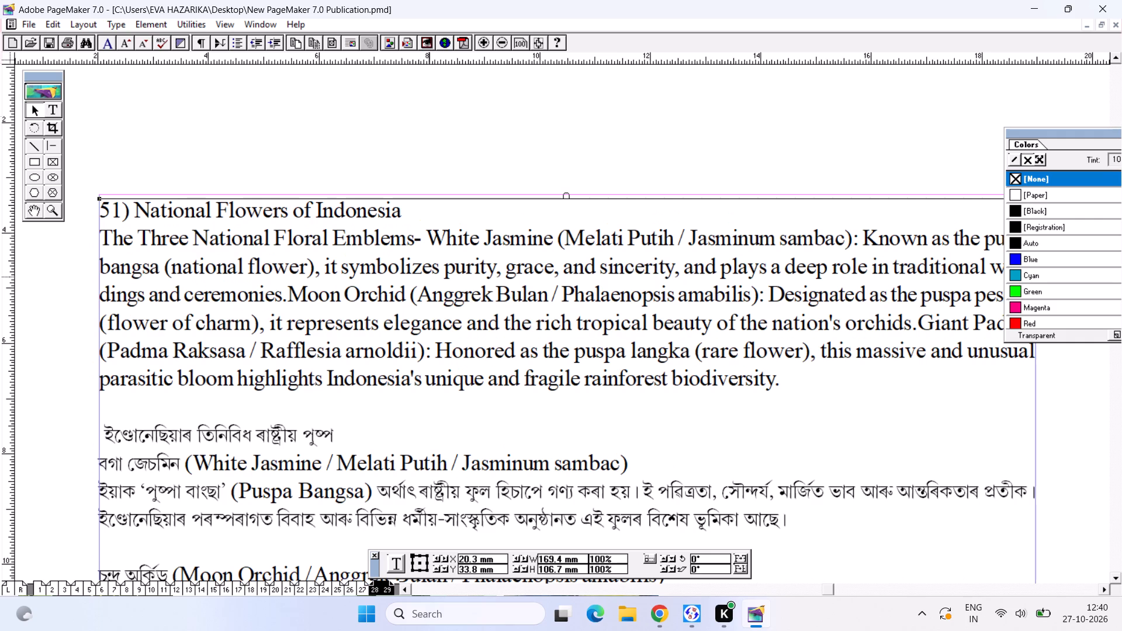
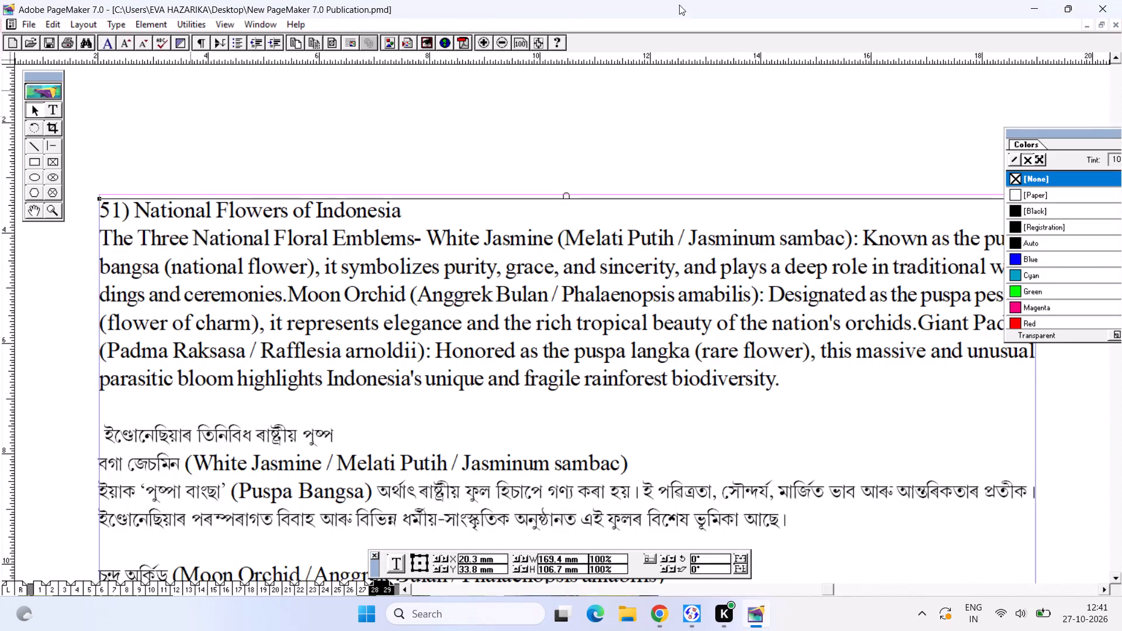
Settle the Indonesia text block just below page 29's top margin, at X 20.3 mm, Y about 34.3 mm.
{"action": "left_click", "coordinate": [184, 232]}
{"action": "left_click_drag", "start_coordinate": [234, 230], "coordinate": [174, 169], "text": "alt"}
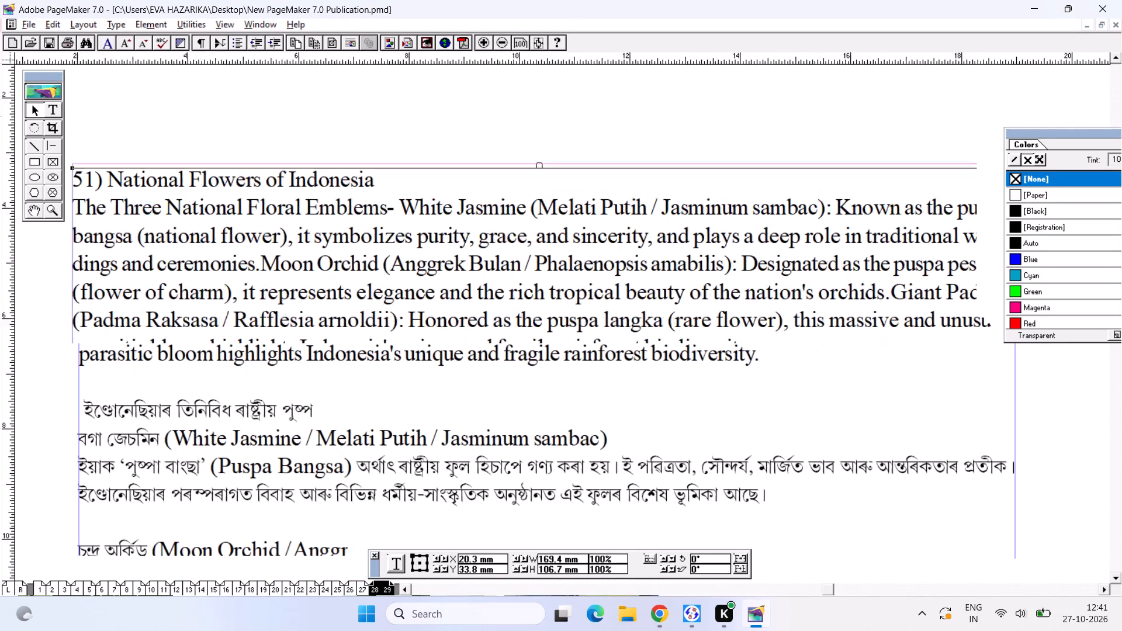
{"action": "left_click_drag", "start_coordinate": [275, 221], "coordinate": [275, 265], "text": "alt"}
{"action": "left_click_drag", "start_coordinate": [273, 245], "coordinate": [273, 269]}
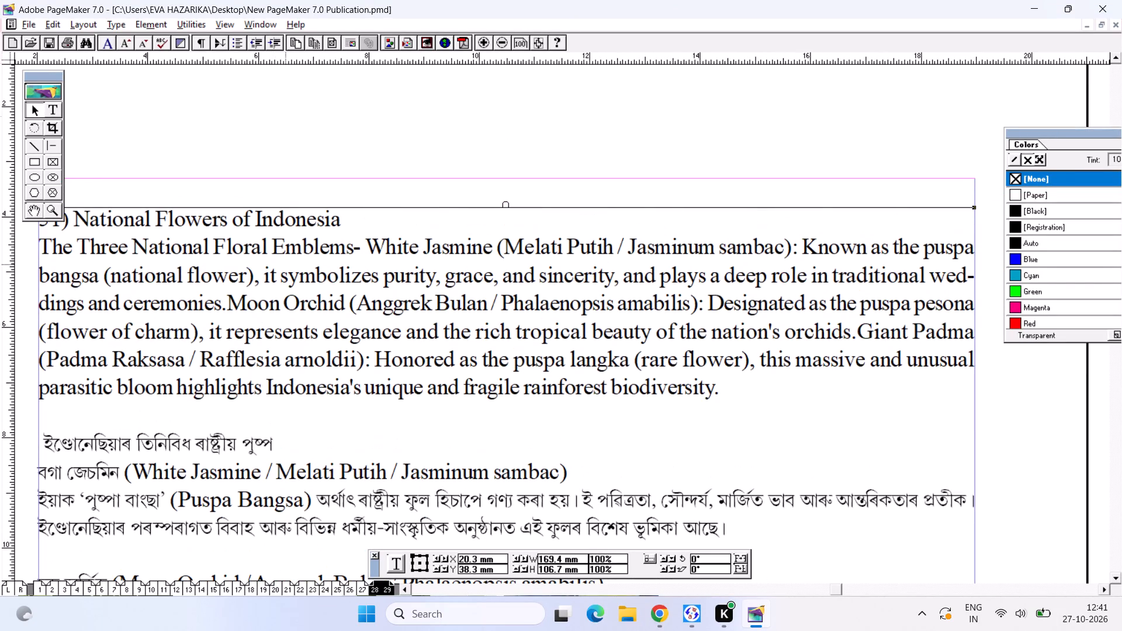
{"action": "left_click_drag", "start_coordinate": [288, 255], "coordinate": [289, 234]}
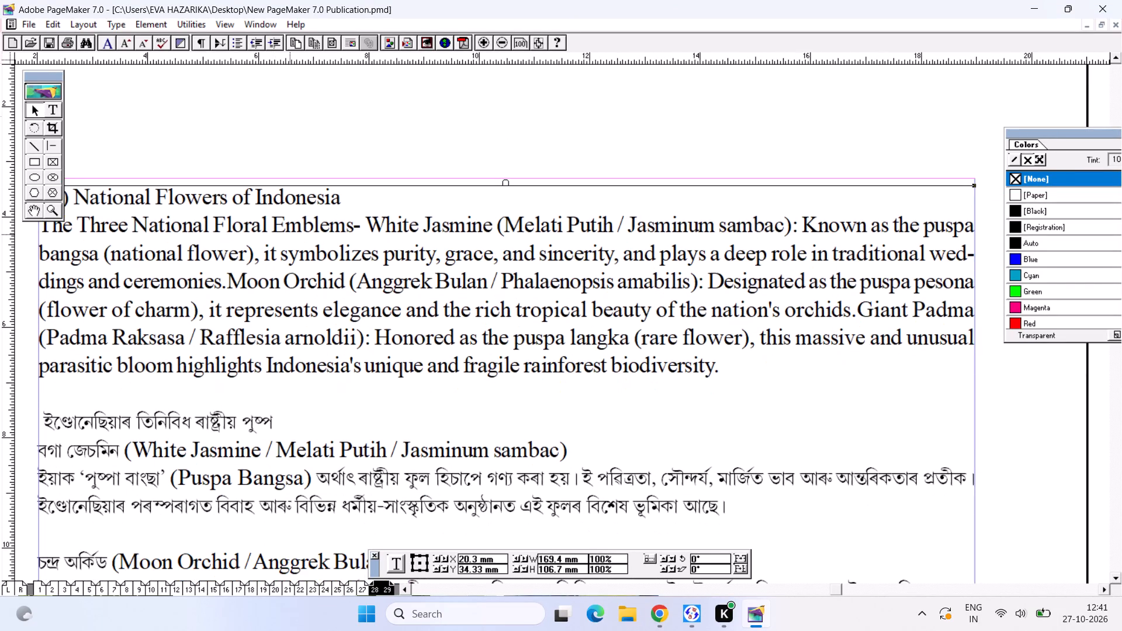
{"action": "left_click_drag", "start_coordinate": [279, 286], "coordinate": [341, 317], "text": "alt"}
{"action": "left_click_drag", "start_coordinate": [324, 319], "coordinate": [319, 321], "text": "alt"}
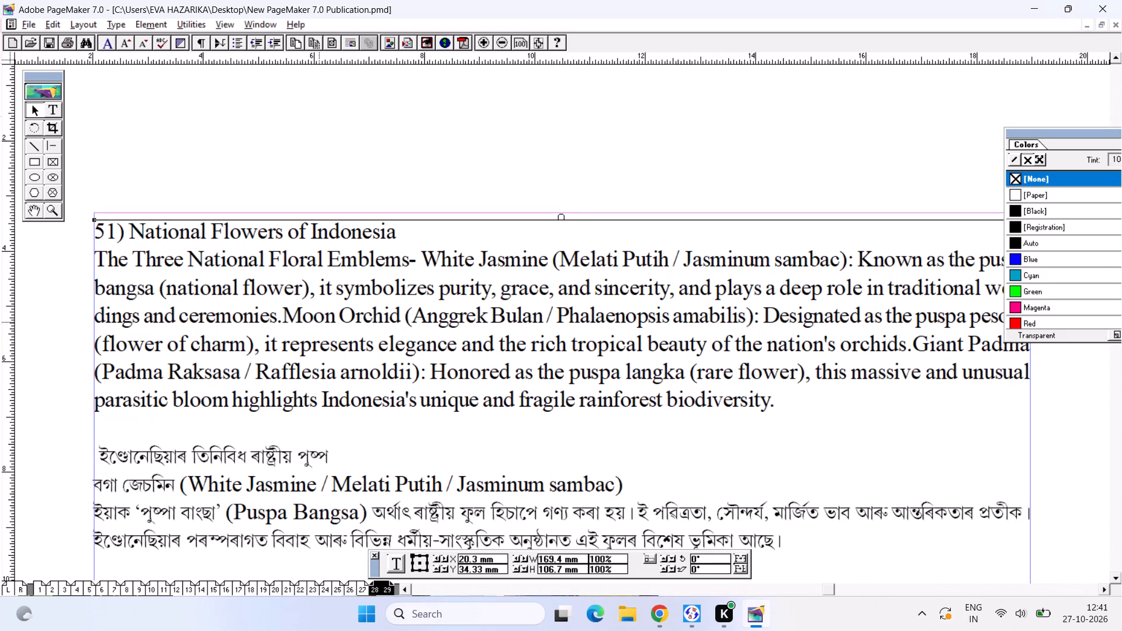
{"action": "left_click_drag", "start_coordinate": [554, 289], "coordinate": [502, 300], "text": "alt"}
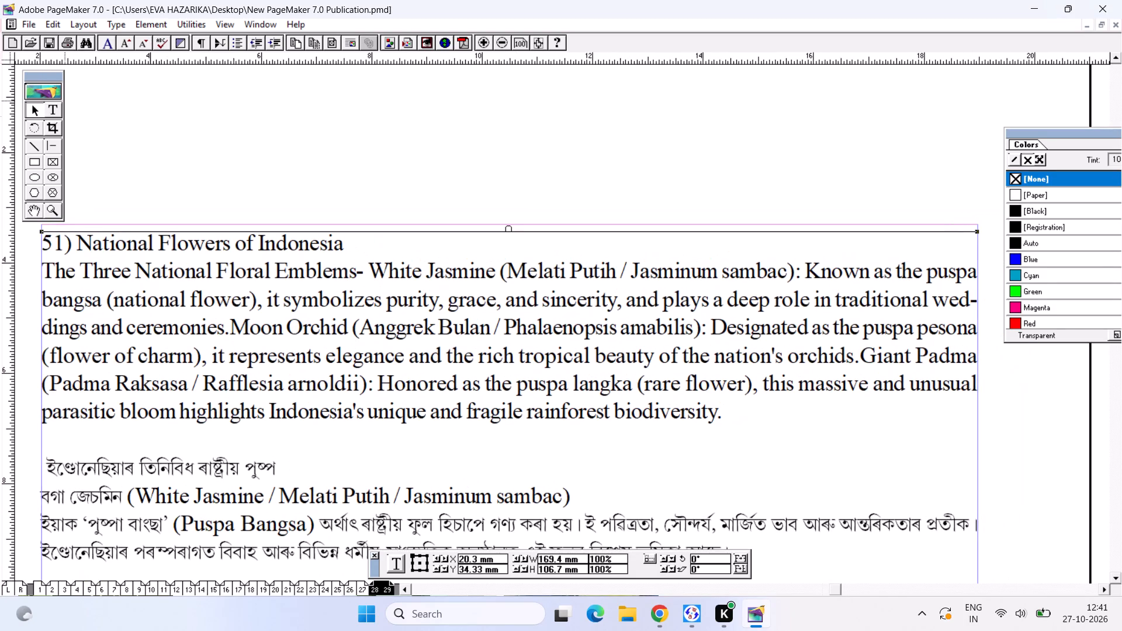
Enlarge the heading "51) National Flowers of Indonesia" to 18 pt and colour it red.
{"action": "left_click", "coordinate": [56, 102]}
{"action": "left_click_drag", "start_coordinate": [420, 252], "coordinate": [44, 208]}
{"action": "key", "text": "ctrl+shift+period"}
{"action": "key", "text": "ctrl+shift+period"}
{"action": "key", "text": "ctrl+shift+period"}
{"action": "key", "text": "ctrl+shift+period"}
{"action": "key", "text": "ctrl+shift+period"}
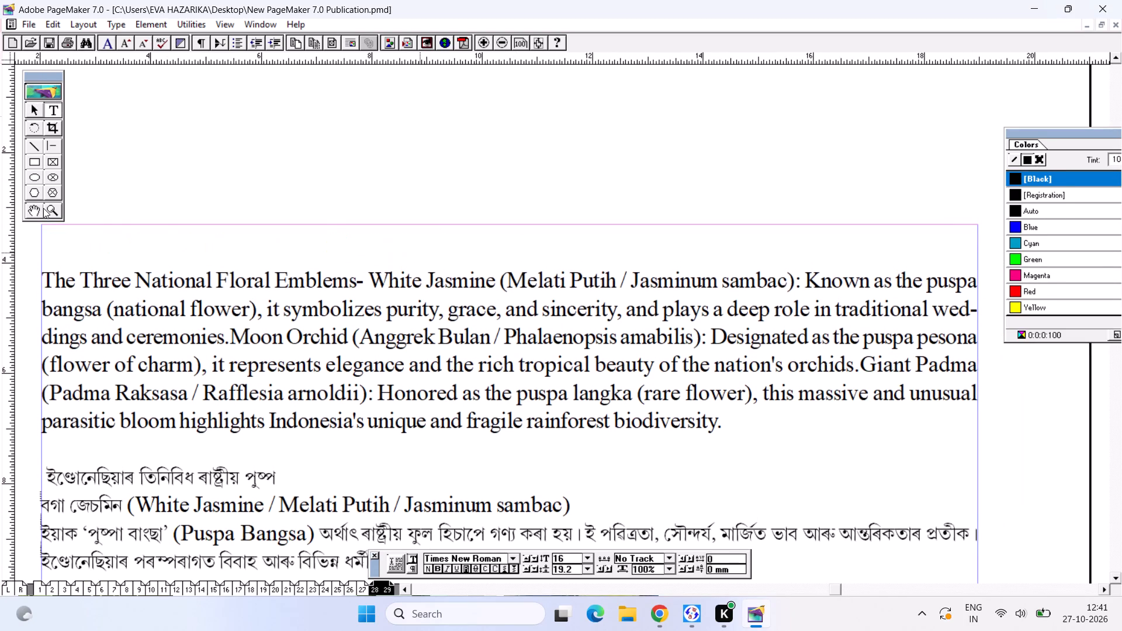
{"action": "key", "text": "ctrl+shift+period"}
{"action": "left_click", "coordinate": [1026, 289]}
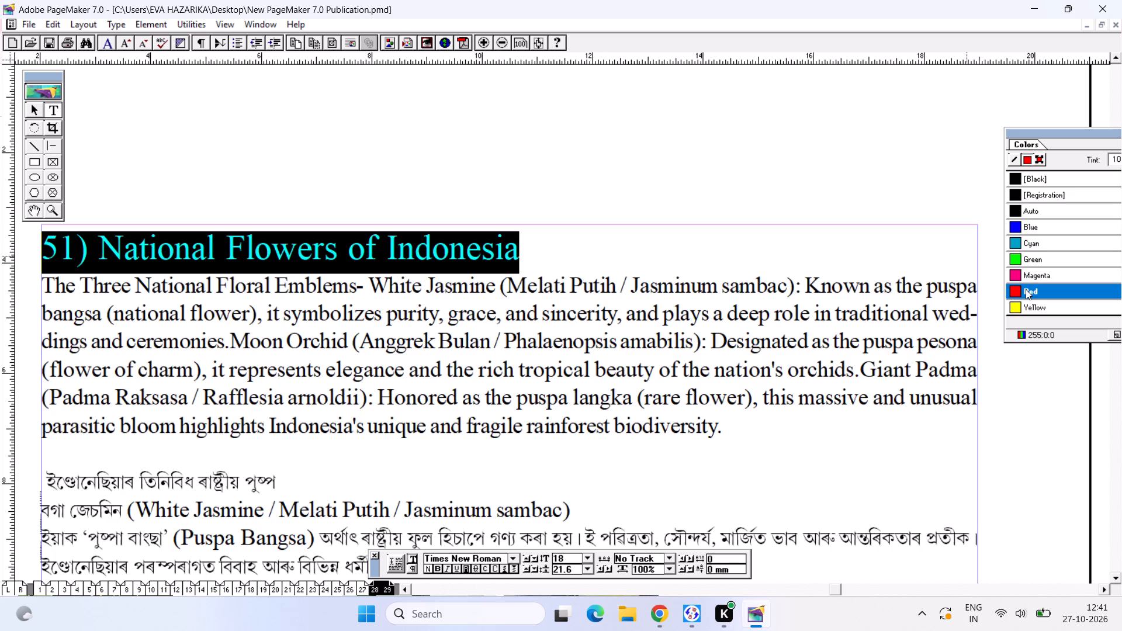
{"action": "left_click", "coordinate": [321, 244]}
{"action": "left_click_drag", "start_coordinate": [276, 337], "coordinate": [276, 332], "text": "alt"}
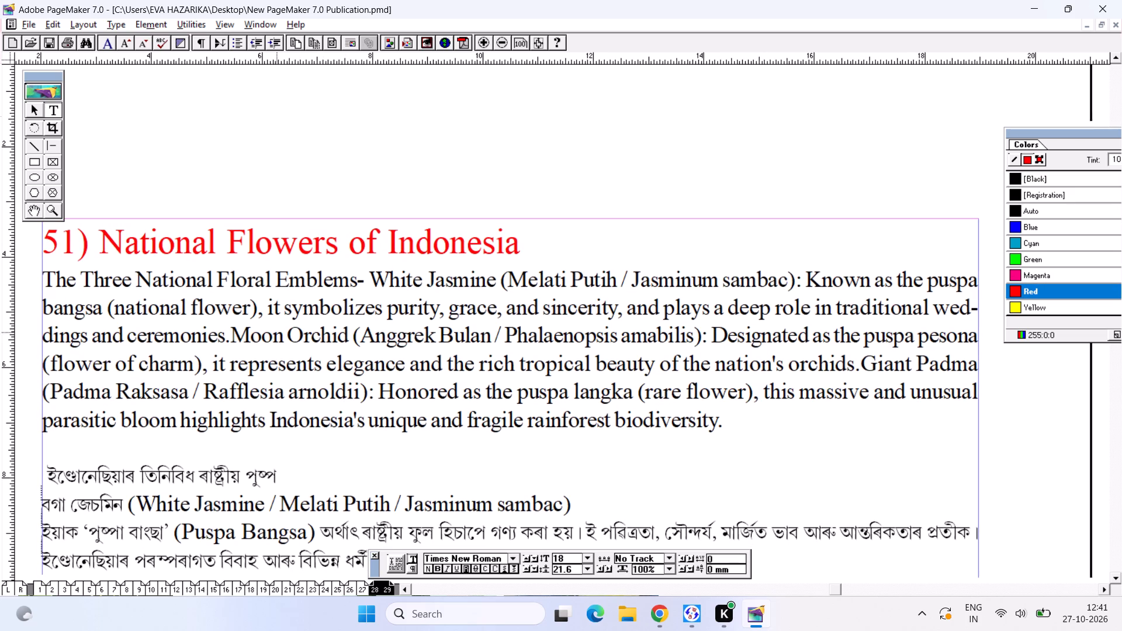
Break the line after "The Three National Floral Emblems-" so the White Jasmine text starts a new line.
{"action": "left_click", "coordinate": [379, 278]}
{"action": "left_click", "coordinate": [367, 285]}
{"action": "key", "text": "Return"}
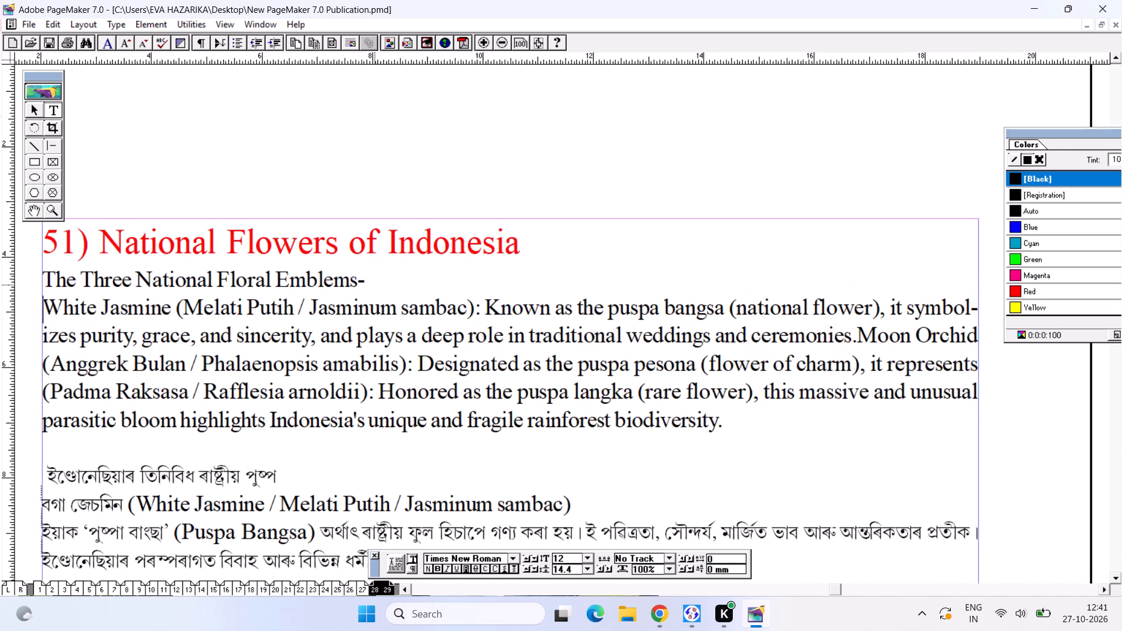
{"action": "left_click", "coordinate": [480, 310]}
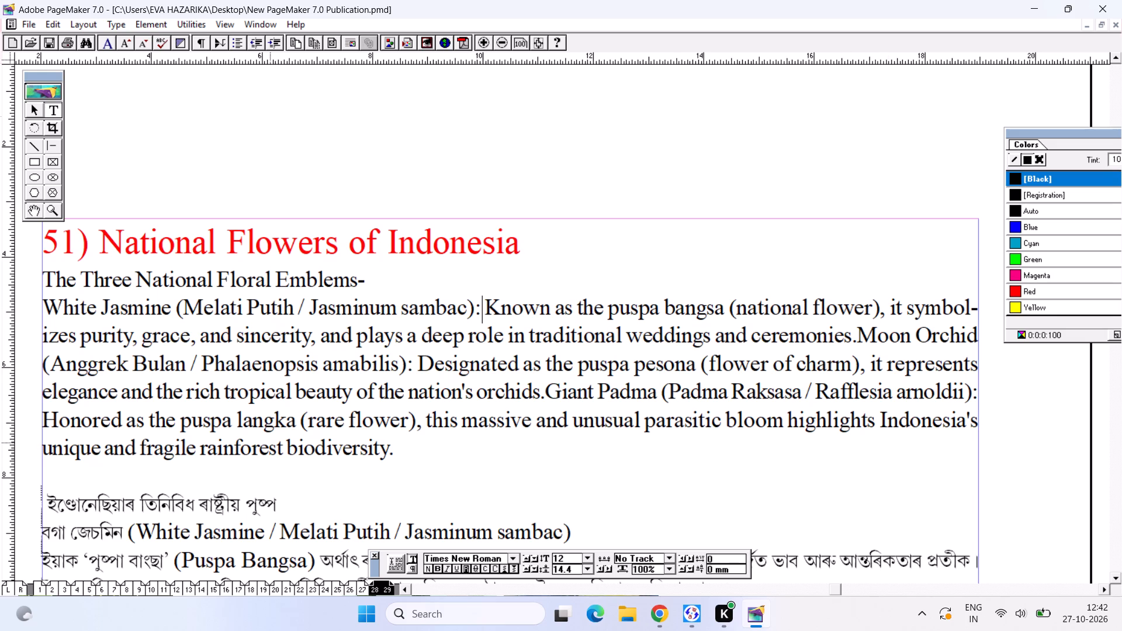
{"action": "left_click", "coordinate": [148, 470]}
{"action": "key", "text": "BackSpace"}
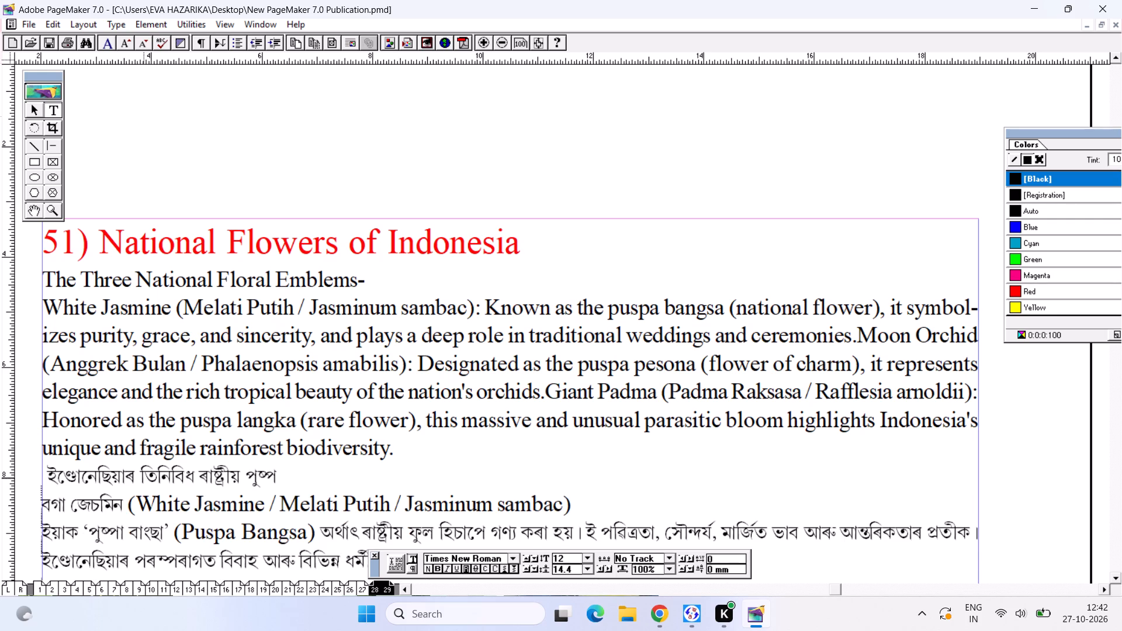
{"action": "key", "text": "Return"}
Remove the blank lines before the Moon Orchid and Giant Padma paragraphs in Indonesia's Assamese text.
{"action": "left_click_drag", "start_coordinate": [246, 460], "coordinate": [280, 235], "text": "alt"}
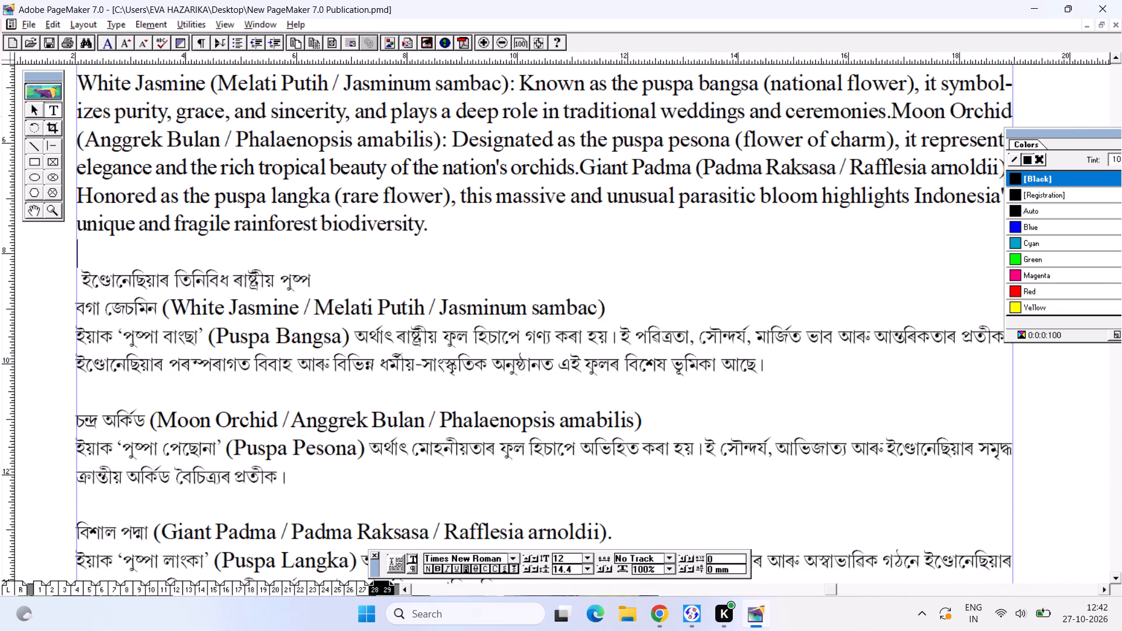
{"action": "left_click_drag", "start_coordinate": [296, 258], "coordinate": [304, 143], "text": "alt"}
{"action": "left_click_drag", "start_coordinate": [303, 195], "coordinate": [300, 313], "text": "alt"}
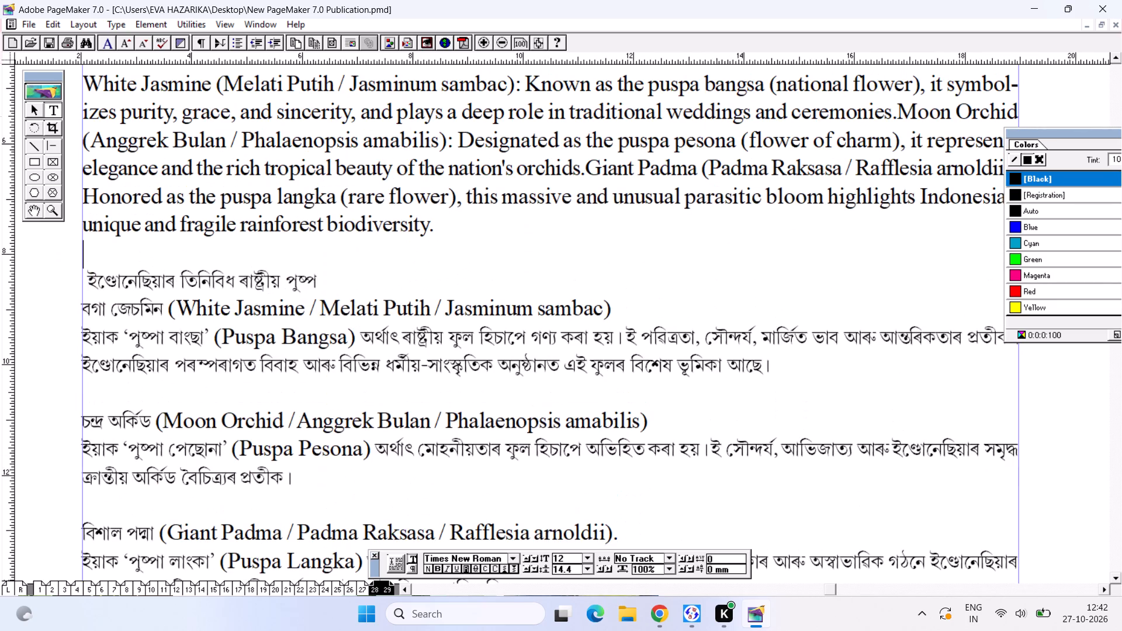
{"action": "left_click", "coordinate": [182, 390]}
{"action": "key", "text": "BackSpace"}
{"action": "left_click", "coordinate": [151, 471]}
{"action": "key", "text": "BackSpace"}
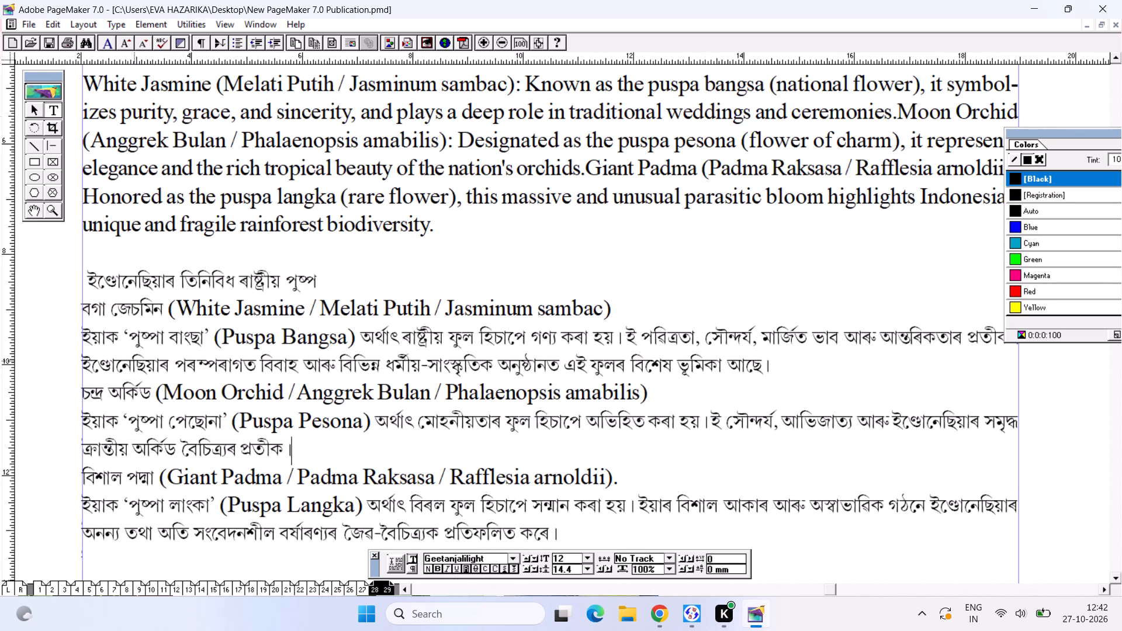
Delete the Assamese heading line above the White Jasmine line in the Indonesia entry, including its emptied line.
{"action": "left_click_drag", "start_coordinate": [90, 280], "coordinate": [388, 282]}
{"action": "key", "text": "BackSpace"}
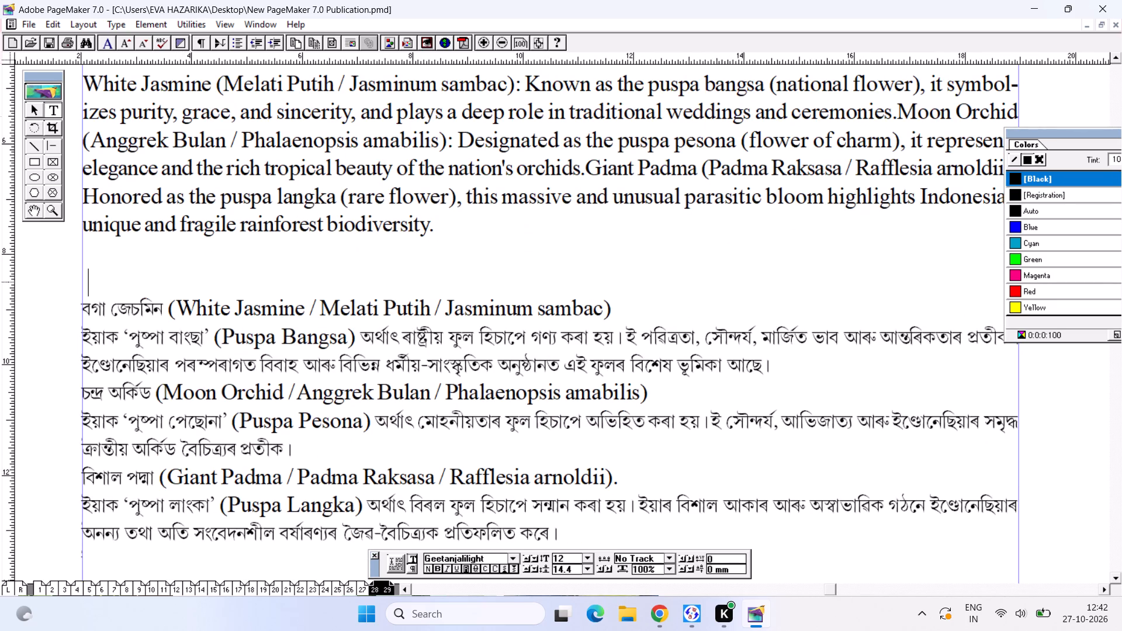
{"action": "key", "text": "BackSpace"}
{"action": "key", "text": "BackSpace"}
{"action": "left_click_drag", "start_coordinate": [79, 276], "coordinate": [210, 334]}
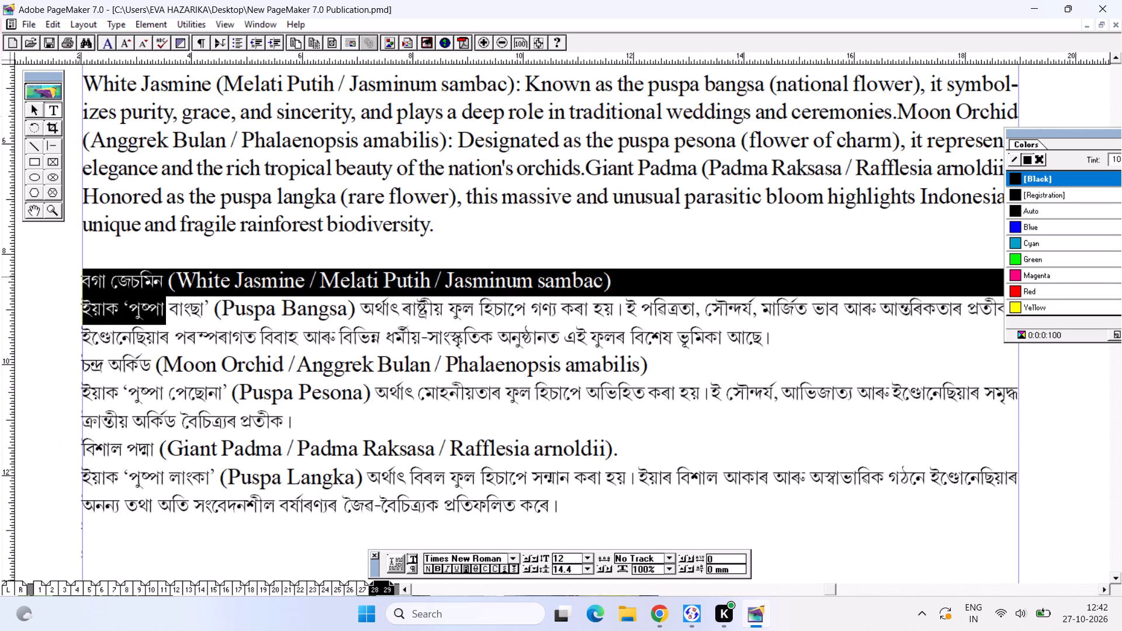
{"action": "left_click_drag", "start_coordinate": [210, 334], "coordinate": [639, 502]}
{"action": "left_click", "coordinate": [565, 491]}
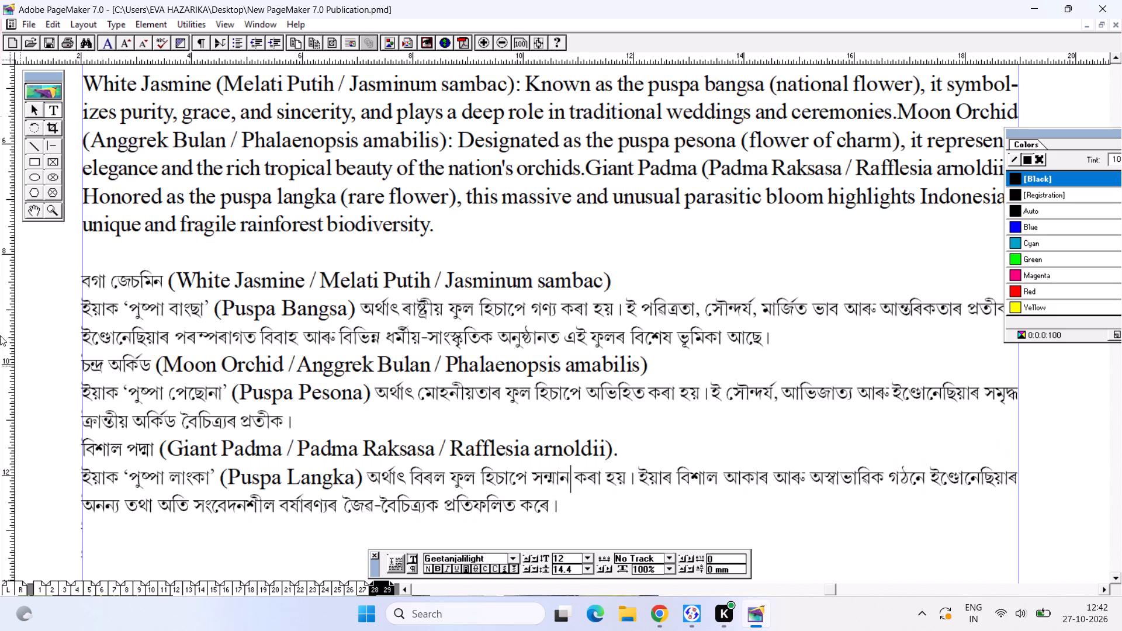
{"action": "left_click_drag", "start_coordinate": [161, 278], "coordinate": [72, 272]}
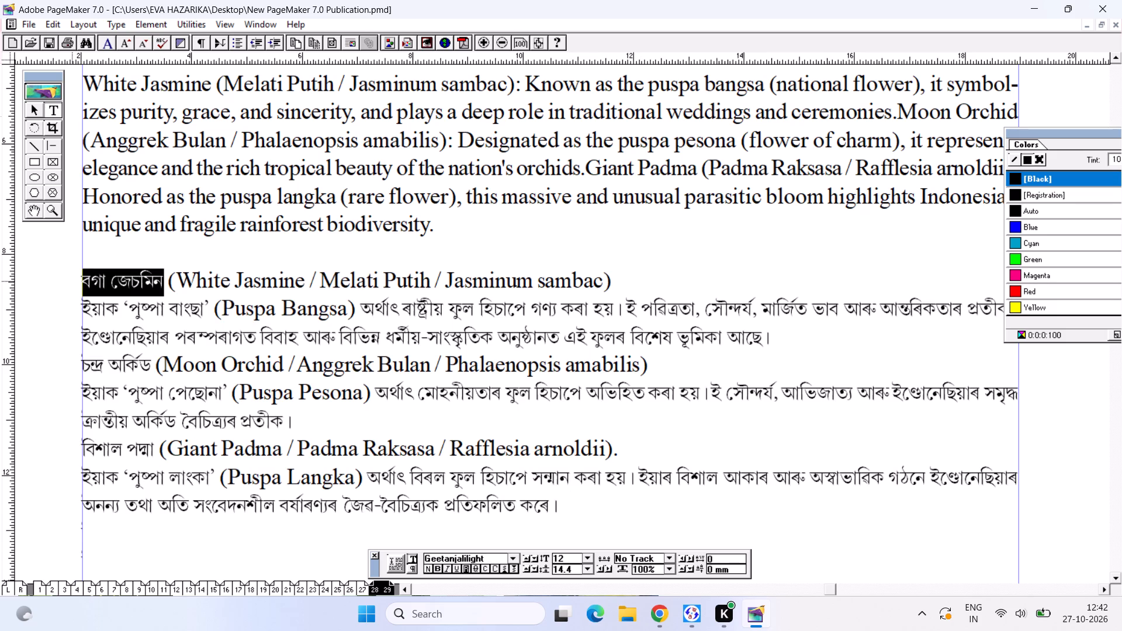
In page 2's Algeria entry, delete the Assamese heading and the common name, scientific name and family lines beneath it.
{"action": "key", "text": "ctrl+0"}
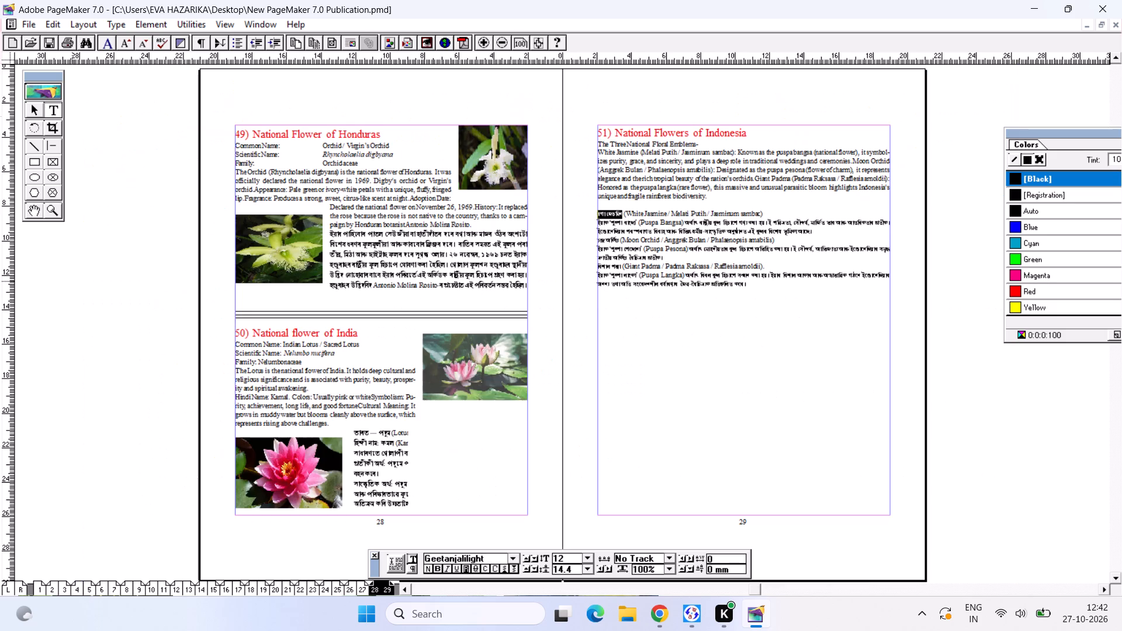
{"action": "left_click", "coordinate": [47, 588]}
{"action": "key", "text": "ctrl+2"}
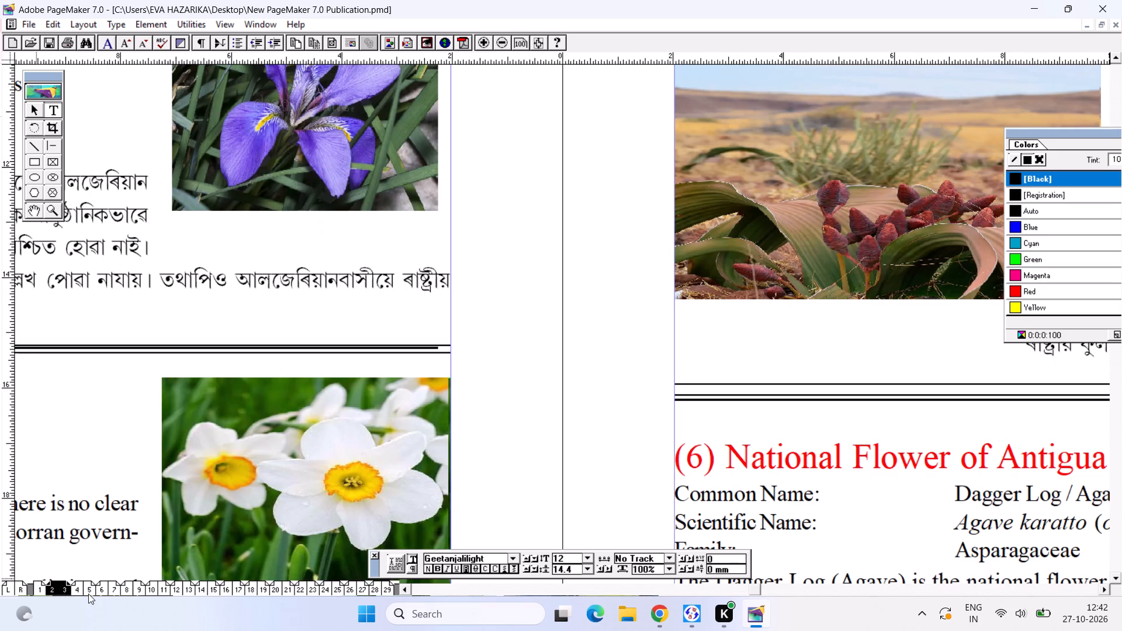
{"action": "left_click_drag", "start_coordinate": [258, 408], "coordinate": [773, 619], "text": "alt"}
{"action": "left_click_drag", "start_coordinate": [522, 386], "coordinate": [570, 597], "text": "alt"}
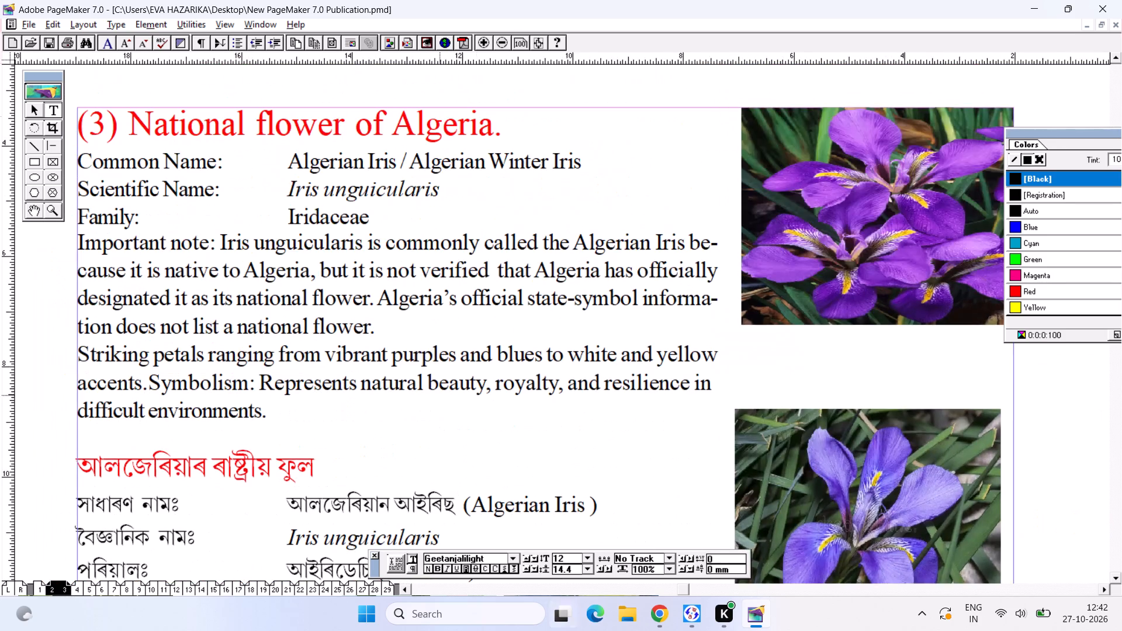
{"action": "left_click_drag", "start_coordinate": [373, 409], "coordinate": [373, 313], "text": "alt"}
{"action": "left_click_drag", "start_coordinate": [355, 410], "coordinate": [370, 259], "text": "alt"}
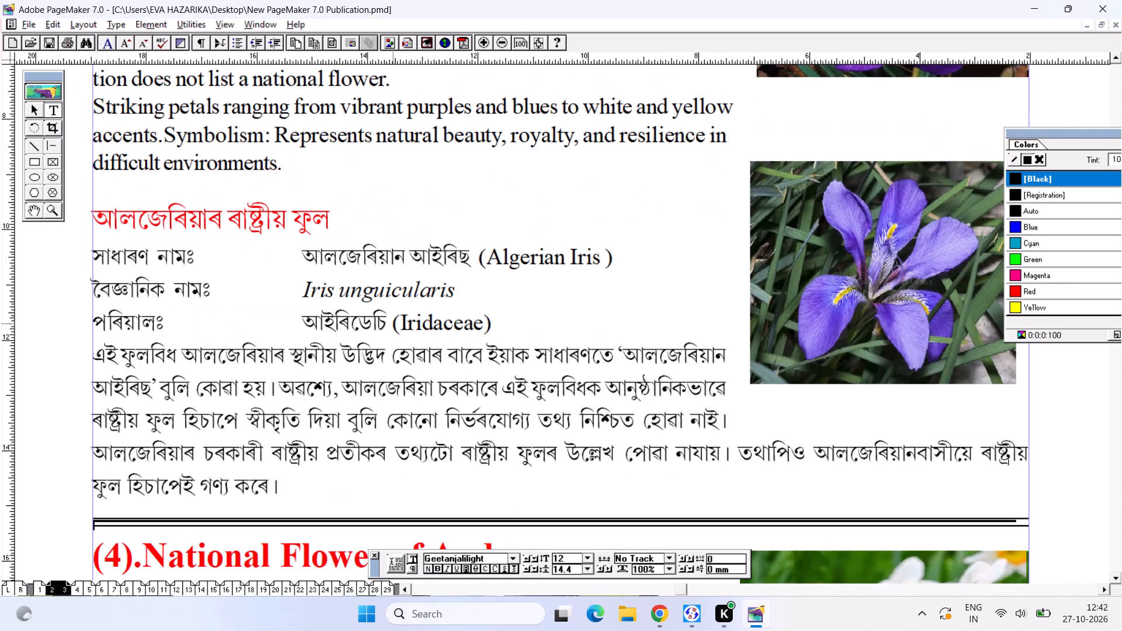
{"action": "key", "text": "ctrl+0"}
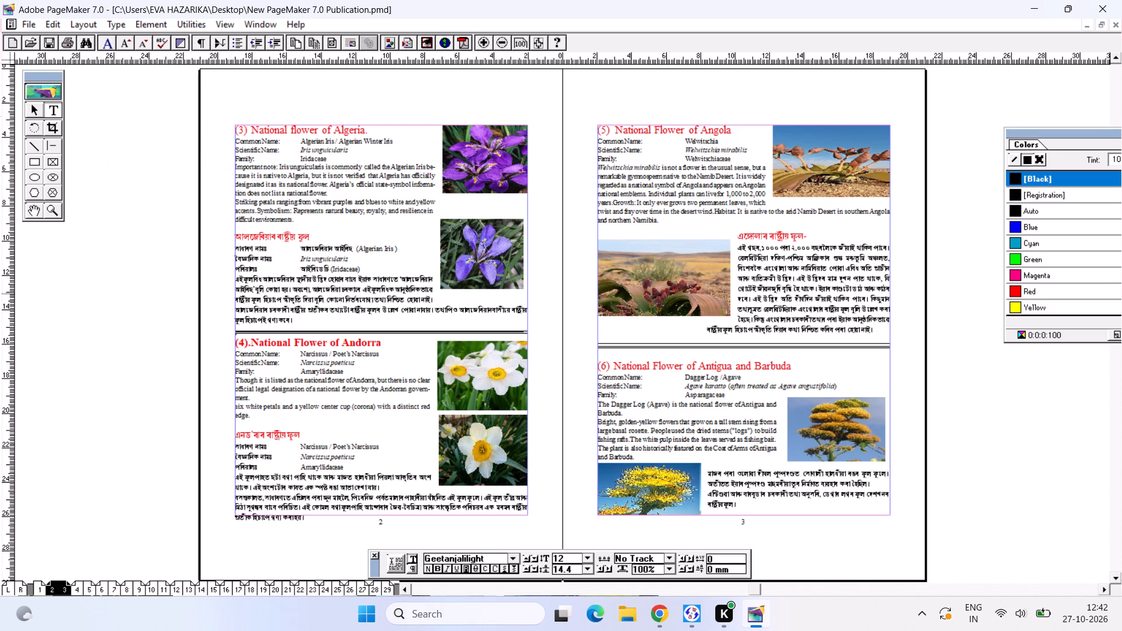
{"action": "left_click_drag", "start_coordinate": [367, 275], "coordinate": [250, 222]}
{"action": "key", "text": "BackSpace"}
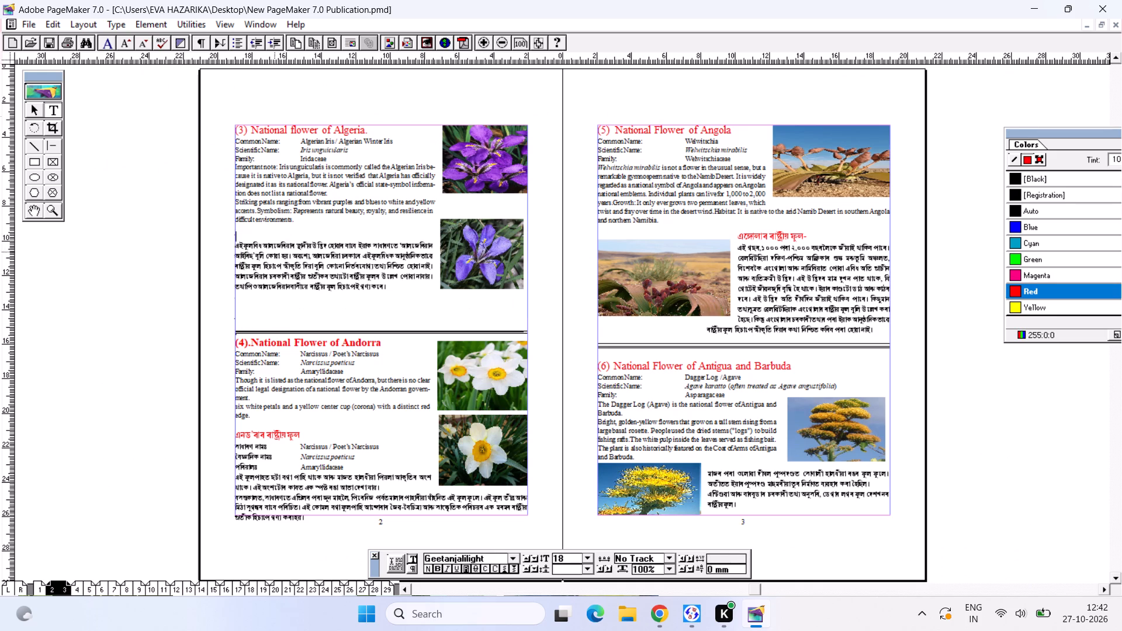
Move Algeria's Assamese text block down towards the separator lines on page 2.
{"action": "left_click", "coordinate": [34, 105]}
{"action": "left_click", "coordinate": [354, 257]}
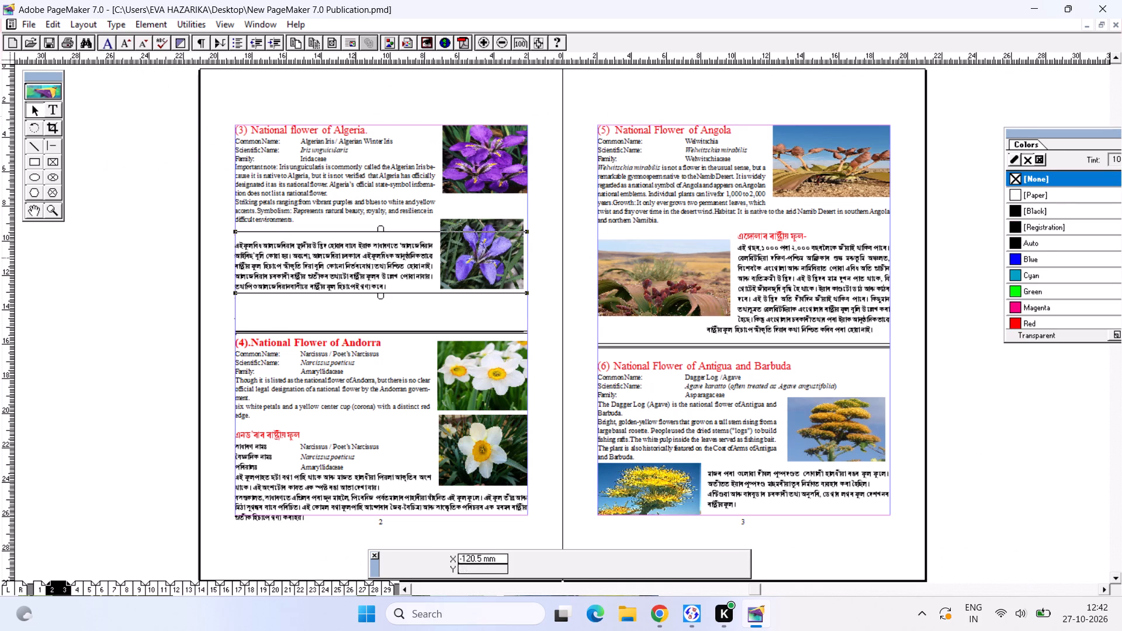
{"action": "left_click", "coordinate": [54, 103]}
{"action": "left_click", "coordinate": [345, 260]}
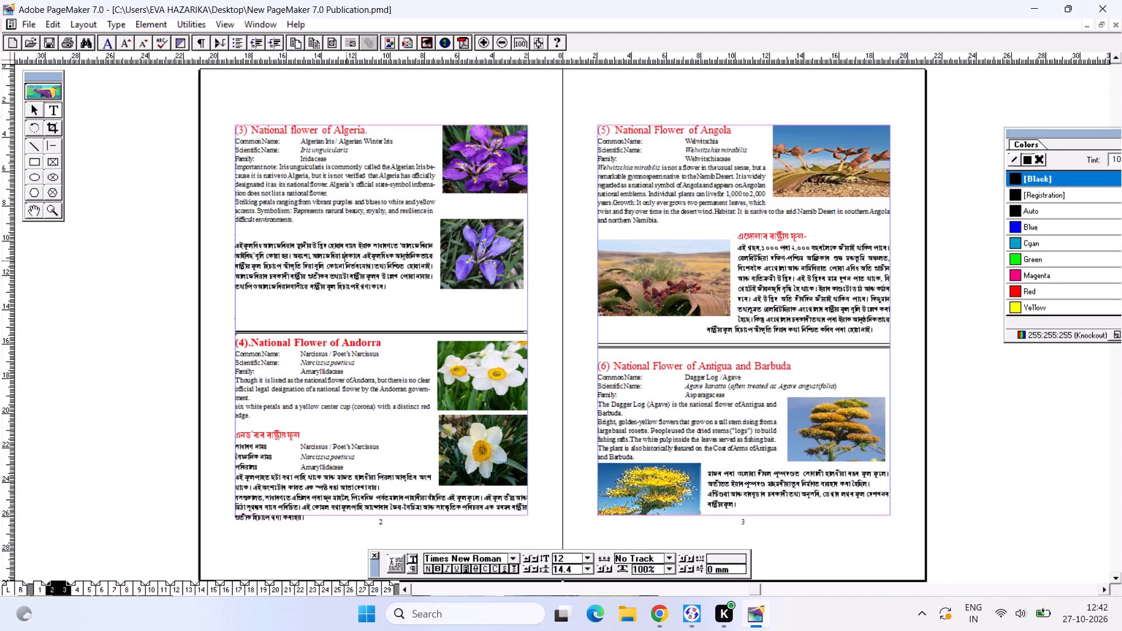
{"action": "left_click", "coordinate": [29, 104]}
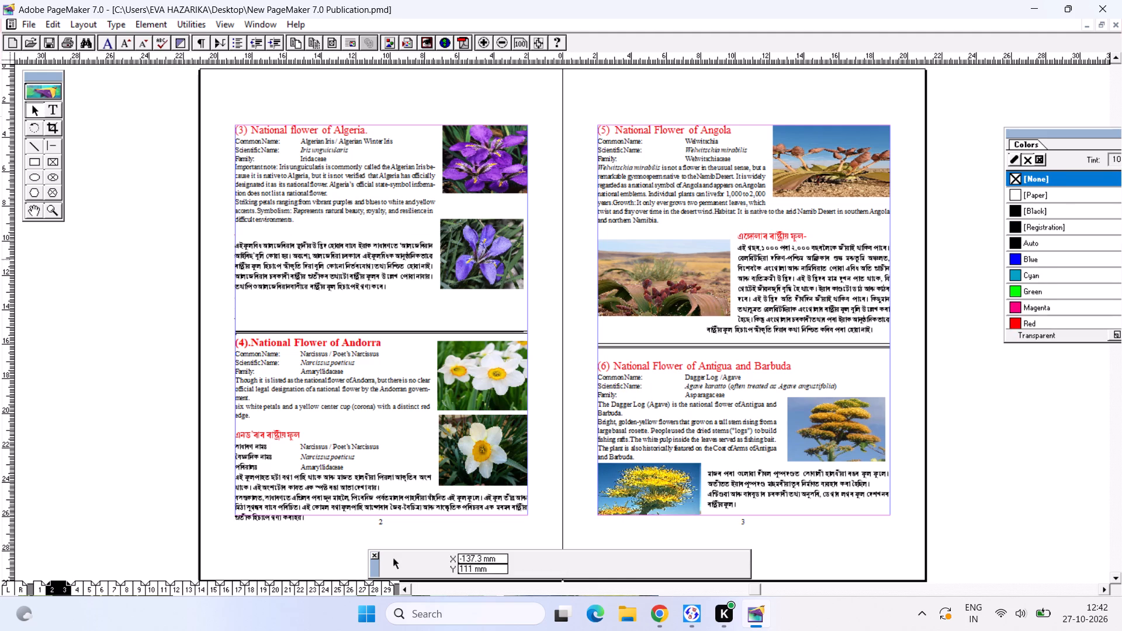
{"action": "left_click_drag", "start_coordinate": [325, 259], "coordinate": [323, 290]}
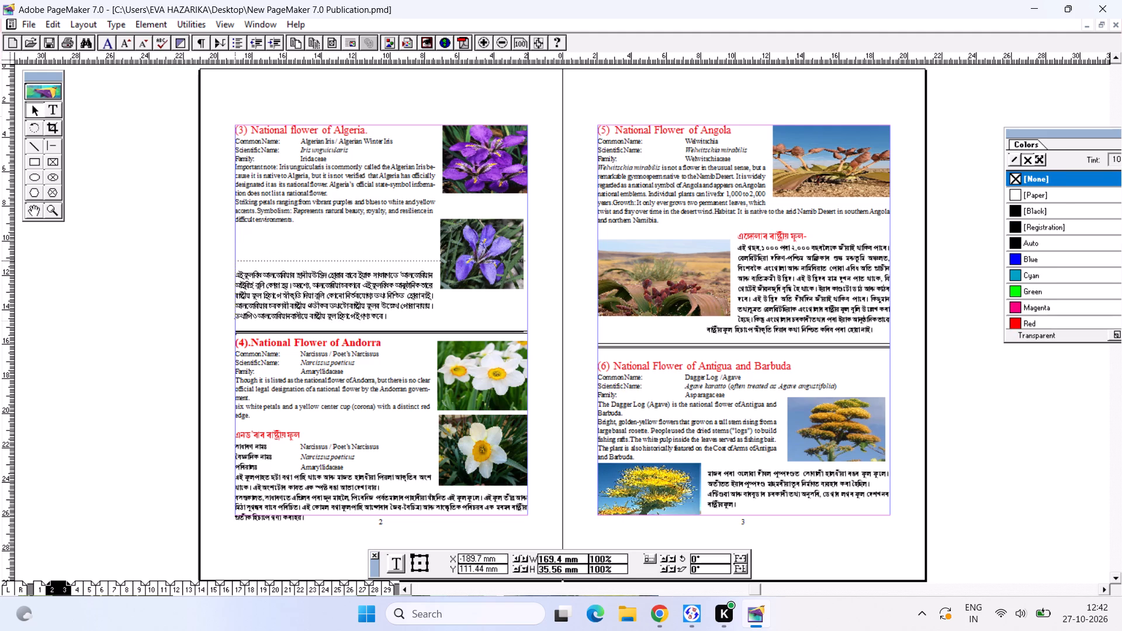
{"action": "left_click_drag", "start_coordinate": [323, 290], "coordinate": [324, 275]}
Move Algeria's lower iris picture across to page 2's left margin, just below the English text.
{"action": "left_click", "coordinate": [455, 256]}
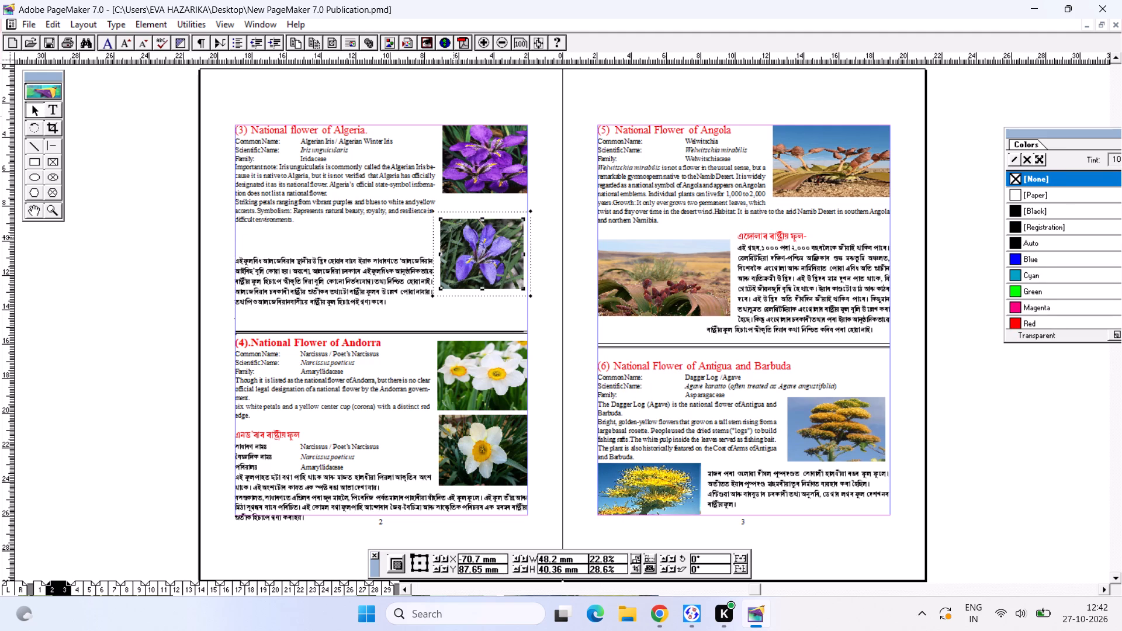
{"action": "left_click_drag", "start_coordinate": [453, 237], "coordinate": [445, 256]}
{"action": "left_click_drag", "start_coordinate": [445, 255], "coordinate": [236, 251]}
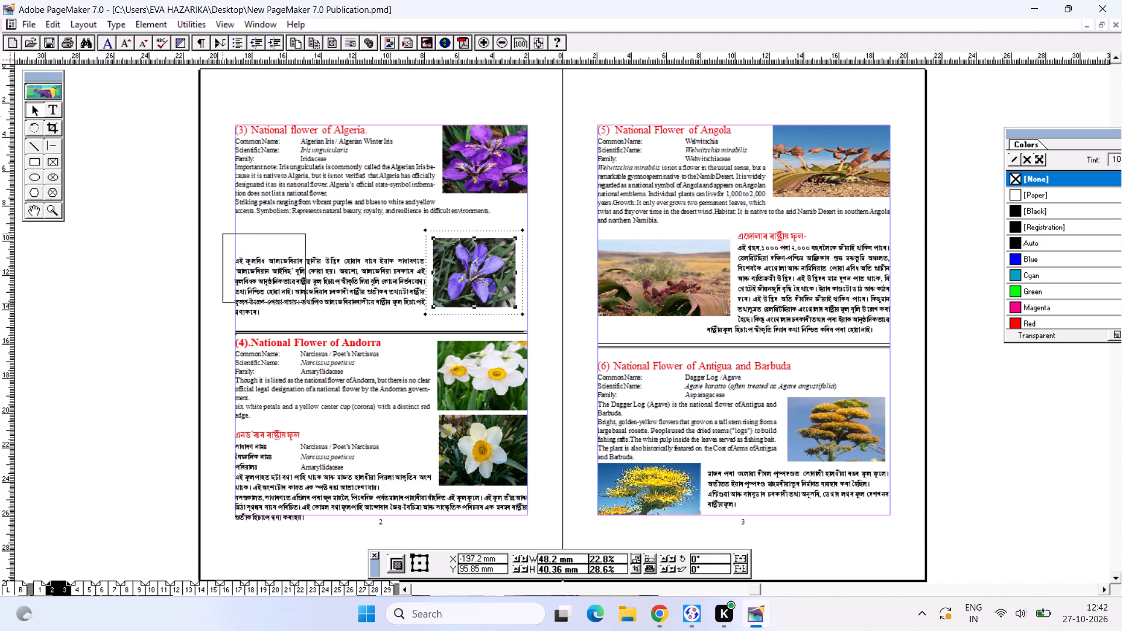
{"action": "left_click_drag", "start_coordinate": [236, 251], "coordinate": [251, 244]}
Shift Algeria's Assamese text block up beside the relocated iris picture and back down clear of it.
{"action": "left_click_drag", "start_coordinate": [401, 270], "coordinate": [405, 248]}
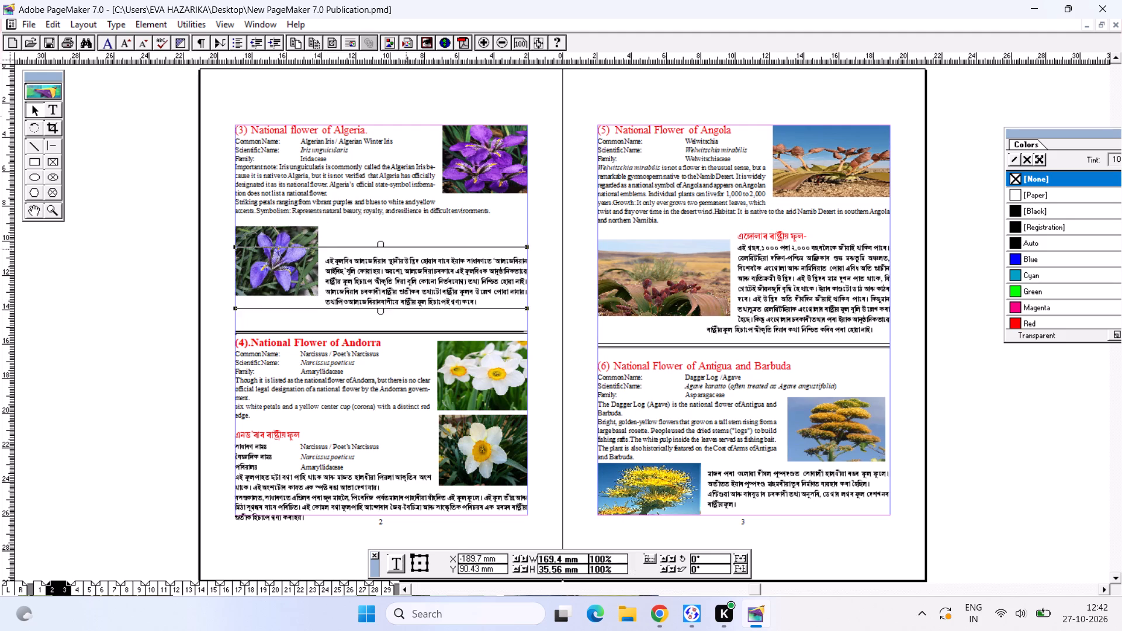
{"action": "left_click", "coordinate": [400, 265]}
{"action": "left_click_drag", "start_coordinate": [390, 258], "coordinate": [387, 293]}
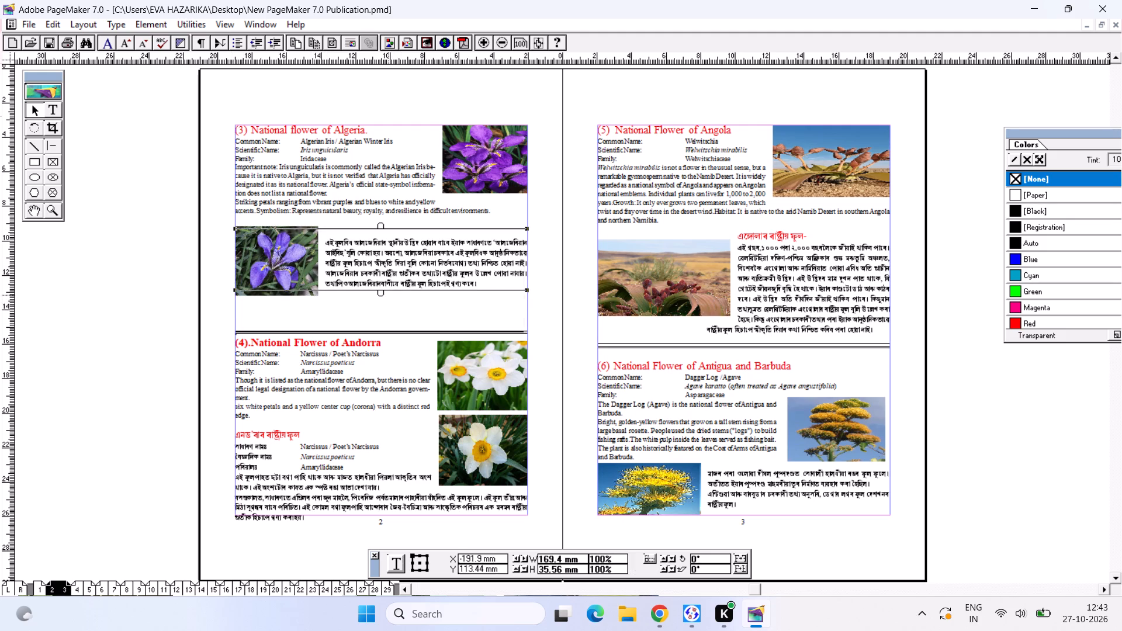
Resize Algeria's lower iris picture to about 57.7 mm wide and 37.4 mm high.
{"action": "left_click", "coordinate": [295, 255]}
{"action": "left_click_drag", "start_coordinate": [317, 290], "coordinate": [333, 290]}
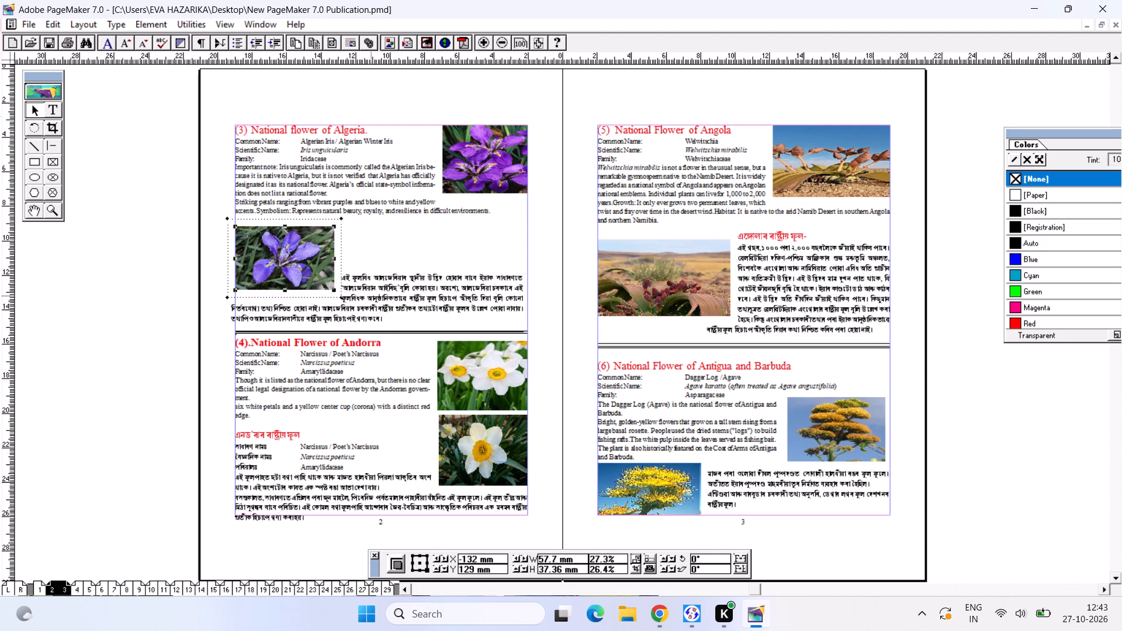
Move Algeria's Assamese text block up beside the resized iris picture, its lower-right corner at X -20.3 mm, Y 133 mm.
{"action": "left_click_drag", "start_coordinate": [372, 295], "coordinate": [377, 270]}
{"action": "left_click_drag", "start_coordinate": [377, 272], "coordinate": [377, 261]}
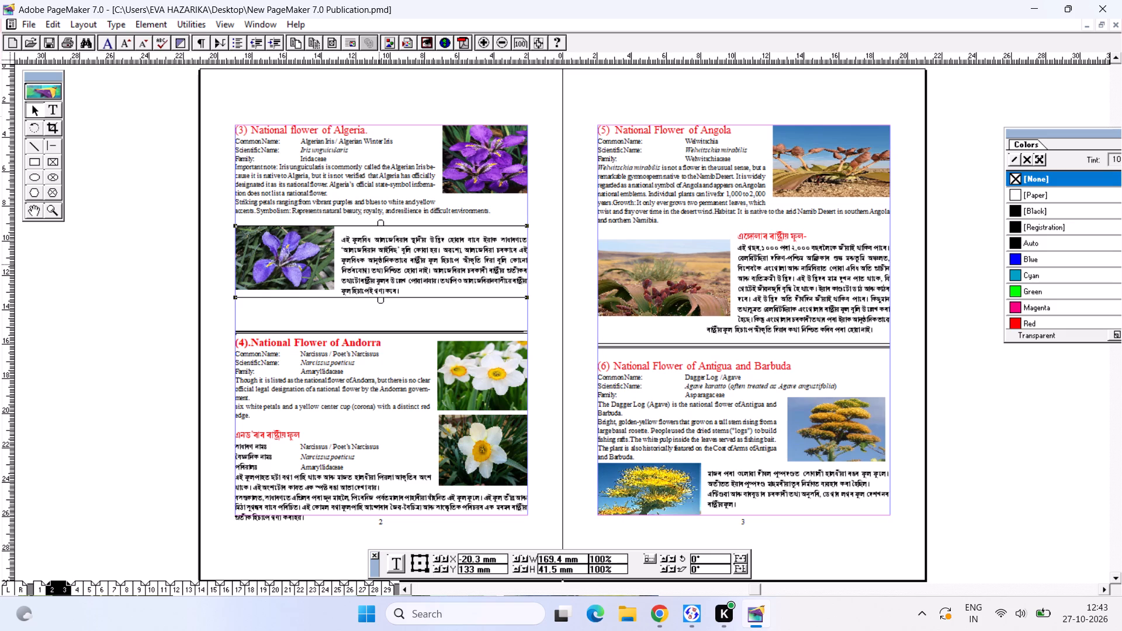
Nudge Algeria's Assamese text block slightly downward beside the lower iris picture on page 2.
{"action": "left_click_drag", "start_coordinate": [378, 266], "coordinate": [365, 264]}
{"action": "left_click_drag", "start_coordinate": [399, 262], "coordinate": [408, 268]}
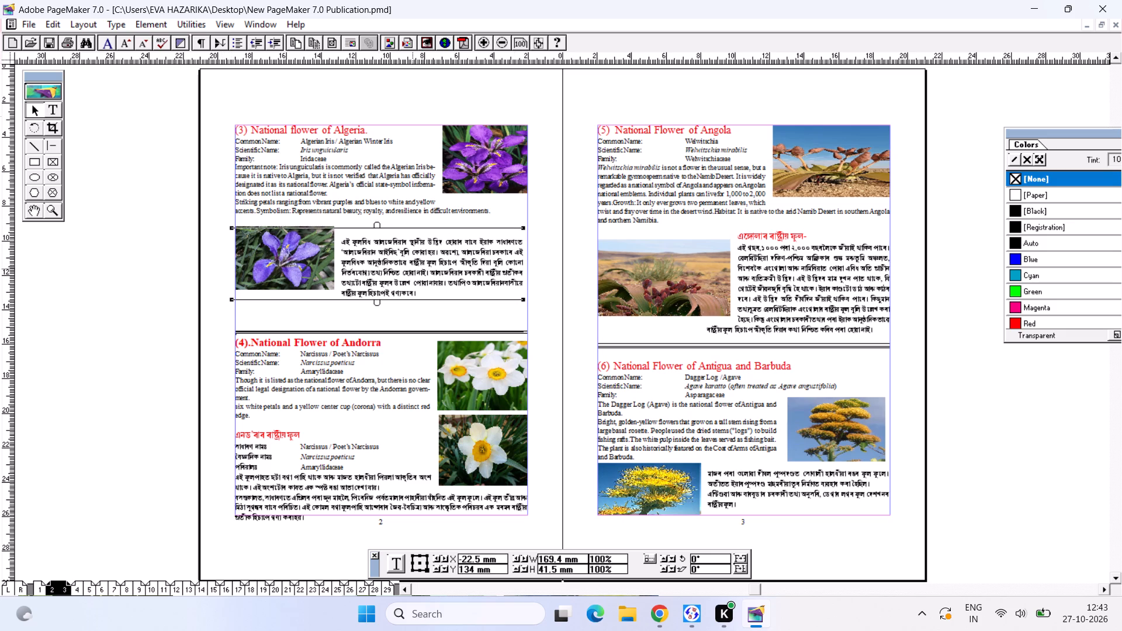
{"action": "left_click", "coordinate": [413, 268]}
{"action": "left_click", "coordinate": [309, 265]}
Move Algeria's English description block down below the family line, its lower edge at about Y 91 mm.
{"action": "left_click", "coordinate": [365, 136]}
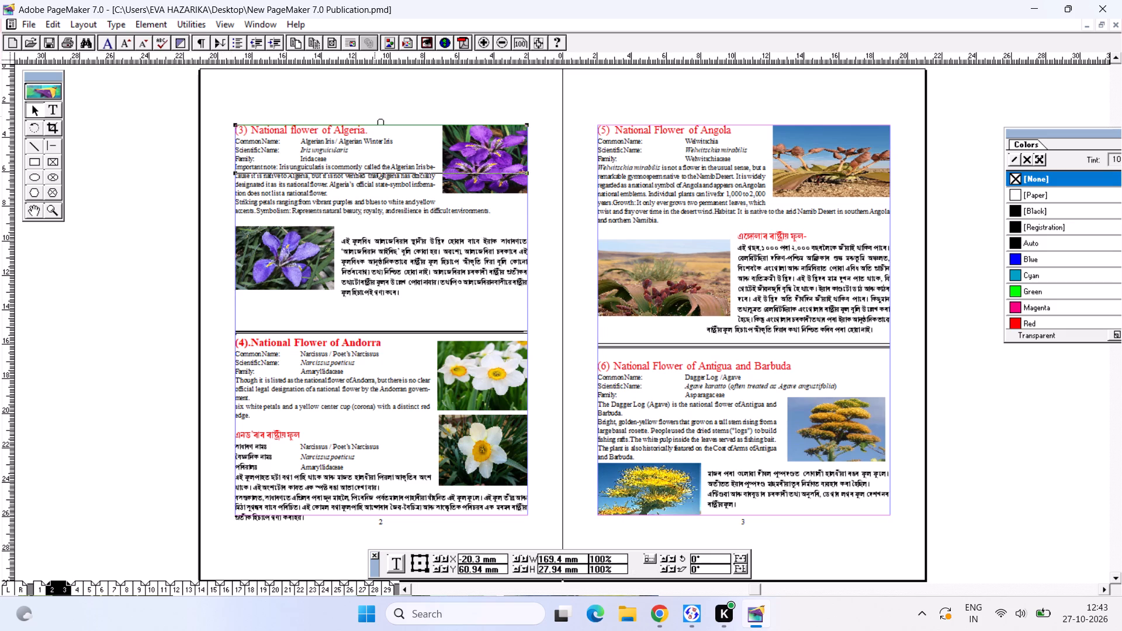
{"action": "left_click", "coordinate": [373, 204]}
{"action": "left_click_drag", "start_coordinate": [368, 185], "coordinate": [367, 193]}
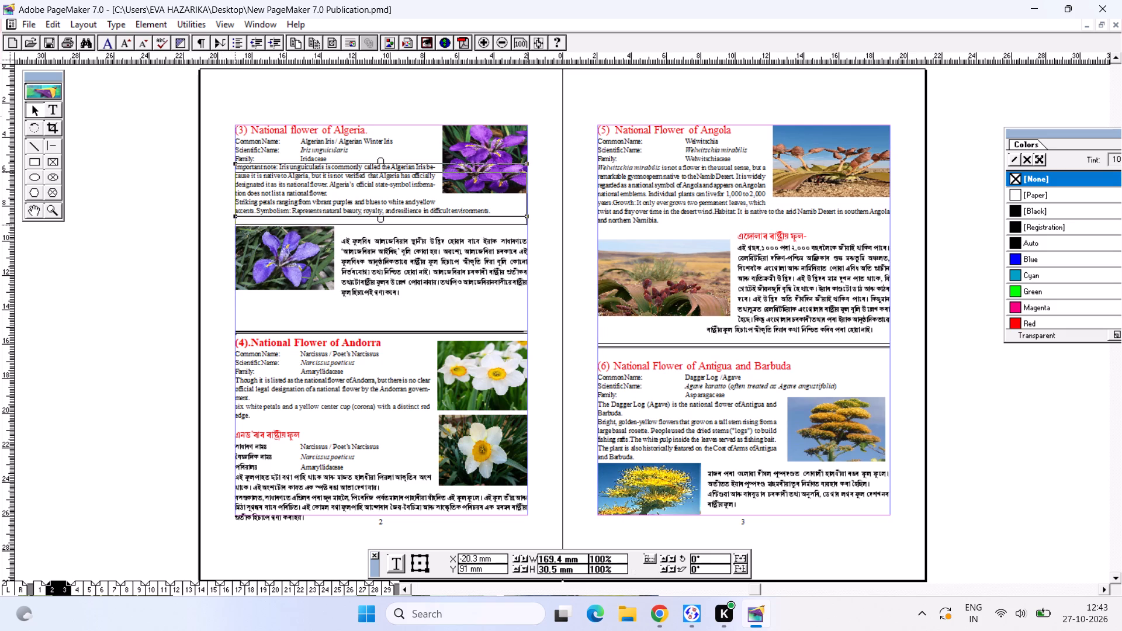
{"action": "left_click_drag", "start_coordinate": [367, 193], "coordinate": [367, 194]}
Lower Algeria's lower iris picture and the Assamese text block beside it, leaving a gap below the English description.
{"action": "left_click_drag", "start_coordinate": [290, 257], "coordinate": [290, 281]}
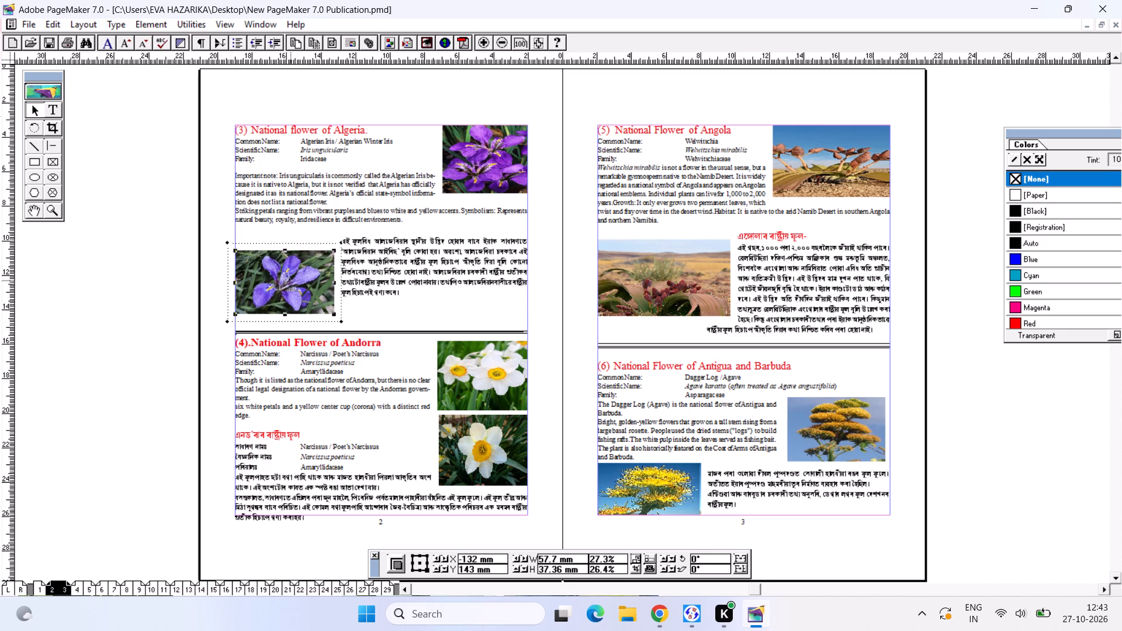
{"action": "left_click_drag", "start_coordinate": [287, 271], "coordinate": [290, 260]}
{"action": "left_click_drag", "start_coordinate": [386, 269], "coordinate": [384, 283]}
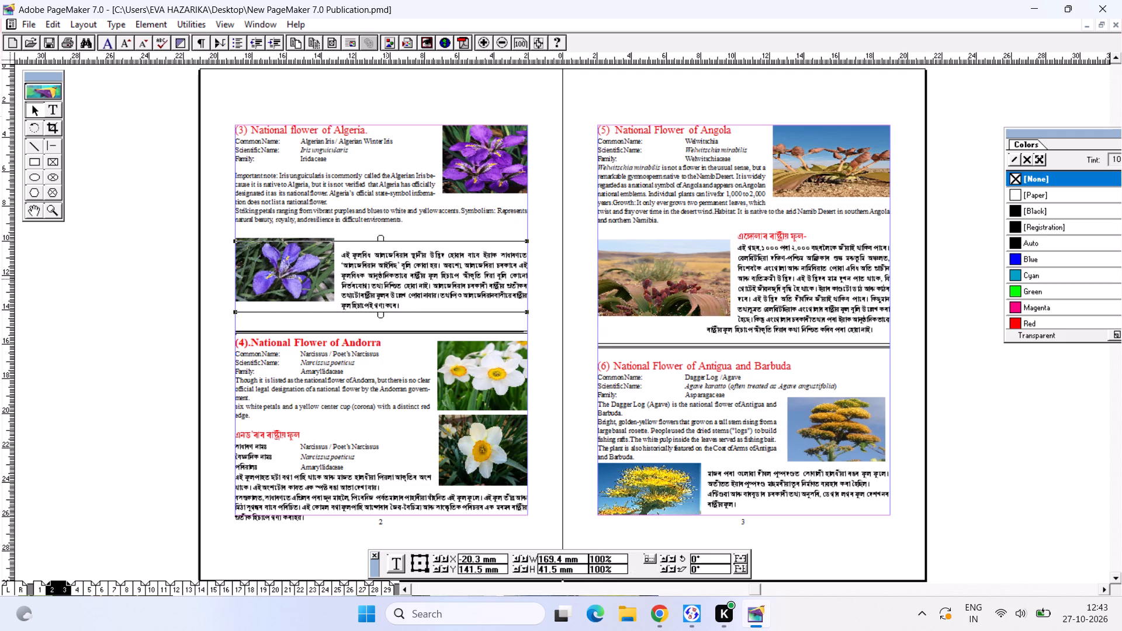
{"action": "left_click_drag", "start_coordinate": [386, 279], "coordinate": [386, 268]}
Delete Andorra's Assamese heading and Assamese name and family lines on page 2, and set its text block at Y 248 mm.
{"action": "left_click", "coordinate": [56, 112]}
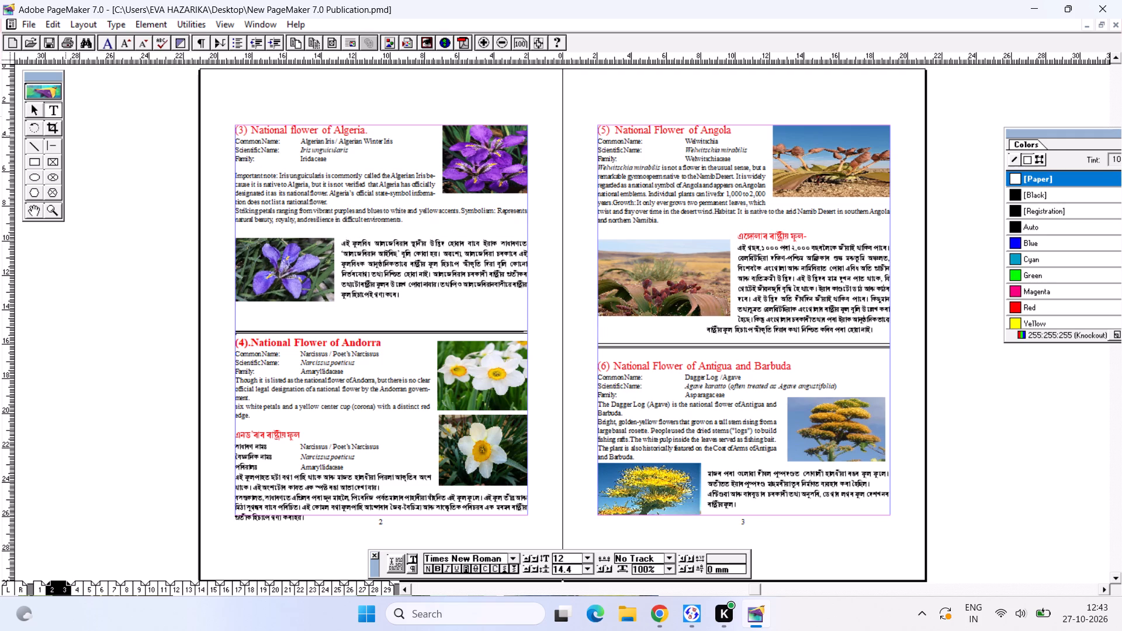
{"action": "left_click", "coordinate": [399, 217]}
{"action": "left_click", "coordinate": [302, 377]}
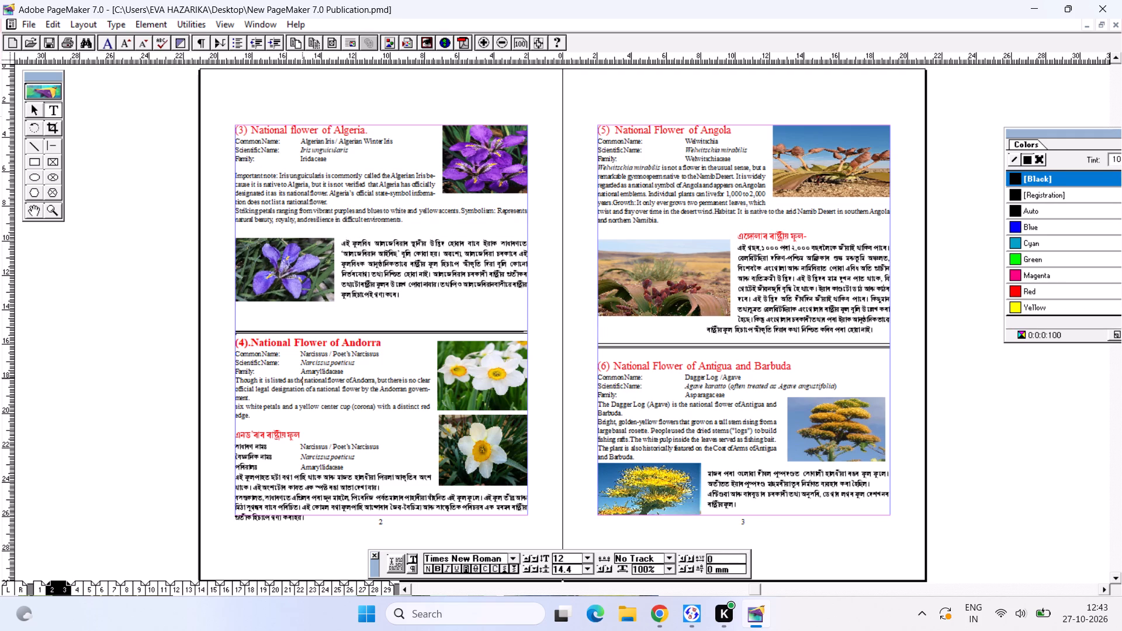
{"action": "left_click_drag", "start_coordinate": [236, 435], "coordinate": [279, 442]}
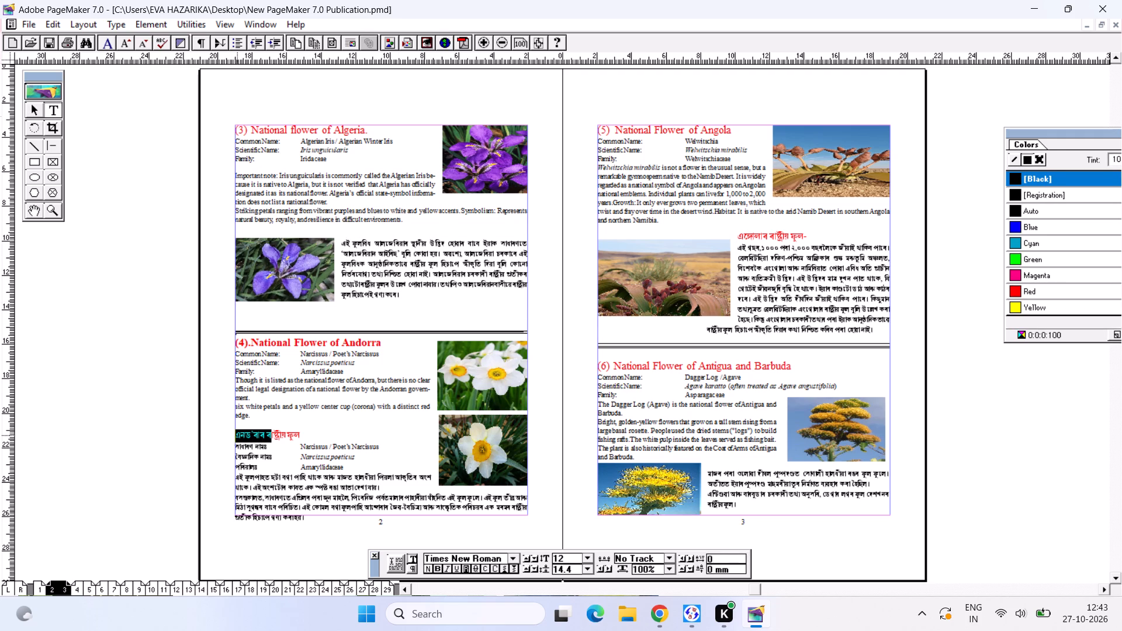
{"action": "left_click_drag", "start_coordinate": [279, 442], "coordinate": [354, 463]}
{"action": "key", "text": "BackSpace"}
{"action": "key", "text": "BackSpace"}
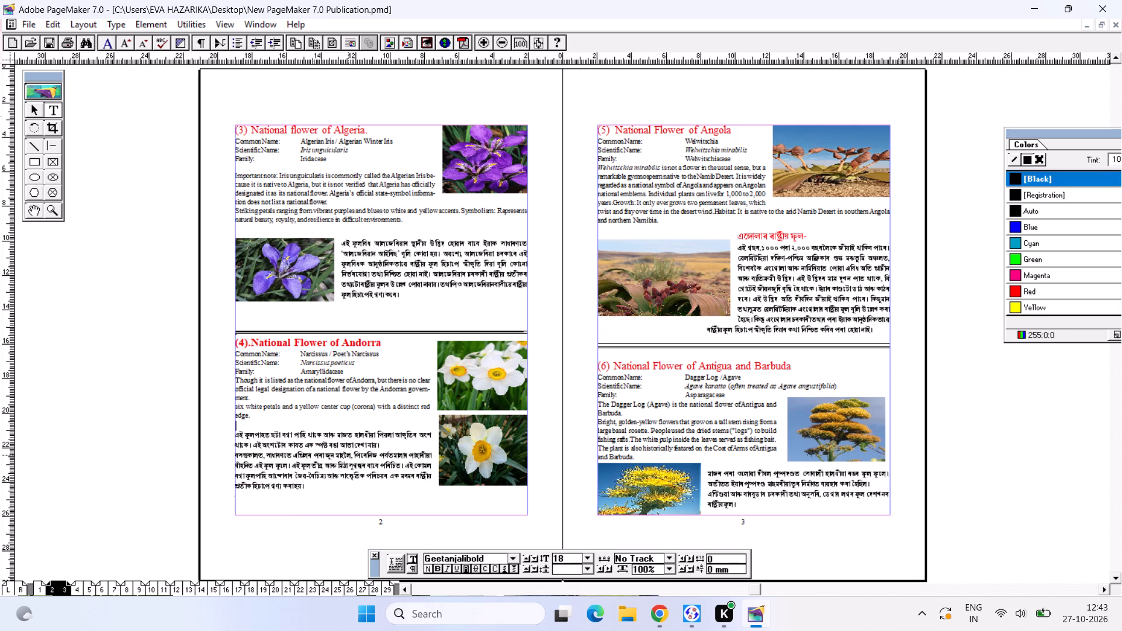
{"action": "left_click", "coordinate": [30, 110]}
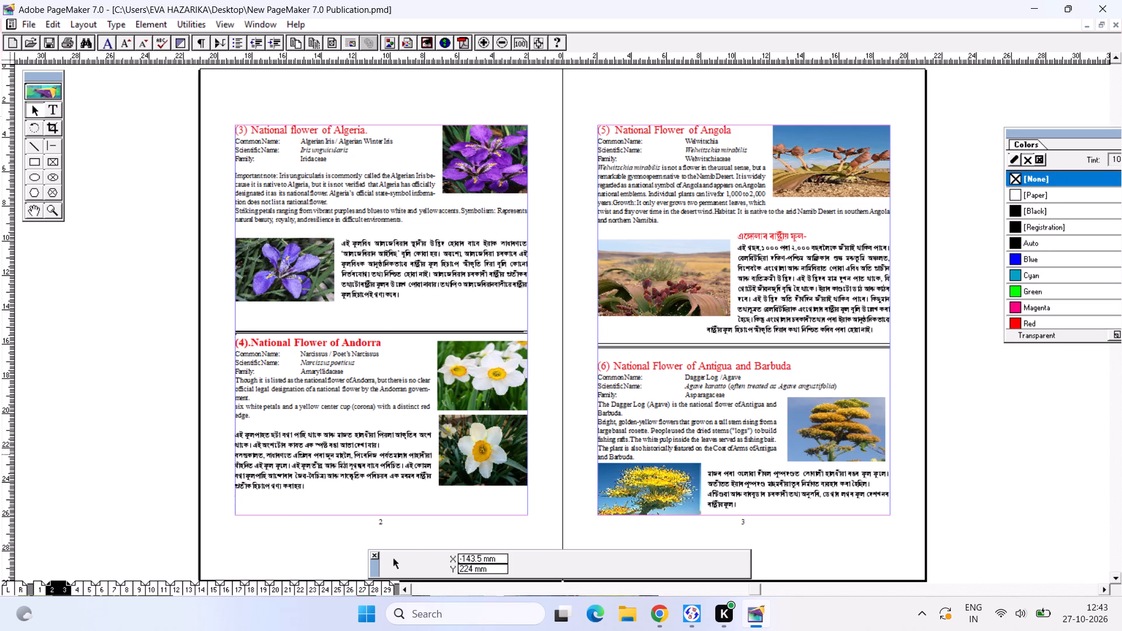
{"action": "left_click", "coordinate": [324, 474]}
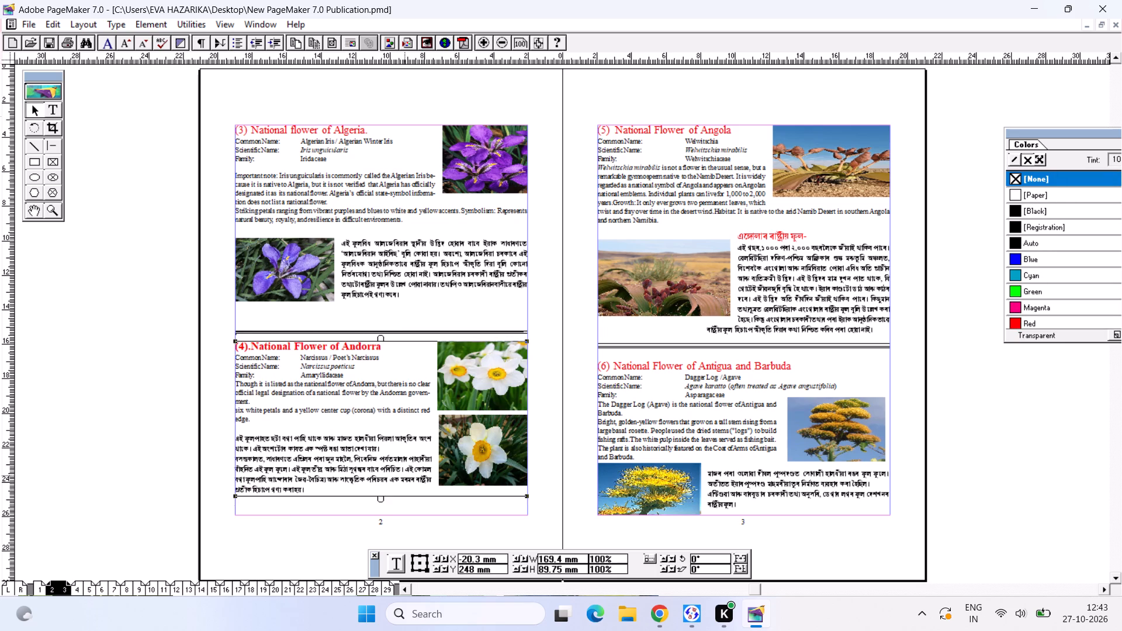
{"action": "left_click", "coordinate": [444, 469]}
Delete Angola's red Assamese heading above the Assamese paragraph on page 3.
{"action": "left_click", "coordinate": [720, 280]}
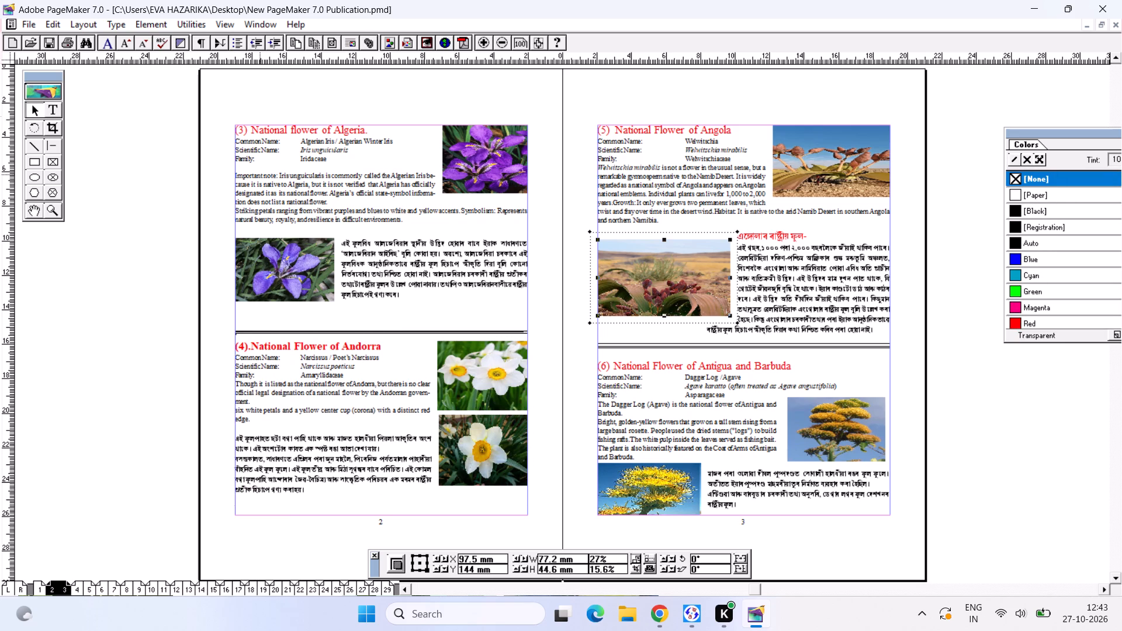
{"action": "left_click", "coordinate": [63, 109]}
{"action": "left_click", "coordinate": [49, 110]}
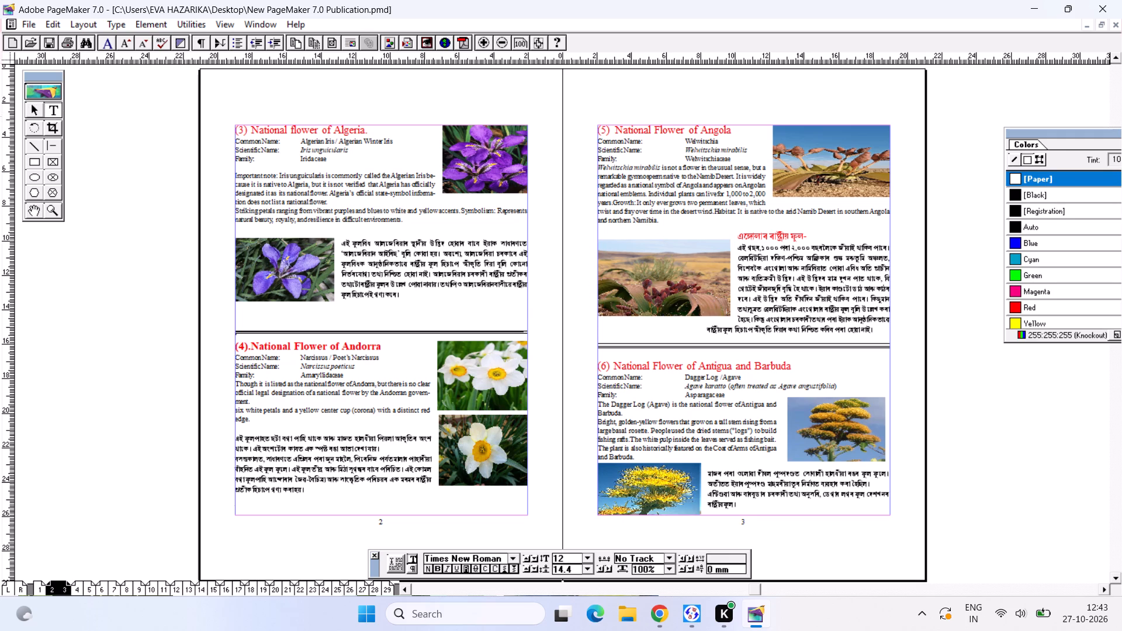
{"action": "left_click_drag", "start_coordinate": [818, 237], "coordinate": [771, 239]}
{"action": "left_click_drag", "start_coordinate": [771, 239], "coordinate": [707, 239]}
{"action": "key", "text": "BackSpace"}
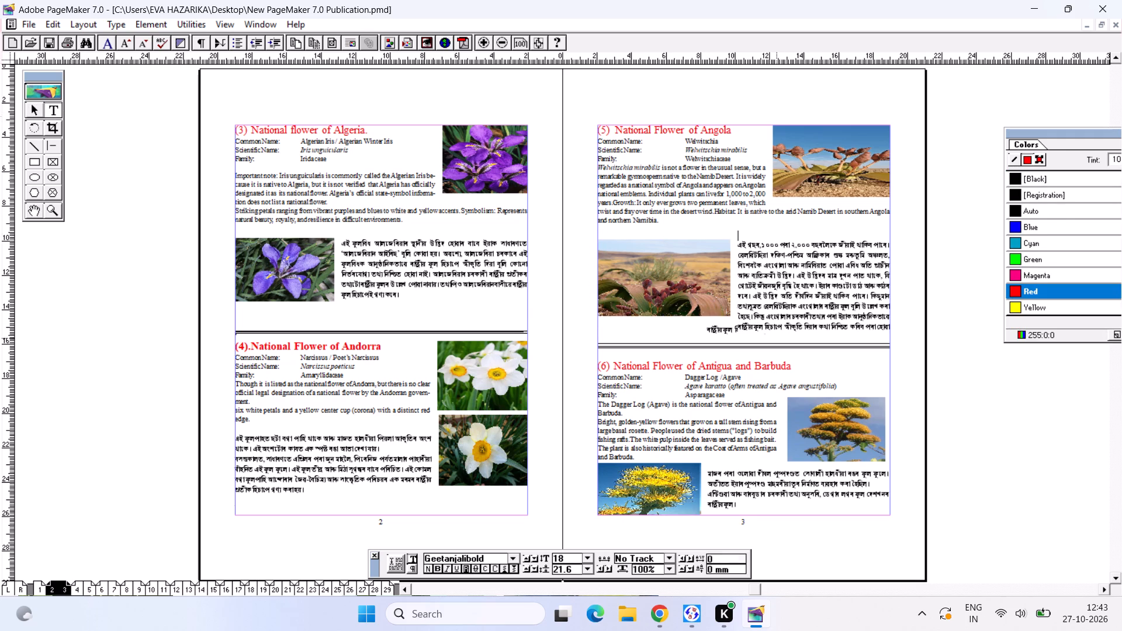
{"action": "key", "text": "BackSpace"}
Move Angola's Assamese text block up beside the lower welwitschia picture, its lower-right corner at X 189.7 mm, Y 153 mm.
{"action": "left_click", "coordinate": [29, 109]}
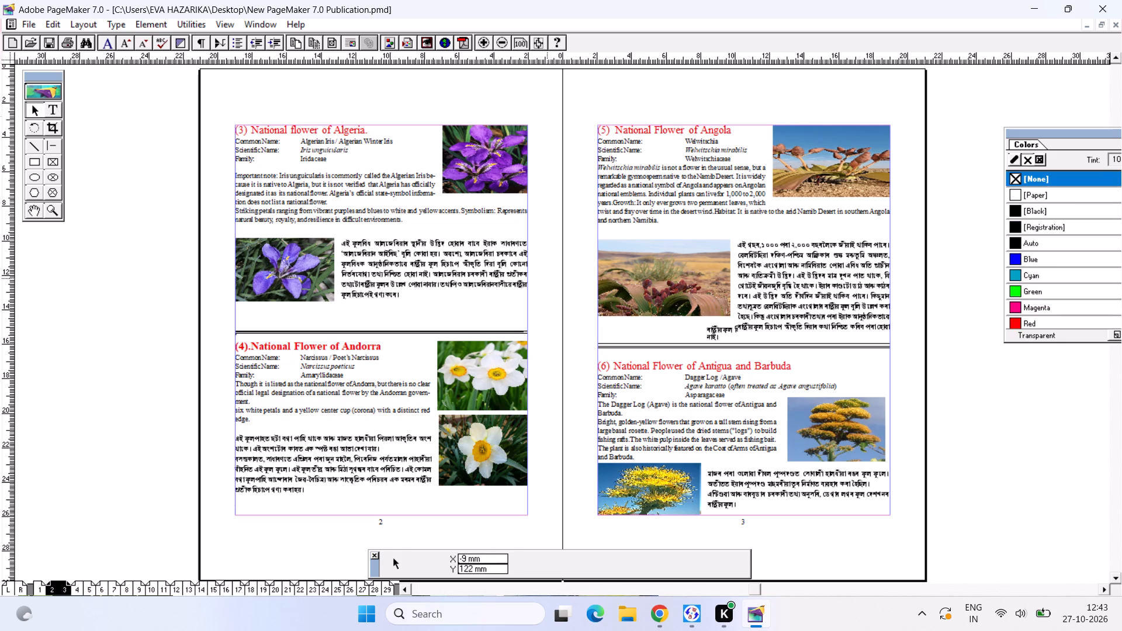
{"action": "left_click_drag", "start_coordinate": [794, 294], "coordinate": [794, 284]}
{"action": "left_click", "coordinate": [792, 284]}
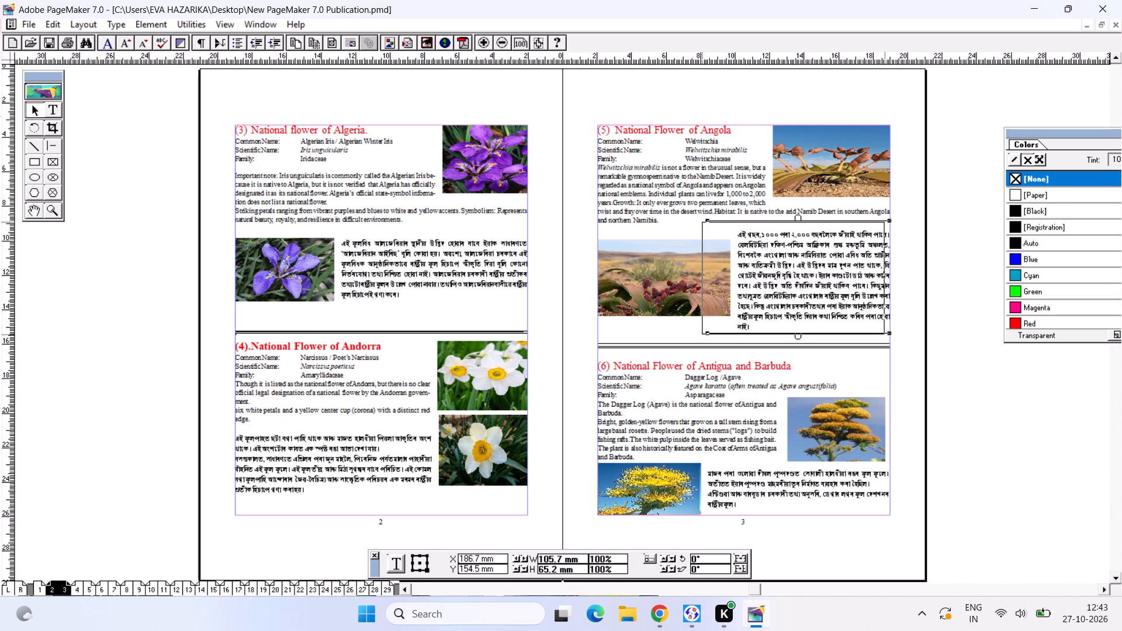
{"action": "left_click_drag", "start_coordinate": [801, 286], "coordinate": [808, 285]}
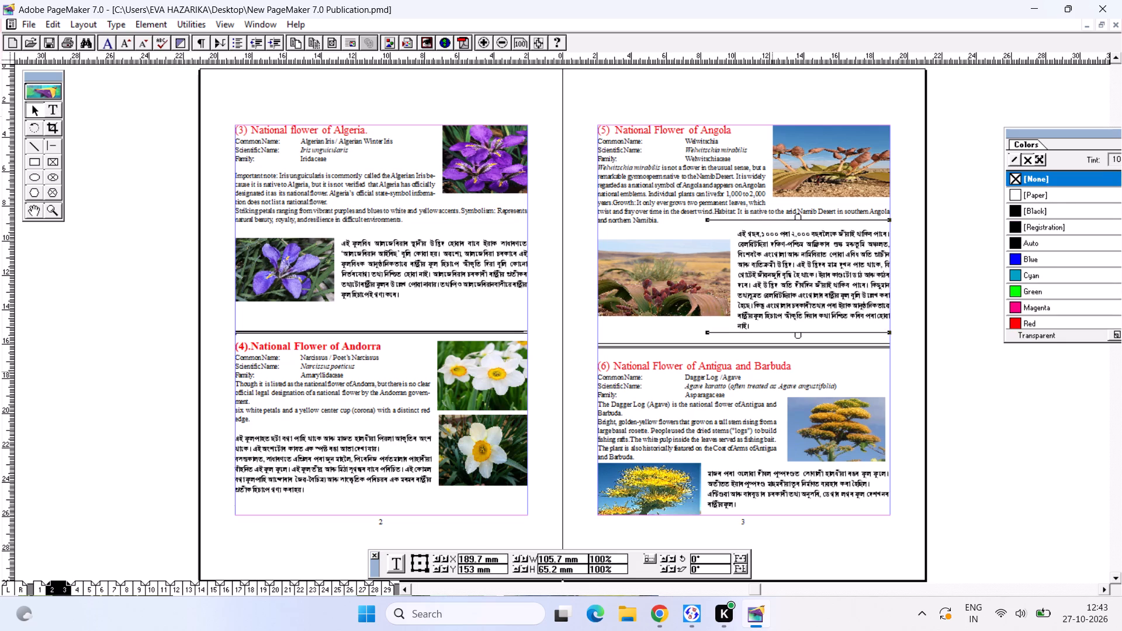
{"action": "left_click", "coordinate": [715, 419]}
{"action": "left_click", "coordinate": [729, 492]}
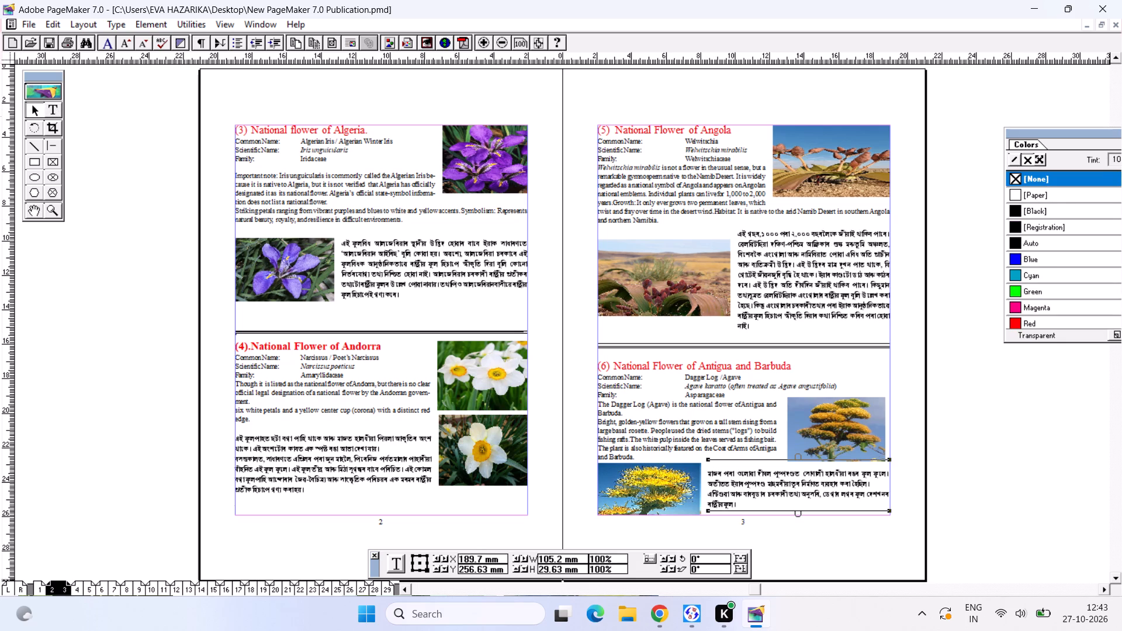
Delete Argentina's Assamese common name, scientific name and family lines on page 4, keeping a blank line before the Assamese paragraph.
{"action": "left_click", "coordinate": [86, 583]}
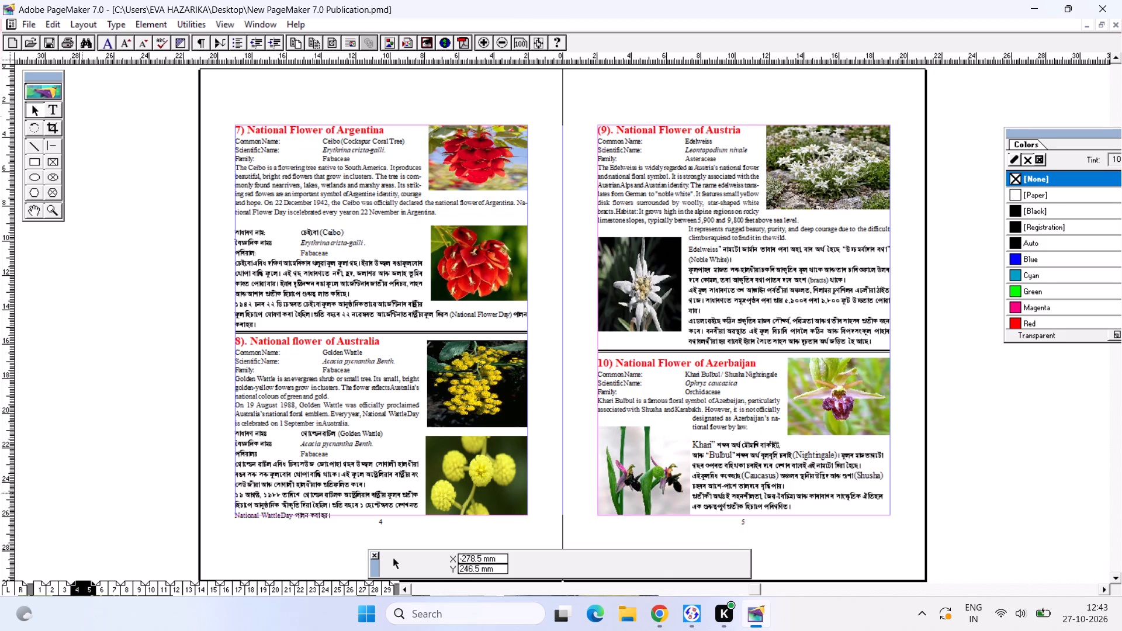
{"action": "left_click", "coordinate": [53, 105]}
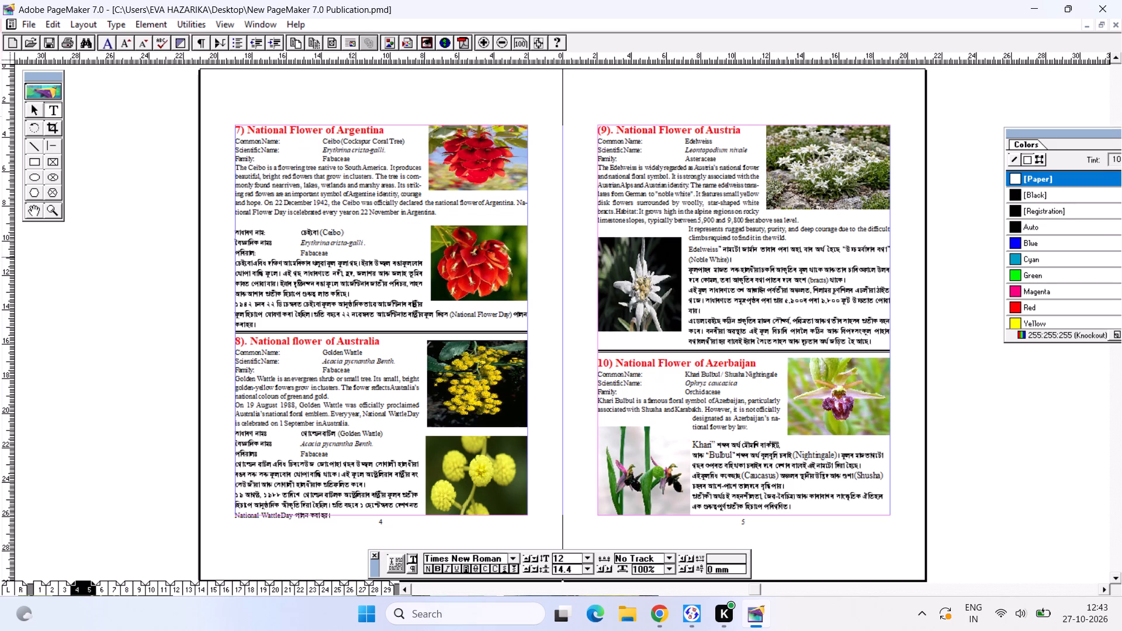
{"action": "left_click_drag", "start_coordinate": [334, 251], "coordinate": [233, 227]}
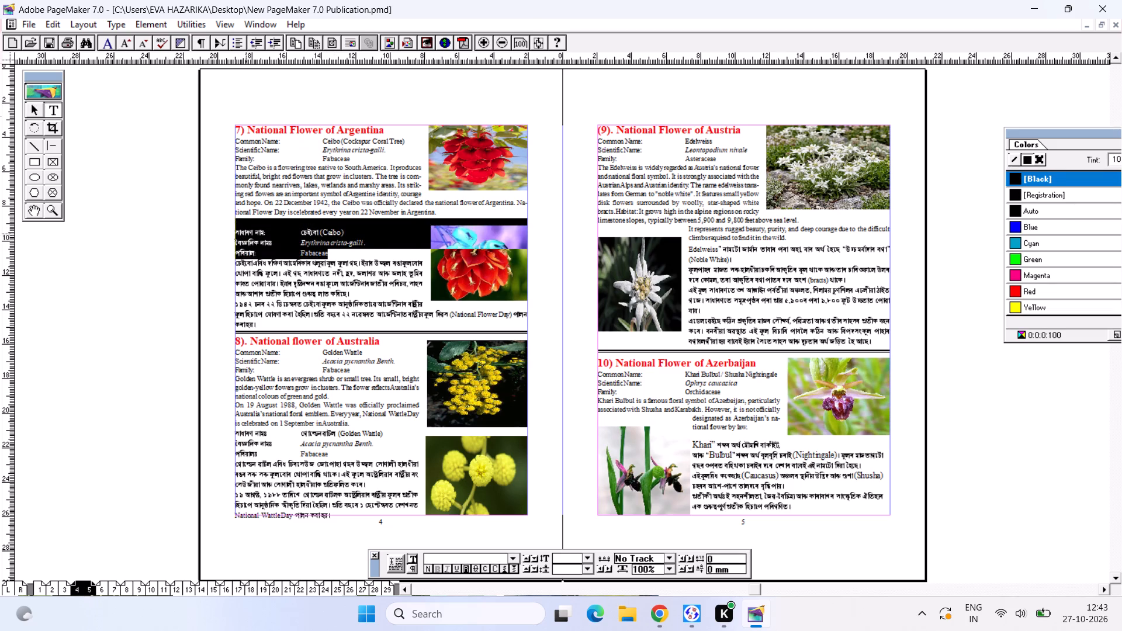
{"action": "key", "text": "BackSpace"}
{"action": "key", "text": "Return"}
{"action": "key", "text": "BackSpace"}
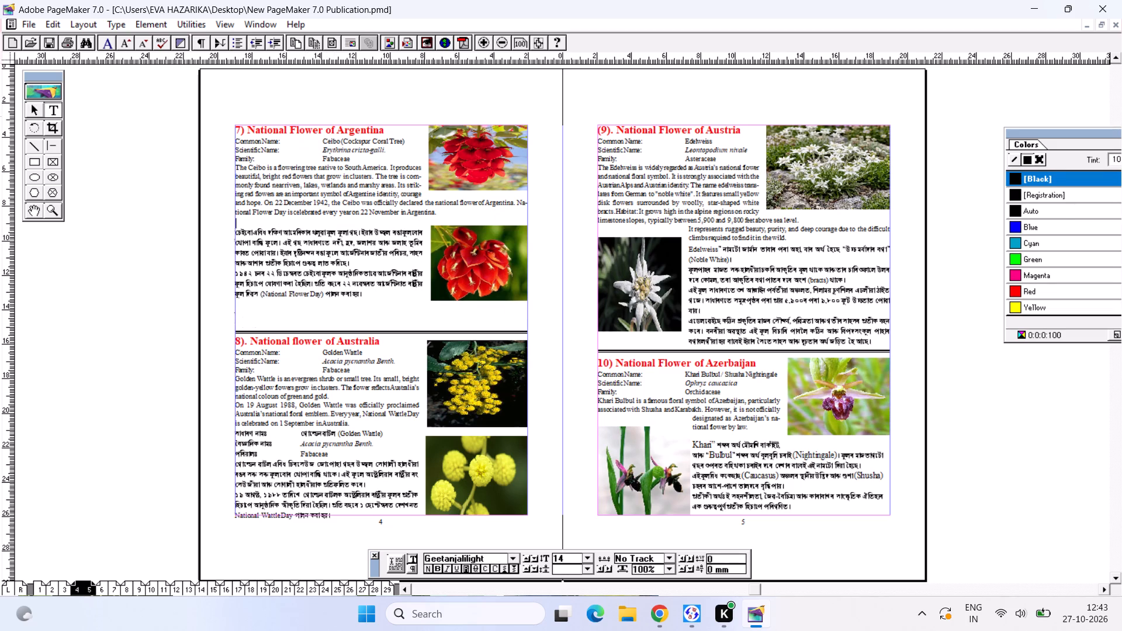
{"action": "left_click", "coordinate": [34, 109]}
{"action": "left_click", "coordinate": [338, 264]}
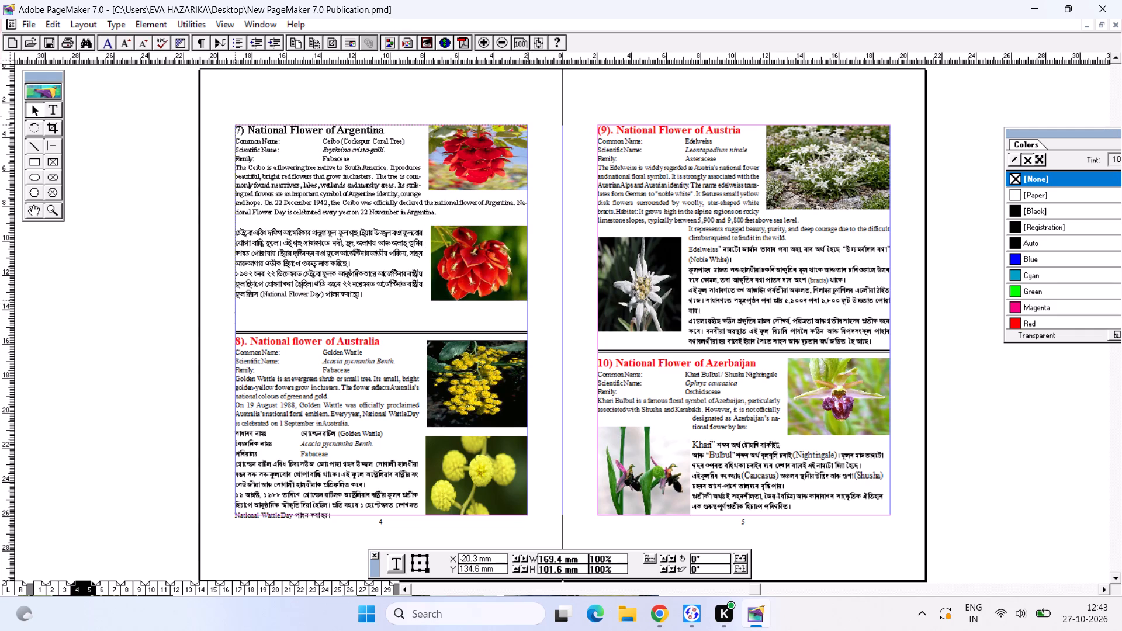
Delete Australia's Assamese common name, scientific name and family lines on page 4, keeping a blank line before the Assamese paragraph.
{"action": "left_click", "coordinate": [327, 470]}
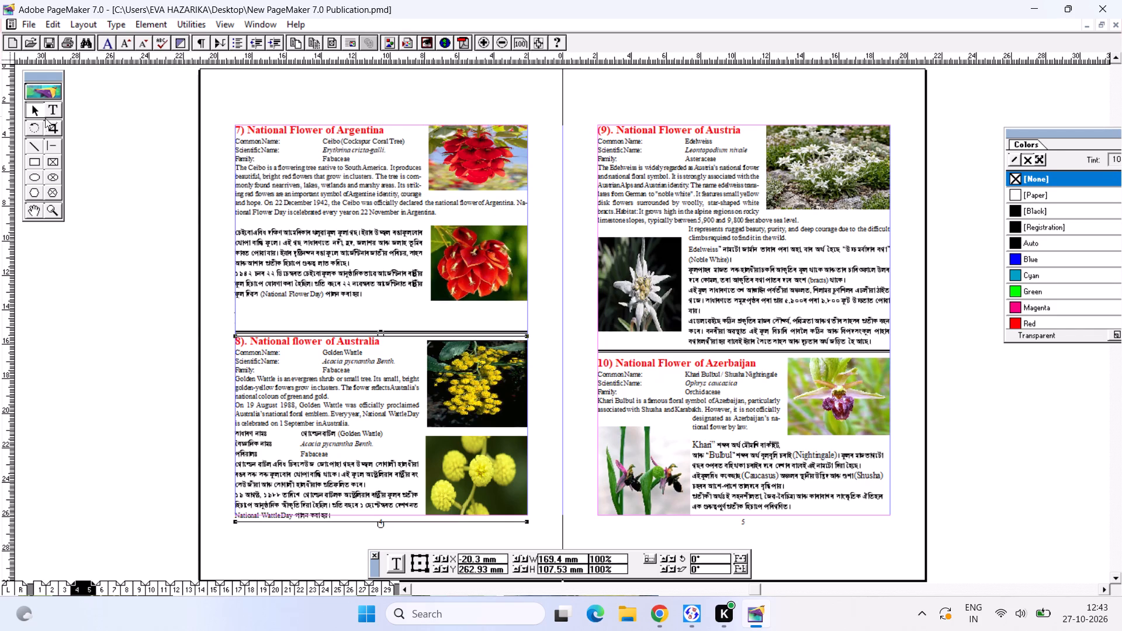
{"action": "left_click", "coordinate": [53, 113]}
{"action": "left_click_drag", "start_coordinate": [330, 453], "coordinate": [331, 453]}
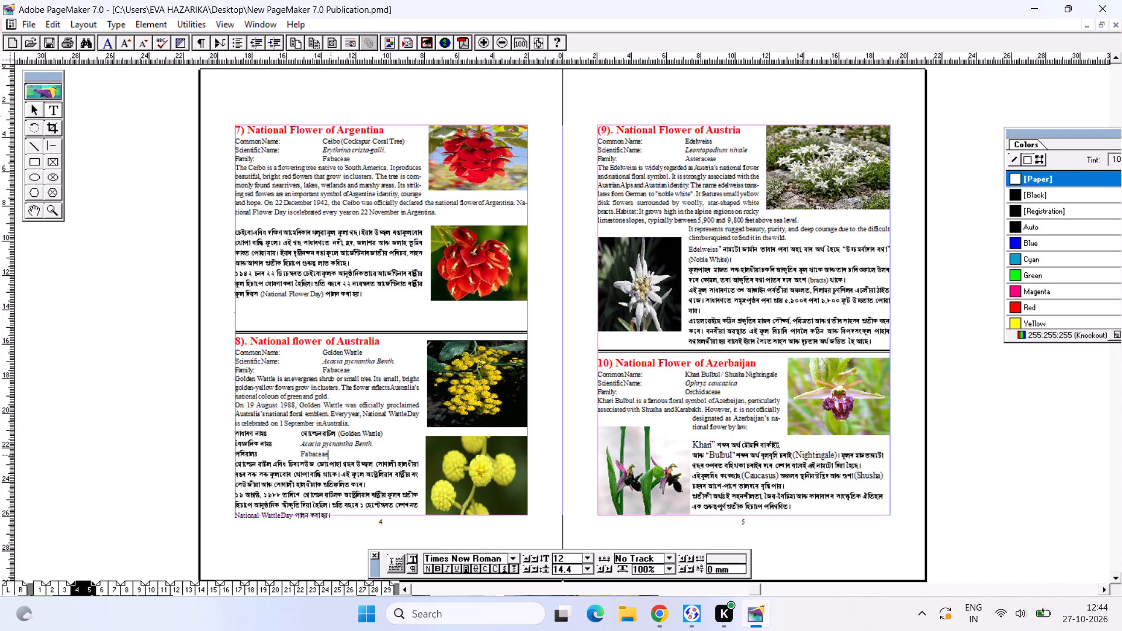
{"action": "left_click_drag", "start_coordinate": [331, 453], "coordinate": [229, 431]}
{"action": "key", "text": "BackSpace"}
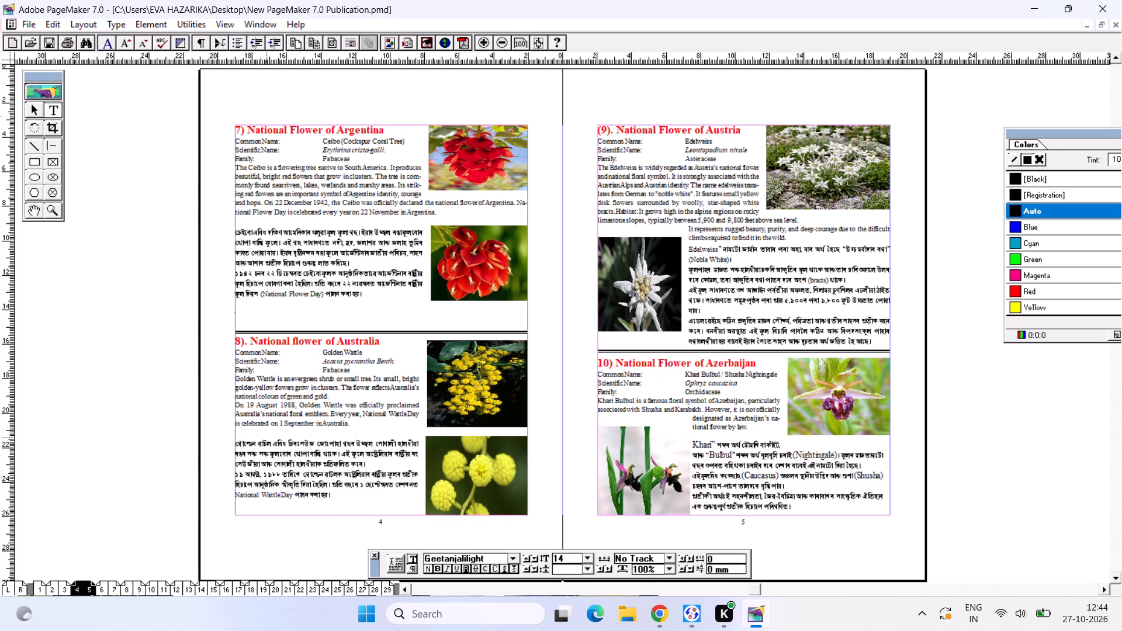
{"action": "key", "text": "BackSpace"}
{"action": "key", "text": "Return"}
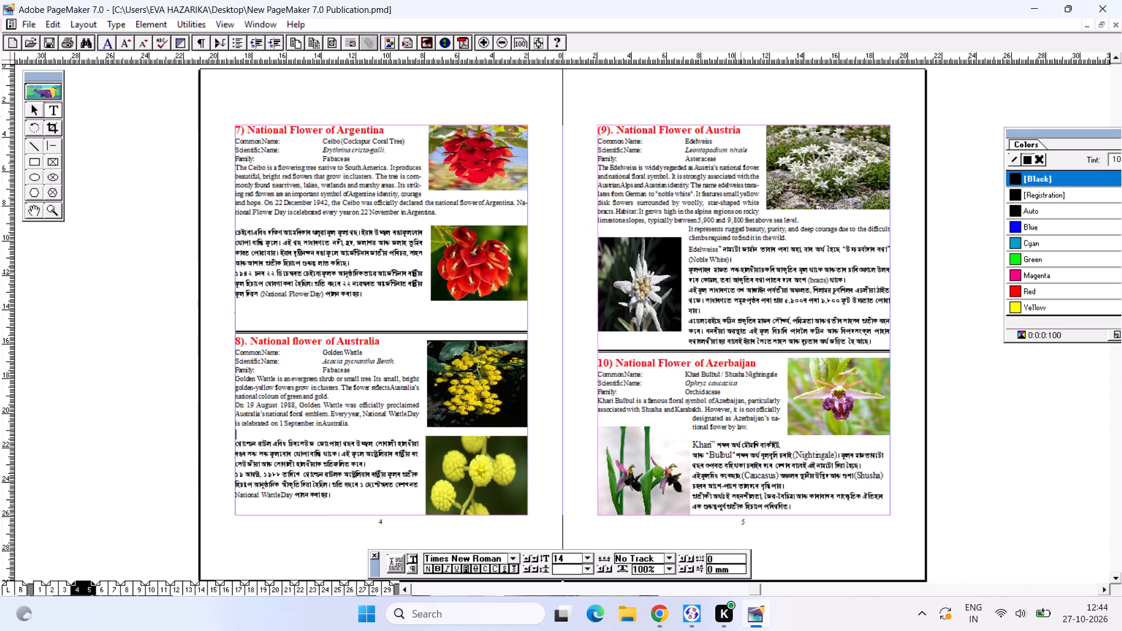
Set the Assamese name before "(White Jasmine / Melati Putih / Jasminum sambac)" in Indonesia's text on page 29 to 14 pt.
{"action": "left_click", "coordinate": [740, 272]}
{"action": "left_click", "coordinate": [105, 586]}
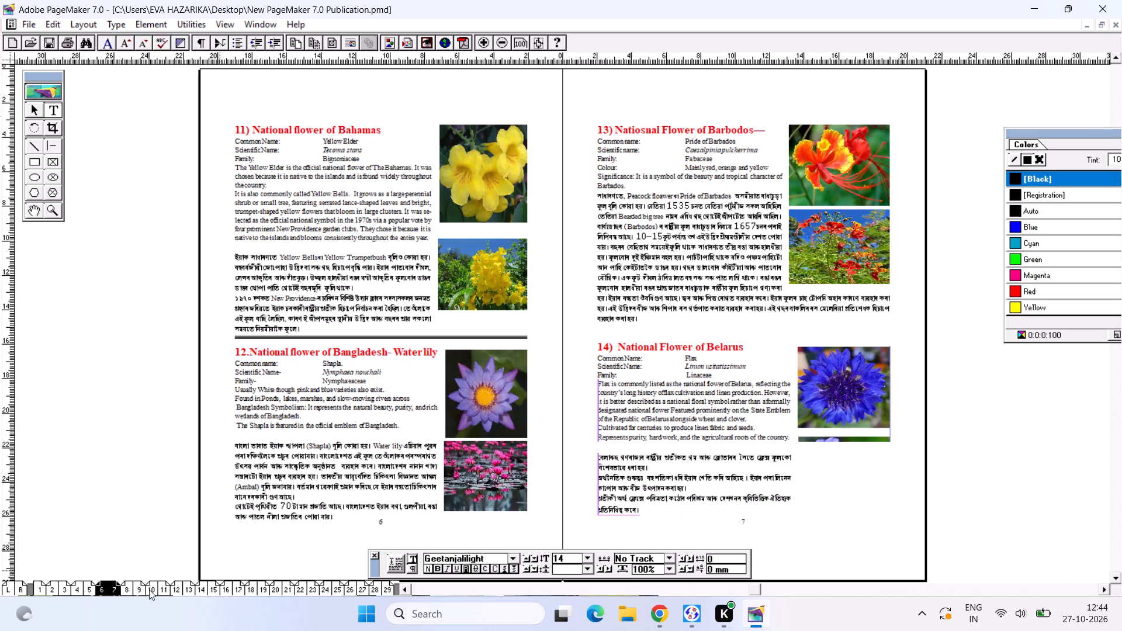
{"action": "left_click", "coordinate": [164, 587]}
{"action": "left_click", "coordinate": [251, 588]}
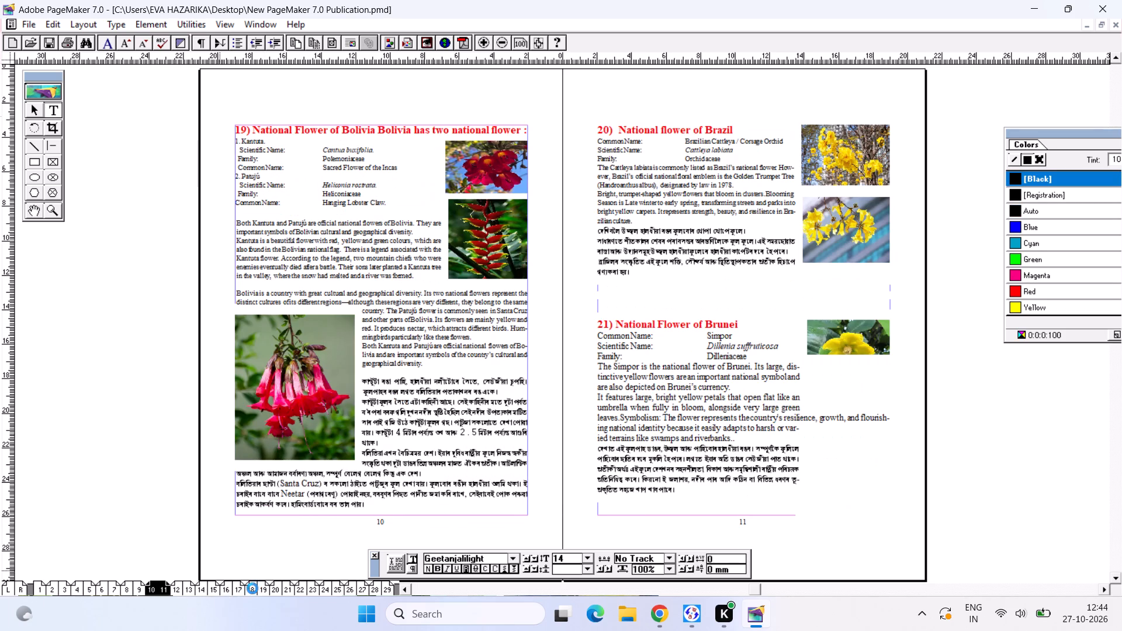
{"action": "left_click", "coordinate": [341, 587]}
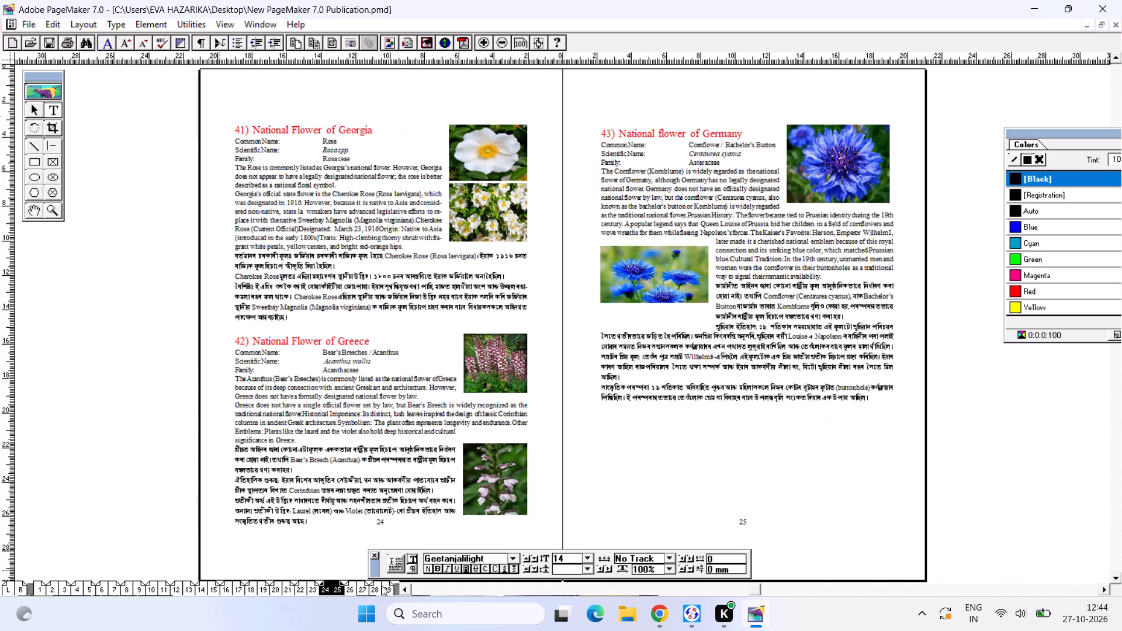
{"action": "left_click", "coordinate": [375, 585]}
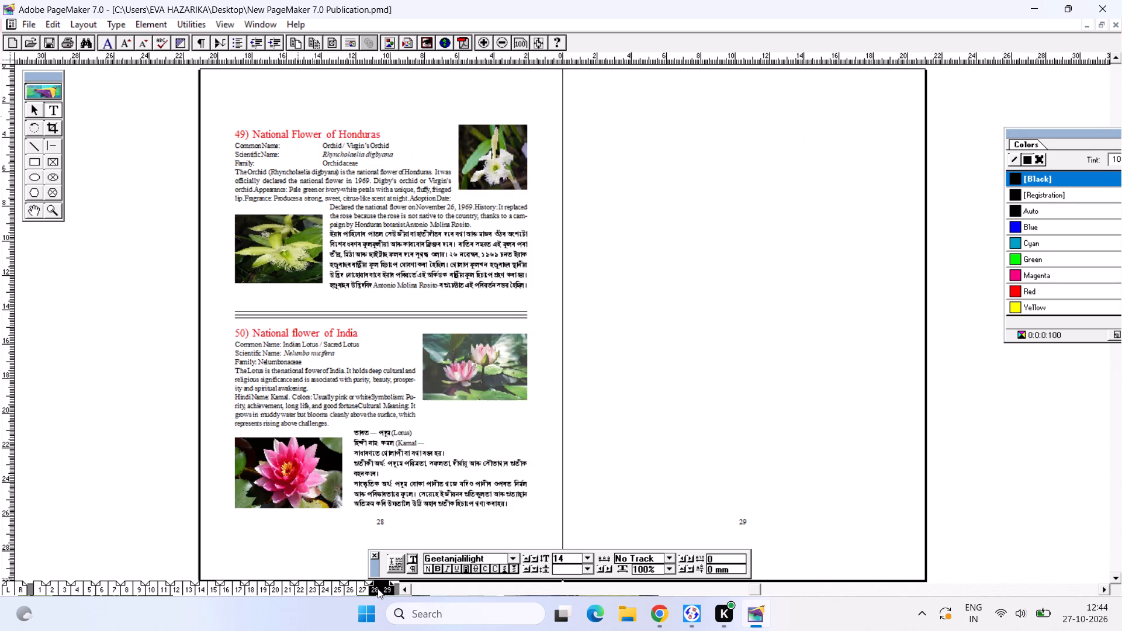
{"action": "left_click", "coordinate": [690, 252]}
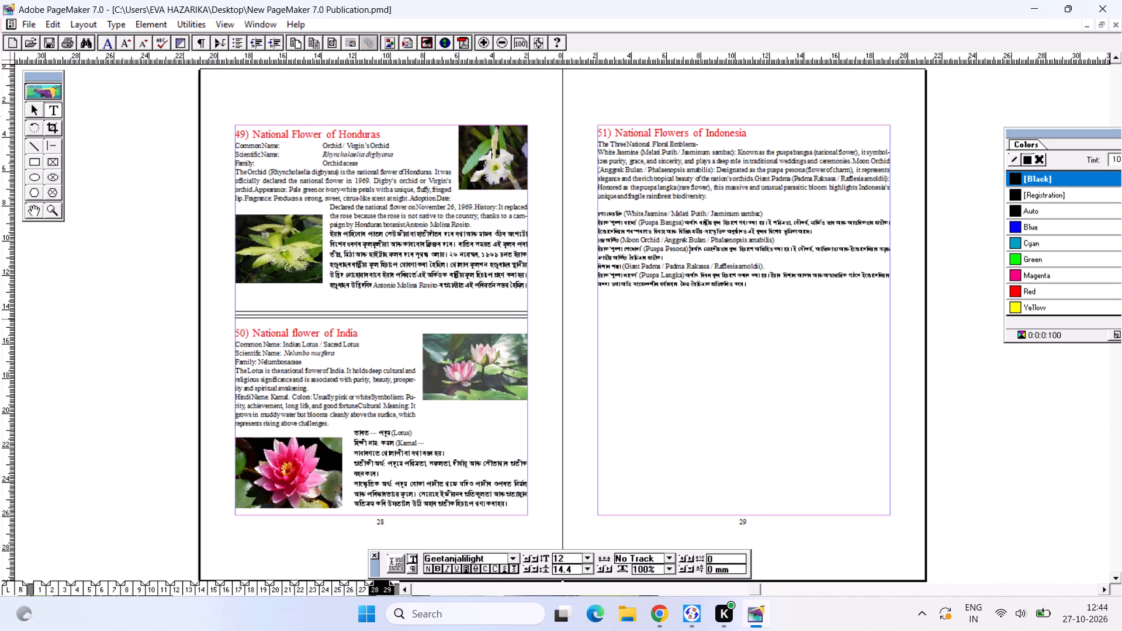
{"action": "key", "text": "ctrl+2"}
{"action": "left_click_drag", "start_coordinate": [570, 244], "coordinate": [189, 207], "text": "alt"}
{"action": "left_click_drag", "start_coordinate": [257, 219], "coordinate": [362, 251], "text": "alt"}
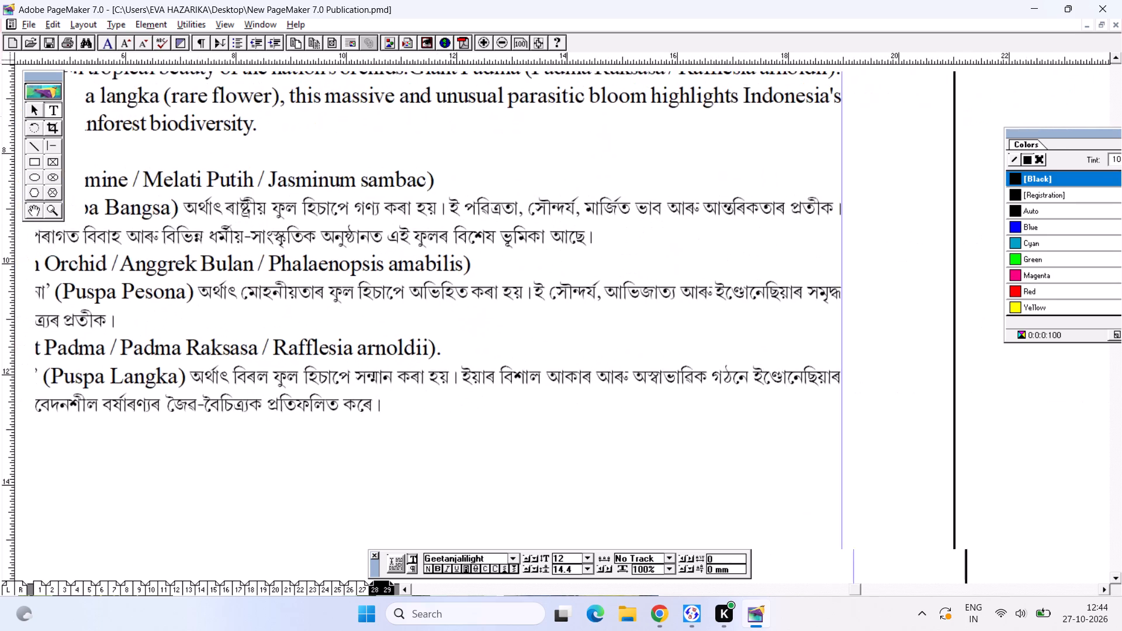
{"action": "left_click_drag", "start_coordinate": [251, 225], "coordinate": [364, 219], "text": "alt"}
{"action": "left_click_drag", "start_coordinate": [338, 215], "coordinate": [316, 227], "text": "alt"}
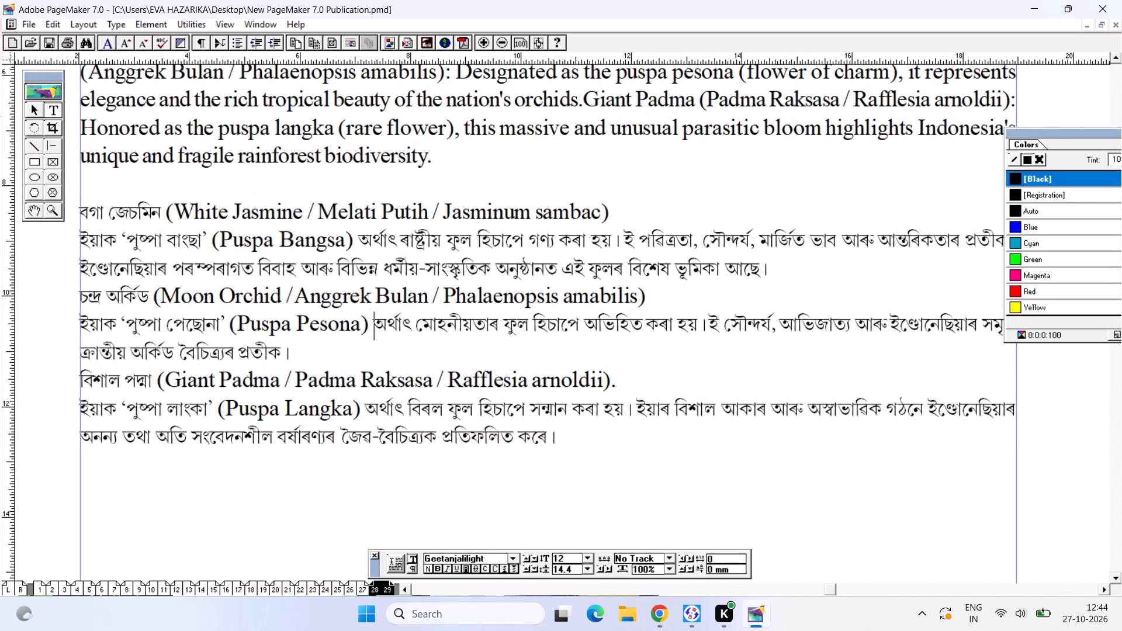
{"action": "left_click_drag", "start_coordinate": [162, 212], "coordinate": [60, 200]}
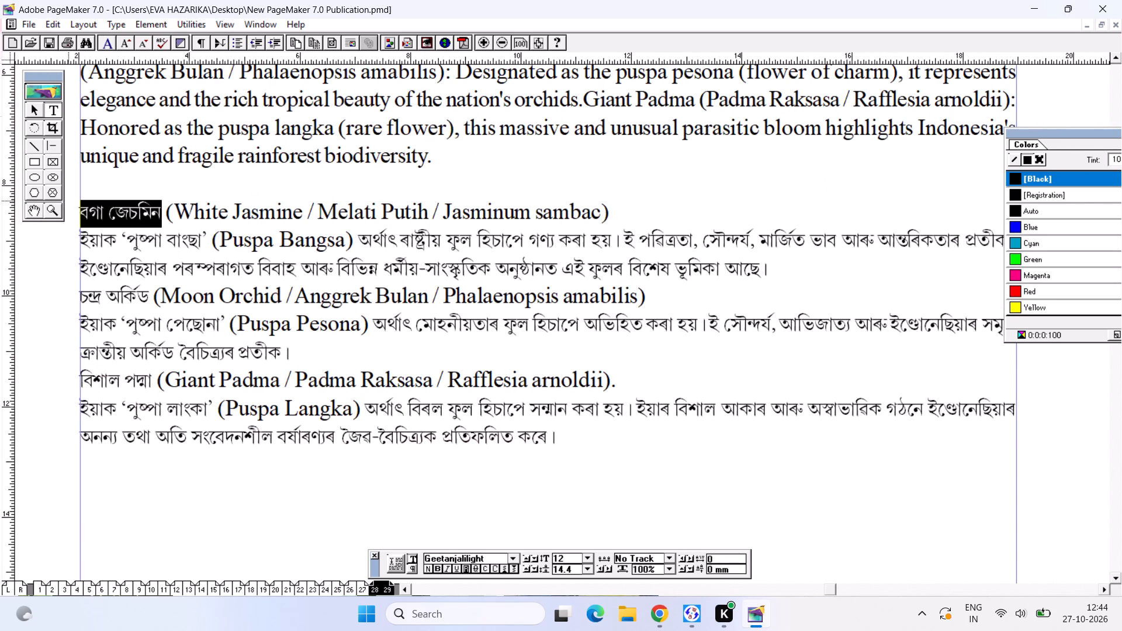
{"action": "key", "text": "ctrl+shift+period"}
{"action": "key", "text": "ctrl+shift+period"}
{"action": "left_click", "coordinate": [216, 246]}
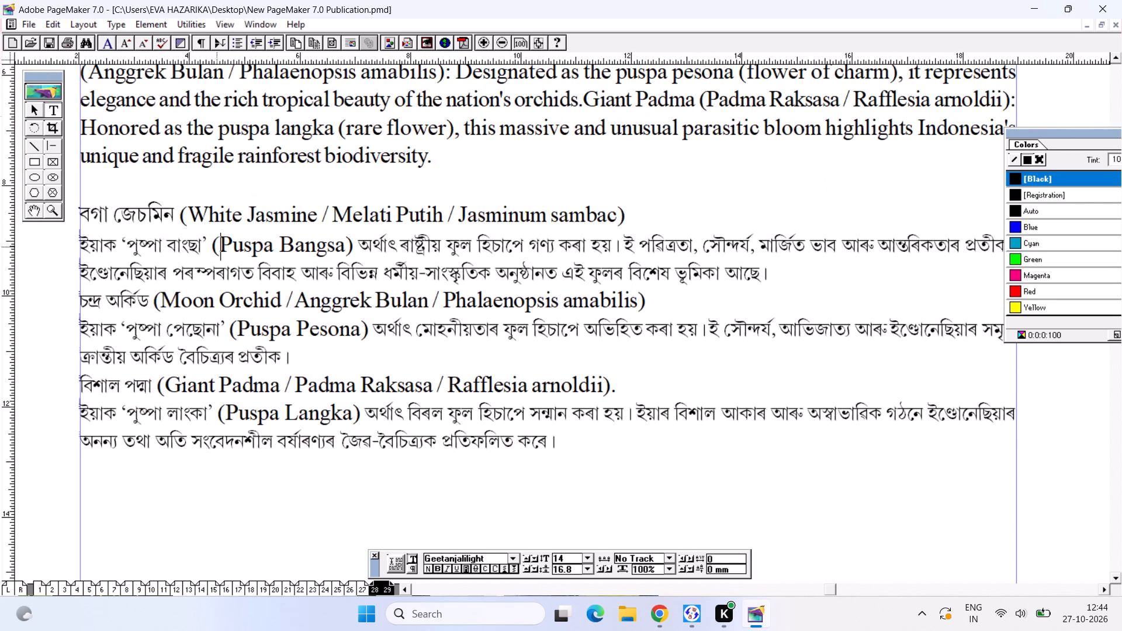
Set the Assamese words before and after "(Puspa Bangsa)" in the White Jasmine paragraph to 14 pt.
{"action": "left_click_drag", "start_coordinate": [206, 244], "coordinate": [18, 243]}
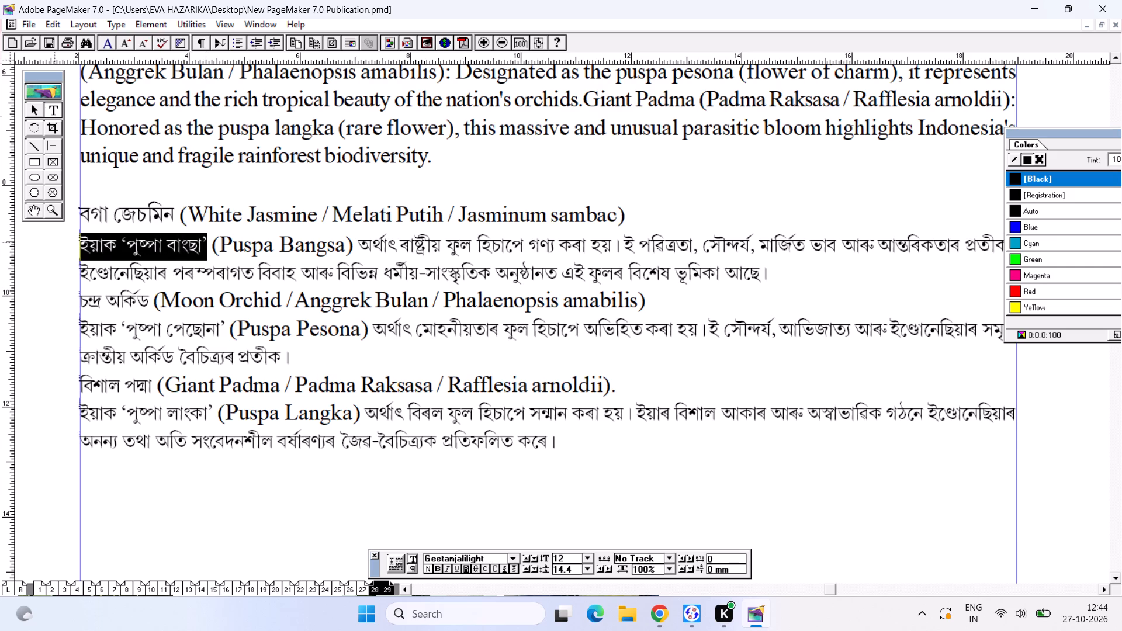
{"action": "key", "text": "ctrl+shift+period"}
{"action": "key", "text": "ctrl+shift+period"}
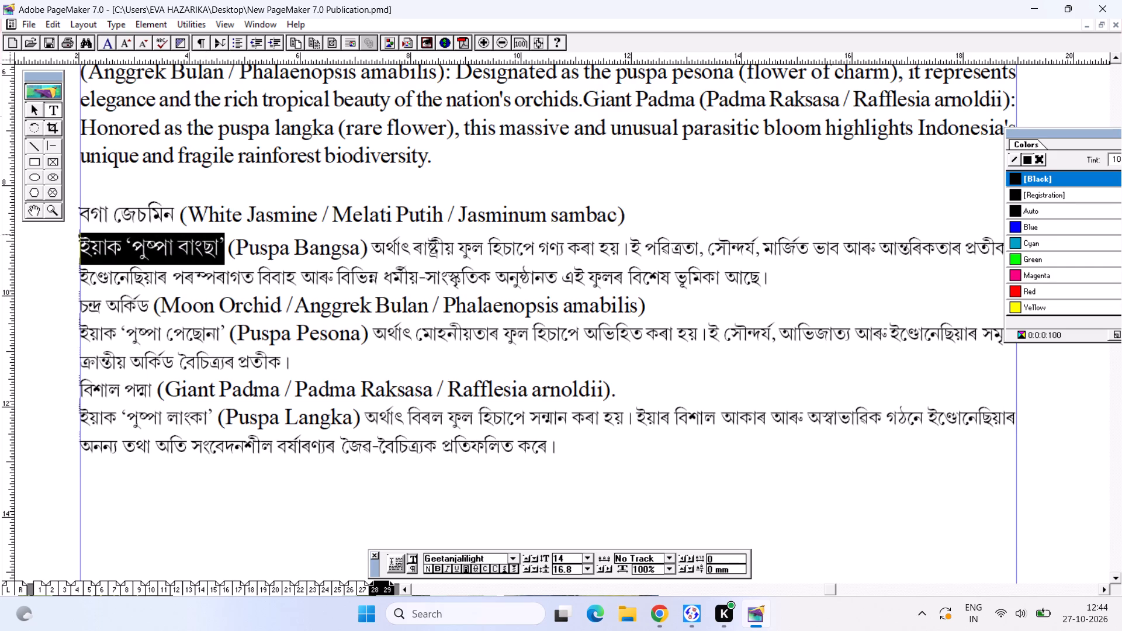
{"action": "left_click_drag", "start_coordinate": [375, 242], "coordinate": [851, 291]}
{"action": "key", "text": "ctrl+shift+period"}
{"action": "key", "text": "ctrl+shift+period"}
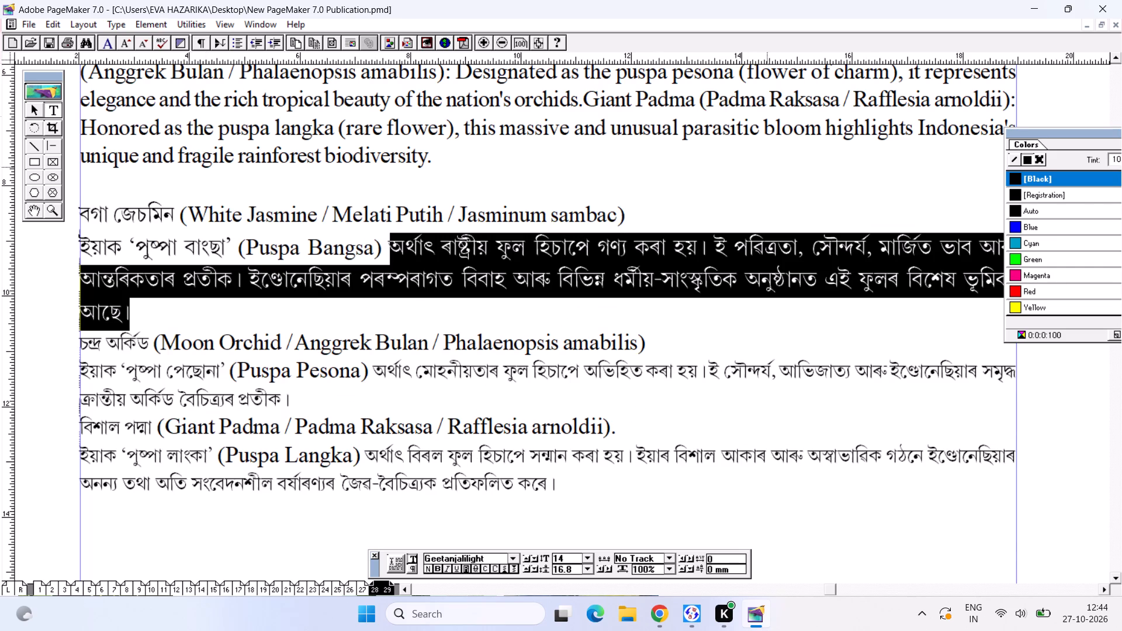
Set the Assamese Moon Orchid name and the Assamese words around "(Puspa Pesona)" in its paragraph to 14 pt.
{"action": "left_click_drag", "start_coordinate": [145, 344], "coordinate": [70, 344]}
{"action": "key", "text": "ctrl+shift+period"}
{"action": "key", "text": "ctrl+shift+period"}
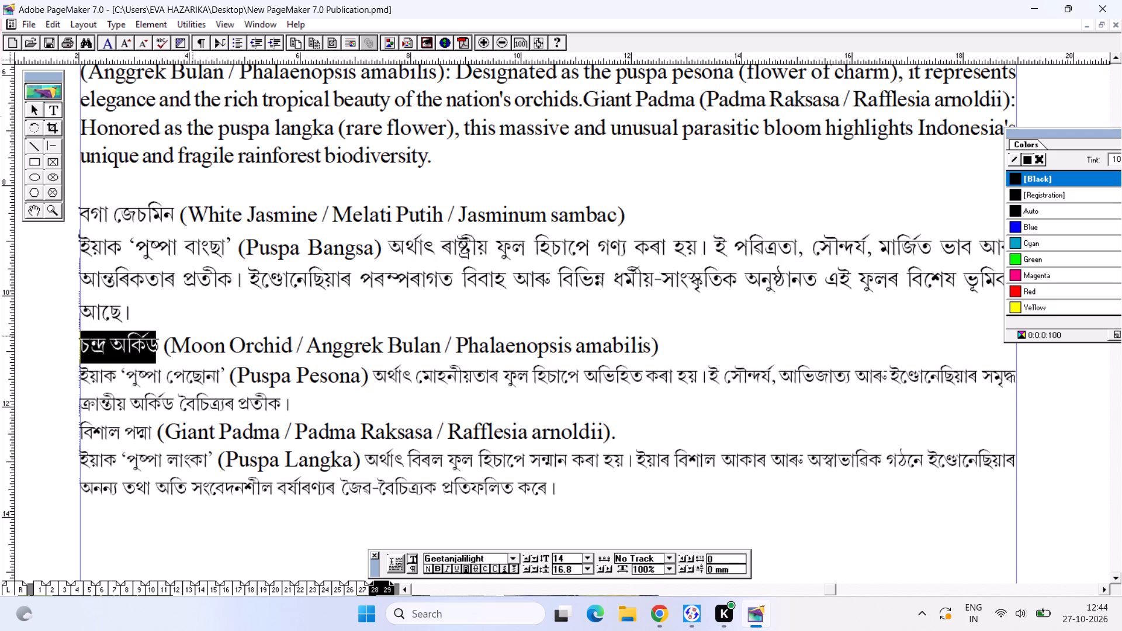
{"action": "left_click_drag", "start_coordinate": [227, 376], "coordinate": [78, 365]}
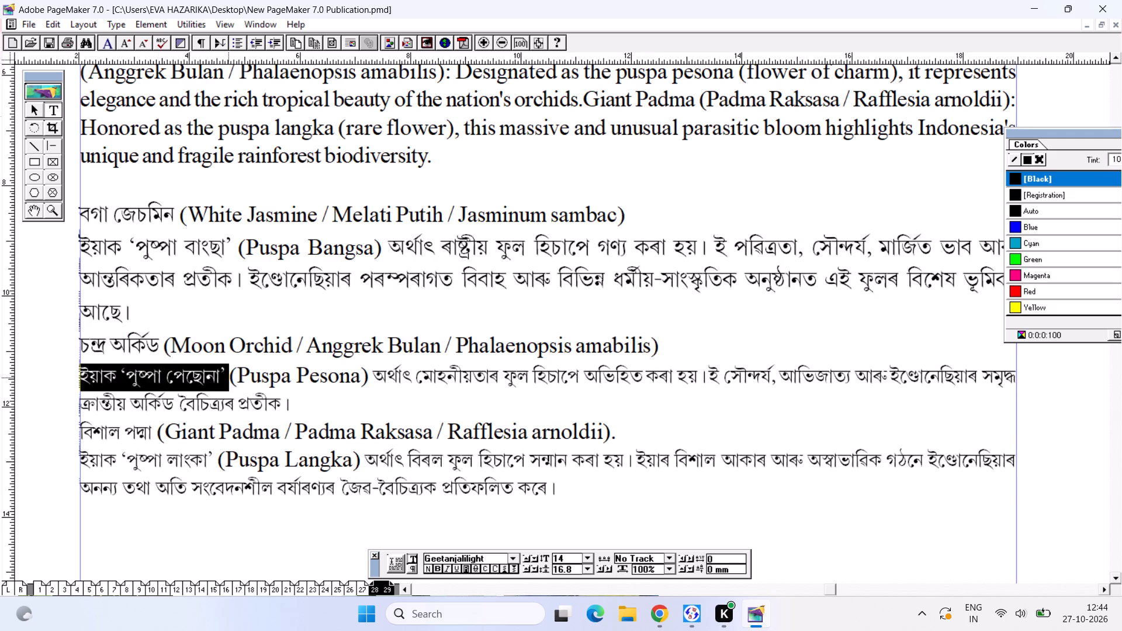
{"action": "key", "text": "ctrl+shift+period"}
{"action": "key", "text": "ctrl+shift+period"}
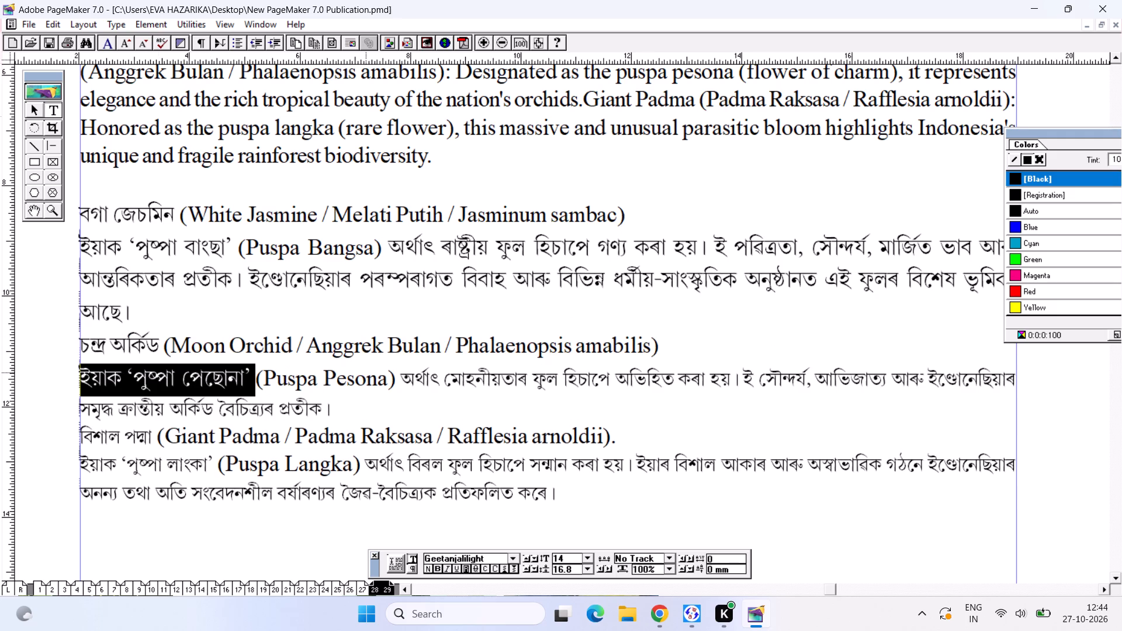
{"action": "left_click_drag", "start_coordinate": [395, 374], "coordinate": [419, 404]}
{"action": "key", "text": "ctrl+shift+period"}
{"action": "key", "text": "ctrl+shift+period"}
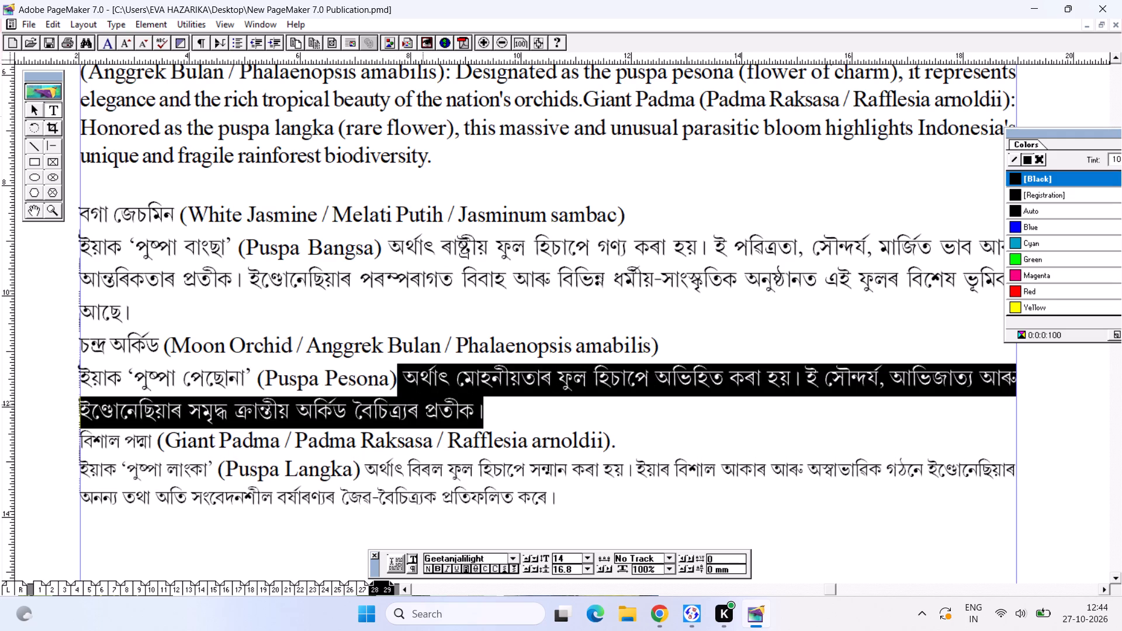
Set the Assamese Giant Padma name and the Assamese words around "(Puspa Langka)" in its paragraph to 14 pt.
{"action": "left_click_drag", "start_coordinate": [401, 418], "coordinate": [424, 210], "text": "alt"}
{"action": "left_click_drag", "start_coordinate": [356, 310], "coordinate": [356, 296], "text": "alt"}
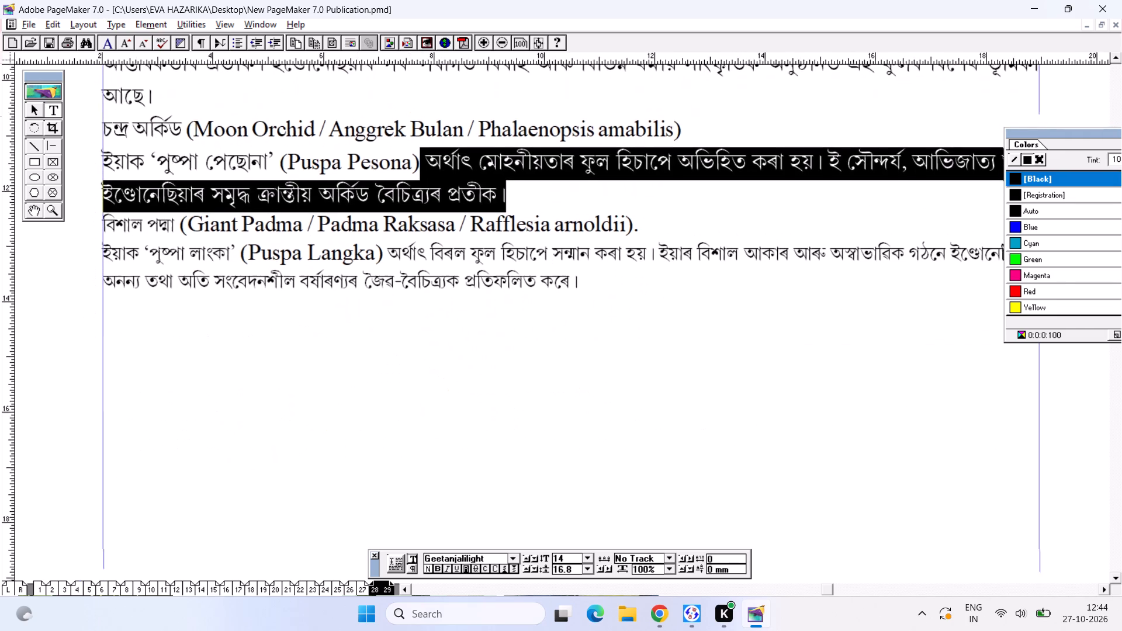
{"action": "left_click_drag", "start_coordinate": [356, 296], "coordinate": [334, 295], "text": "alt"}
{"action": "left_click_drag", "start_coordinate": [152, 227], "coordinate": [75, 224]}
{"action": "key", "text": "ctrl+shift+period"}
{"action": "key", "text": "ctrl+shift+period"}
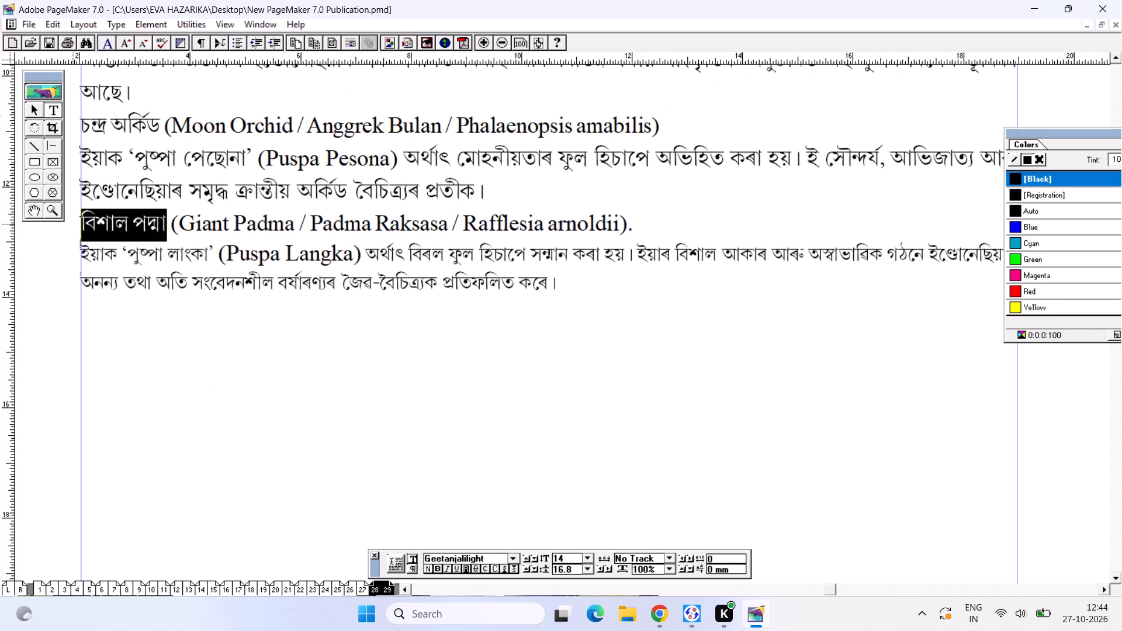
{"action": "left_click_drag", "start_coordinate": [212, 258], "coordinate": [54, 249]}
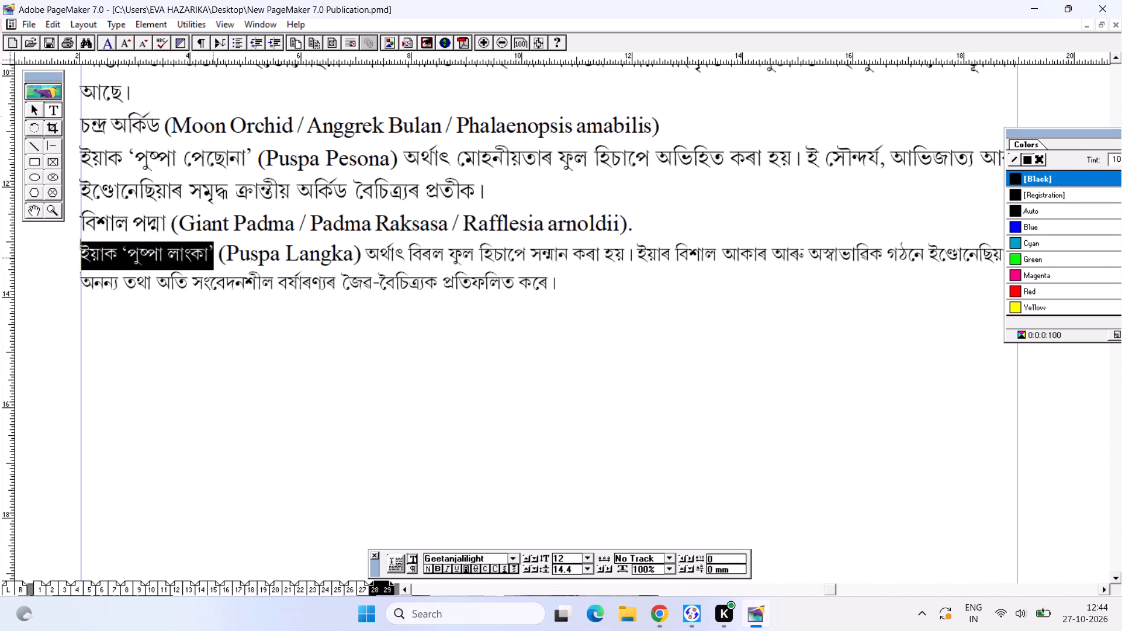
{"action": "key", "text": "ctrl+shift+period"}
{"action": "key", "text": "ctrl+shift+period"}
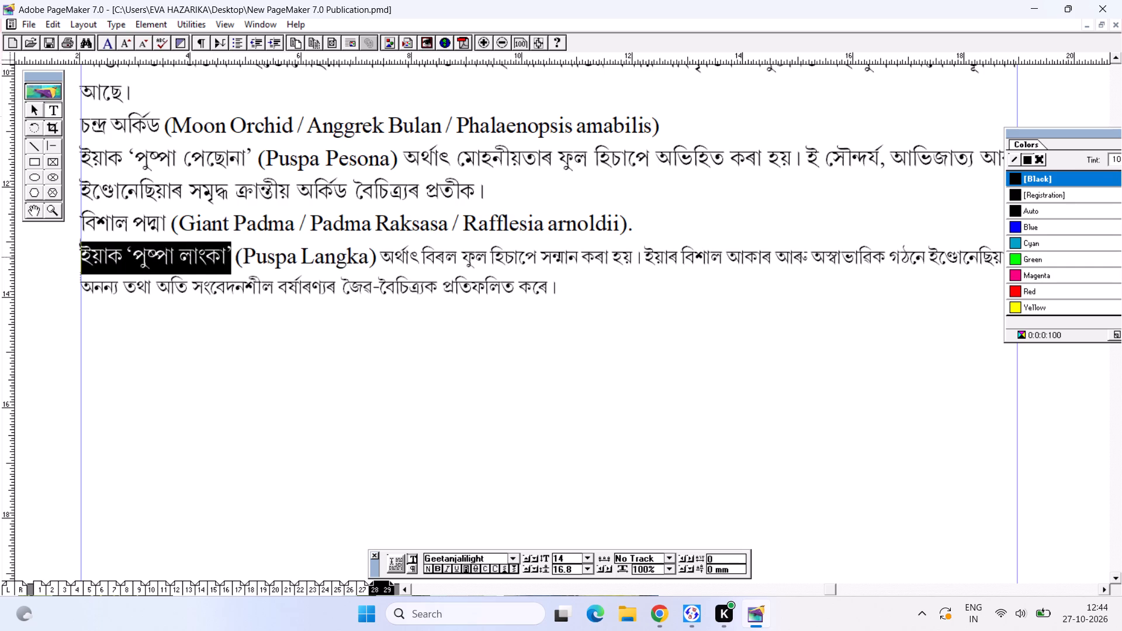
{"action": "left_click_drag", "start_coordinate": [381, 256], "coordinate": [522, 303]}
{"action": "key", "text": "ctrl+shift+period"}
{"action": "key", "text": "ctrl+shift+period"}
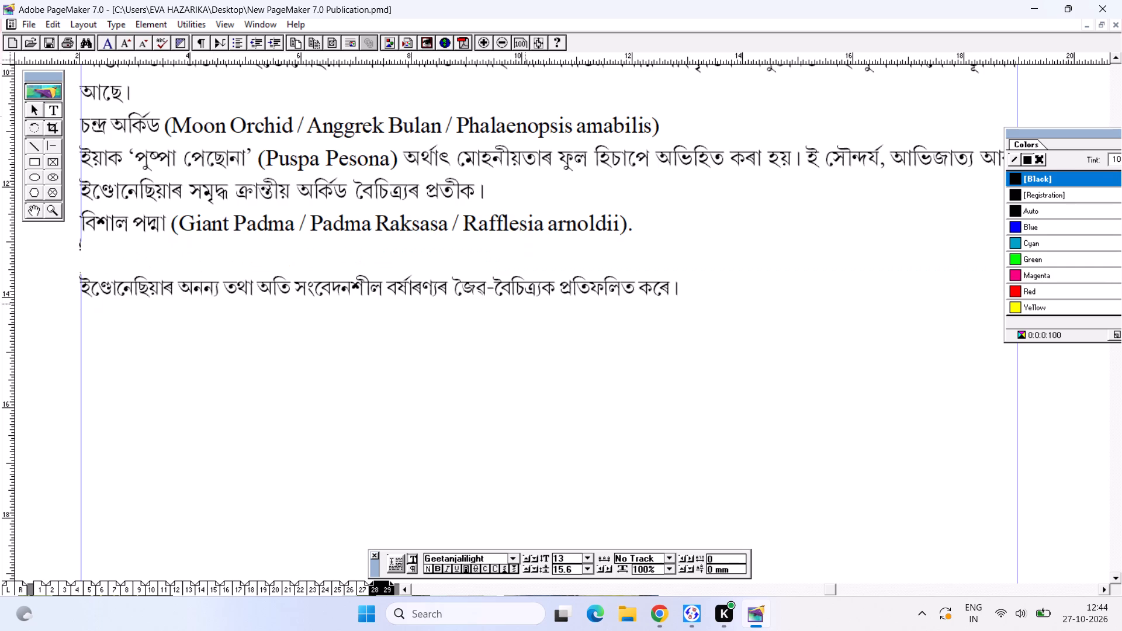
Save the publication and bring the whole page 28–29 spread back into view.
{"action": "key", "text": "ctrl+s"}
{"action": "left_click_drag", "start_coordinate": [504, 190], "coordinate": [479, 630], "text": "alt"}
{"action": "left_click_drag", "start_coordinate": [473, 429], "coordinate": [418, 611], "text": "alt"}
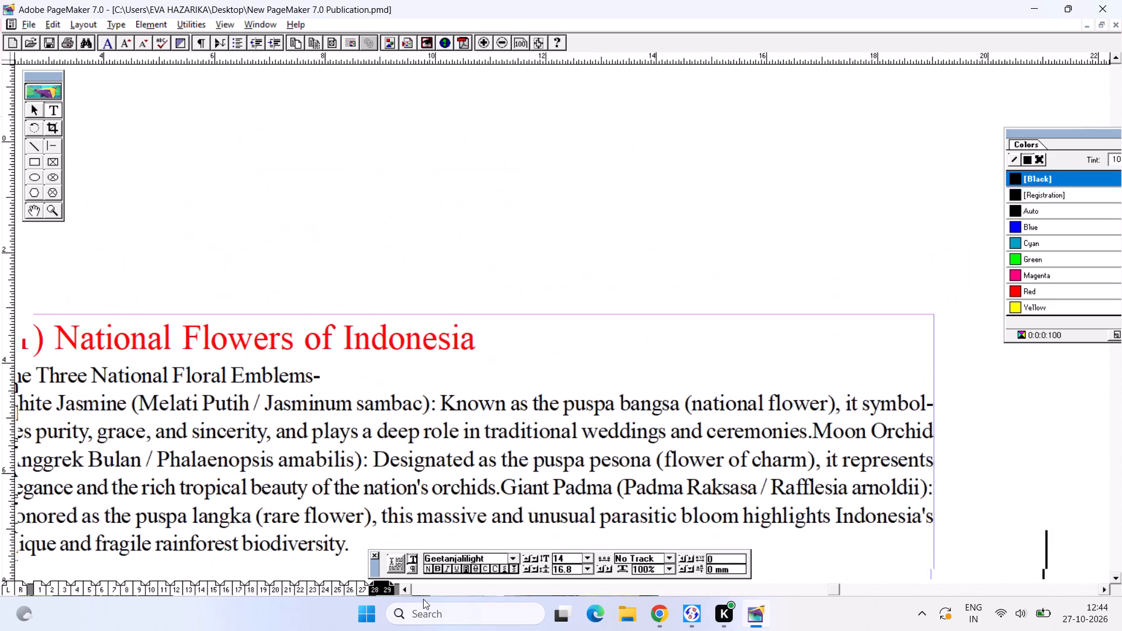
{"action": "left_click", "coordinate": [399, 560], "text": "alt"}
{"action": "left_click_drag", "start_coordinate": [424, 514], "coordinate": [545, 448], "text": "alt"}
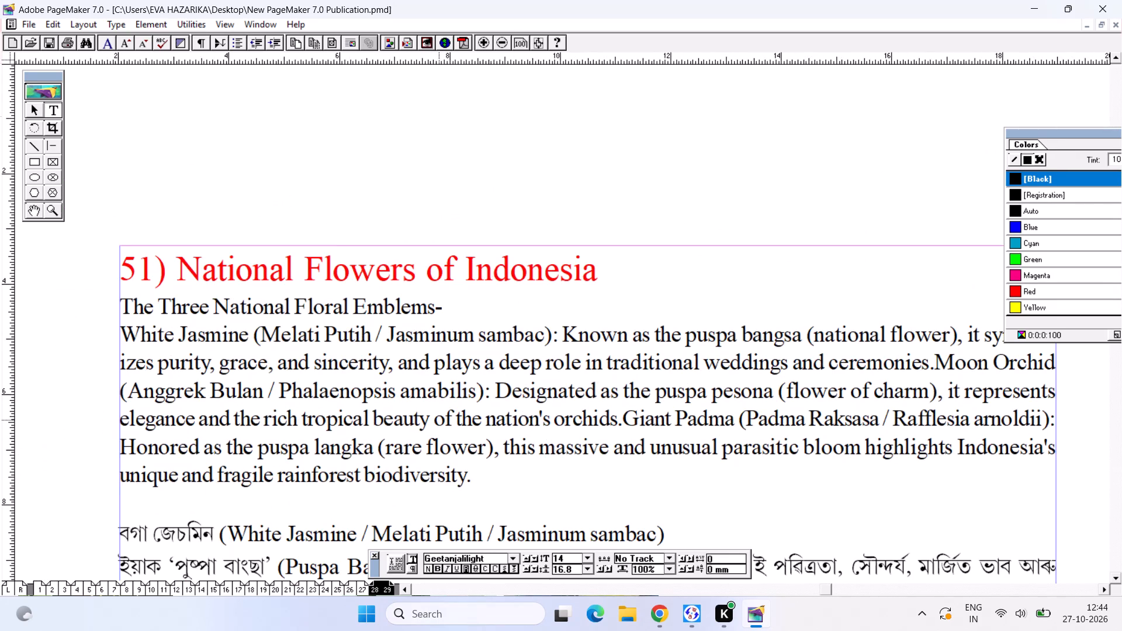
{"action": "key", "text": "ctrl+0"}
{"action": "key", "text": "ctrl+s"}
Copy the names "White Jasmine / Melati Putih / Jasminum sambac" from the brackets above Indonesia's first Assamese paragraph.
{"action": "left_click", "coordinate": [613, 350]}
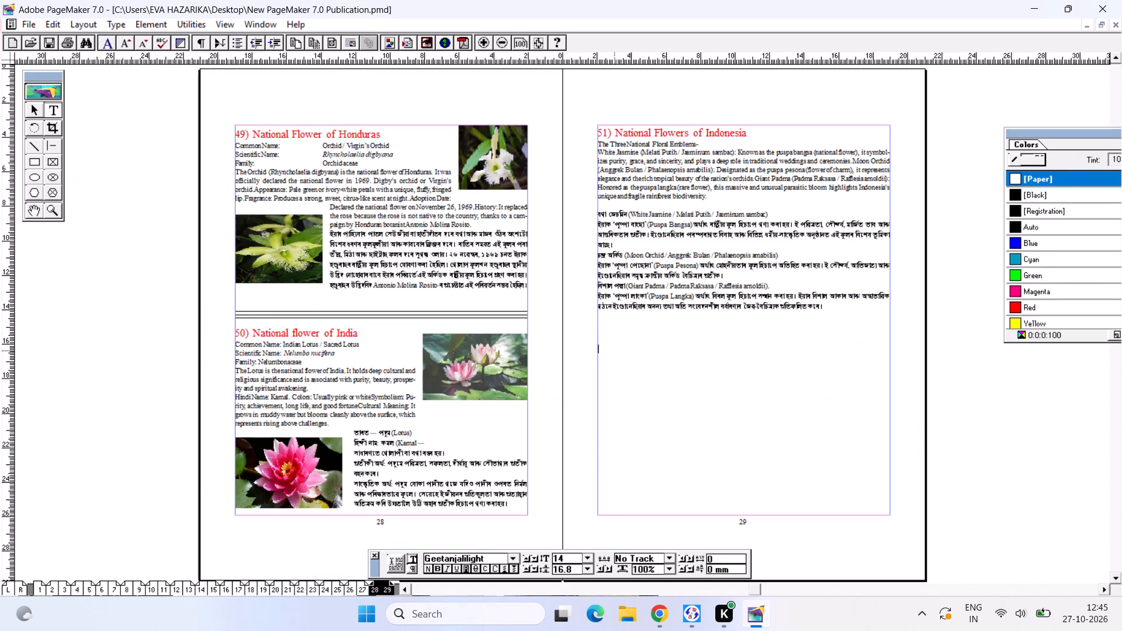
{"action": "key", "text": "ctrl+2"}
{"action": "left_click_drag", "start_coordinate": [812, 247], "coordinate": [194, 629], "text": "alt"}
{"action": "left_click_drag", "start_coordinate": [330, 460], "coordinate": [335, 469], "text": "alt"}
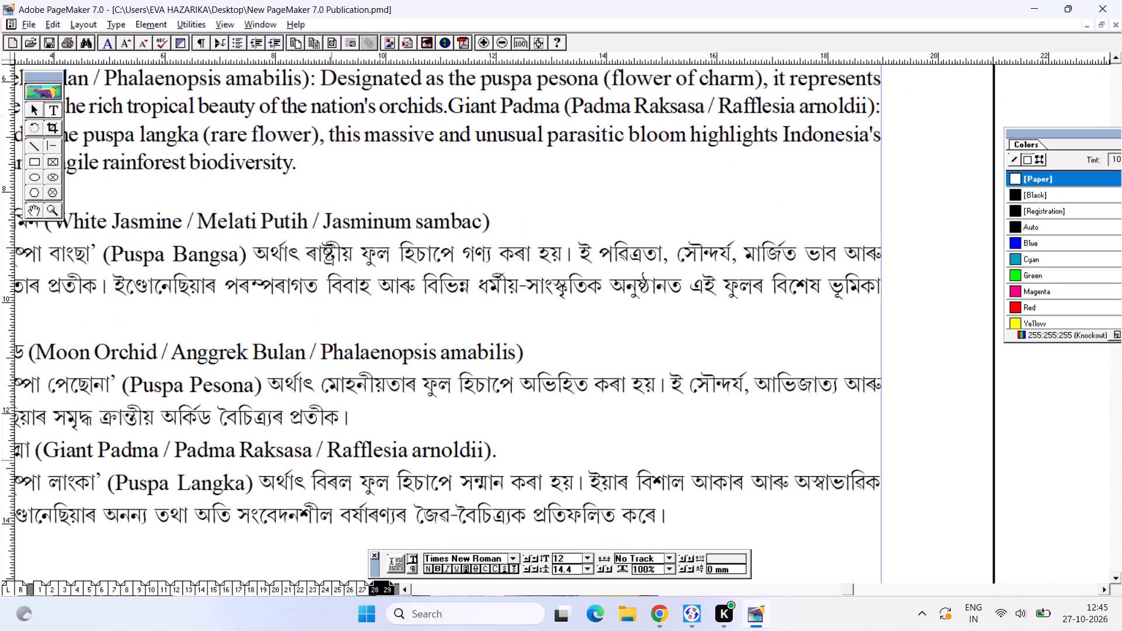
{"action": "left_click_drag", "start_coordinate": [335, 469], "coordinate": [441, 630], "text": "alt"}
{"action": "left_click_drag", "start_coordinate": [253, 365], "coordinate": [258, 353], "text": "alt"}
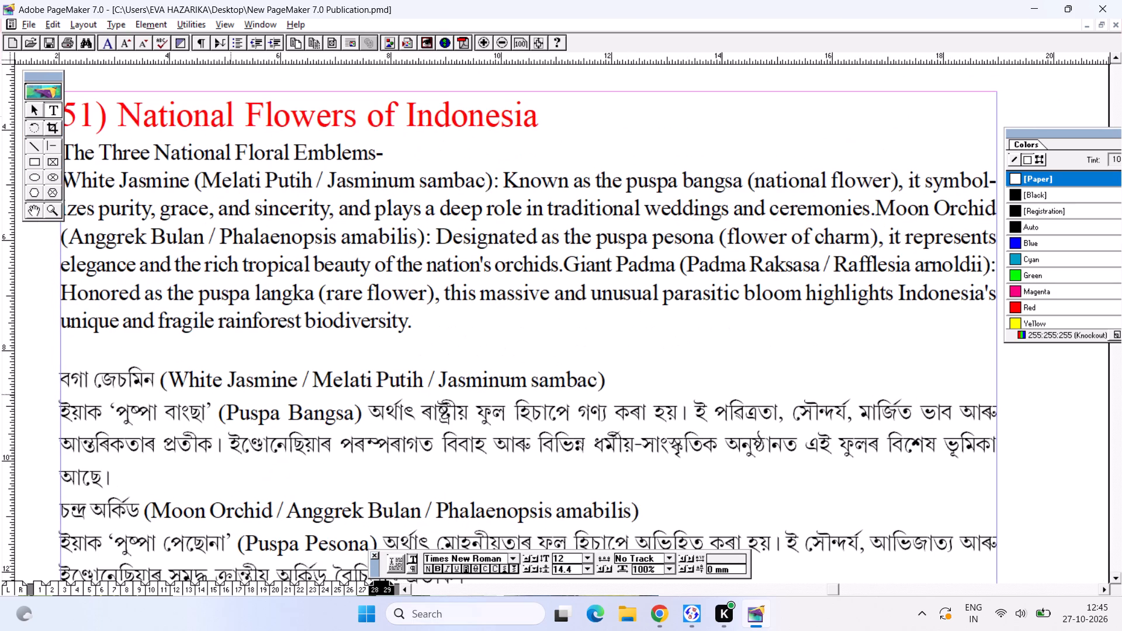
{"action": "left_click_drag", "start_coordinate": [230, 393], "coordinate": [230, 370], "text": "alt"}
{"action": "left_click_drag", "start_coordinate": [168, 355], "coordinate": [584, 371]}
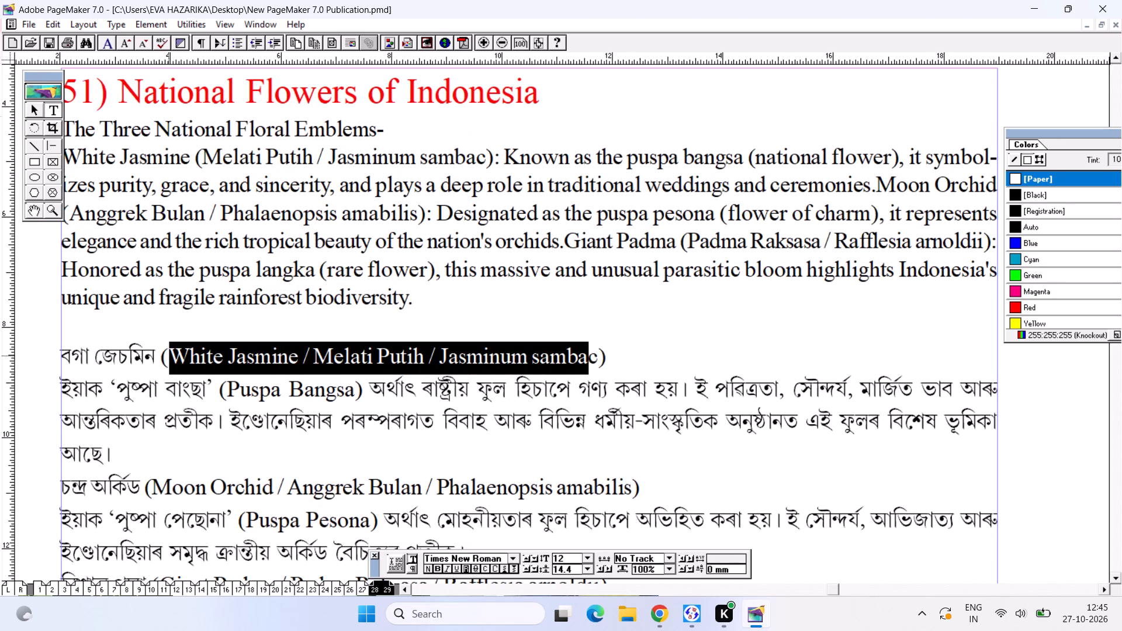
{"action": "left_click_drag", "start_coordinate": [584, 371], "coordinate": [592, 371]}
{"action": "key", "text": "ctrl+c"}
{"action": "key", "text": "ctrl+c"}
{"action": "key", "text": "ctrl+c"}
In Chrome, search Google Images for the copied jasmine names and copy Dreamstime's upright photo of a white jasmine cluster.
{"action": "left_click", "coordinate": [652, 611]}
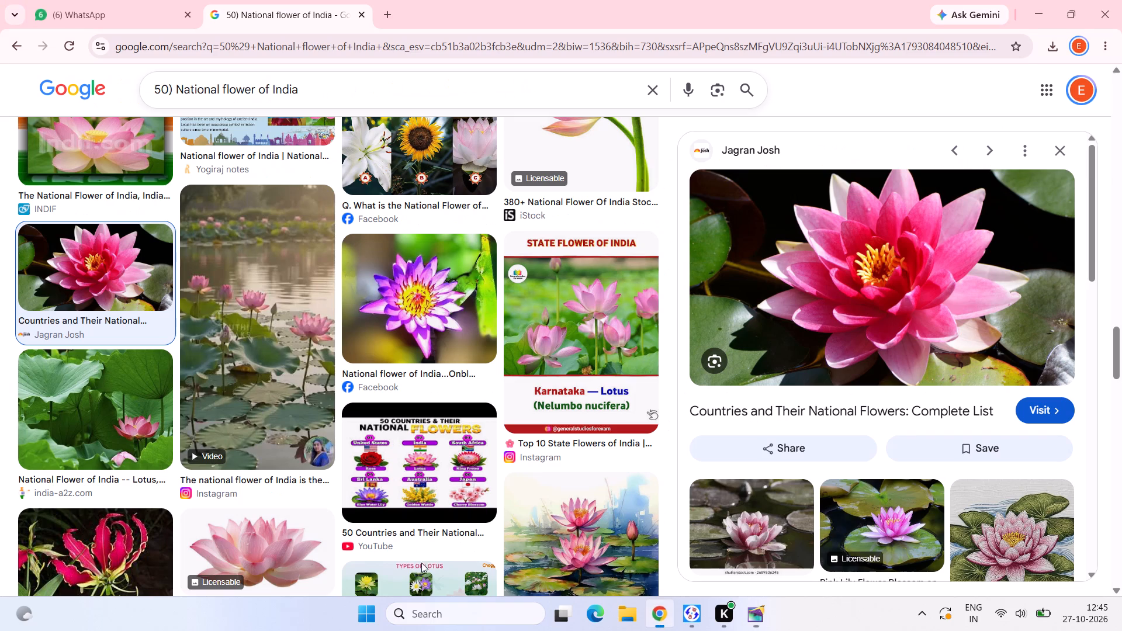
{"action": "left_click_drag", "start_coordinate": [325, 82], "coordinate": [18, 59]}
{"action": "key", "text": "ctrl+v"}
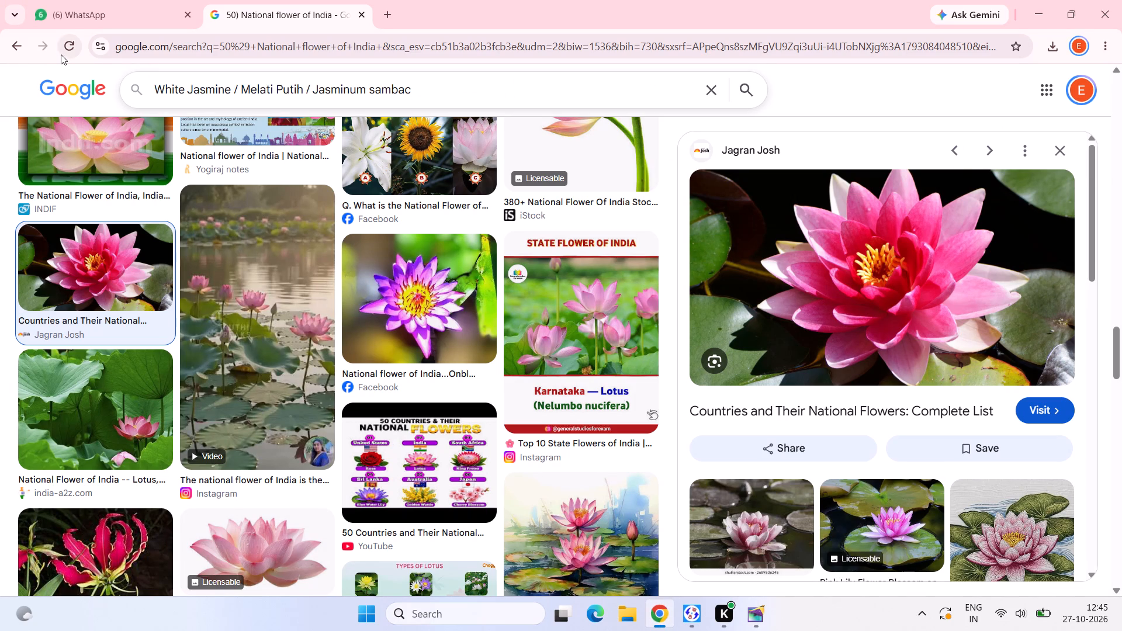
{"action": "key", "text": "Return"}
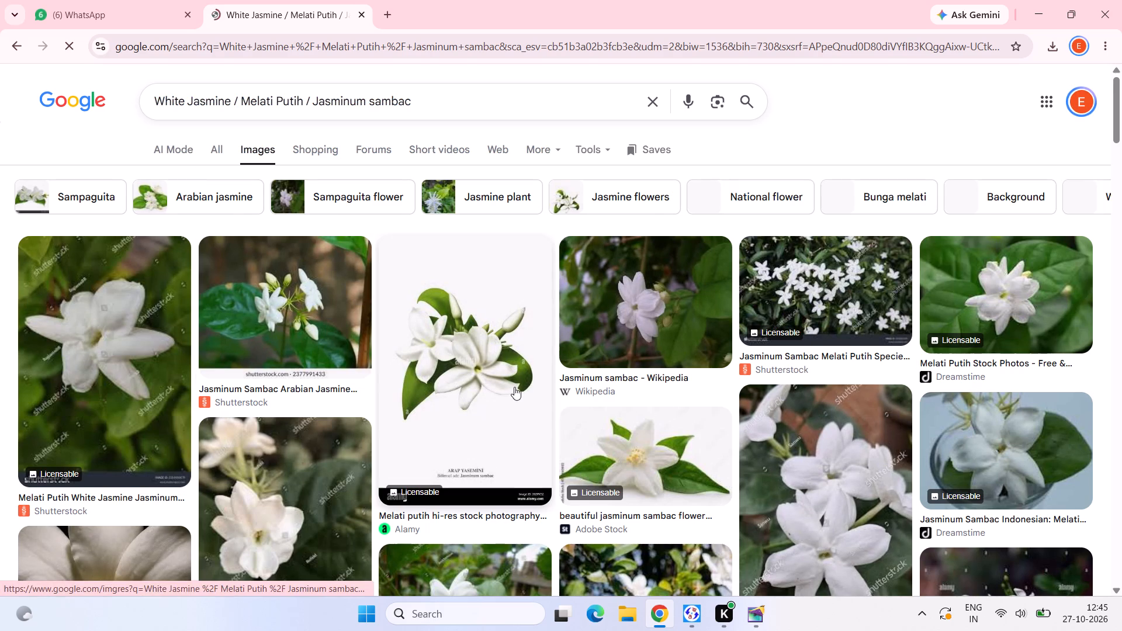
{"action": "scroll", "coordinate": [514, 387], "scroll_direction": "down", "scroll_amount": 5}
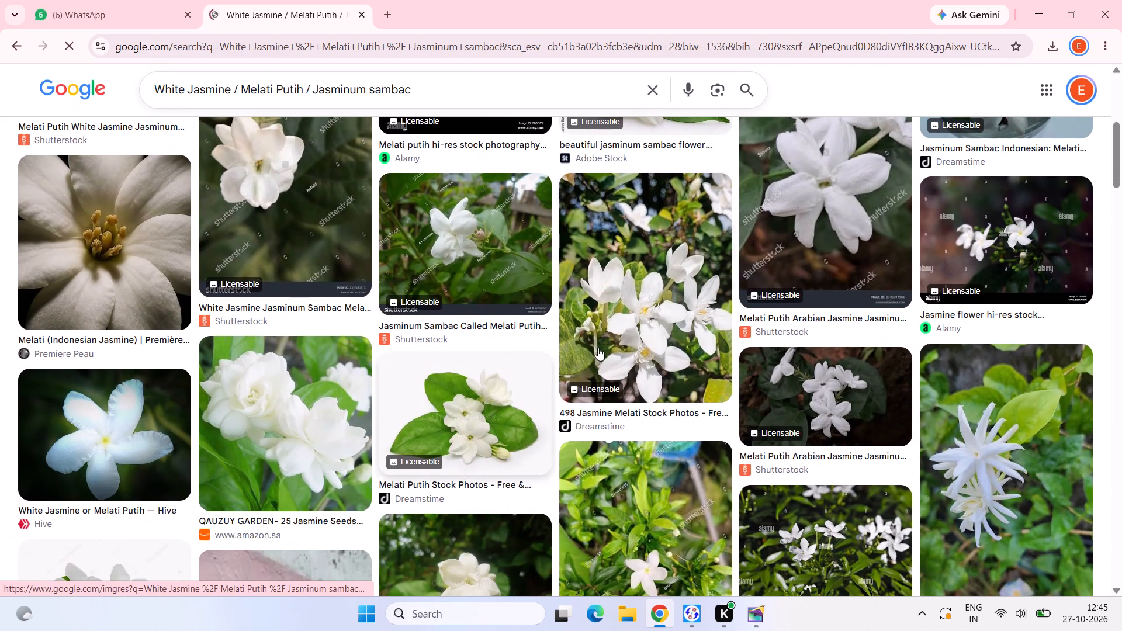
{"action": "left_click", "coordinate": [627, 332]}
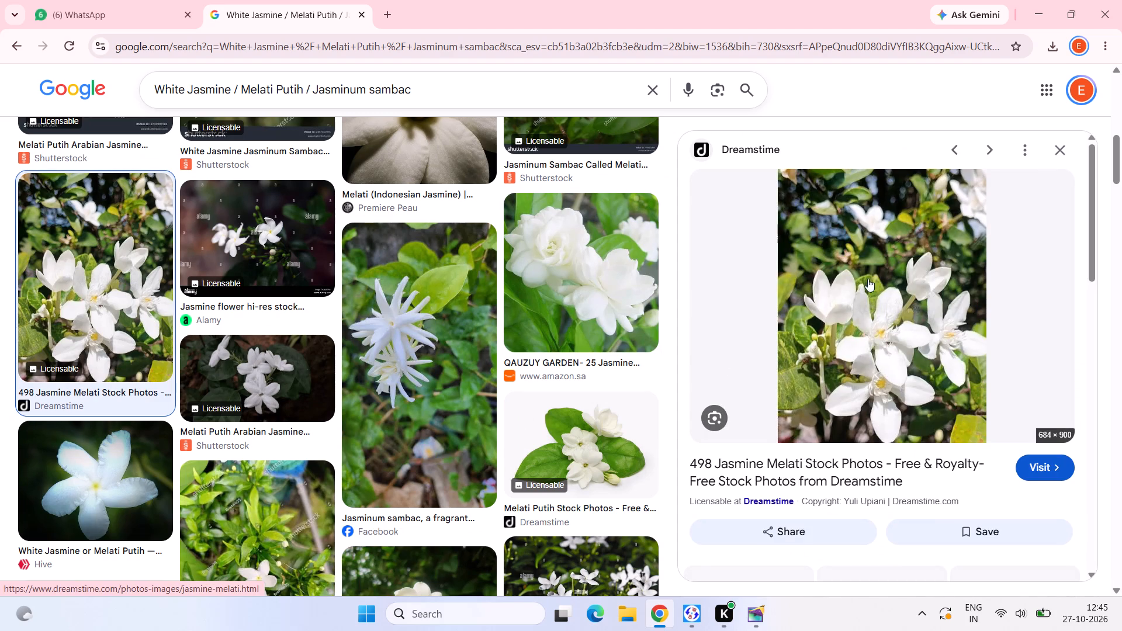
{"action": "right_click", "coordinate": [864, 267]}
{"action": "left_click", "coordinate": [927, 501]}
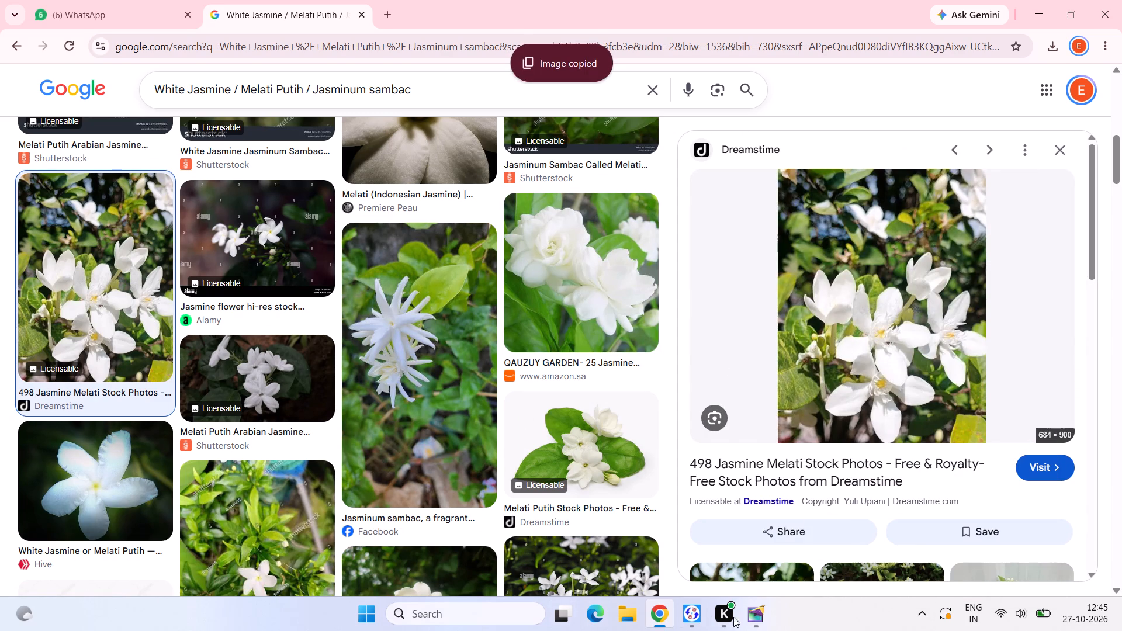
In PageMaker, paste the jasmine photo, shrink it to about 69 × 66 mm and place it below Indonesia's text on page 29.
{"action": "left_click", "coordinate": [757, 614]}
{"action": "key", "text": "ctrl+0"}
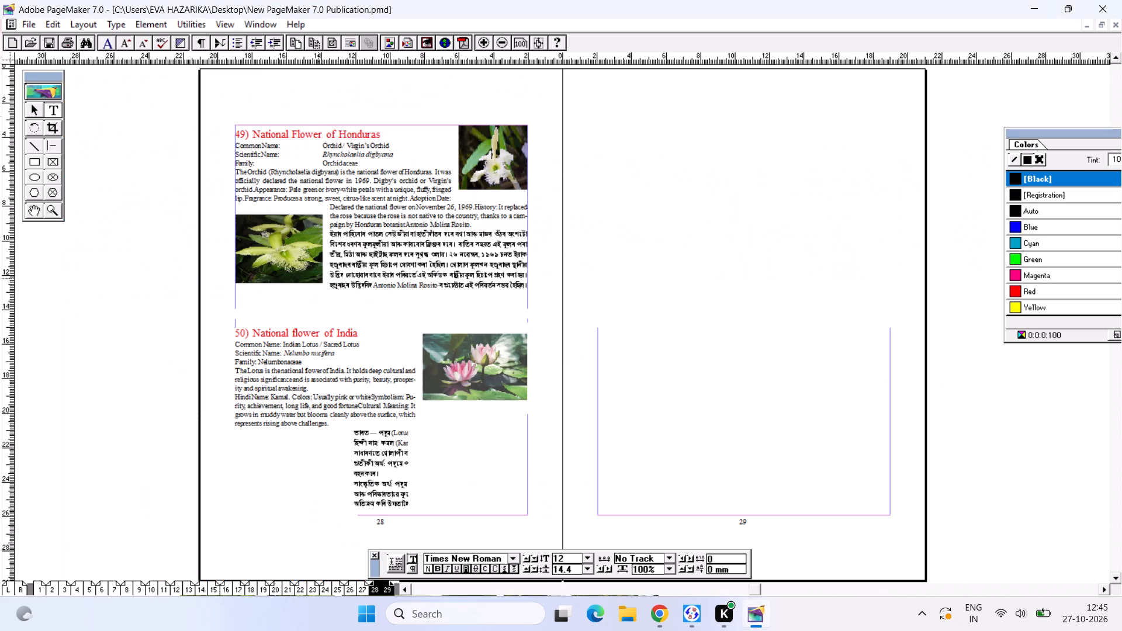
{"action": "left_click", "coordinate": [38, 112]}
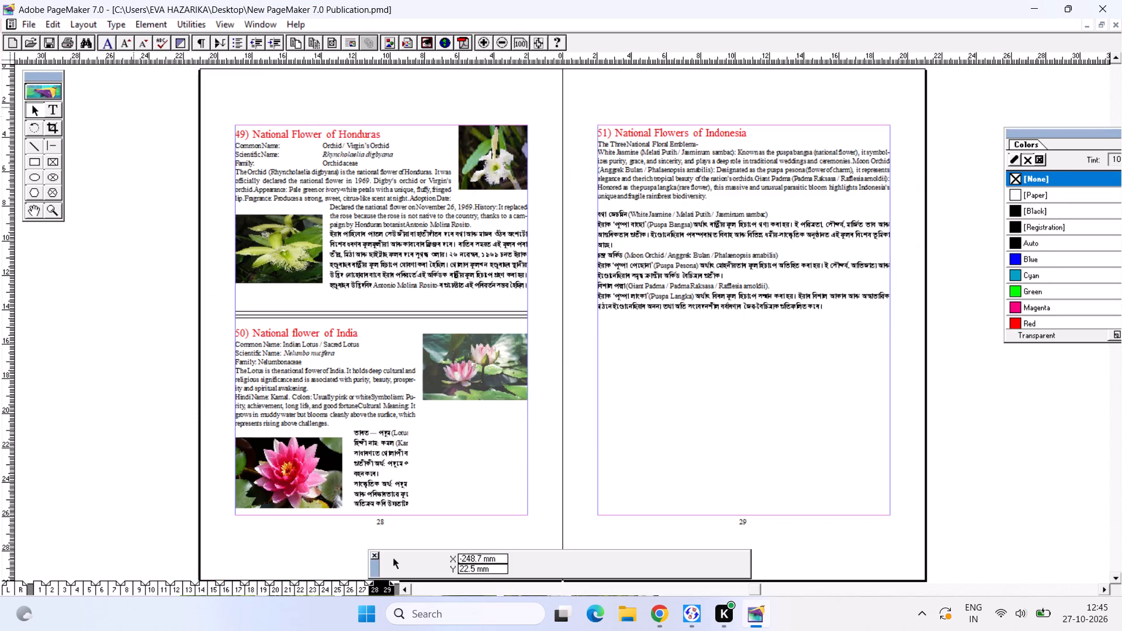
{"action": "key", "text": "ctrl+v"}
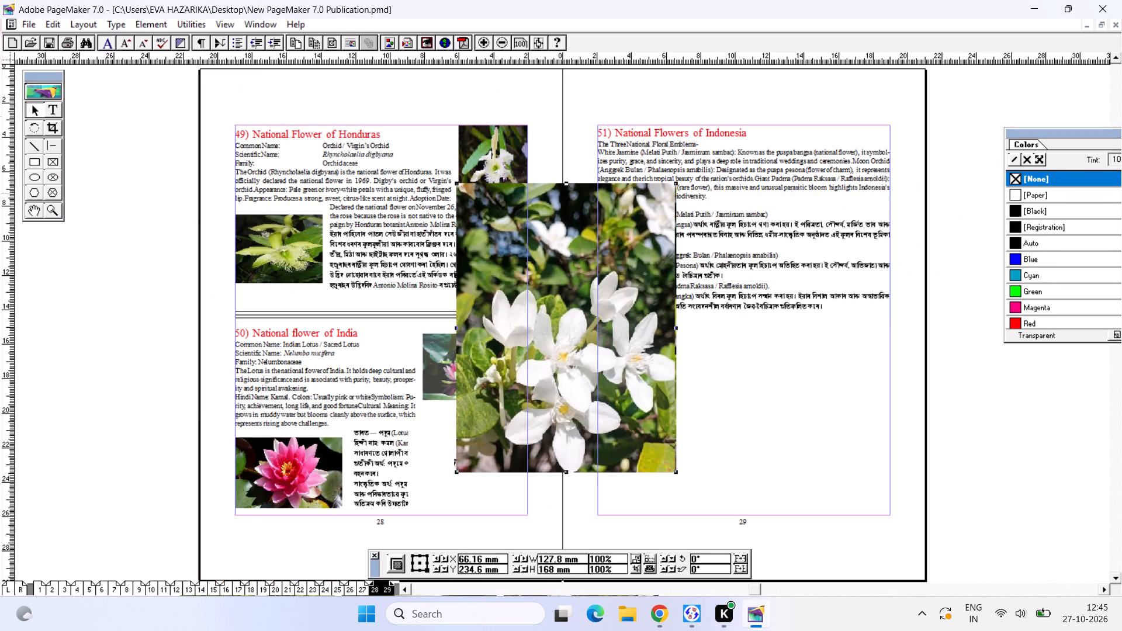
{"action": "left_click_drag", "start_coordinate": [457, 183], "coordinate": [557, 358]}
{"action": "left_click_drag", "start_coordinate": [639, 401], "coordinate": [640, 402]}
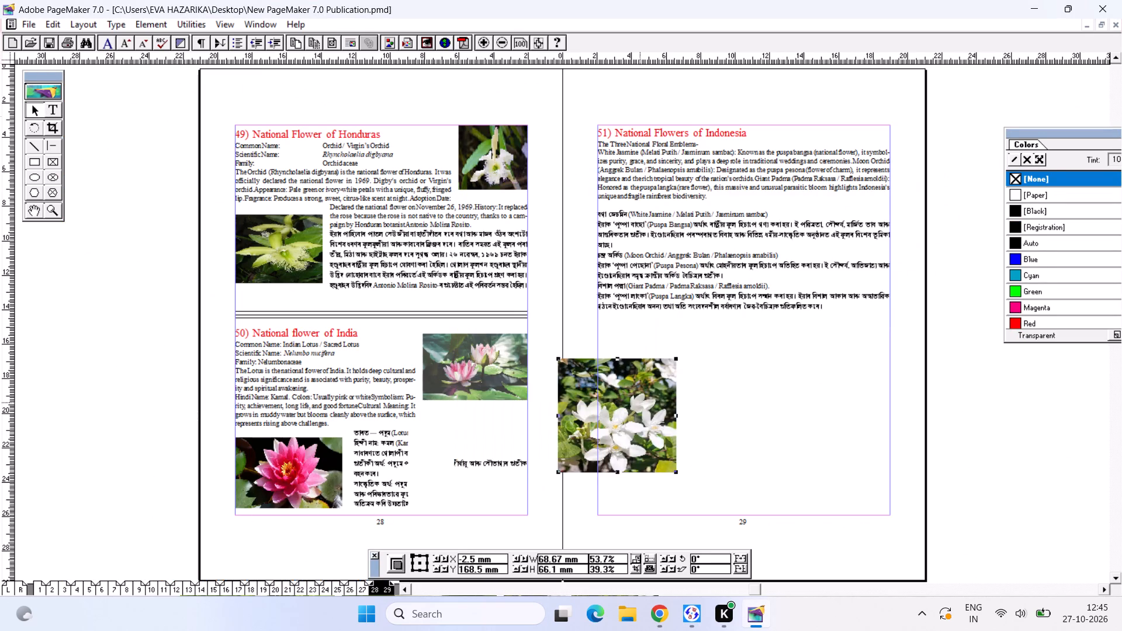
{"action": "left_click_drag", "start_coordinate": [640, 402], "coordinate": [781, 414]}
Insert a blank line before the Assamese Moon Orchid heading and another before the Assamese Giant Padma heading.
{"action": "left_click", "coordinate": [58, 108]}
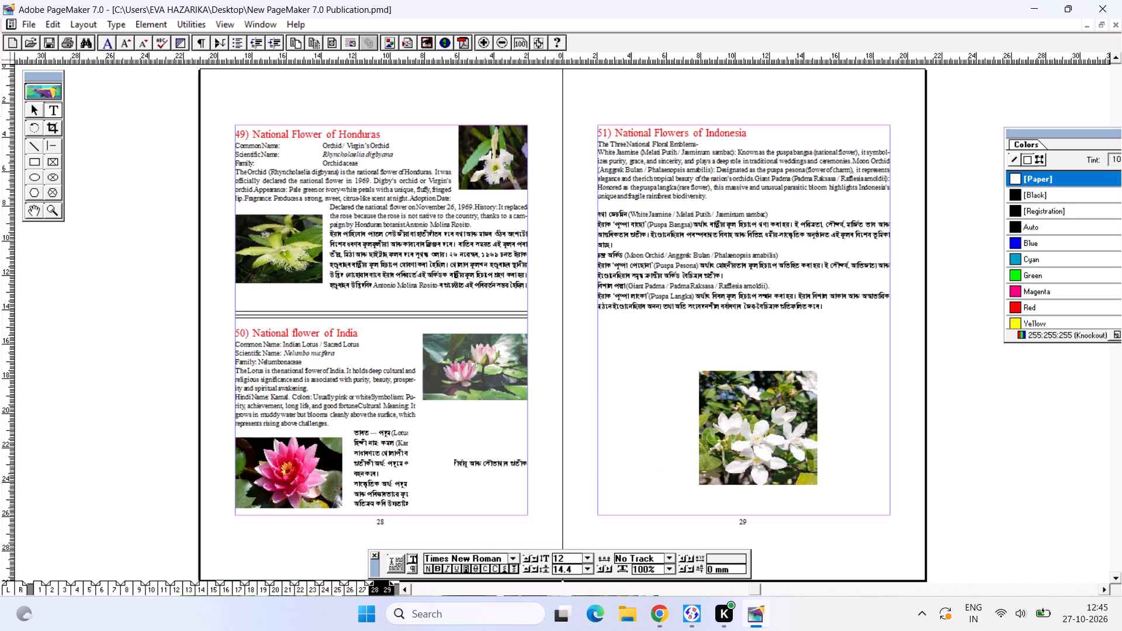
{"action": "left_click", "coordinate": [657, 247]}
{"action": "key", "text": "Return"}
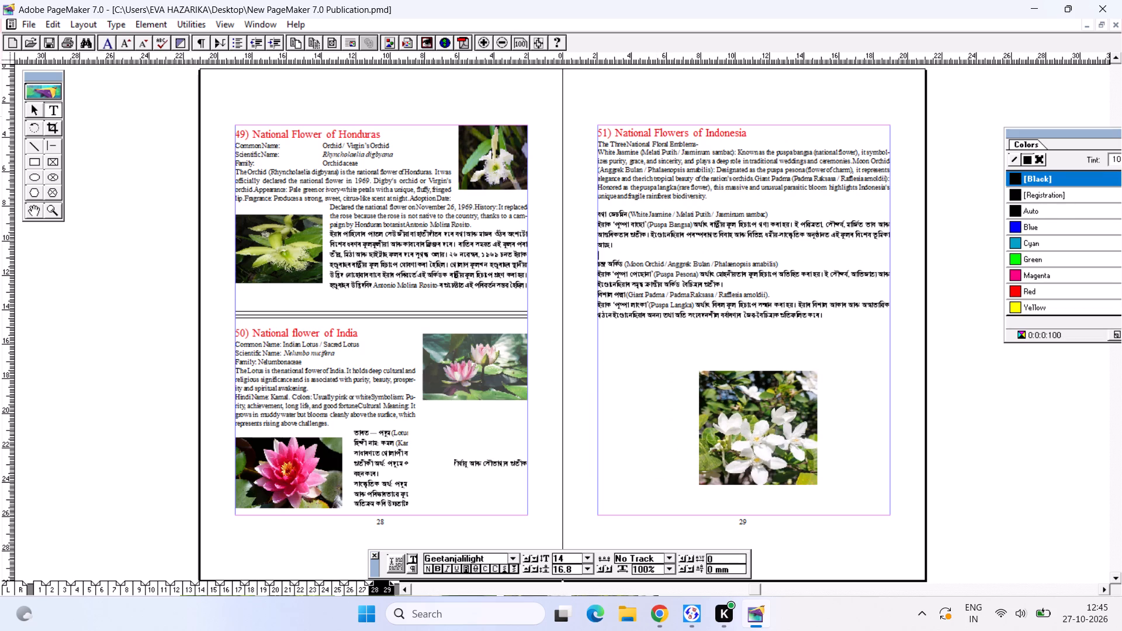
{"action": "left_click", "coordinate": [762, 282]}
{"action": "key", "text": "Return"}
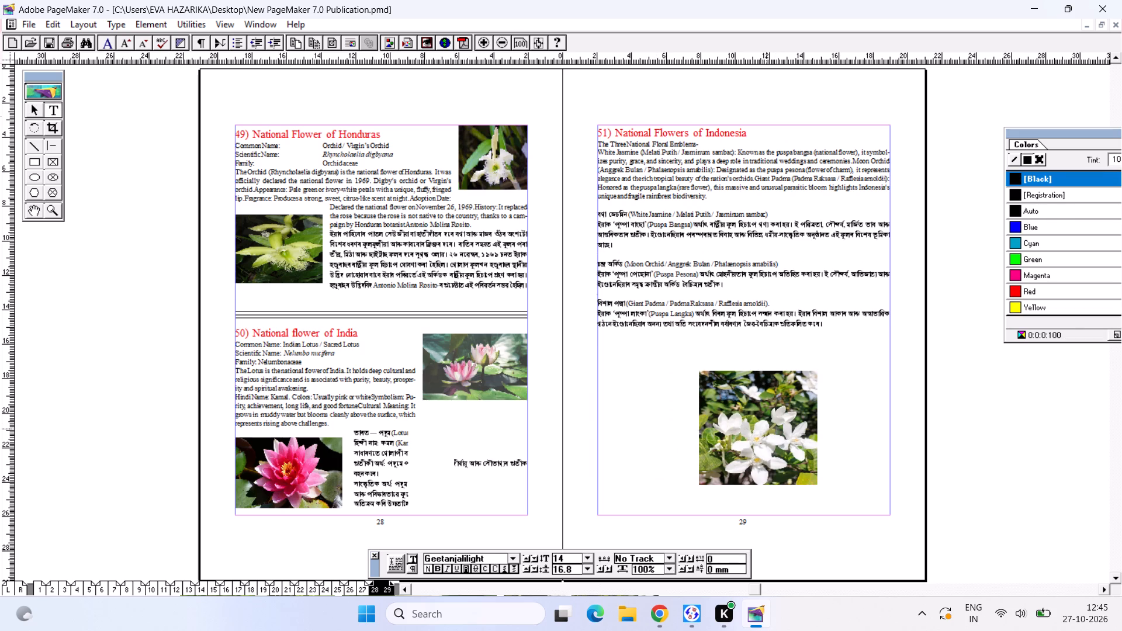
Shrink the jasmine picture to about 49 × 48 mm and fit it into the upper outer corner of page 29's margins.
{"action": "left_click", "coordinate": [766, 428]}
{"action": "left_click", "coordinate": [34, 112]}
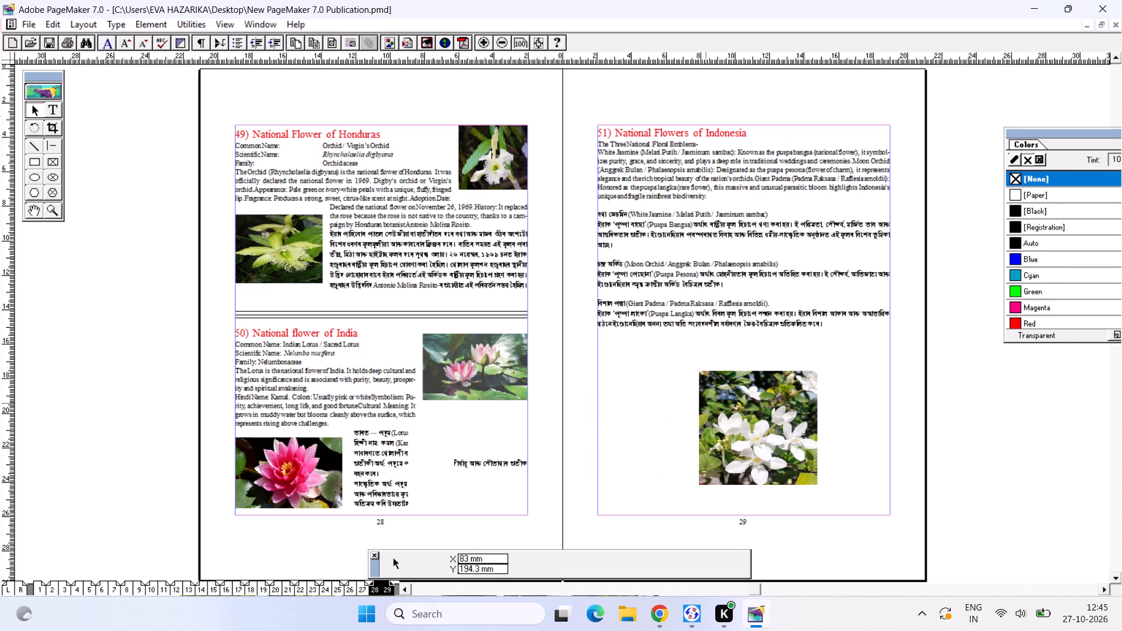
{"action": "left_click", "coordinate": [707, 402]}
{"action": "left_click_drag", "start_coordinate": [701, 372], "coordinate": [719, 411]}
{"action": "left_click_drag", "start_coordinate": [772, 435], "coordinate": [795, 296]}
{"action": "left_click_drag", "start_coordinate": [744, 275], "coordinate": [754, 262]}
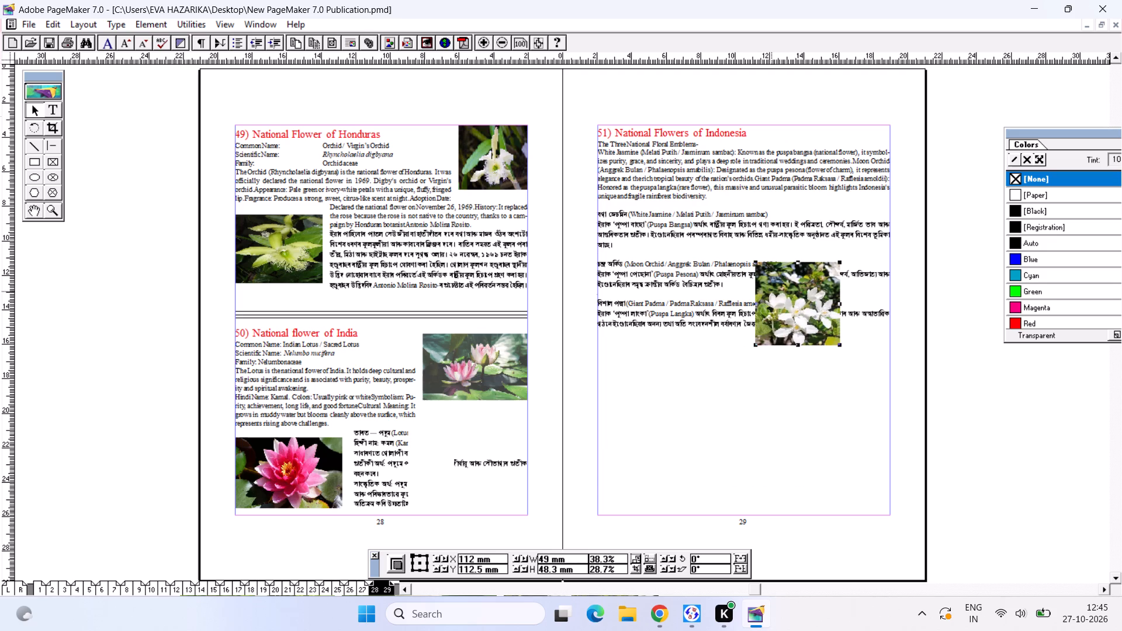
{"action": "left_click_drag", "start_coordinate": [770, 291], "coordinate": [820, 154]}
{"action": "left_click", "coordinate": [836, 168]}
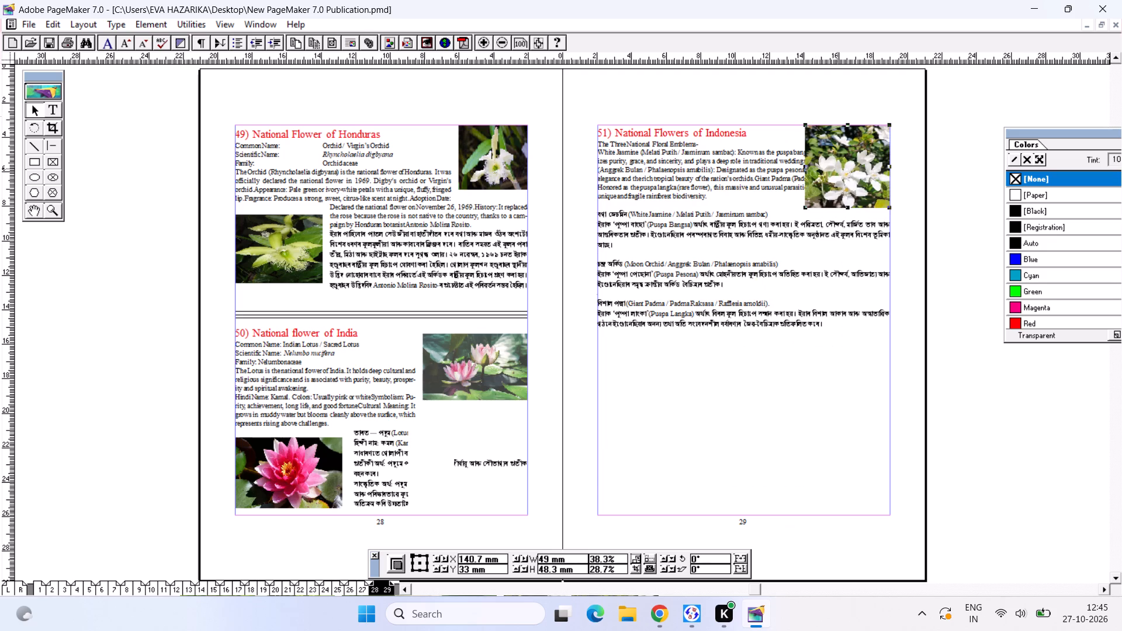
Apply rectangular text wrap to the jasmine picture so Indonesia's English text flows around it.
{"action": "left_click", "coordinate": [163, 21]}
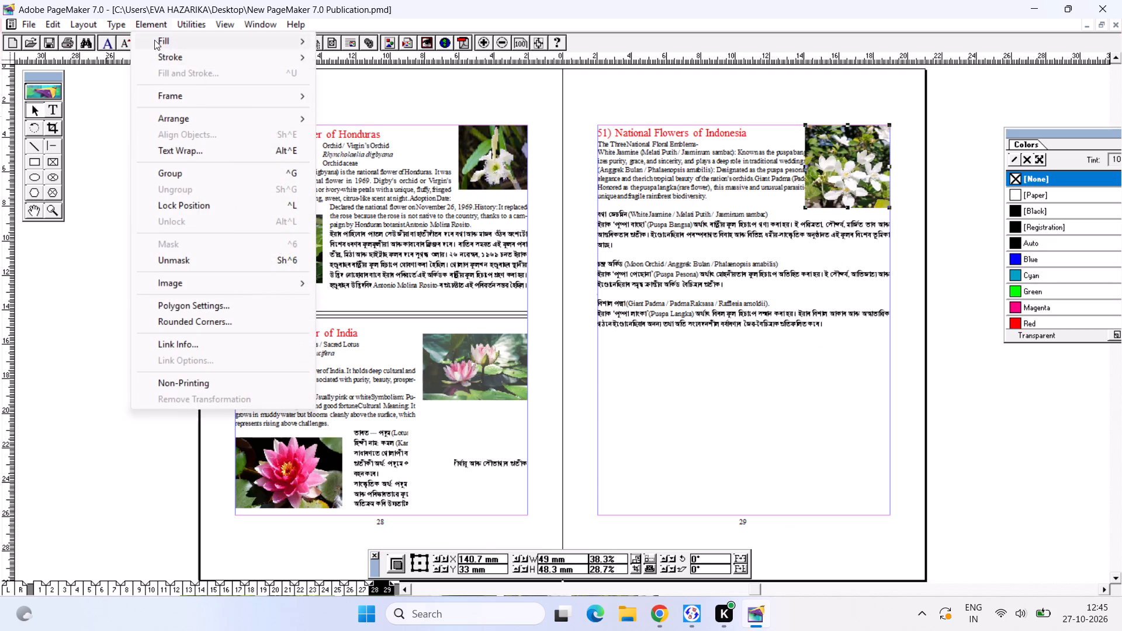
{"action": "left_click", "coordinate": [187, 149]}
{"action": "left_click", "coordinate": [537, 221]}
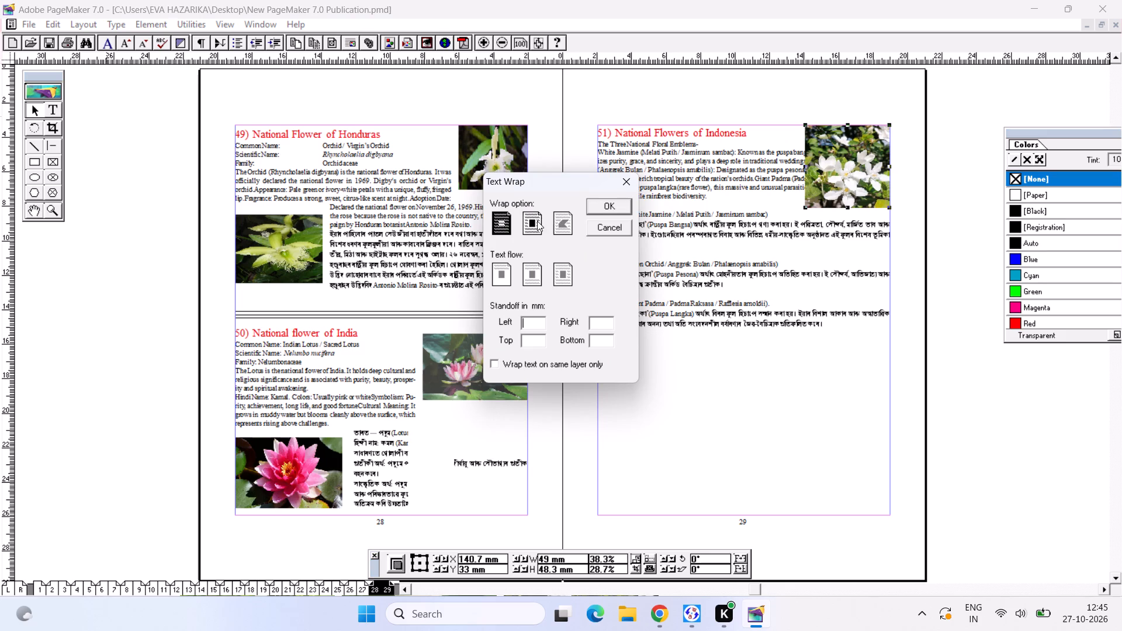
{"action": "left_click", "coordinate": [597, 205]}
{"action": "left_click", "coordinate": [860, 182]}
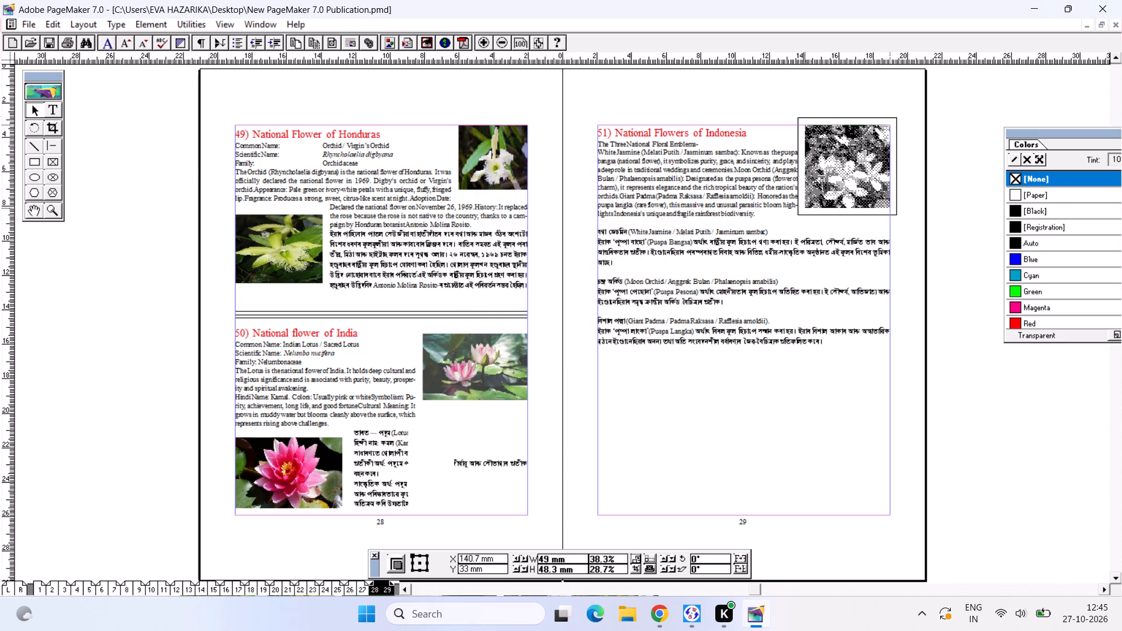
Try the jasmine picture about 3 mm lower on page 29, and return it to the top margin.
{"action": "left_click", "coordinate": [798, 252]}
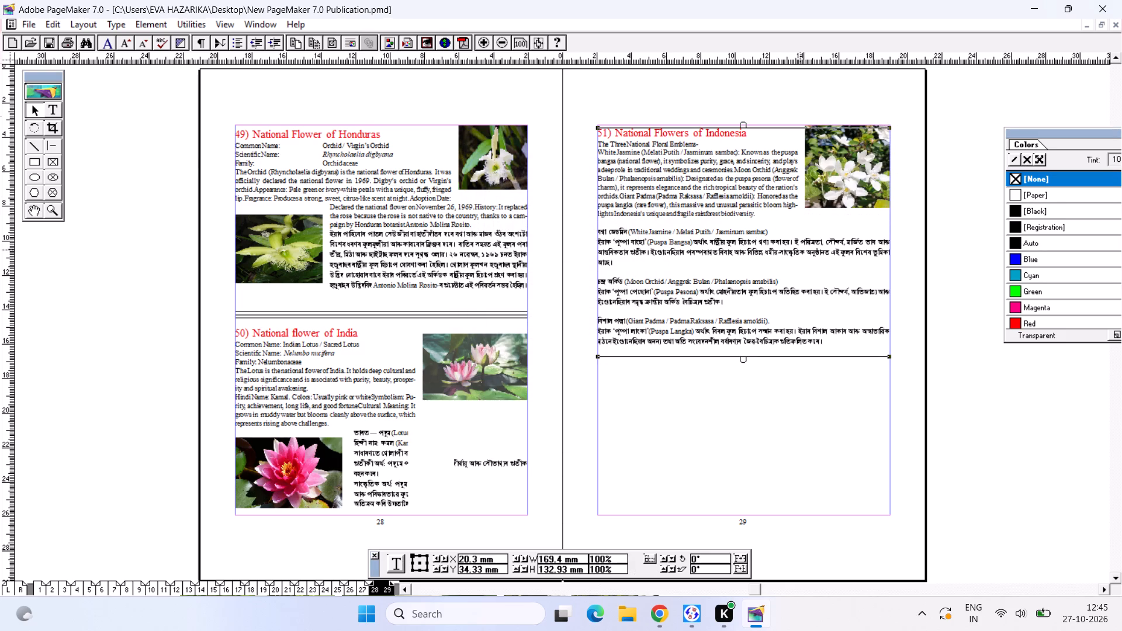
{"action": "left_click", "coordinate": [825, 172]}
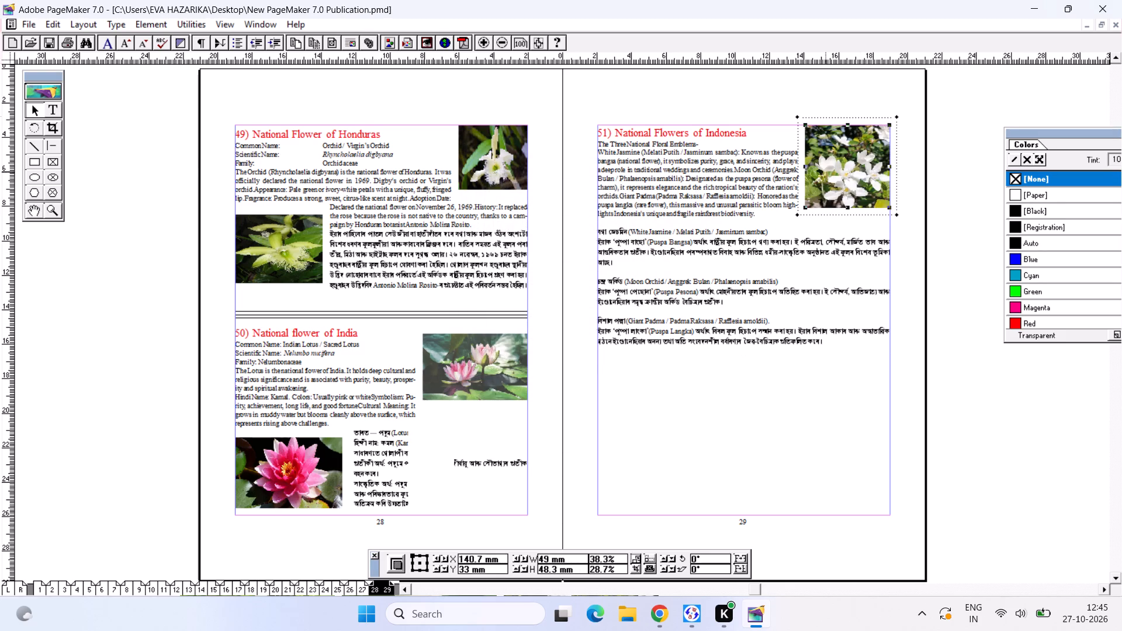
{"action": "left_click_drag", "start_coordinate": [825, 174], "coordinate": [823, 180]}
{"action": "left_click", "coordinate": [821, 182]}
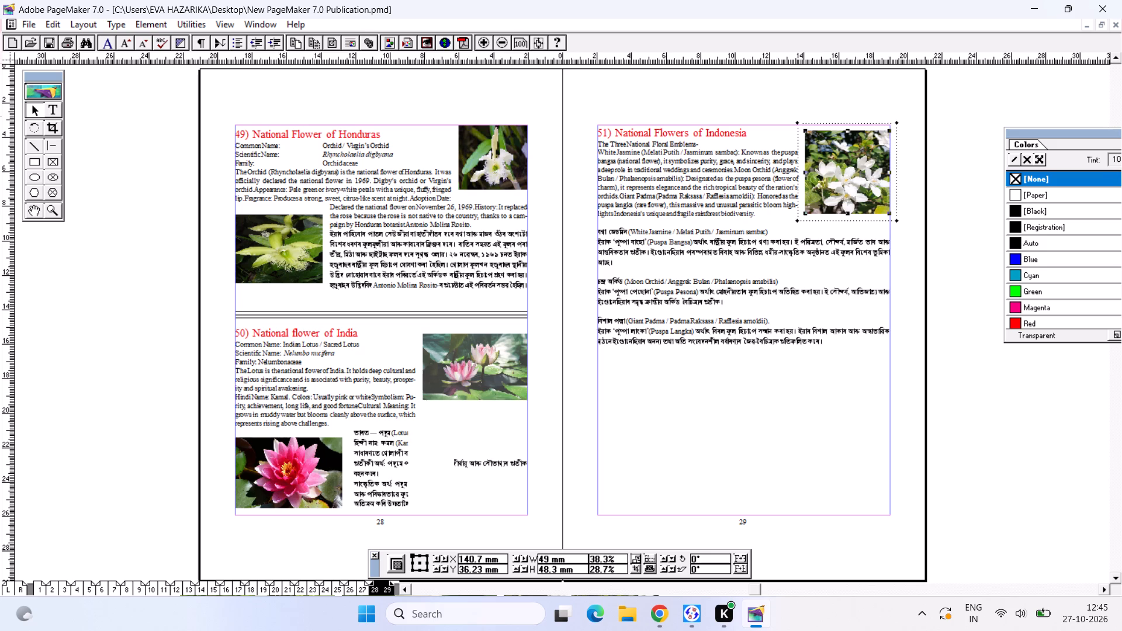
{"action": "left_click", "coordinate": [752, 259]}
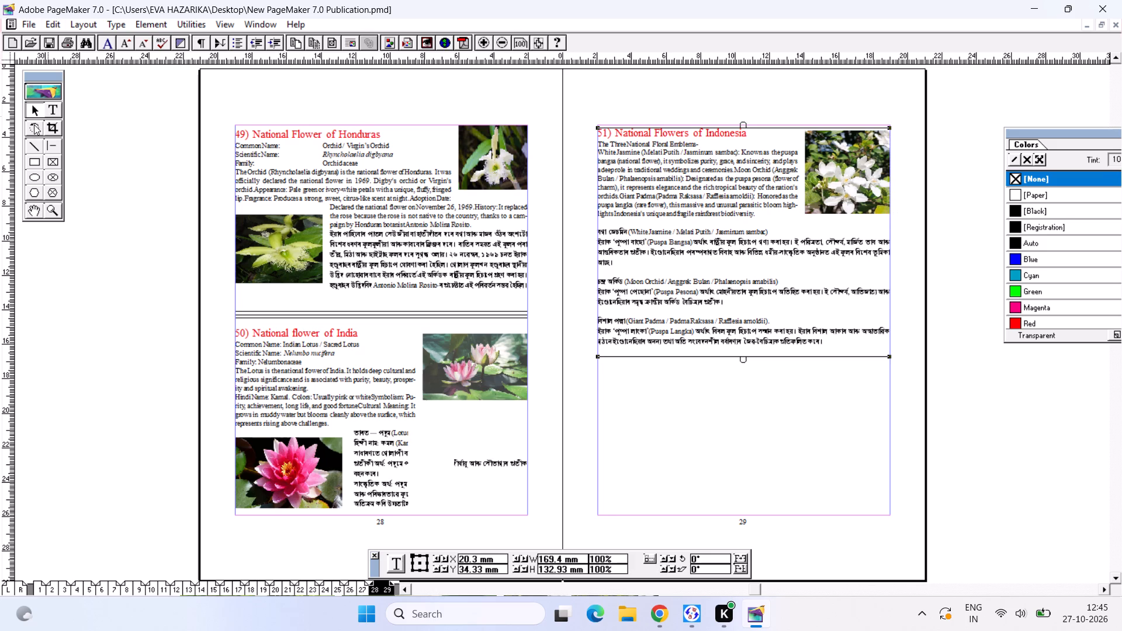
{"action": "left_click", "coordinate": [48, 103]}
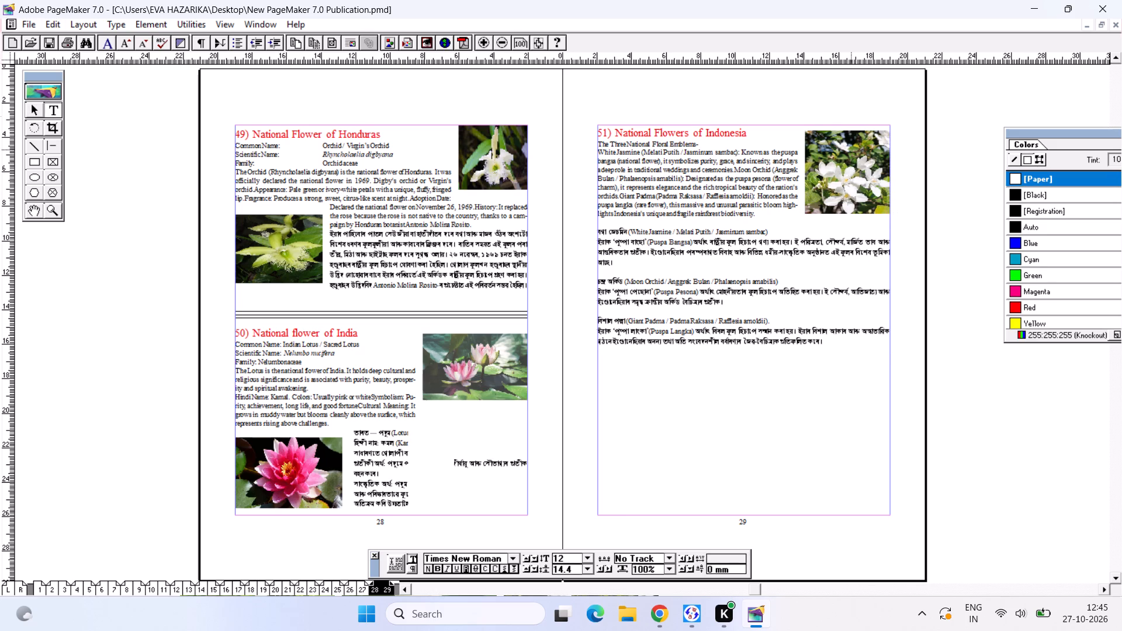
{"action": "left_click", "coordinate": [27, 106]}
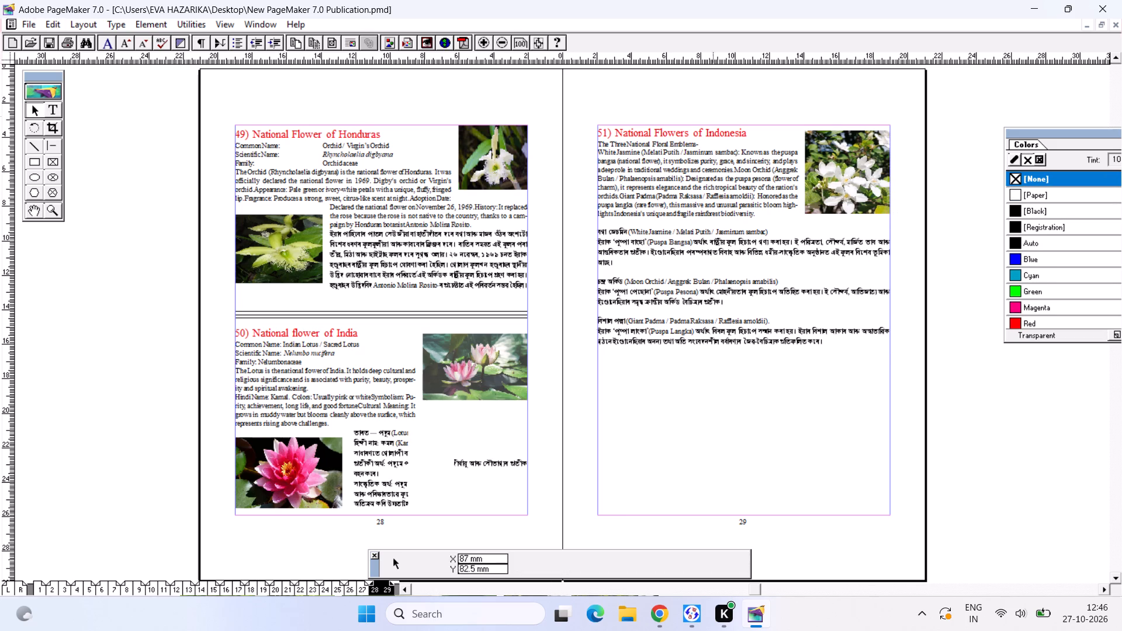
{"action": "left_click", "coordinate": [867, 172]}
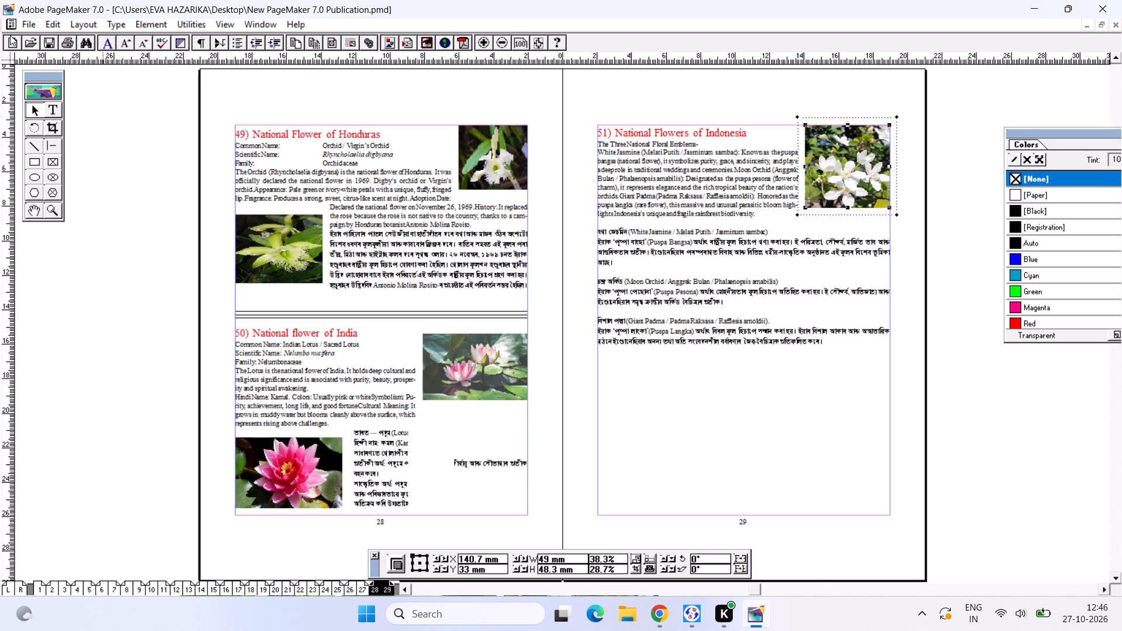
Shift India's text block on page 28 slightly down, to about 151.75 mm vertically, reflowing its Assamese lines beside the lower lotus picture.
{"action": "left_click", "coordinate": [34, 115]}
{"action": "left_click_drag", "start_coordinate": [394, 443], "coordinate": [386, 446]}
{"action": "left_click_drag", "start_coordinate": [396, 455], "coordinate": [404, 452]}
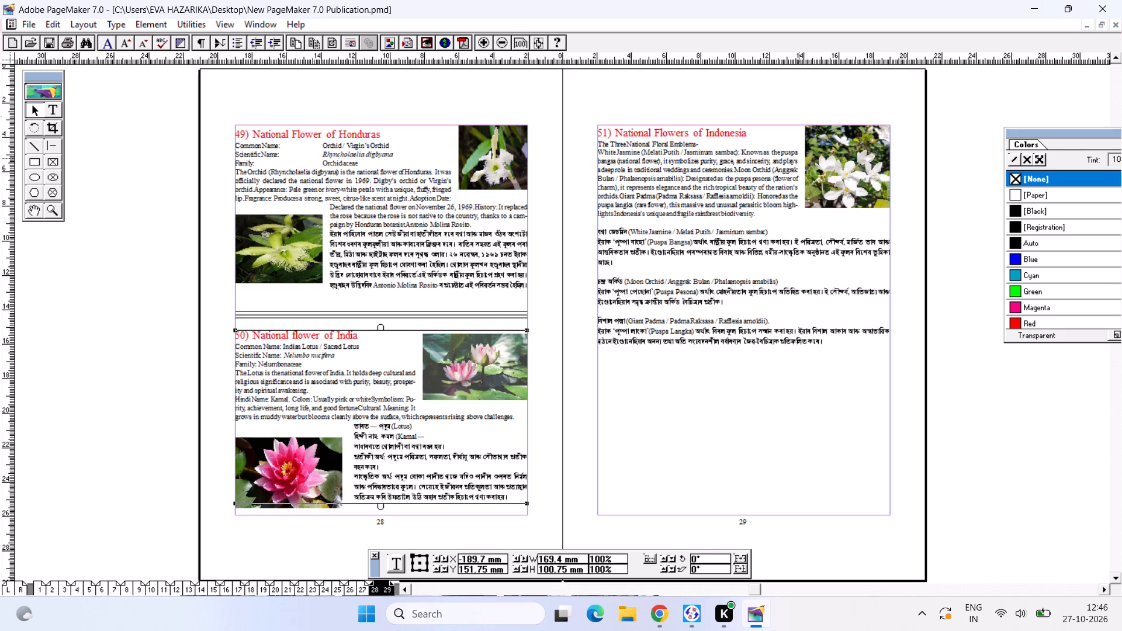
Pull the inner edge of the jasmine picture's wrap boundary slightly closer to the picture.
{"action": "left_click", "coordinate": [798, 158]}
{"action": "left_click", "coordinate": [865, 192]}
{"action": "left_click", "coordinate": [799, 206]}
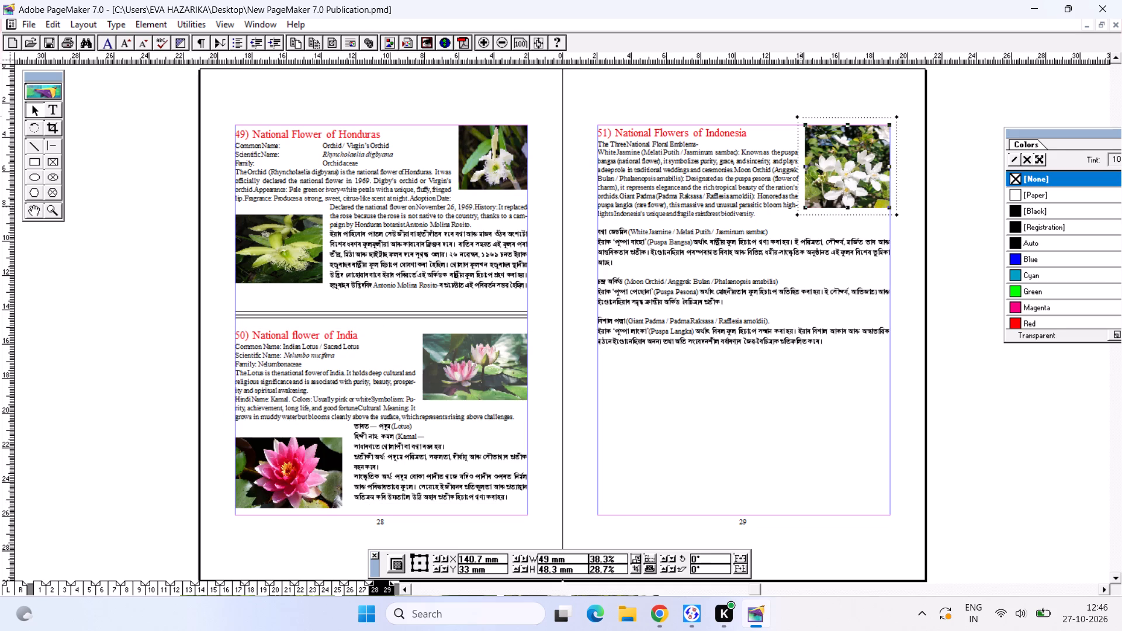
{"action": "left_click", "coordinate": [869, 183]}
{"action": "left_click", "coordinate": [865, 183]}
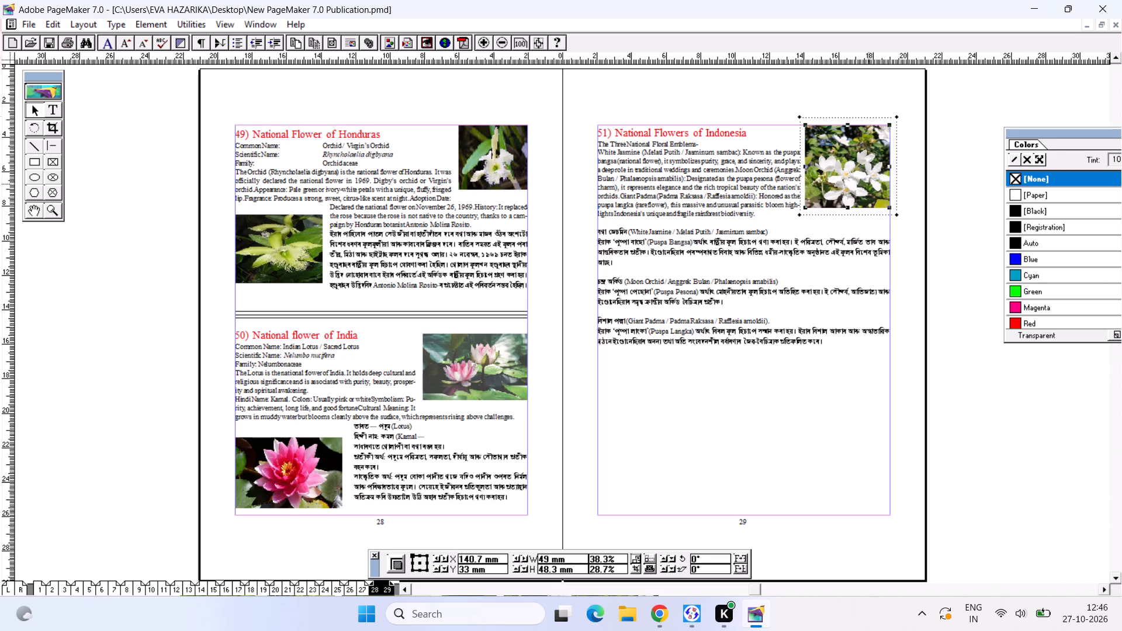
{"action": "left_click", "coordinate": [809, 262]}
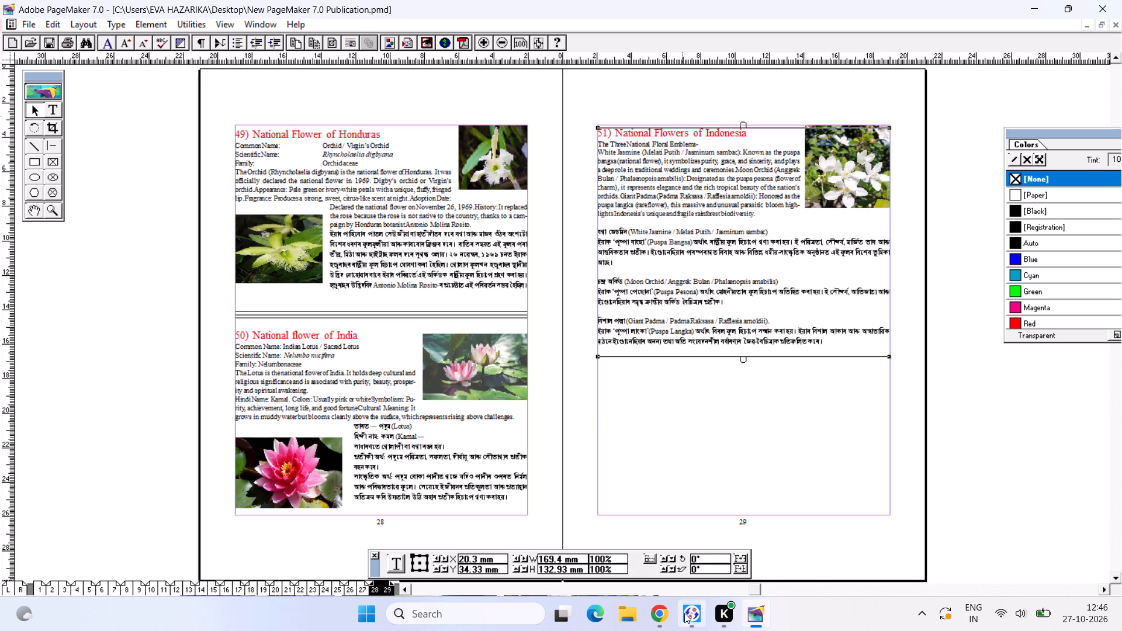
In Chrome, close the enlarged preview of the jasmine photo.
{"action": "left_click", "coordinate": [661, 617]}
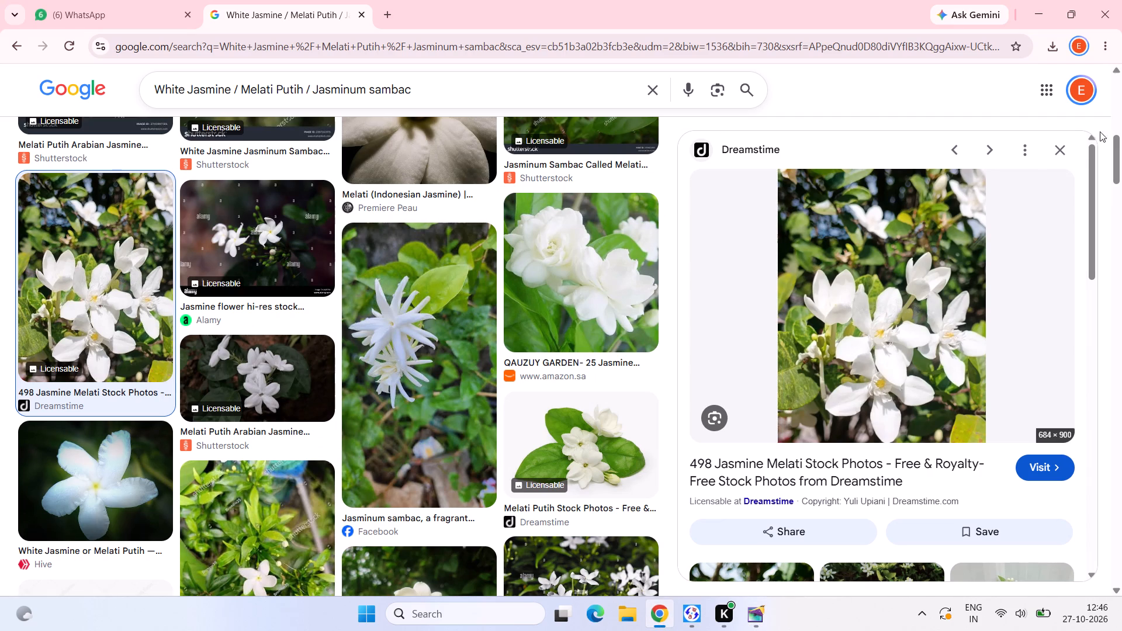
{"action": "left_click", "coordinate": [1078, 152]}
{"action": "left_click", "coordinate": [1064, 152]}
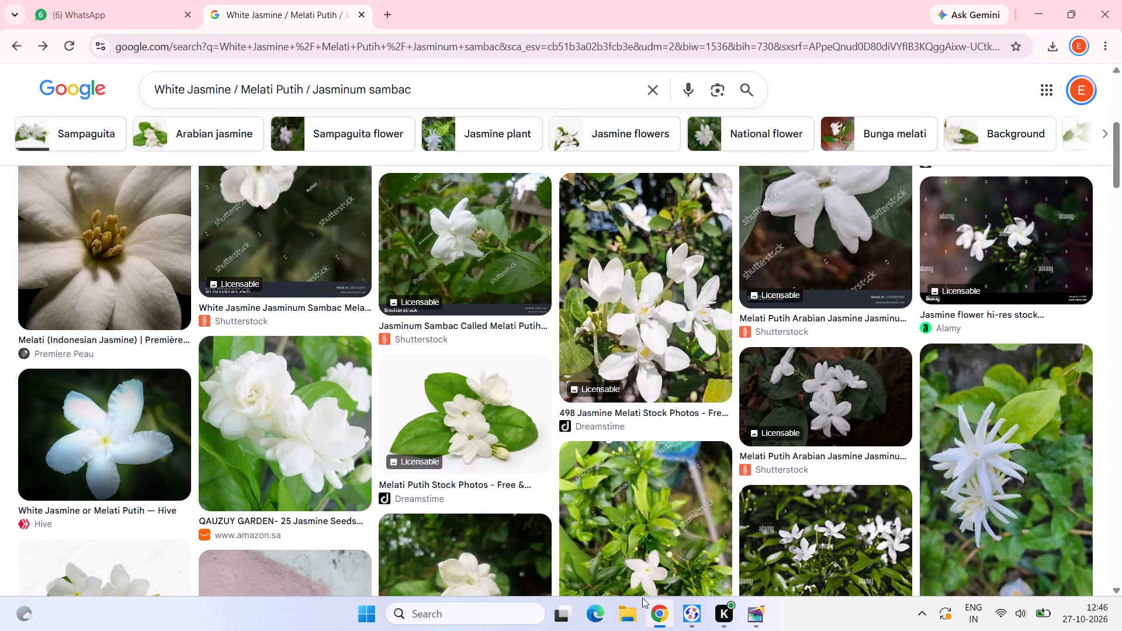
In PageMaker, copy "Moon Orchid / Anggrek Bulan / Phalaenopsis amabilis)" from Indonesia's second Assamese heading.
{"action": "left_click", "coordinate": [757, 618]}
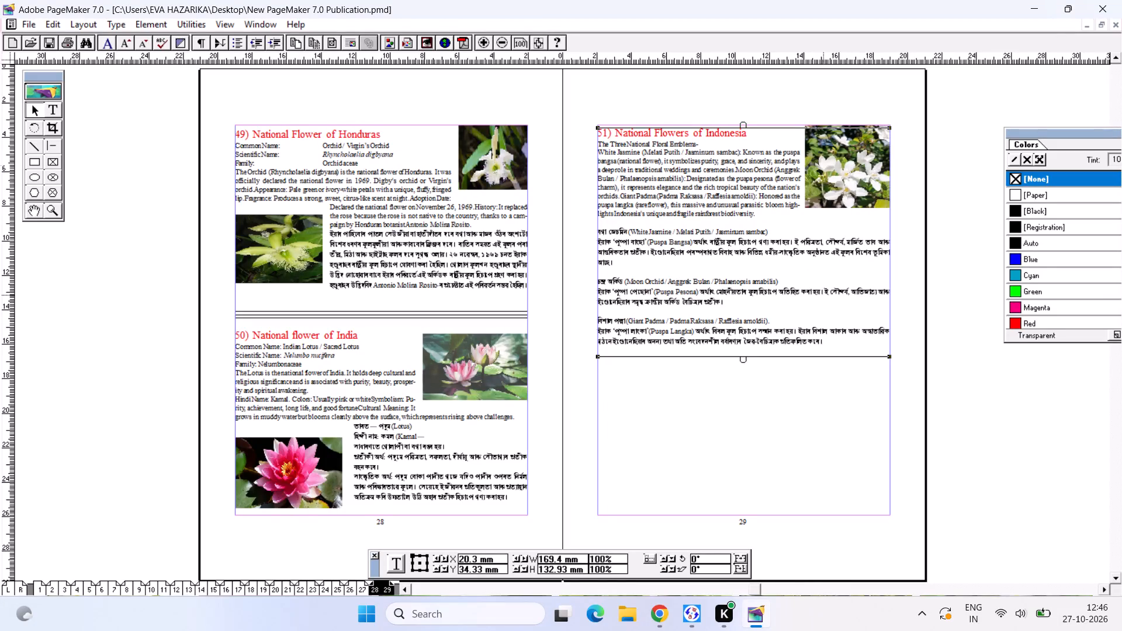
{"action": "left_click", "coordinate": [47, 107]}
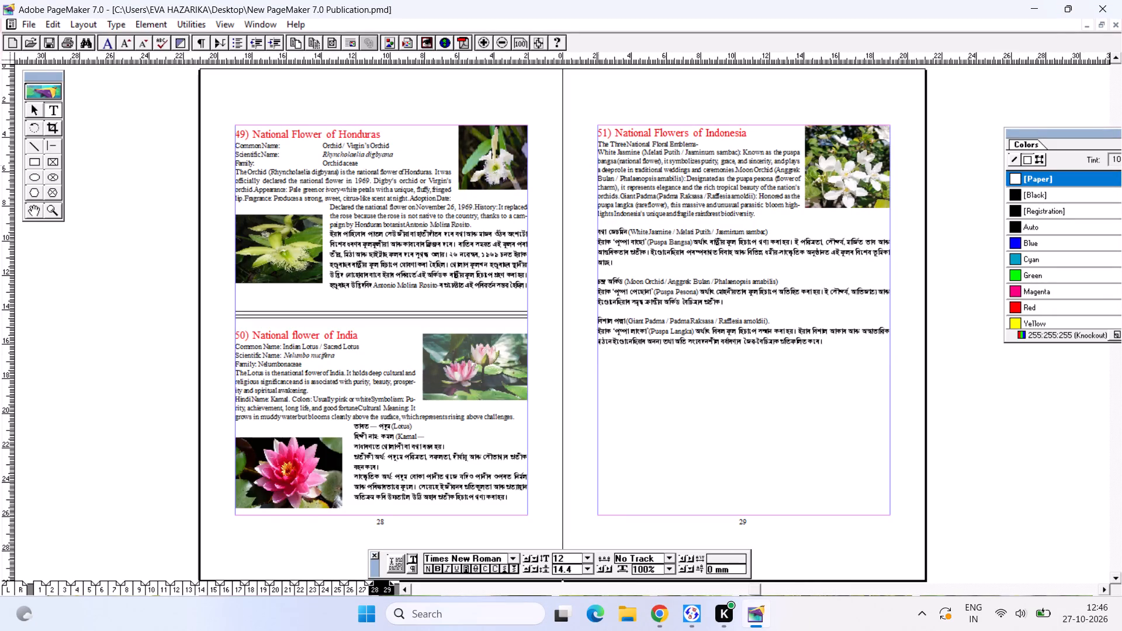
{"action": "left_click_drag", "start_coordinate": [628, 280], "coordinate": [650, 283]}
{"action": "left_click_drag", "start_coordinate": [650, 283], "coordinate": [778, 280]}
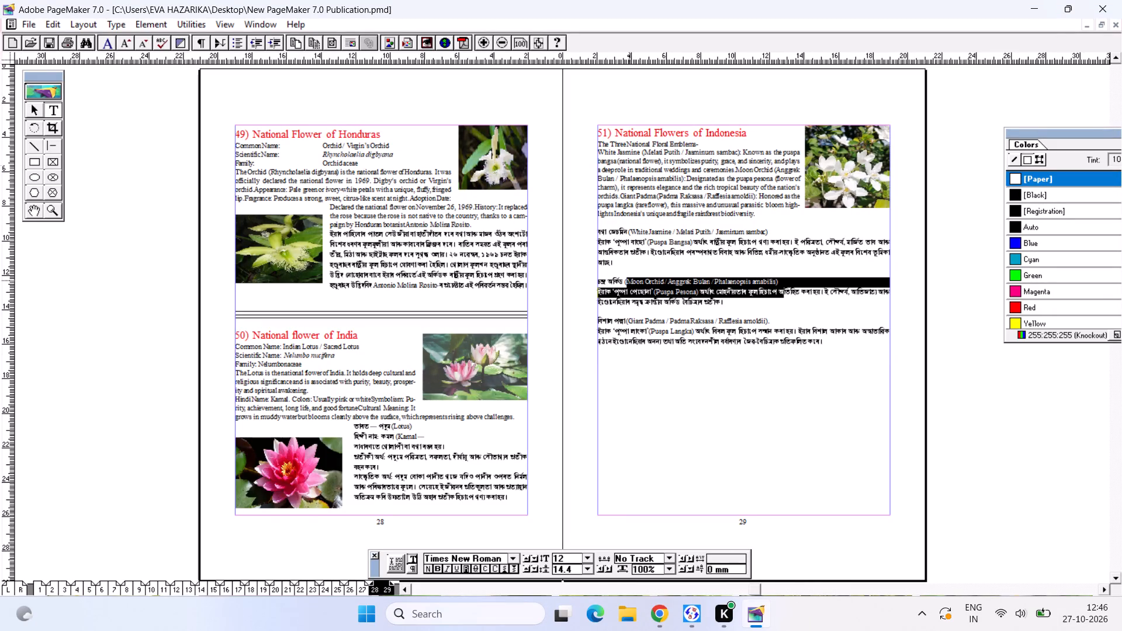
{"action": "left_click_drag", "start_coordinate": [778, 280], "coordinate": [776, 279]}
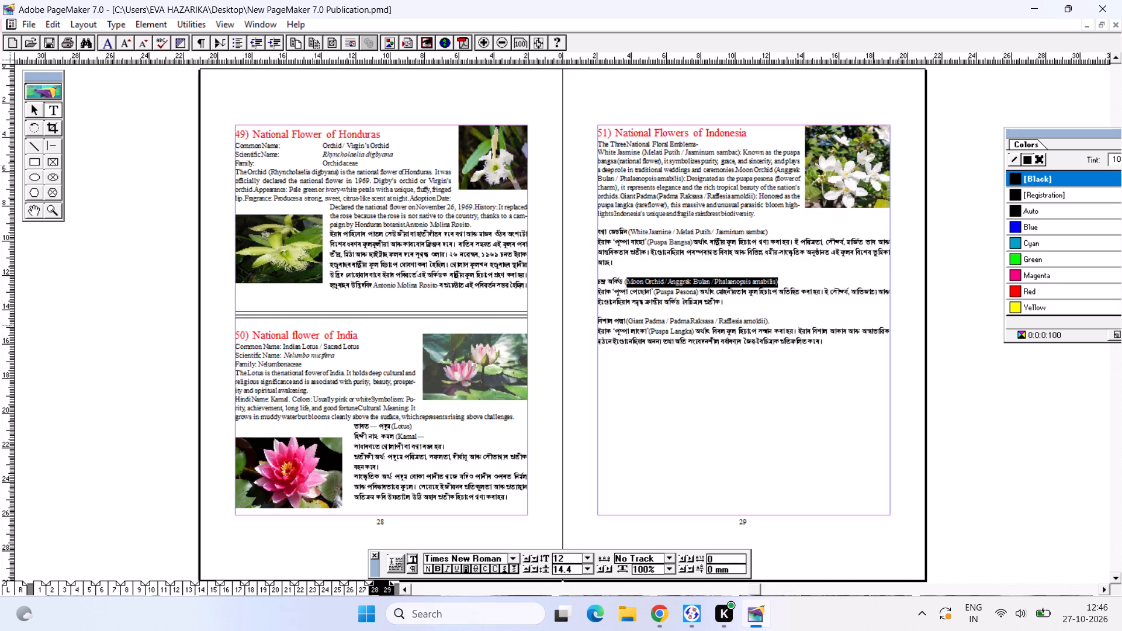
{"action": "key", "text": "ctrl+c"}
{"action": "key", "text": "ctrl+c"}
{"action": "key", "text": "ctrl+c"}
In Chrome, search images for "Moon Orchid / Anggrek Bulan / Phalaenopsis amabilis)" in place of the jasmine query.
{"action": "left_click", "coordinate": [658, 620]}
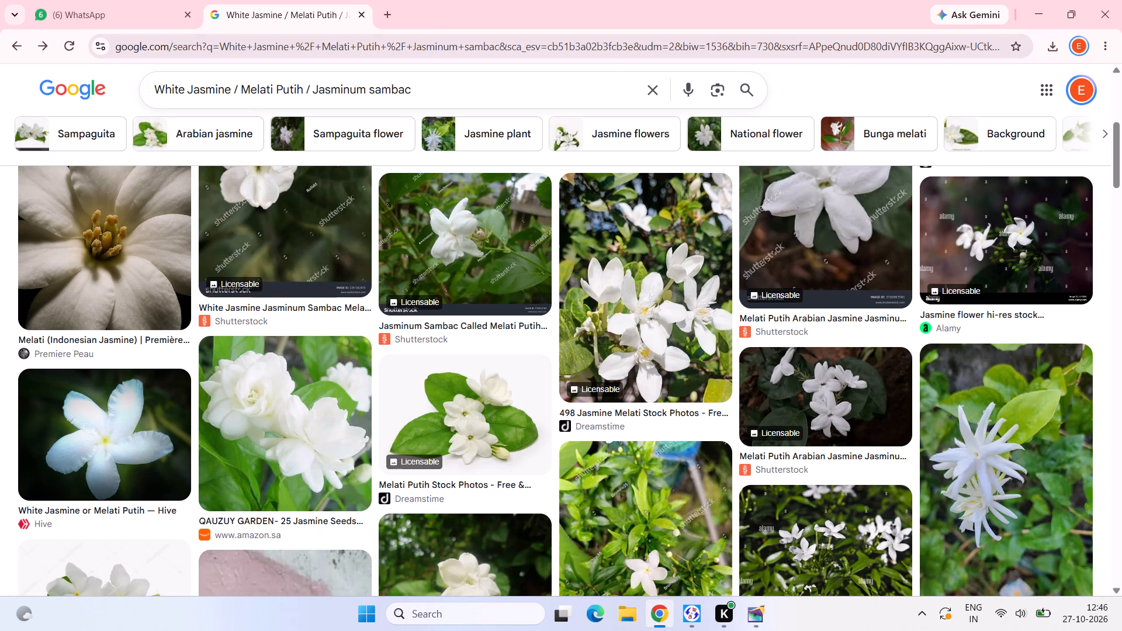
{"action": "left_click_drag", "start_coordinate": [434, 95], "coordinate": [127, 73]}
{"action": "key", "text": "ctrl+v"}
{"action": "key", "text": "Return"}
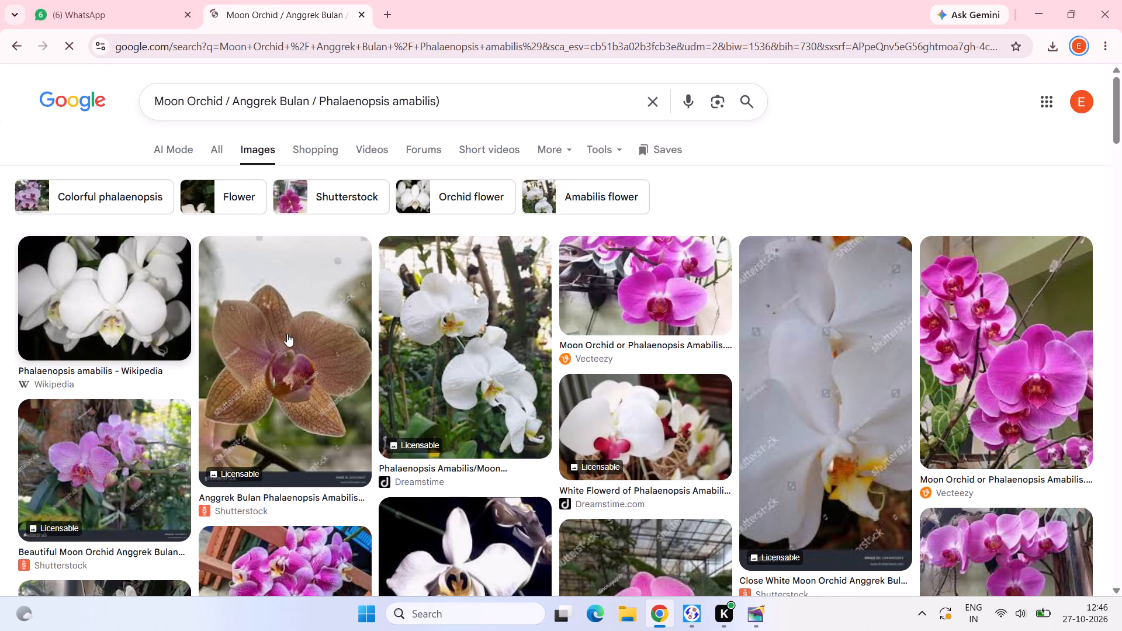
Find the Floralens photo of white Phalaenopsis amabilis orchids in the image results and copy the image.
{"action": "scroll", "coordinate": [687, 414], "scroll_direction": "down", "scroll_amount": 7}
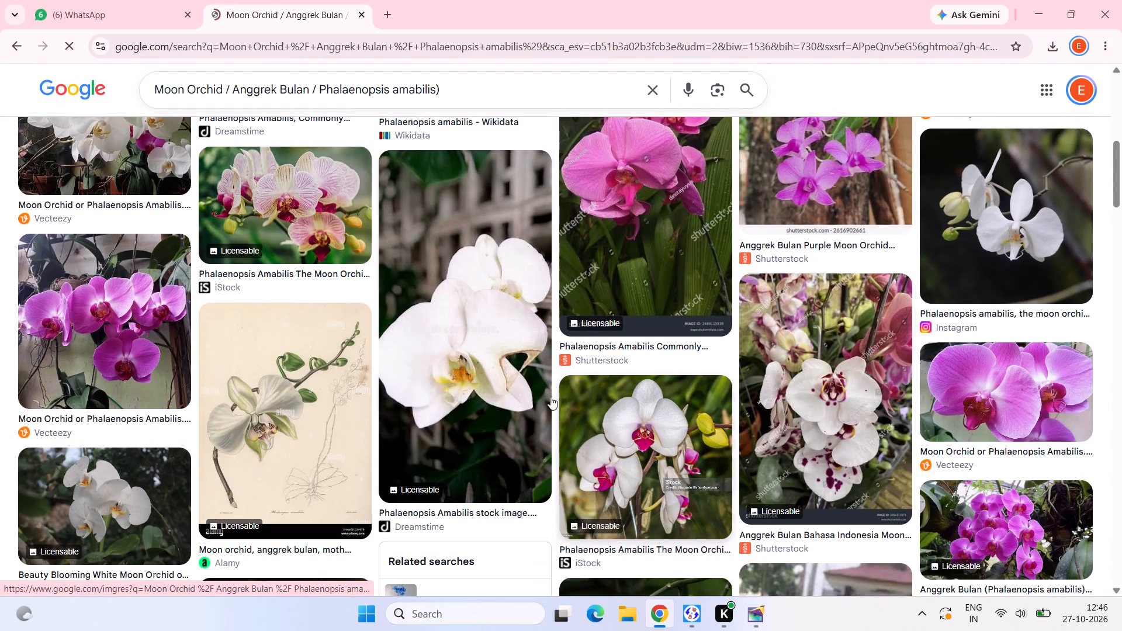
{"action": "scroll", "coordinate": [574, 435], "scroll_direction": "down", "scroll_amount": 5}
{"action": "scroll", "coordinate": [646, 435], "scroll_direction": "down", "scroll_amount": 2}
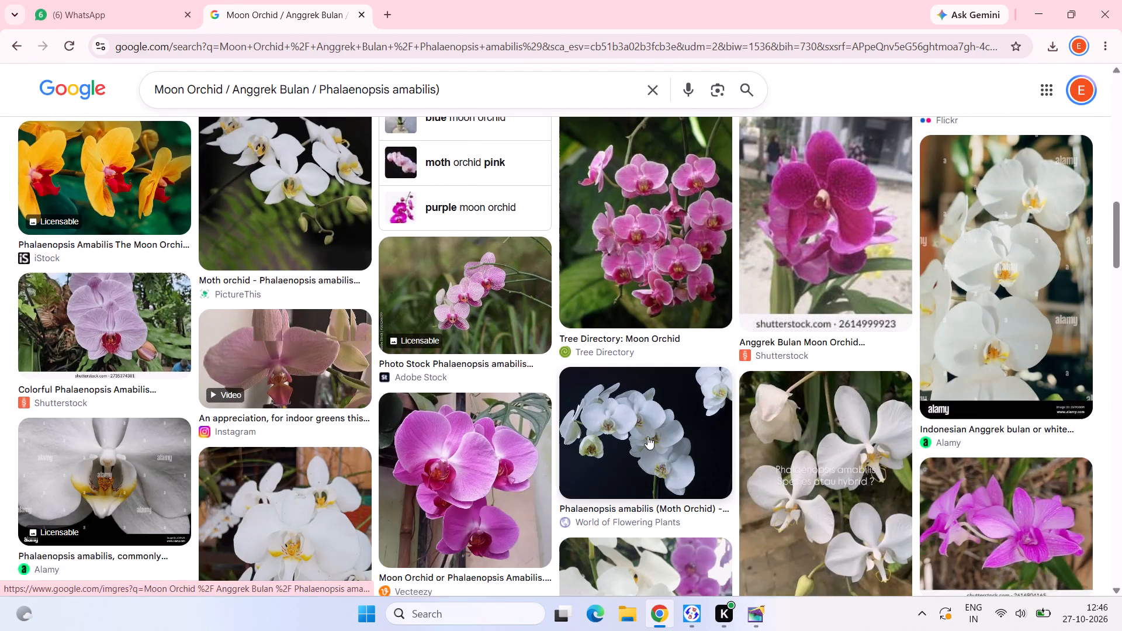
{"action": "scroll", "coordinate": [648, 436], "scroll_direction": "down", "scroll_amount": 2}
{"action": "left_click", "coordinate": [286, 338]}
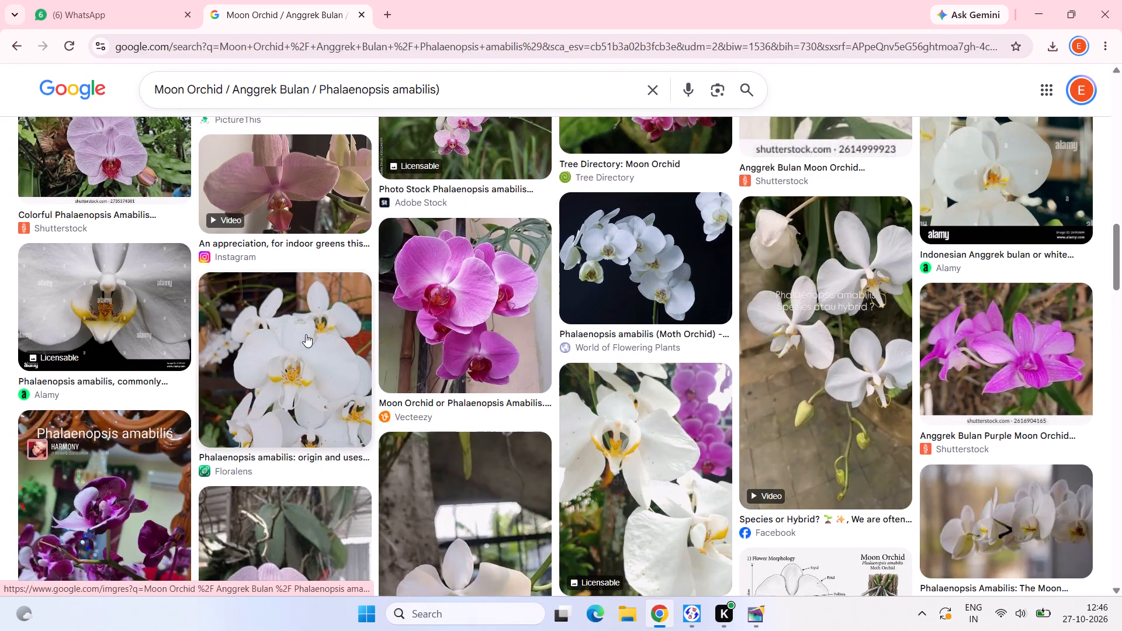
{"action": "right_click", "coordinate": [900, 247]}
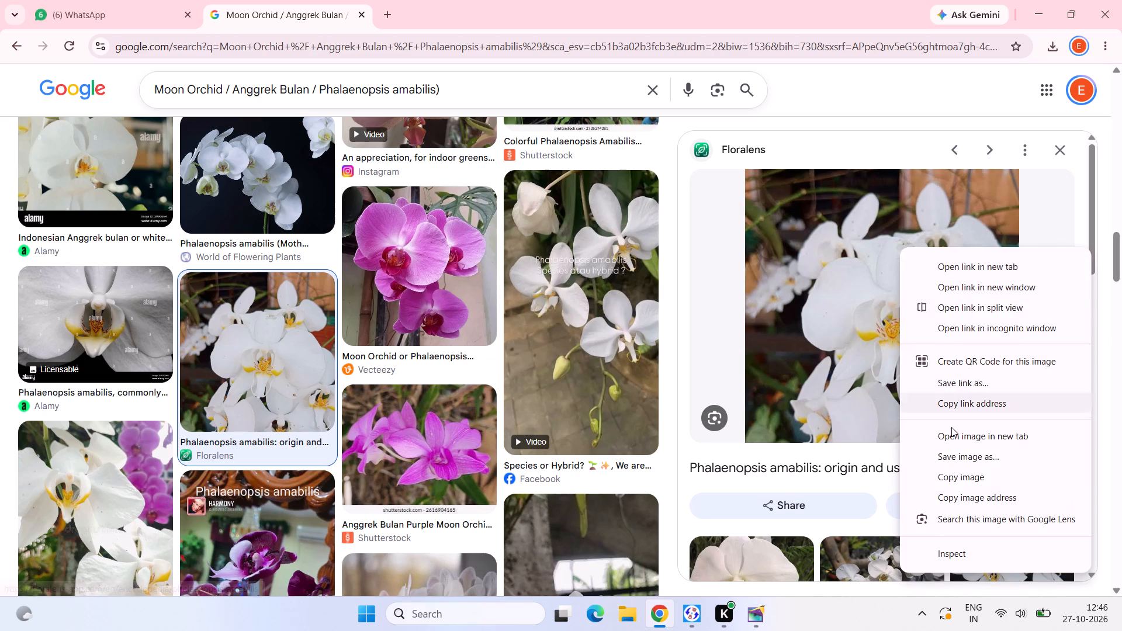
{"action": "left_click", "coordinate": [967, 480]}
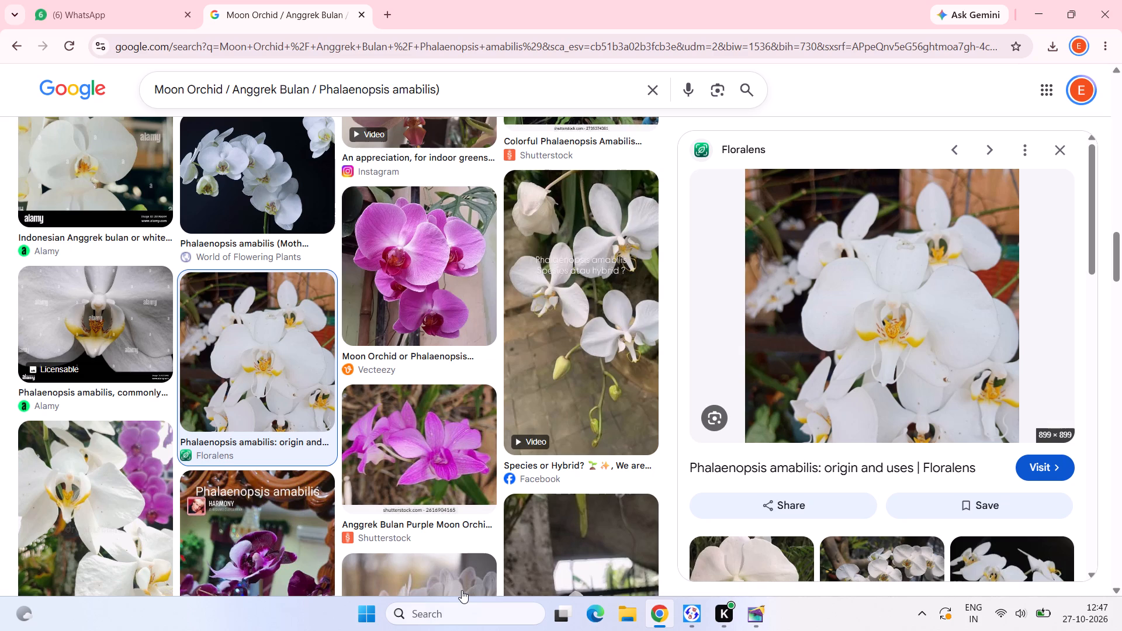
{"action": "right_click", "coordinate": [462, 590]}
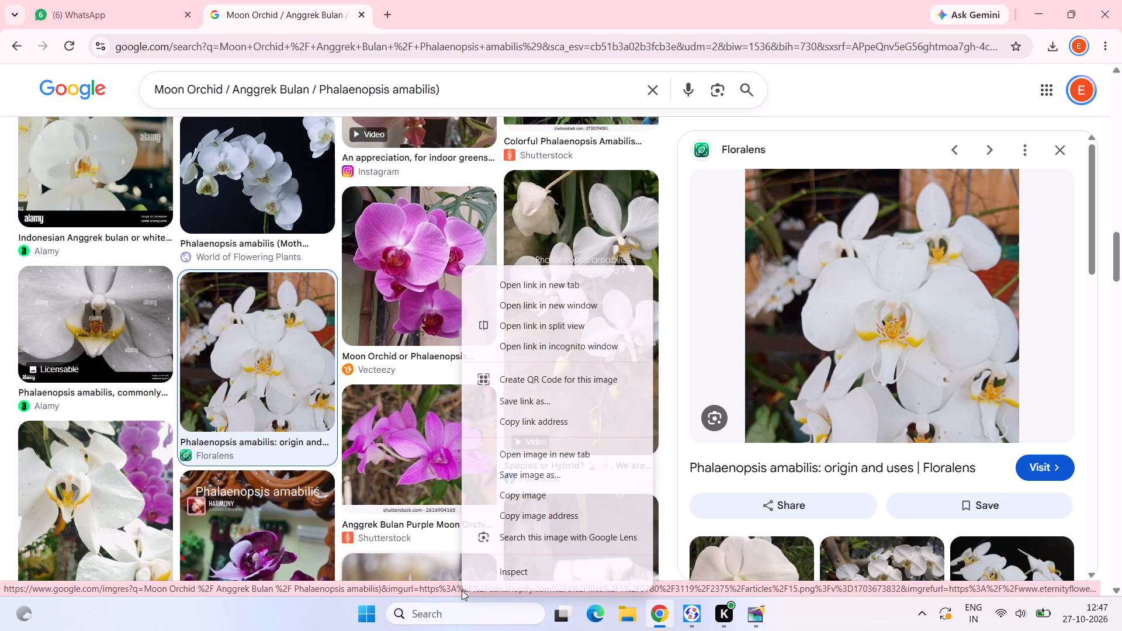
{"action": "right_click", "coordinate": [832, 261]}
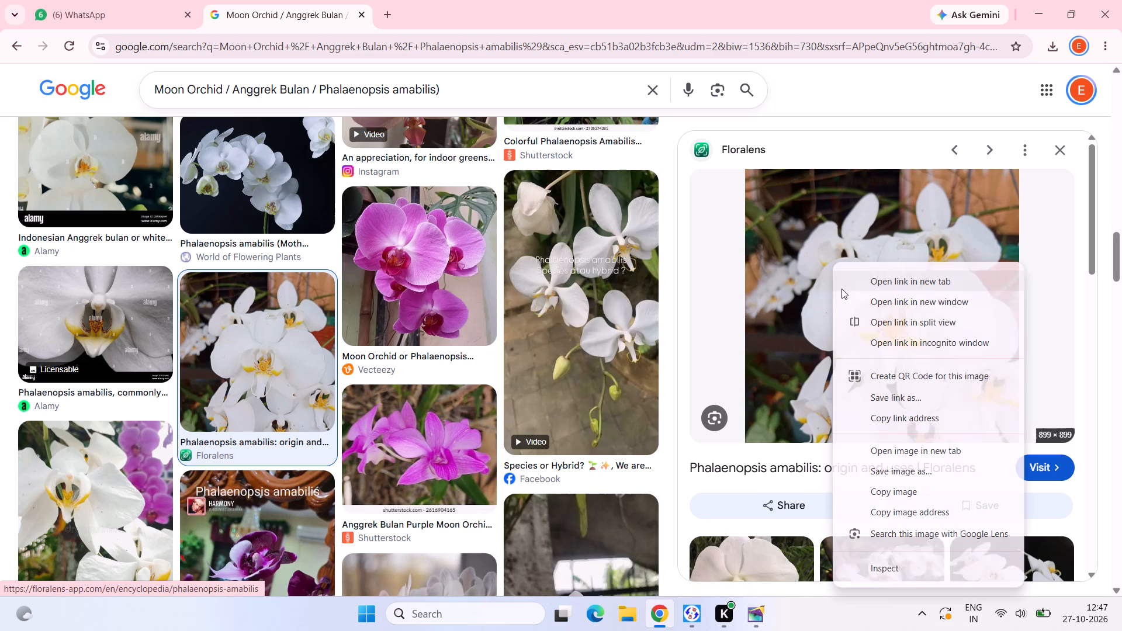
{"action": "left_click", "coordinate": [879, 494]}
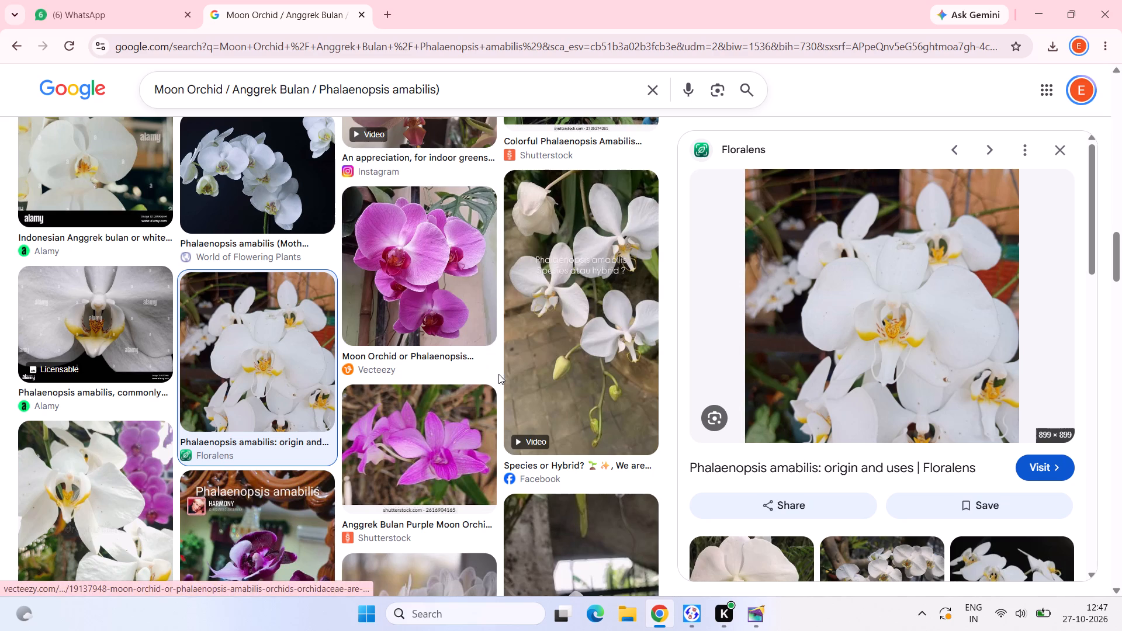
In PageMaker, paste the orchid photo, shrink it to about 51.7 by 46.2 mm, and place it at page 29's inner margin beside Indonesia's Assamese text.
{"action": "left_click", "coordinate": [751, 612]}
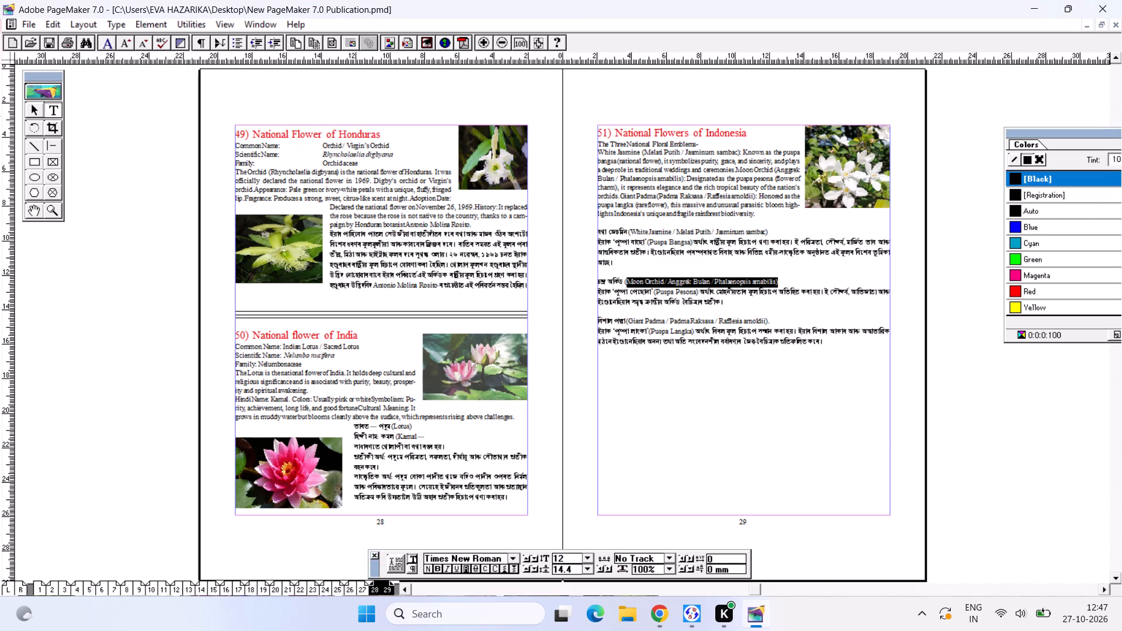
{"action": "left_click", "coordinate": [29, 112]}
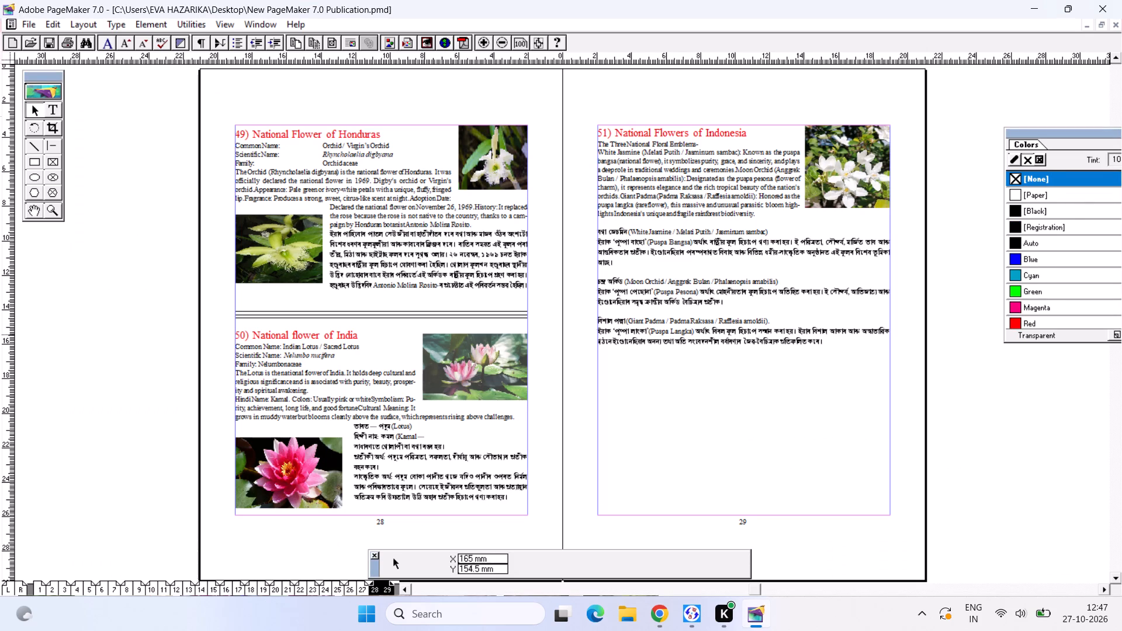
{"action": "key", "text": "ctrl+v"}
{"action": "left_click_drag", "start_coordinate": [363, 123], "coordinate": [421, 227]}
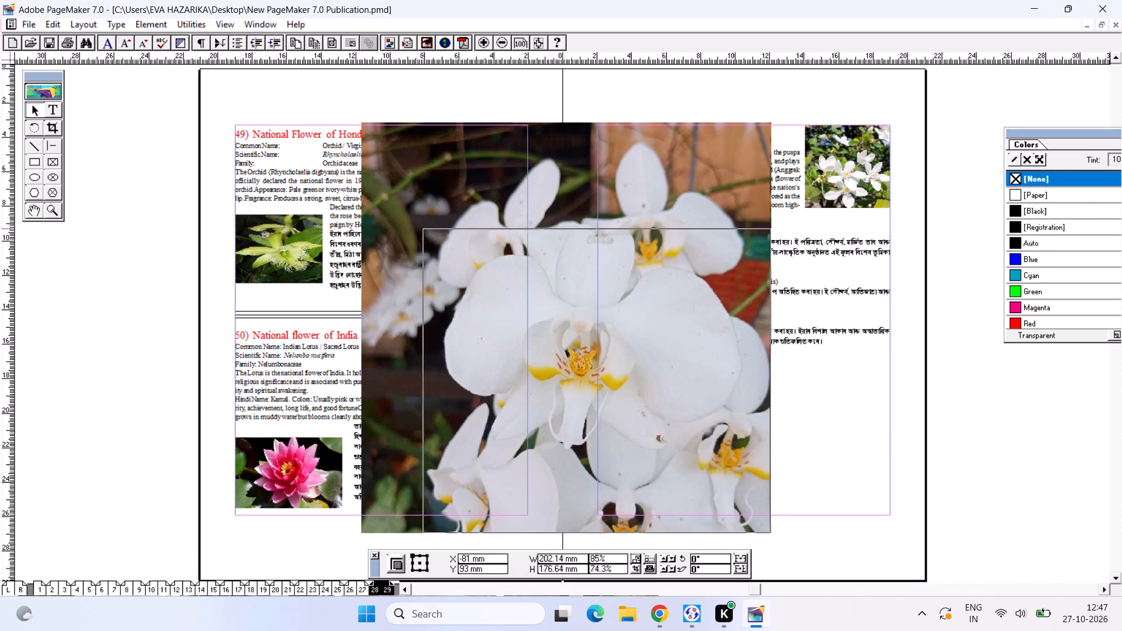
{"action": "left_click_drag", "start_coordinate": [421, 227], "coordinate": [683, 439]}
{"action": "left_click_drag", "start_coordinate": [716, 470], "coordinate": [725, 459]}
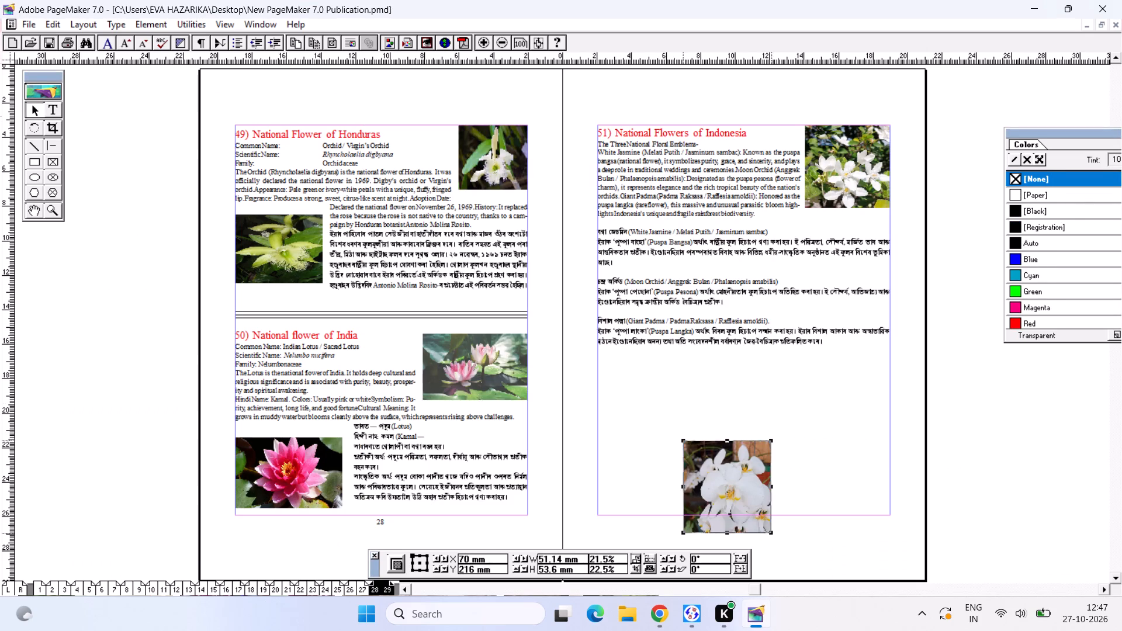
{"action": "left_click_drag", "start_coordinate": [725, 459], "coordinate": [635, 254]}
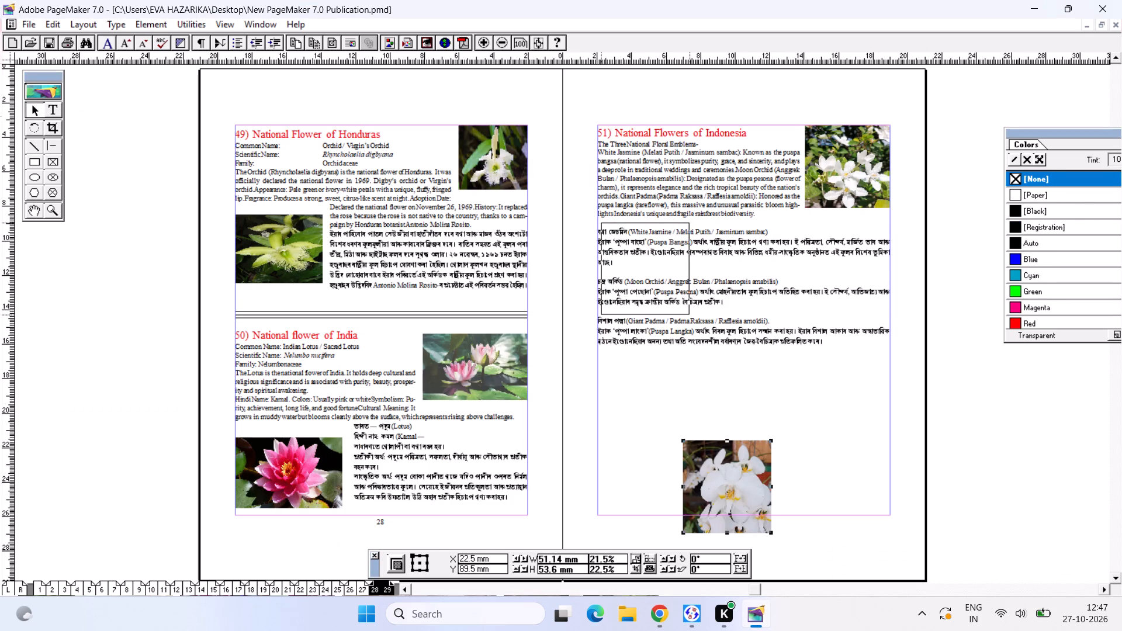
{"action": "left_click_drag", "start_coordinate": [635, 254], "coordinate": [632, 252]}
{"action": "left_click_drag", "start_coordinate": [685, 314], "coordinate": [683, 296]}
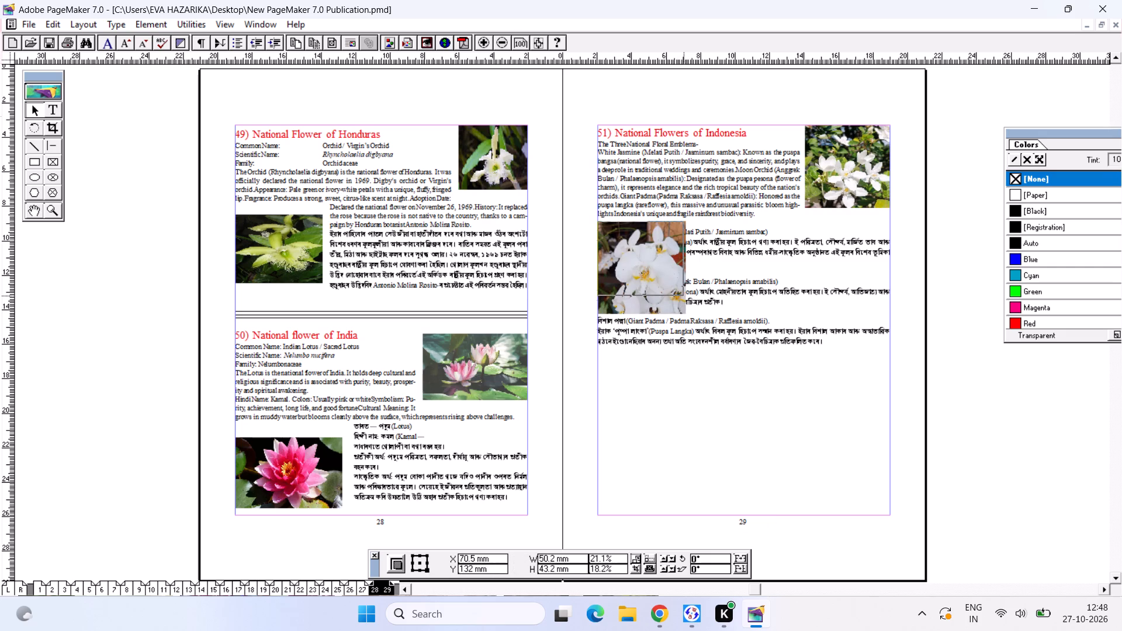
{"action": "left_click_drag", "start_coordinate": [683, 296], "coordinate": [685, 300]}
Apply rectangular text wrap to the moon orchid picture so Indonesia's text flows around it.
{"action": "left_click", "coordinate": [133, 25]}
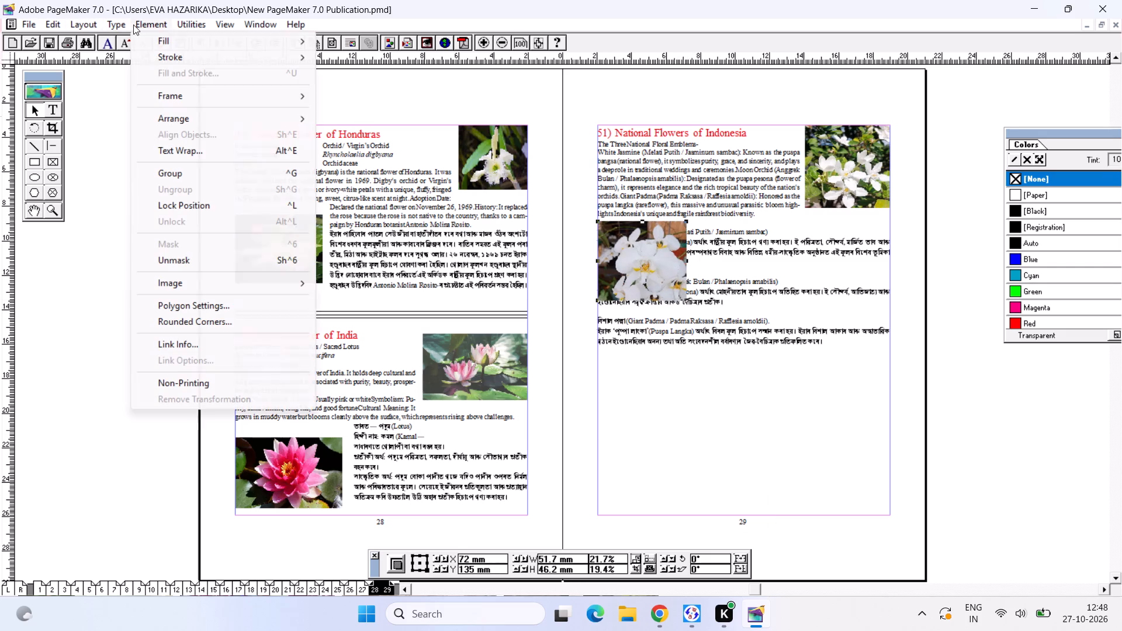
{"action": "left_click", "coordinate": [192, 154]}
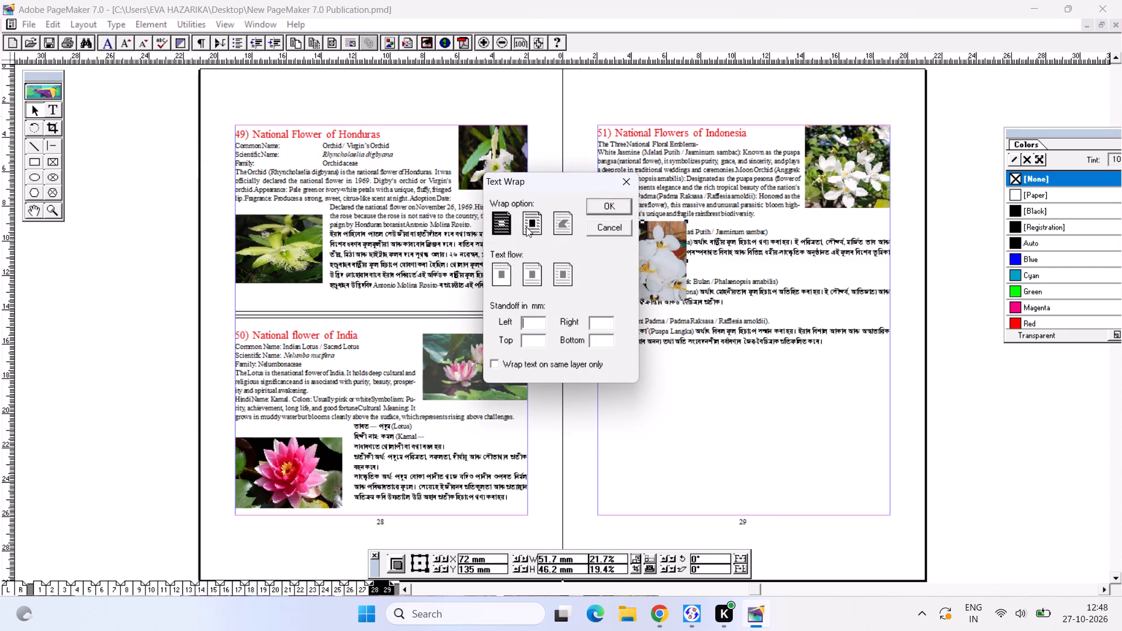
{"action": "left_click", "coordinate": [539, 224]}
{"action": "left_click", "coordinate": [599, 205]}
Shift the moon orchid picture slightly down, clear of the English paragraph, with the moon orchid description's last line wrapping beside it.
{"action": "left_click_drag", "start_coordinate": [632, 244], "coordinate": [632, 248]}
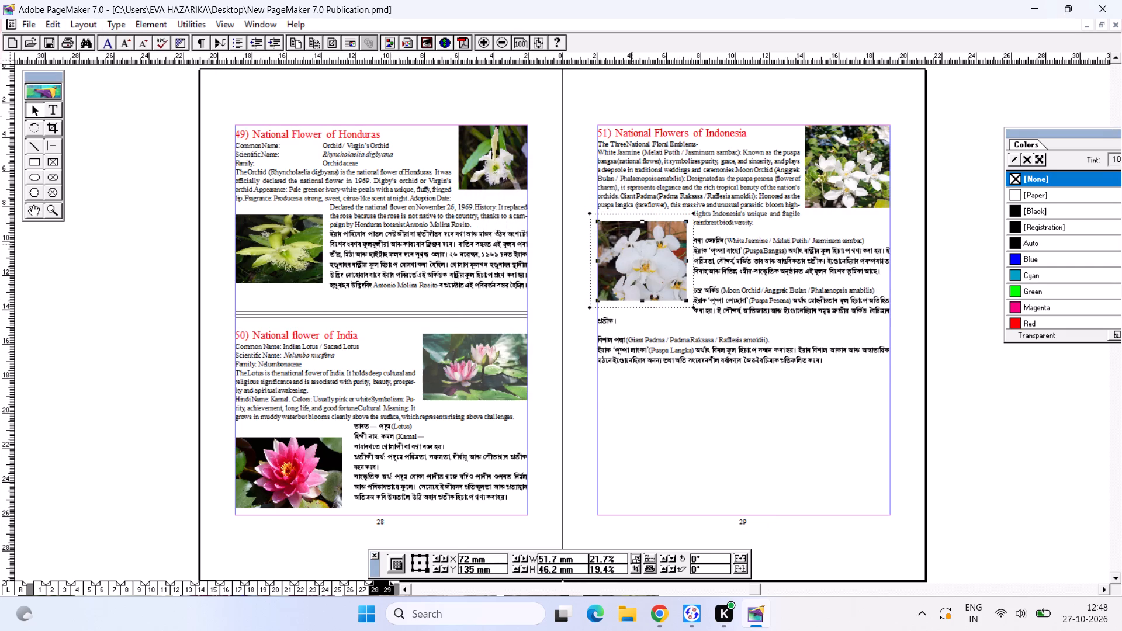
{"action": "left_click_drag", "start_coordinate": [632, 248], "coordinate": [632, 262]}
{"action": "left_click_drag", "start_coordinate": [633, 261], "coordinate": [636, 250]}
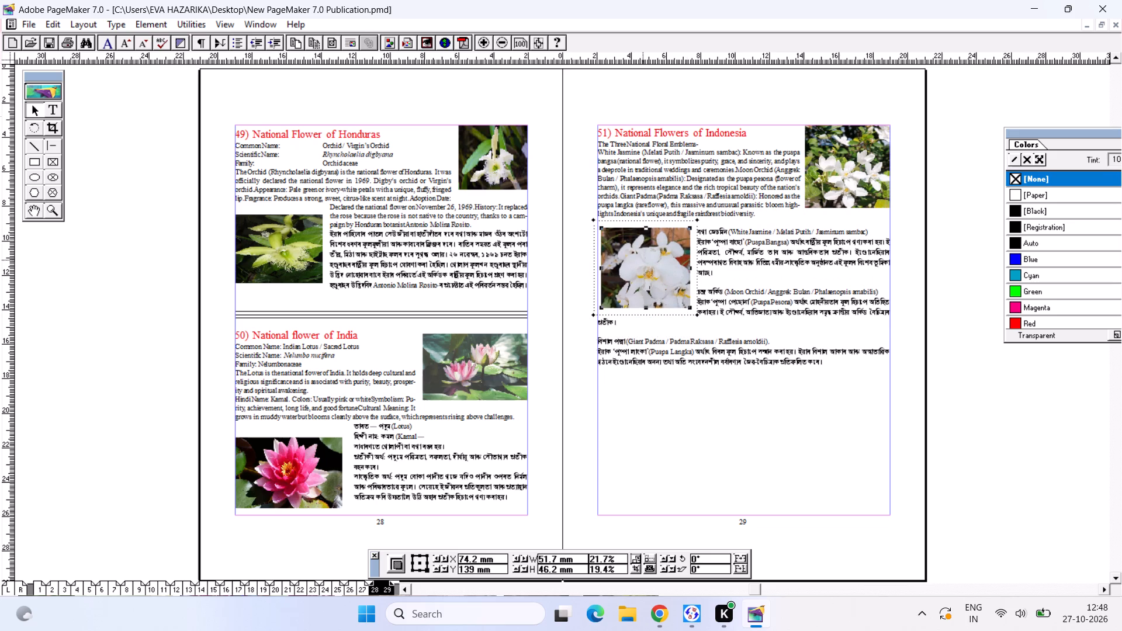
{"action": "left_click", "coordinate": [693, 310]}
{"action": "left_click", "coordinate": [716, 305]}
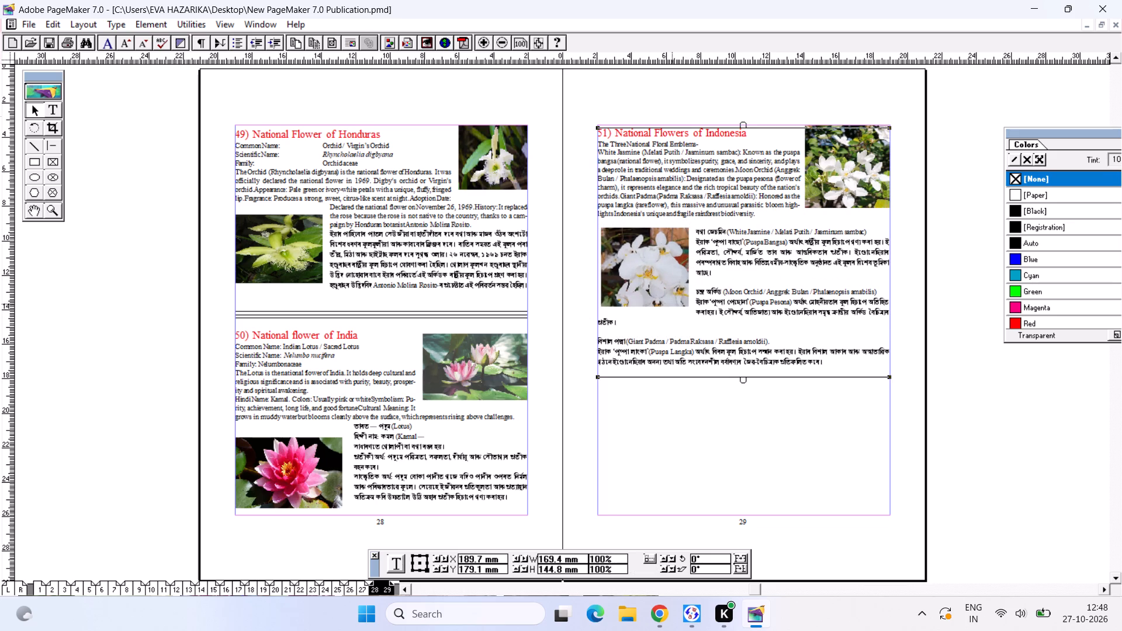
{"action": "left_click", "coordinate": [667, 289]}
{"action": "left_click_drag", "start_coordinate": [666, 288], "coordinate": [666, 296]}
{"action": "left_click", "coordinate": [761, 293]}
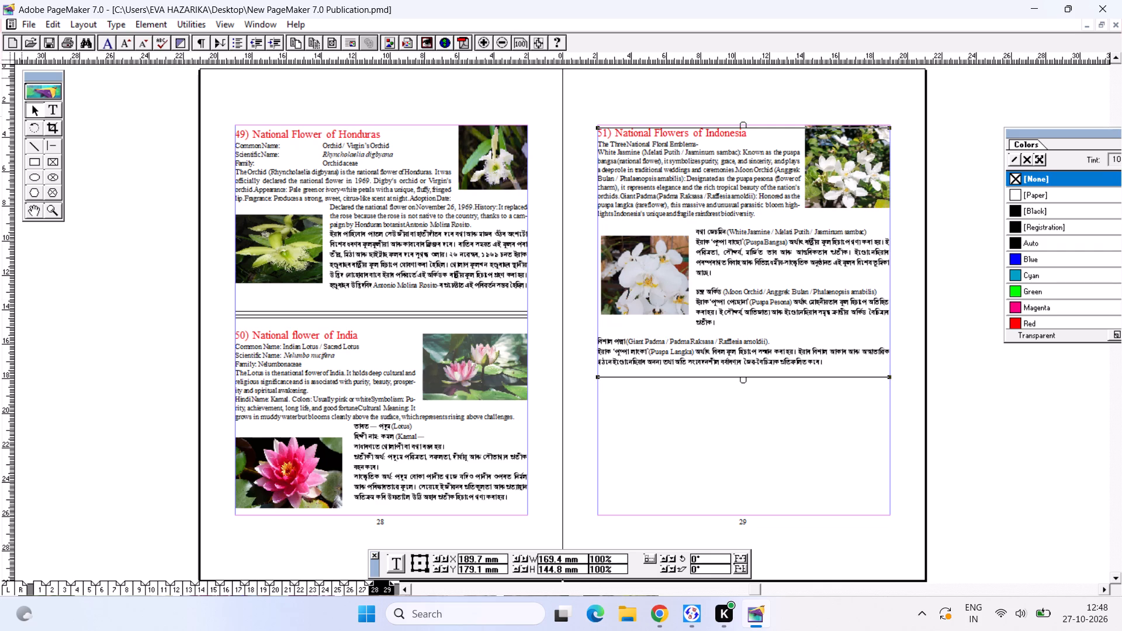
Copy "Moon Orchid / Anggrek Bulan / Phalaenopsis amabilis)" again from Indonesia's second Assamese heading.
{"action": "left_click", "coordinate": [61, 109]}
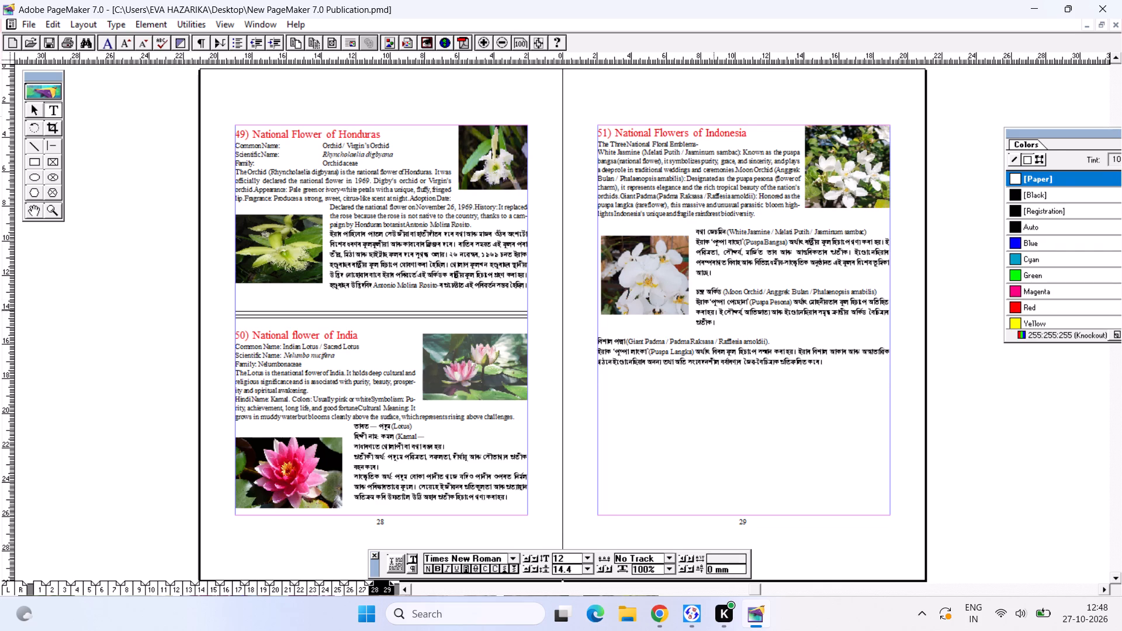
{"action": "left_click_drag", "start_coordinate": [730, 295], "coordinate": [799, 290]}
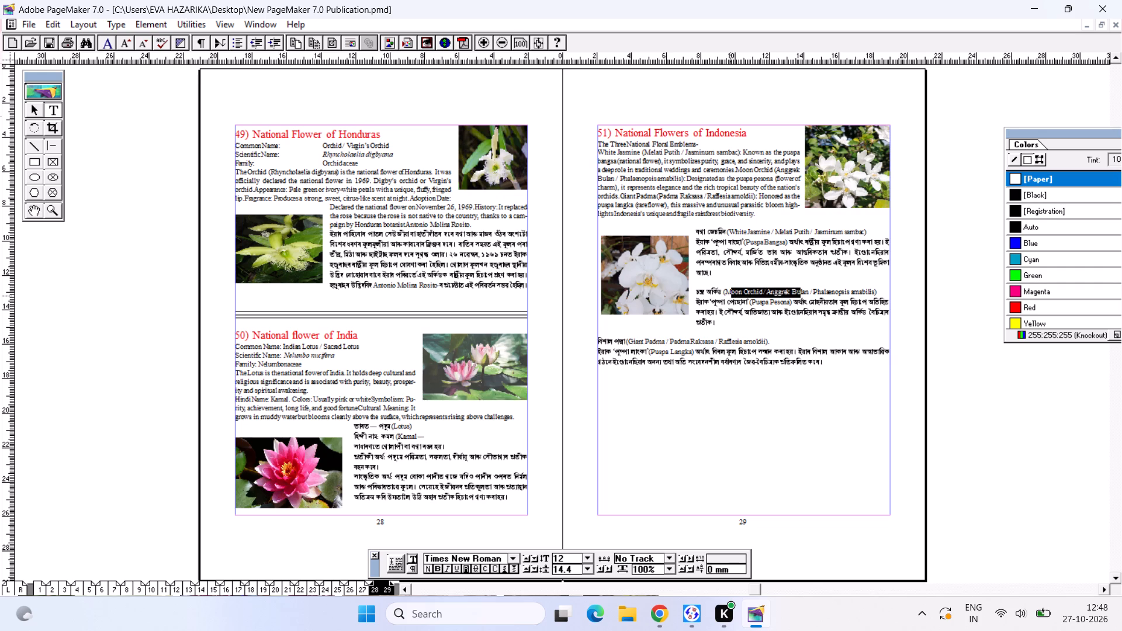
{"action": "left_click_drag", "start_coordinate": [799, 290], "coordinate": [872, 296]}
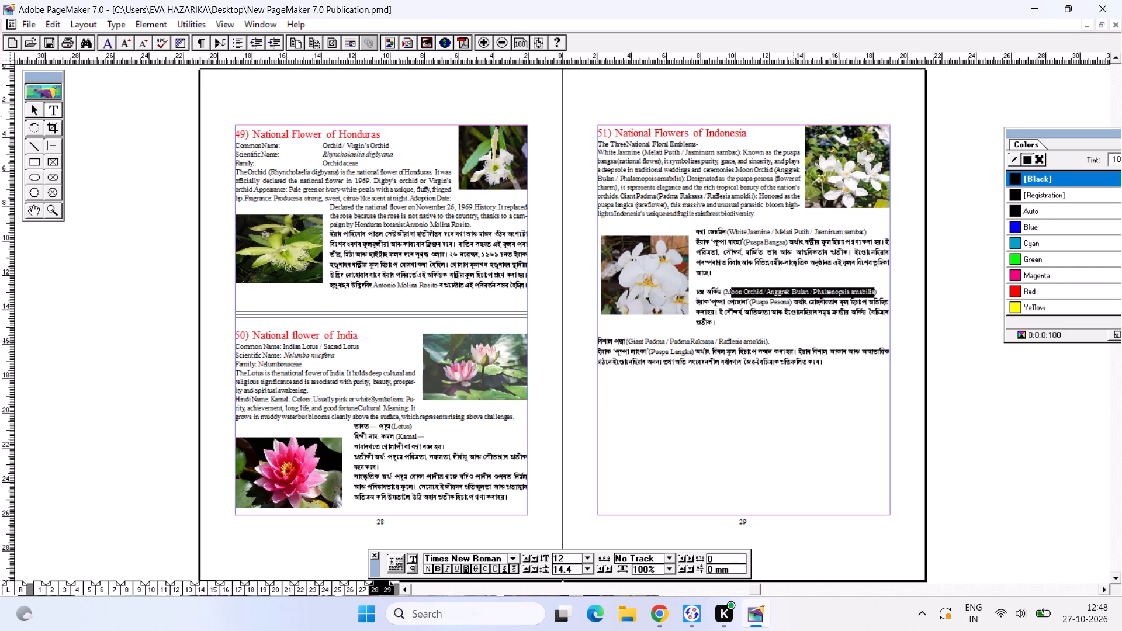
{"action": "left_click", "coordinate": [727, 294], "text": "shift"}
{"action": "left_click", "coordinate": [723, 293]}
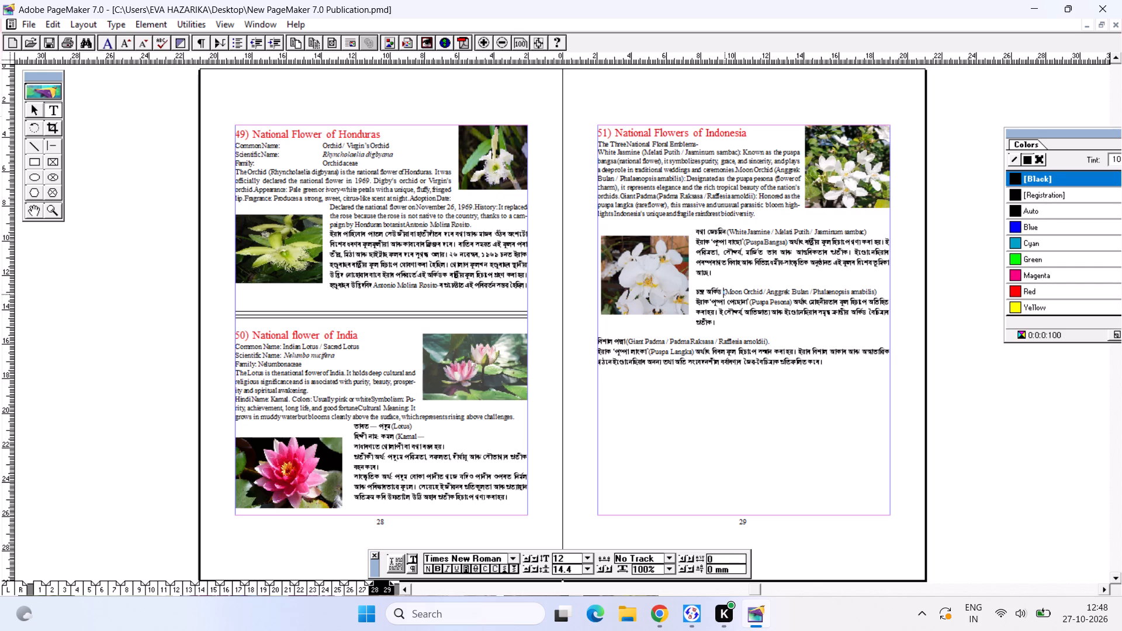
{"action": "left_click_drag", "start_coordinate": [723, 293], "coordinate": [876, 292]}
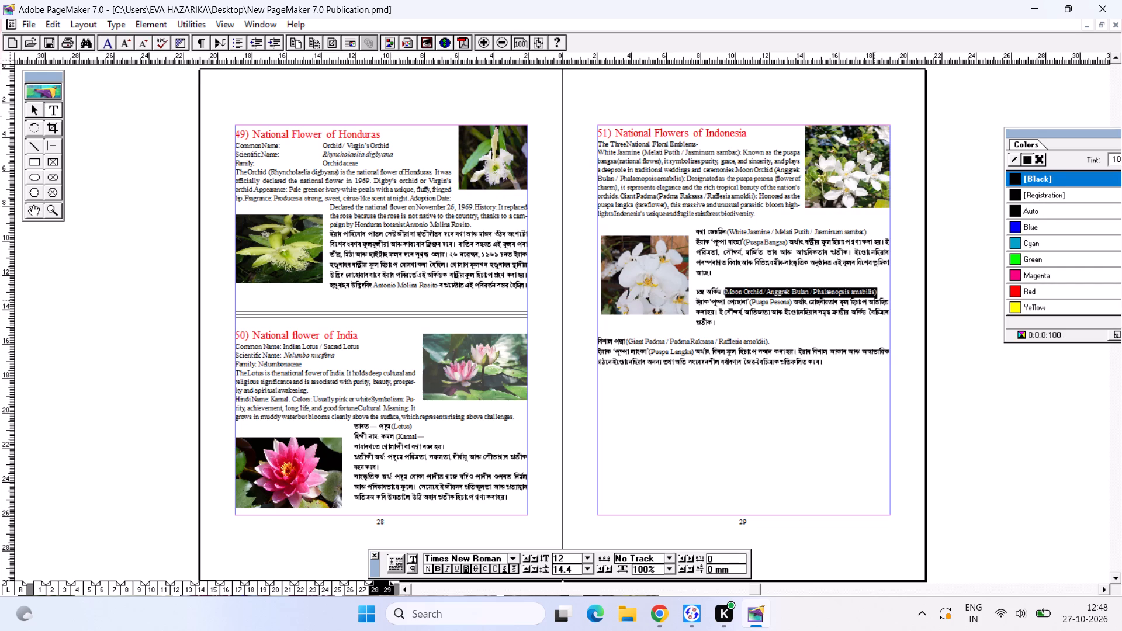
{"action": "key", "text": "ctrl+c"}
{"action": "key", "text": "ctrl+c"}
{"action": "key", "text": "ctrl+c"}
{"action": "key", "text": "ctrl+c"}
{"action": "key", "text": "ctrl+c"}
In Chrome, rerun the image search for "Moon Orchid / Anggrek Bulan / Phalaenopsis amabilis)".
{"action": "left_click", "coordinate": [669, 616]}
{"action": "left_click_drag", "start_coordinate": [507, 86], "coordinate": [0, 16]}
{"action": "key", "text": "ctrl+v"}
{"action": "key", "text": "Return"}
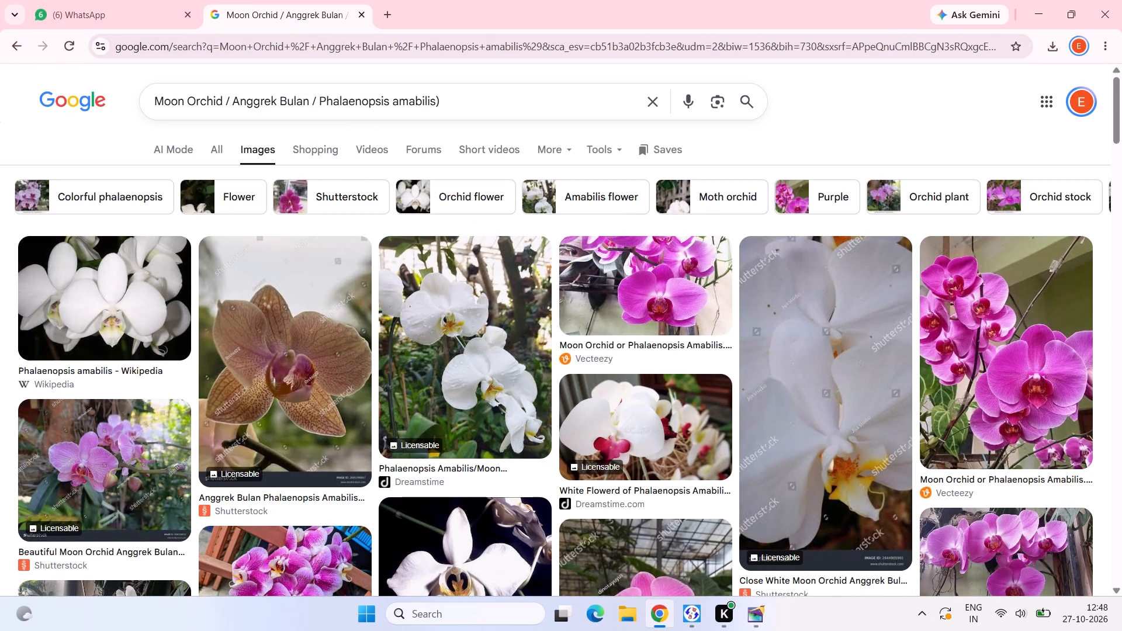
{"action": "left_click_drag", "start_coordinate": [445, 112], "coordinate": [114, 65]}
{"action": "key", "text": "ctrl+v"}
{"action": "key", "text": "Return"}
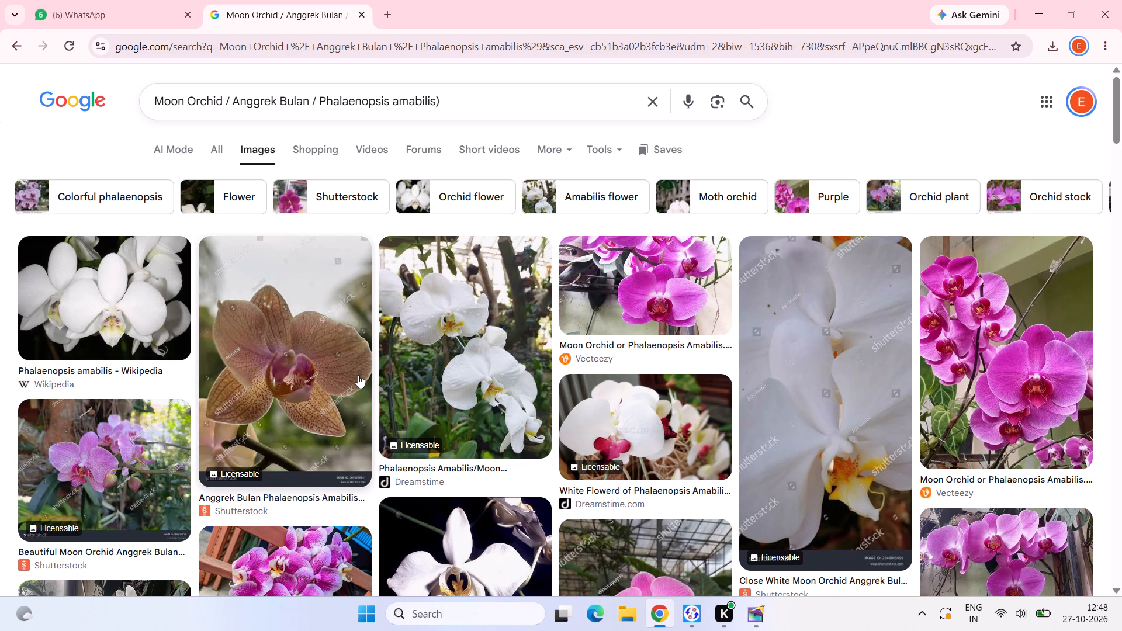
Open the Vecteezy photo of white moon orchids from the image results and copy the image.
{"action": "scroll", "coordinate": [358, 375], "scroll_direction": "down", "scroll_amount": 1}
{"action": "scroll", "coordinate": [500, 481], "scroll_direction": "down", "scroll_amount": 1}
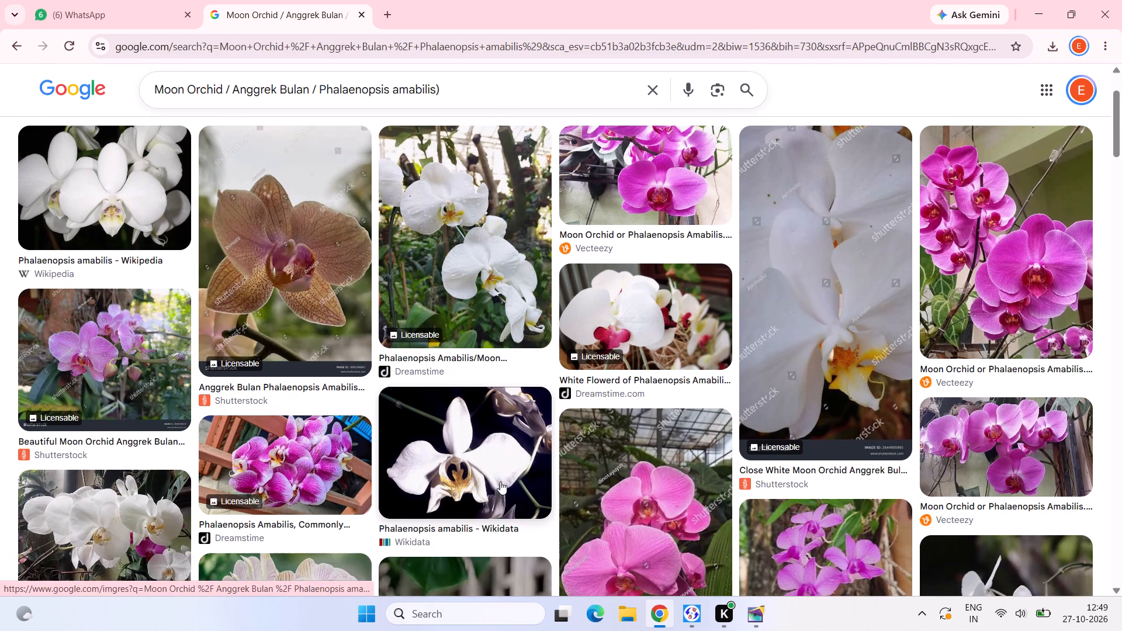
{"action": "scroll", "coordinate": [300, 515], "scroll_direction": "down", "scroll_amount": 1}
{"action": "left_click", "coordinate": [48, 402]}
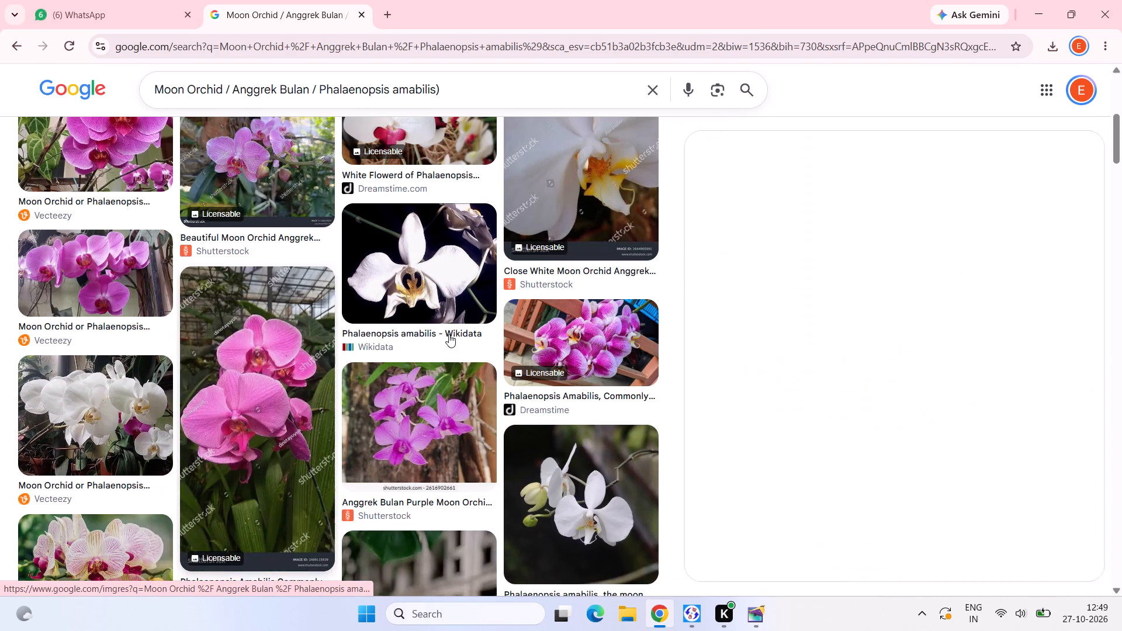
{"action": "right_click", "coordinate": [794, 258]}
{"action": "left_click", "coordinate": [889, 479]}
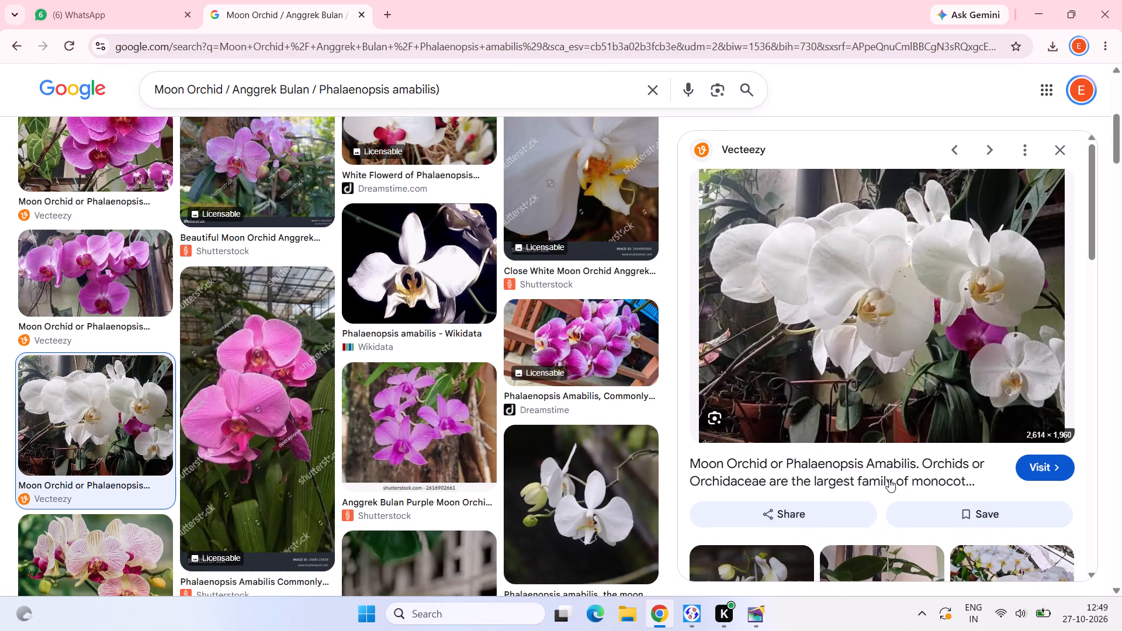
In PageMaker, paste the copied white moon orchid photo and move it to the lower outer corner of page 29.
{"action": "left_click", "coordinate": [748, 626]}
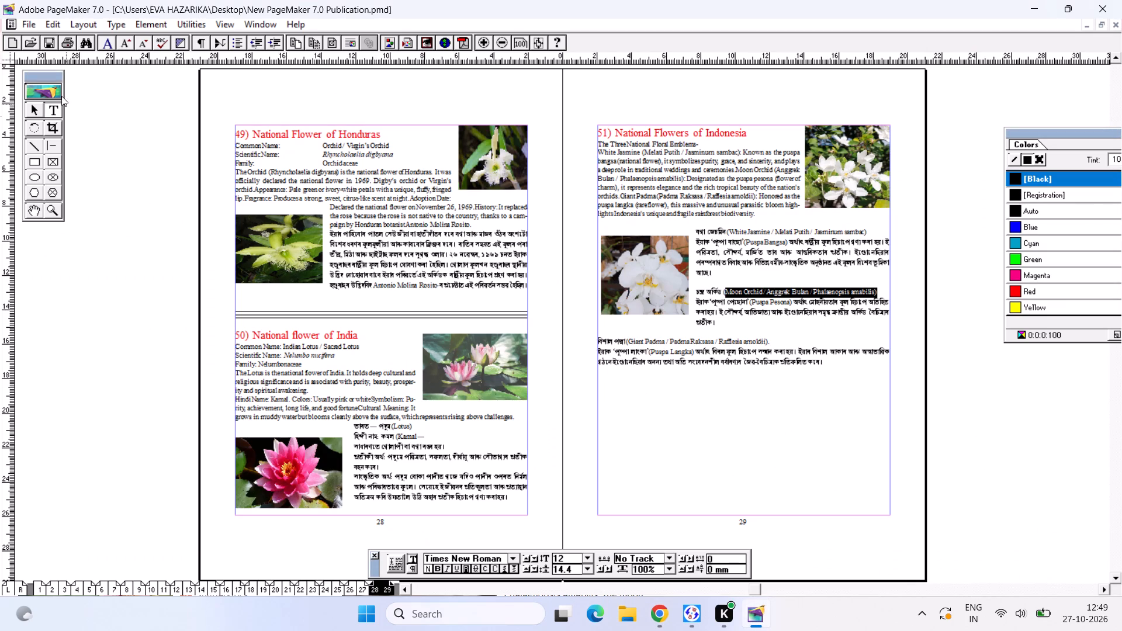
{"action": "left_click", "coordinate": [22, 106]}
{"action": "double_click", "coordinate": [30, 111]}
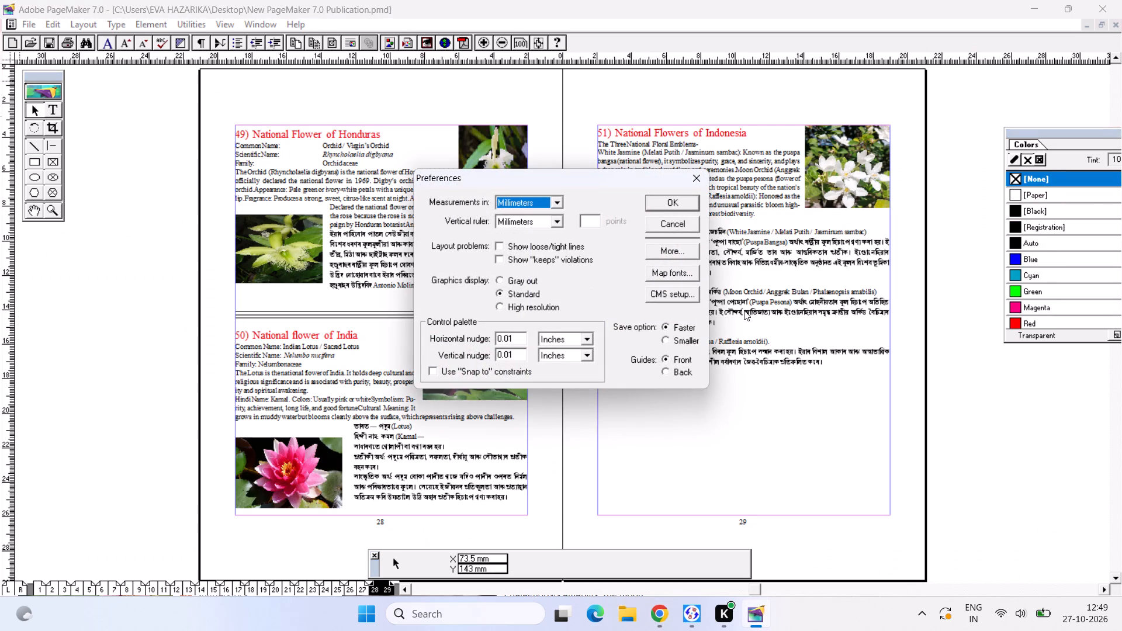
{"action": "left_click", "coordinate": [671, 224]}
{"action": "key", "text": "ctrl+v"}
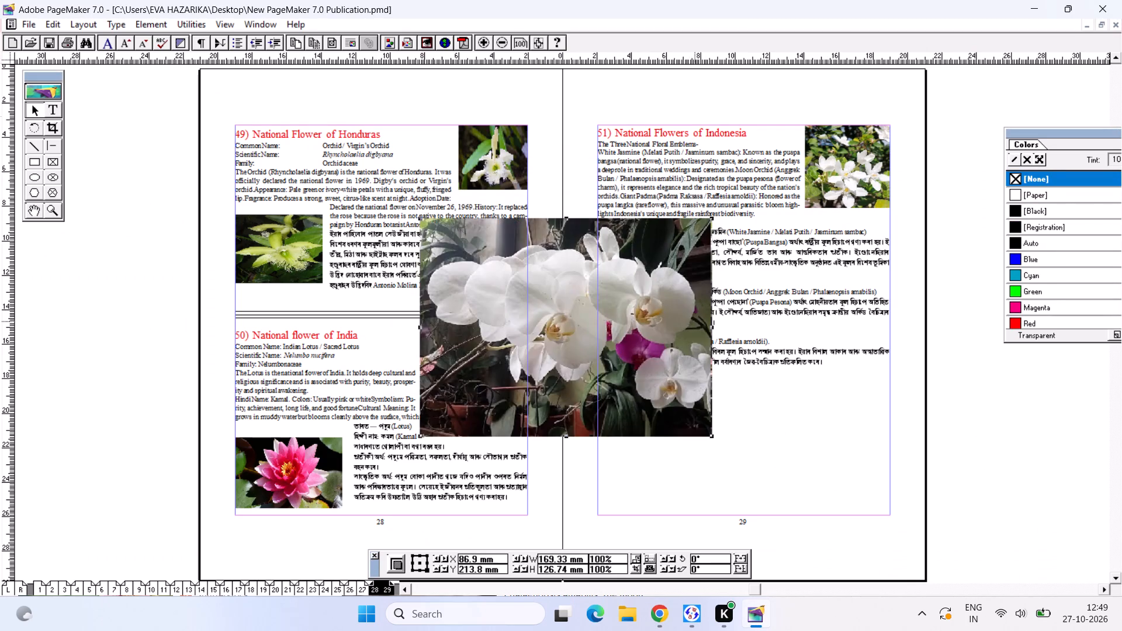
{"action": "left_click_drag", "start_coordinate": [655, 310], "coordinate": [977, 549]}
Resize Indonesia's existing moon orchid picture to about 54 by 40 mm, against the inner margin just below the English paragraph.
{"action": "left_click", "coordinate": [653, 280]}
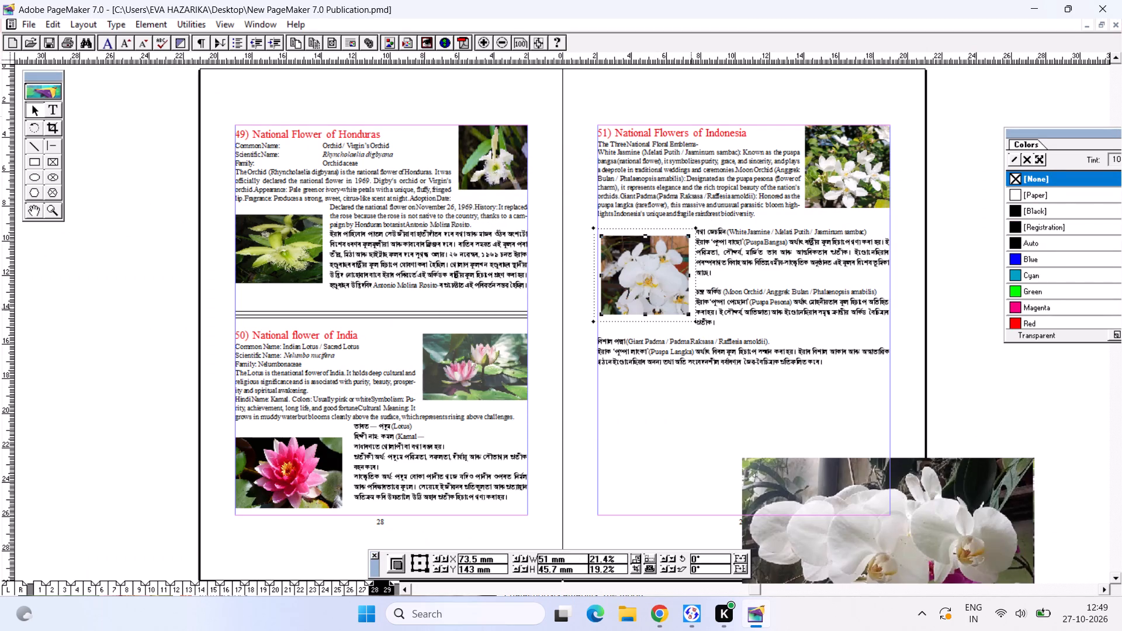
{"action": "left_click", "coordinate": [690, 309]}
{"action": "left_click_drag", "start_coordinate": [652, 285], "coordinate": [652, 273]}
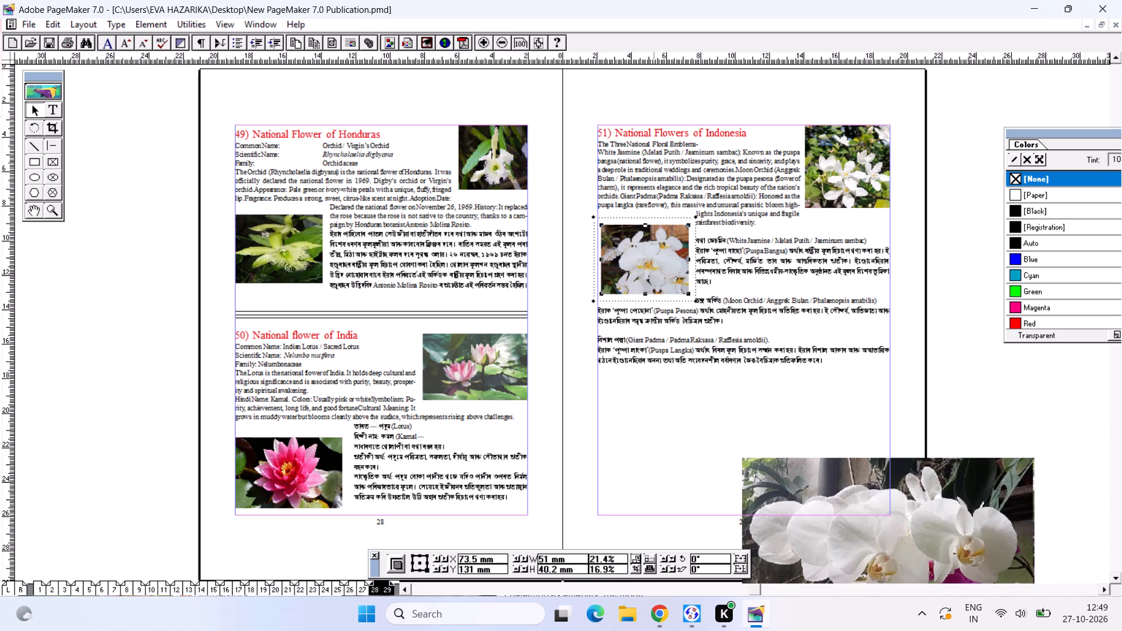
{"action": "left_click_drag", "start_coordinate": [659, 274], "coordinate": [659, 280]}
{"action": "left_click_drag", "start_coordinate": [683, 269], "coordinate": [690, 267]}
{"action": "left_click", "coordinate": [683, 269]}
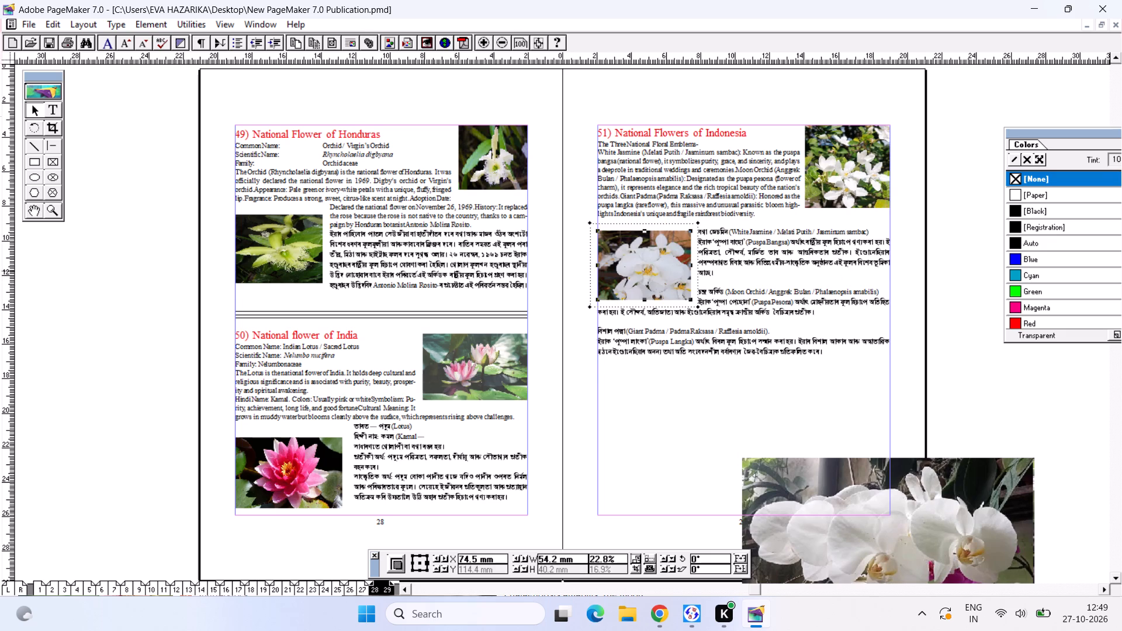
{"action": "left_click", "coordinate": [667, 275]}
Shrink the pasted orchid photo to about 67 by 49 mm and place it at page 29's outer margin over the Assamese text.
{"action": "left_click_drag", "start_coordinate": [841, 538], "coordinate": [830, 437]}
{"action": "left_click_drag", "start_coordinate": [732, 356], "coordinate": [767, 410]}
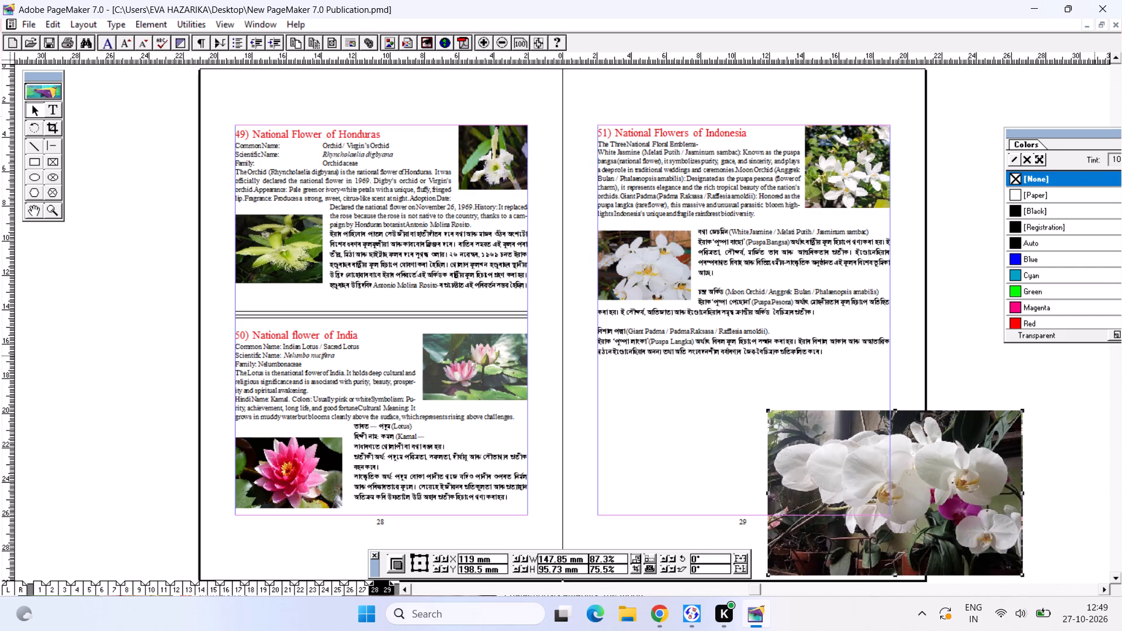
{"action": "left_click_drag", "start_coordinate": [867, 428], "coordinate": [846, 367]}
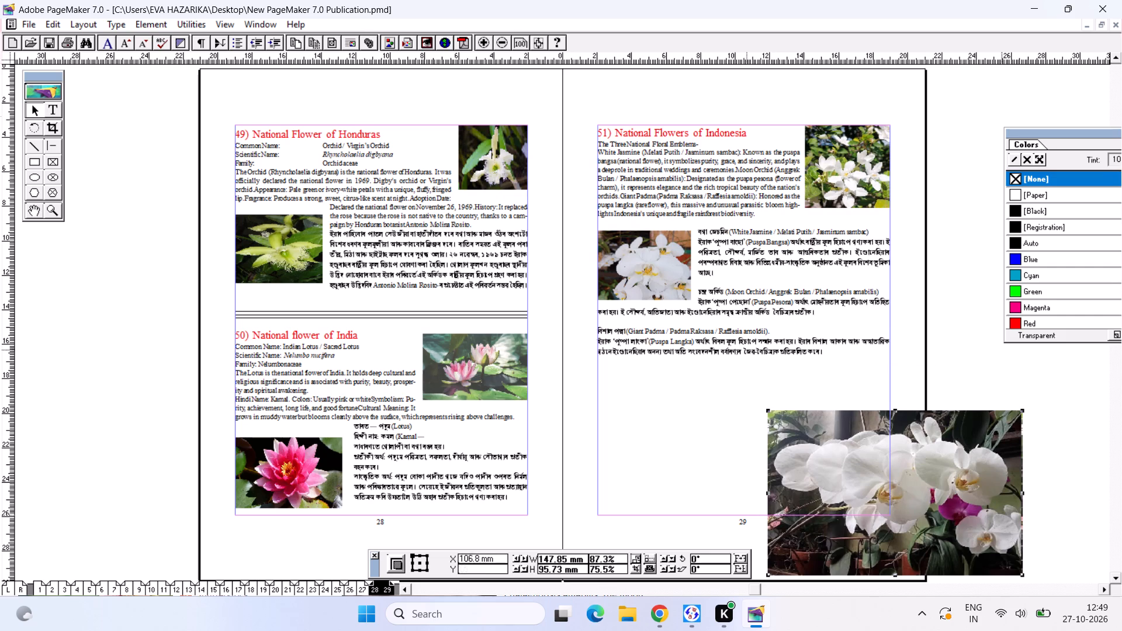
{"action": "left_click_drag", "start_coordinate": [846, 367], "coordinate": [843, 359]}
{"action": "left_click_drag", "start_coordinate": [742, 342], "coordinate": [843, 399]}
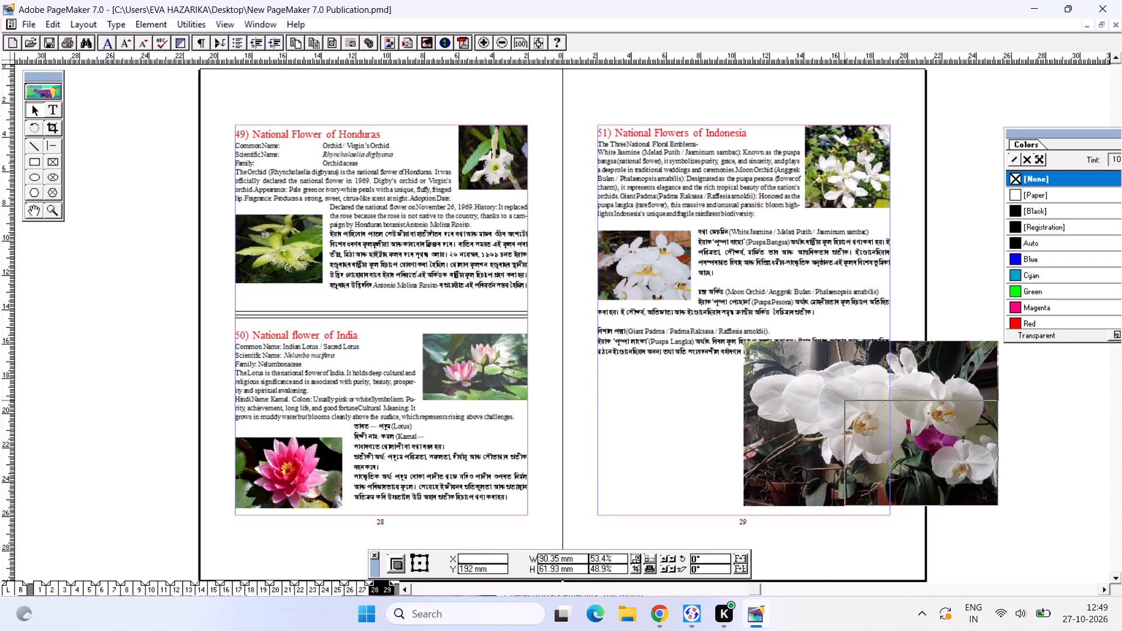
{"action": "left_click_drag", "start_coordinate": [843, 399], "coordinate": [882, 421]}
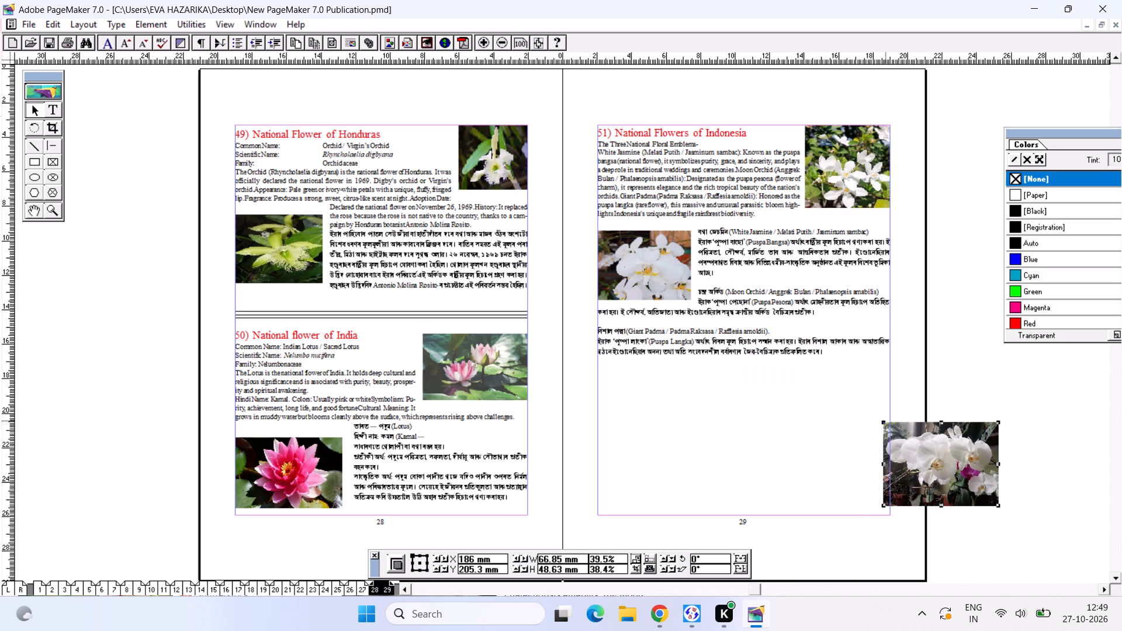
{"action": "left_click_drag", "start_coordinate": [946, 434], "coordinate": [844, 282]}
{"action": "left_click_drag", "start_coordinate": [838, 307], "coordinate": [838, 308]}
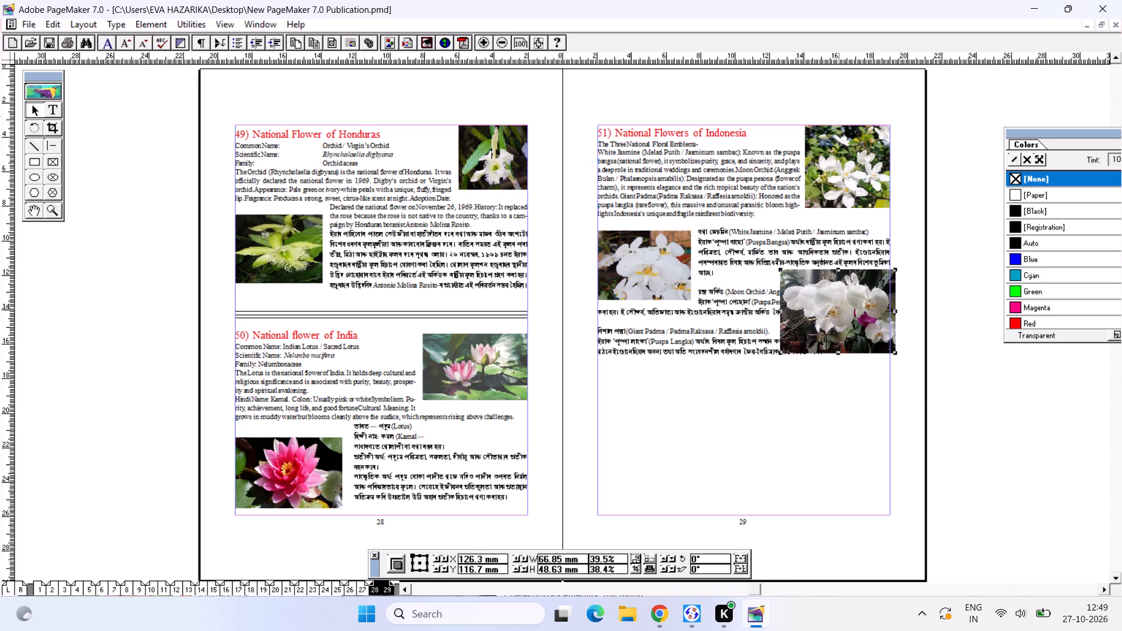
{"action": "left_click_drag", "start_coordinate": [838, 308], "coordinate": [831, 308]}
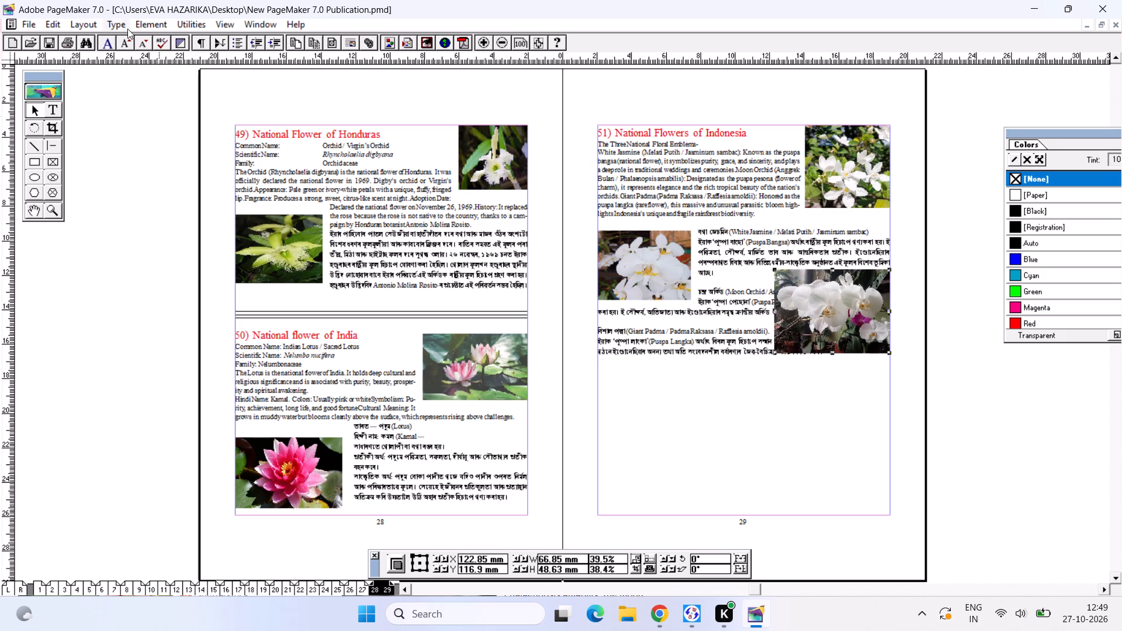
Apply rectangular text wrap to the newly placed orchid photo.
{"action": "left_click", "coordinate": [151, 32]}
{"action": "left_click", "coordinate": [153, 25]}
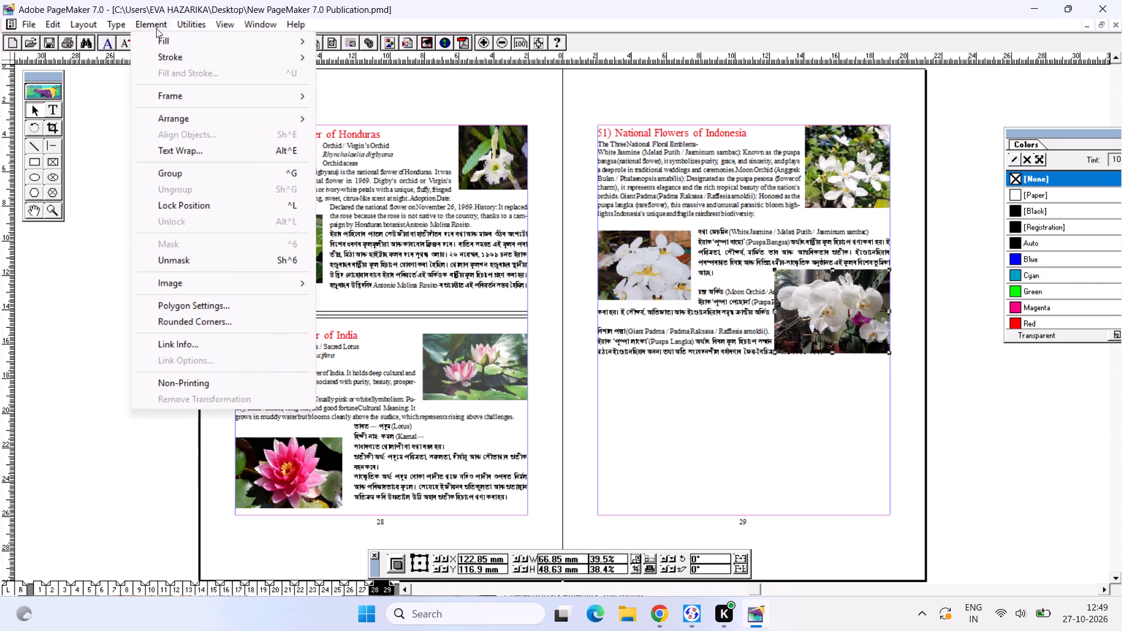
{"action": "left_click", "coordinate": [172, 148]}
{"action": "left_click", "coordinate": [532, 222]}
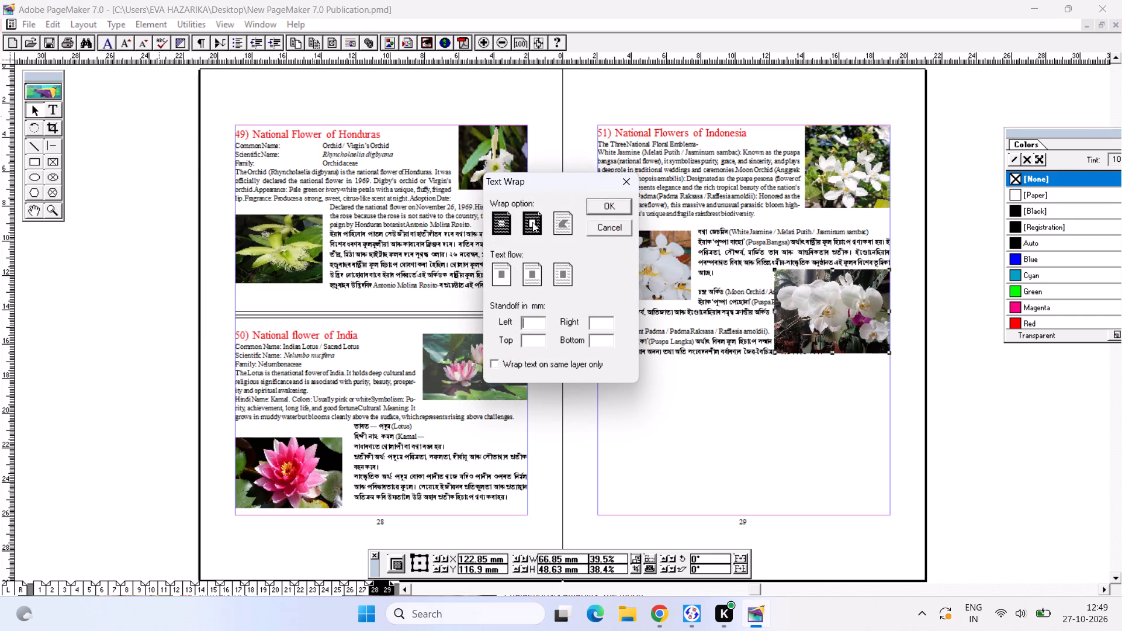
{"action": "left_click", "coordinate": [605, 206]}
Reduce the wrapped orchid photo to about 56 by 39 mm and lower it along the outer margin beside the Giant Padma paragraph.
{"action": "left_click_drag", "start_coordinate": [838, 301], "coordinate": [829, 304]}
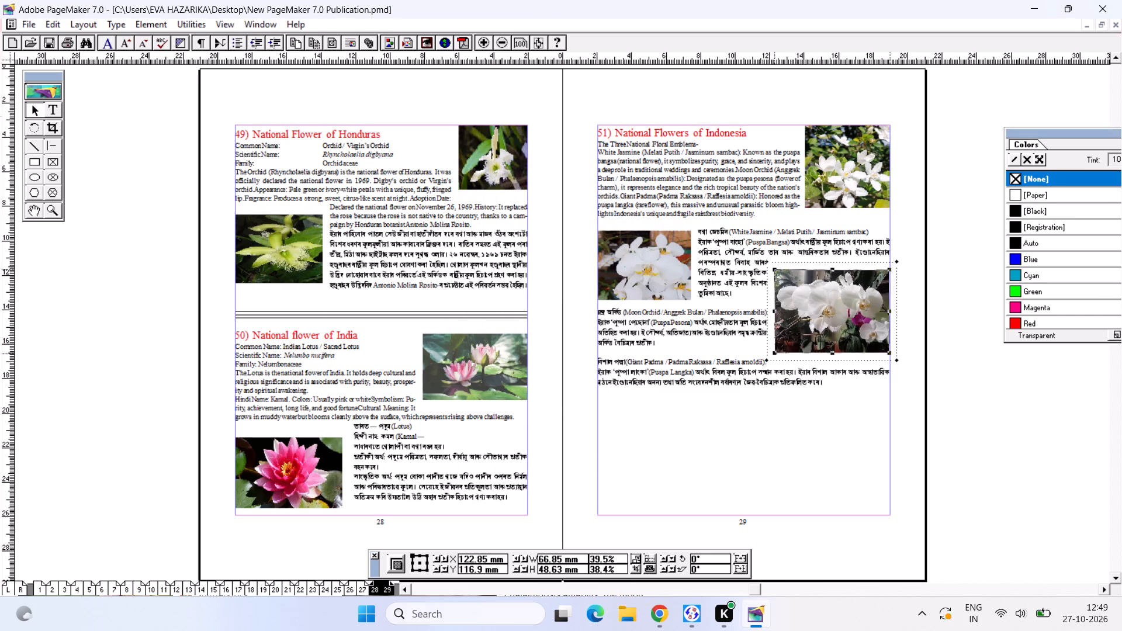
{"action": "left_click_drag", "start_coordinate": [829, 304], "coordinate": [827, 315]}
{"action": "left_click_drag", "start_coordinate": [830, 315], "coordinate": [844, 321]}
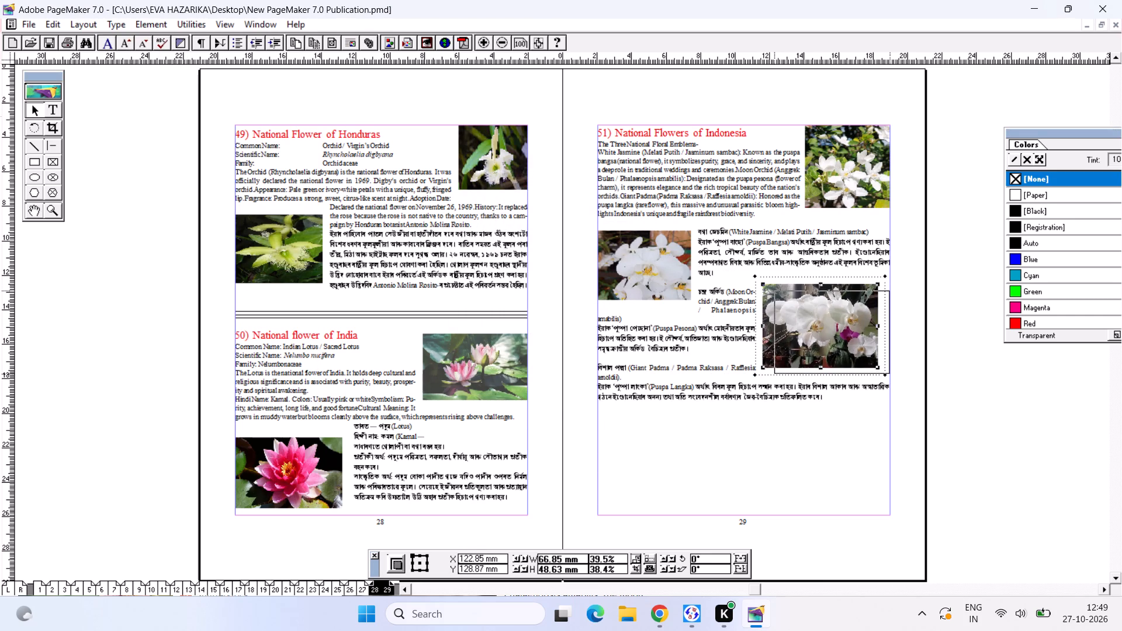
{"action": "left_click_drag", "start_coordinate": [844, 321], "coordinate": [843, 321]}
{"action": "left_click_drag", "start_coordinate": [777, 287], "coordinate": [792, 306]}
{"action": "left_click_drag", "start_coordinate": [825, 327], "coordinate": [825, 317]}
{"action": "left_click_drag", "start_coordinate": [821, 327], "coordinate": [821, 335]}
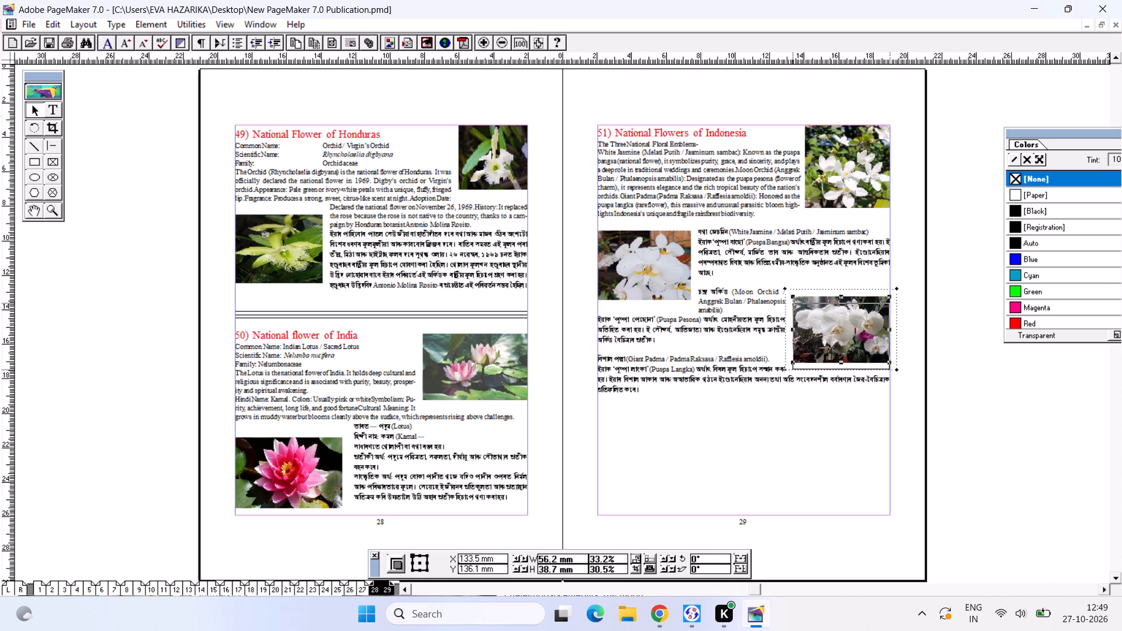
{"action": "left_click_drag", "start_coordinate": [821, 335], "coordinate": [822, 337]}
{"action": "left_click_drag", "start_coordinate": [822, 341], "coordinate": [823, 369]}
{"action": "left_click_drag", "start_coordinate": [827, 369], "coordinate": [827, 355]}
{"action": "left_click", "coordinate": [698, 342]}
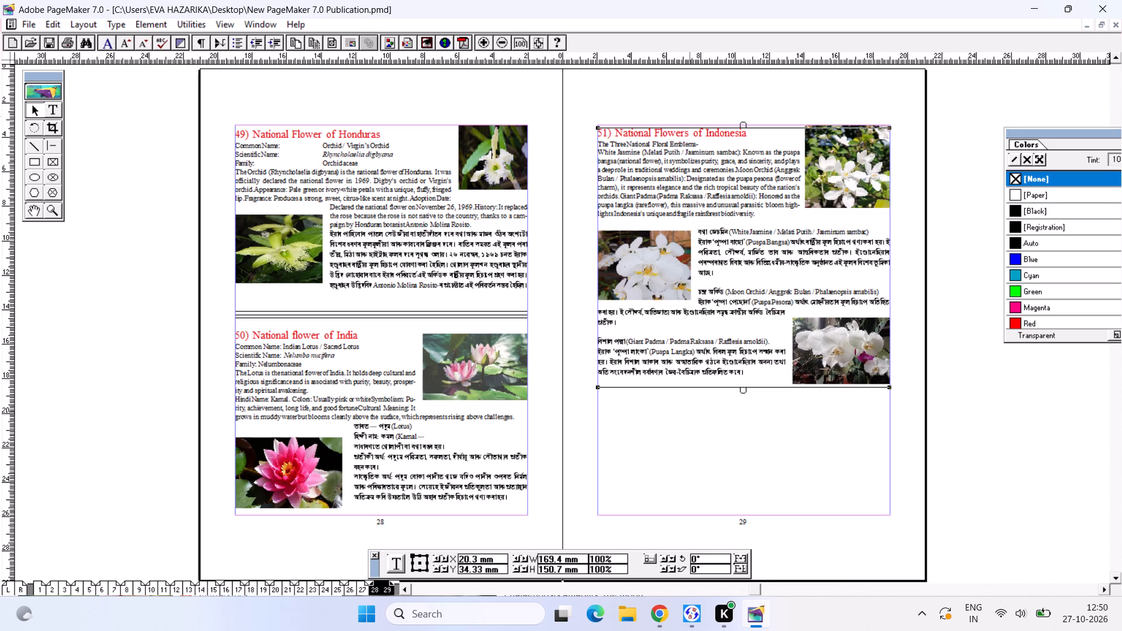
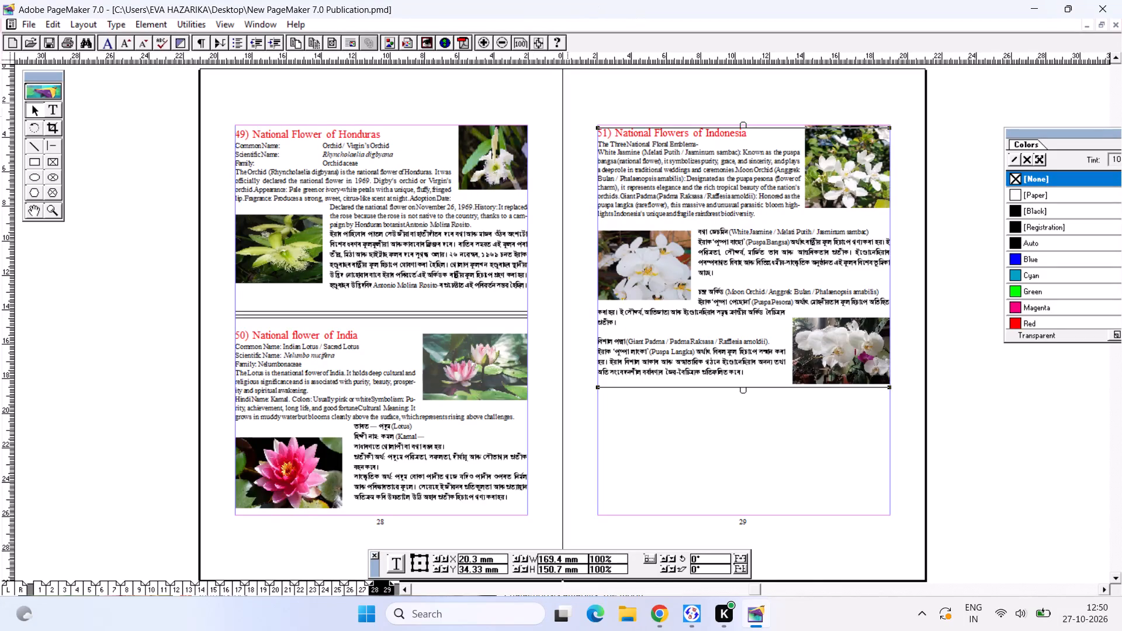
Nudge Indonesia's text block down to Y 35.8 mm and raise the outer-margin orchid photo slightly beside the Giant Padma paragraph.
{"action": "left_click", "coordinate": [718, 186]}
{"action": "left_click", "coordinate": [711, 312]}
{"action": "left_click", "coordinate": [712, 323]}
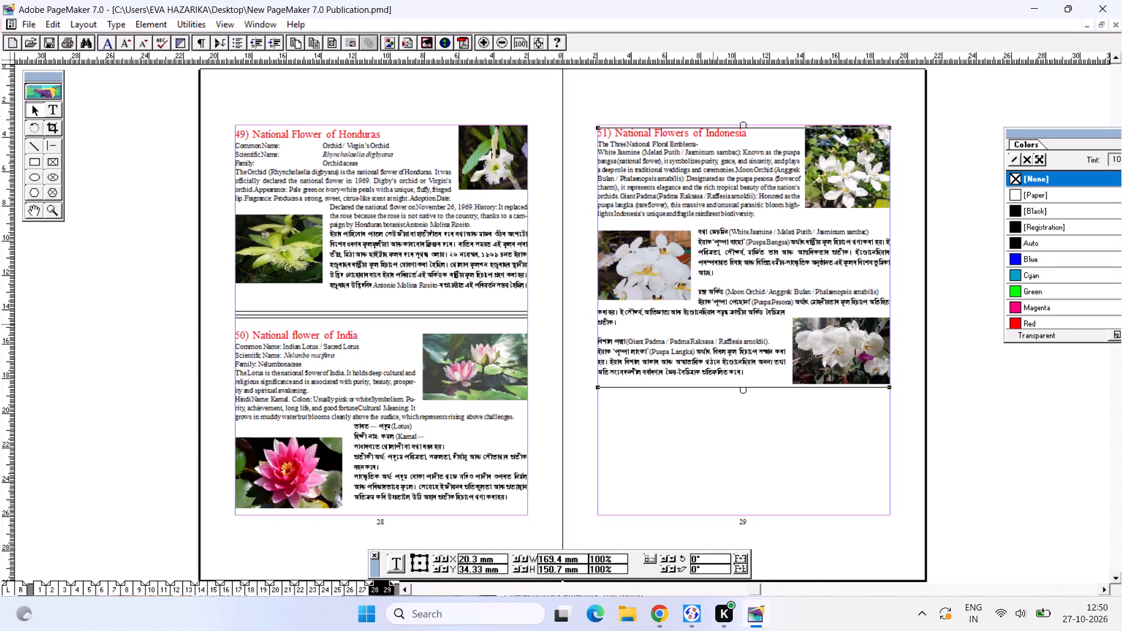
{"action": "left_click", "coordinate": [626, 251]}
{"action": "left_click", "coordinate": [892, 337]}
{"action": "left_click", "coordinate": [853, 338]}
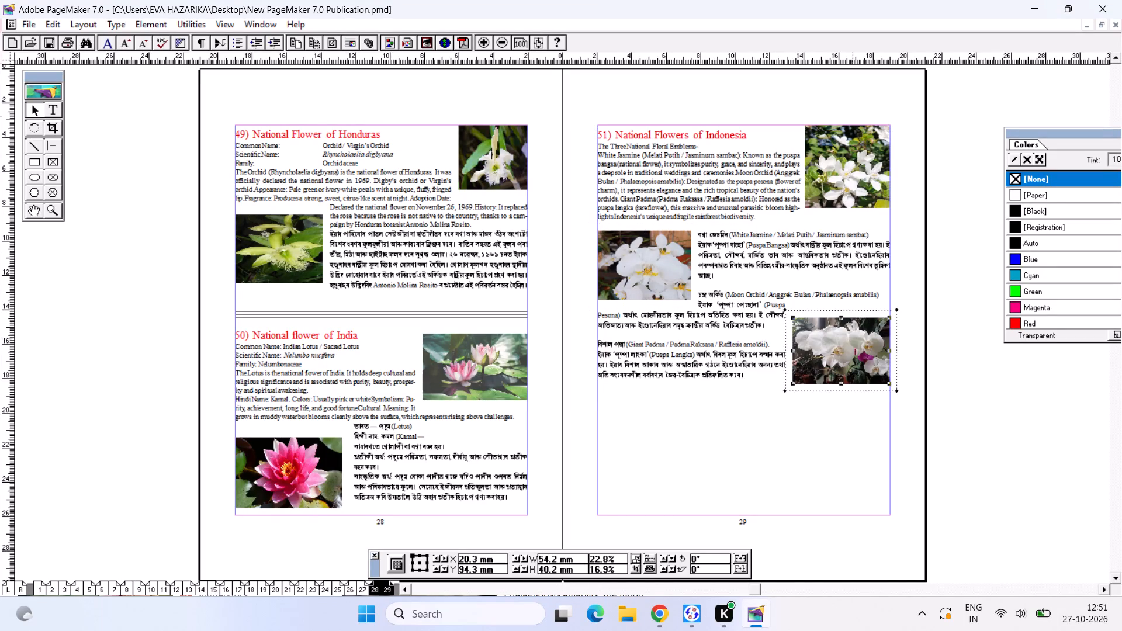
{"action": "left_click", "coordinate": [719, 432]}
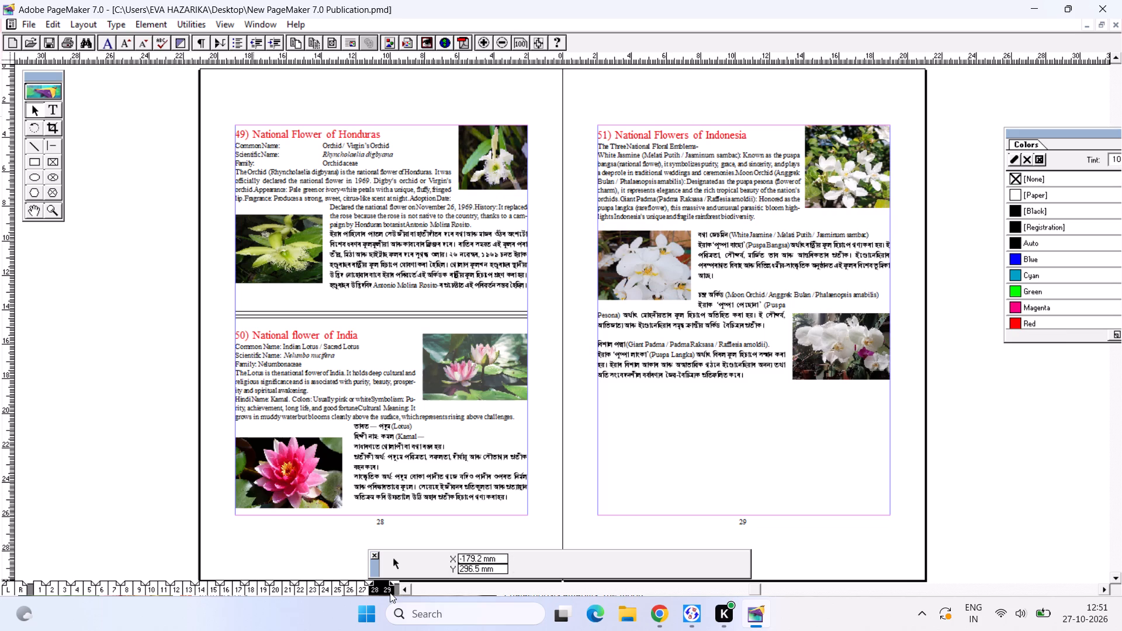
Insert two new pages after page 29.
{"action": "right_click", "coordinate": [371, 588]}
{"action": "left_click", "coordinate": [396, 556]}
{"action": "key", "text": "Return"}
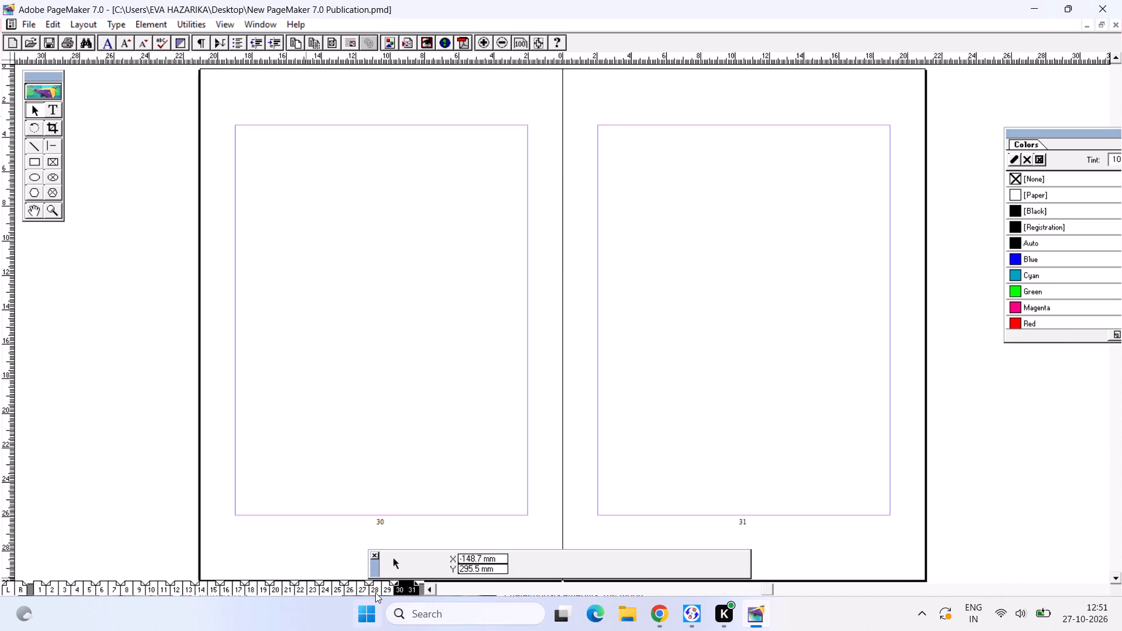
Copy the whole "52) National Flower of Iran" text from page 66 of the national flowers (2) document.
{"action": "key", "text": "ctrl+Tab"}
{"action": "left_click", "coordinate": [346, 588]}
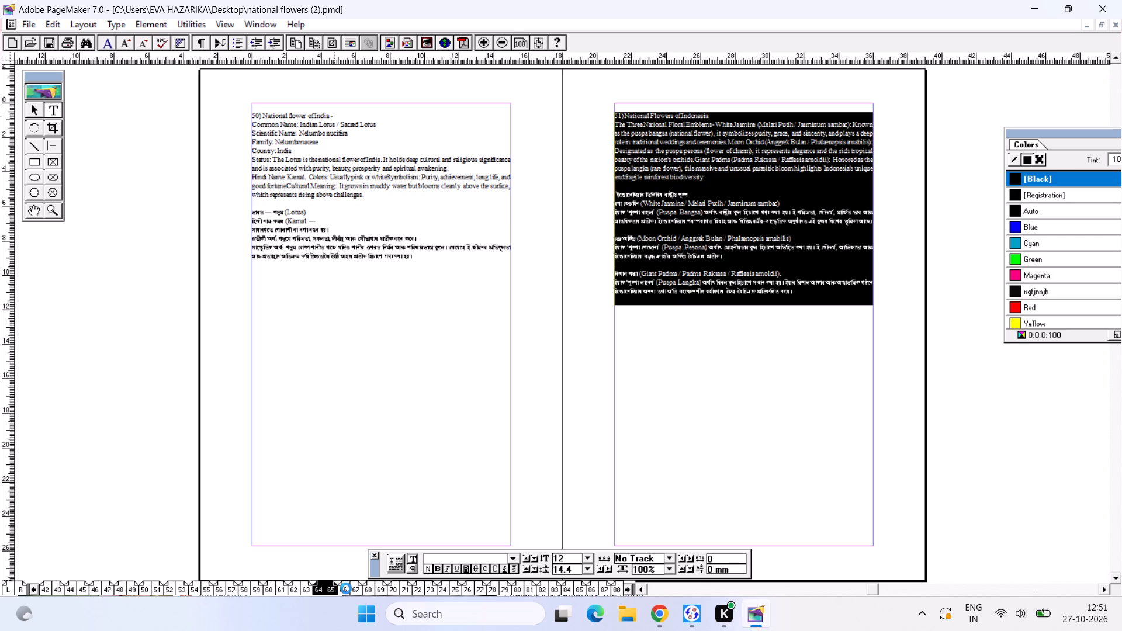
{"action": "left_click", "coordinate": [371, 149]}
{"action": "key", "text": "ctrl+a"}
{"action": "key", "text": "ctrl+c"}
Paste the Iran text into the new publication and place it at the top of page 30, aligned with the margins.
{"action": "key", "text": "ctrl+Tab"}
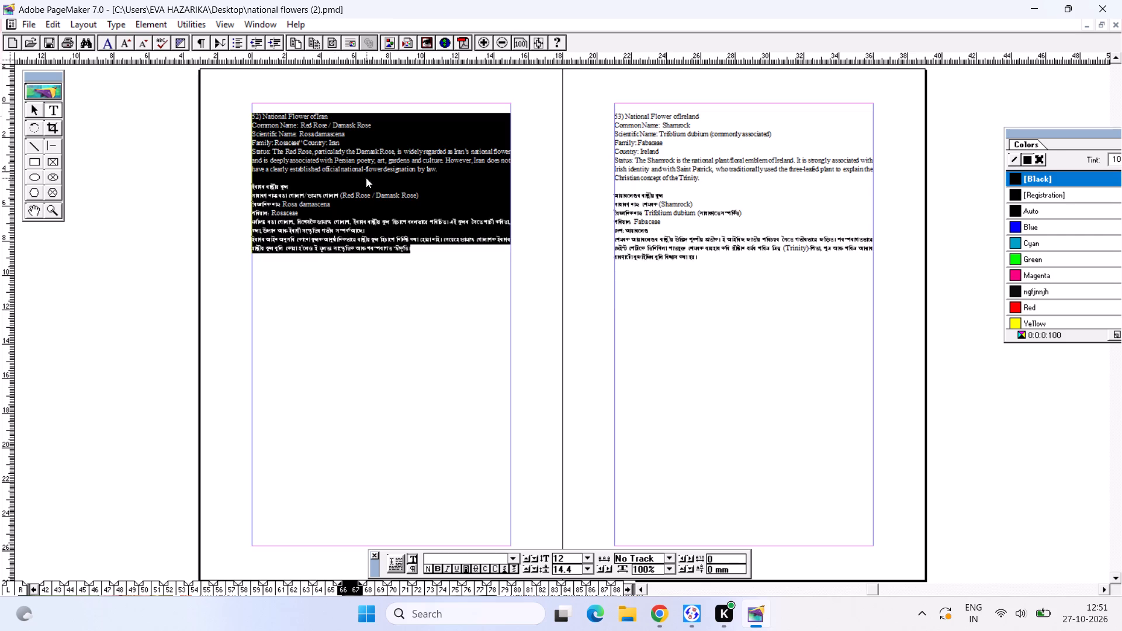
{"action": "key", "text": "ctrl+v"}
{"action": "left_click_drag", "start_coordinate": [437, 202], "coordinate": [271, 205]}
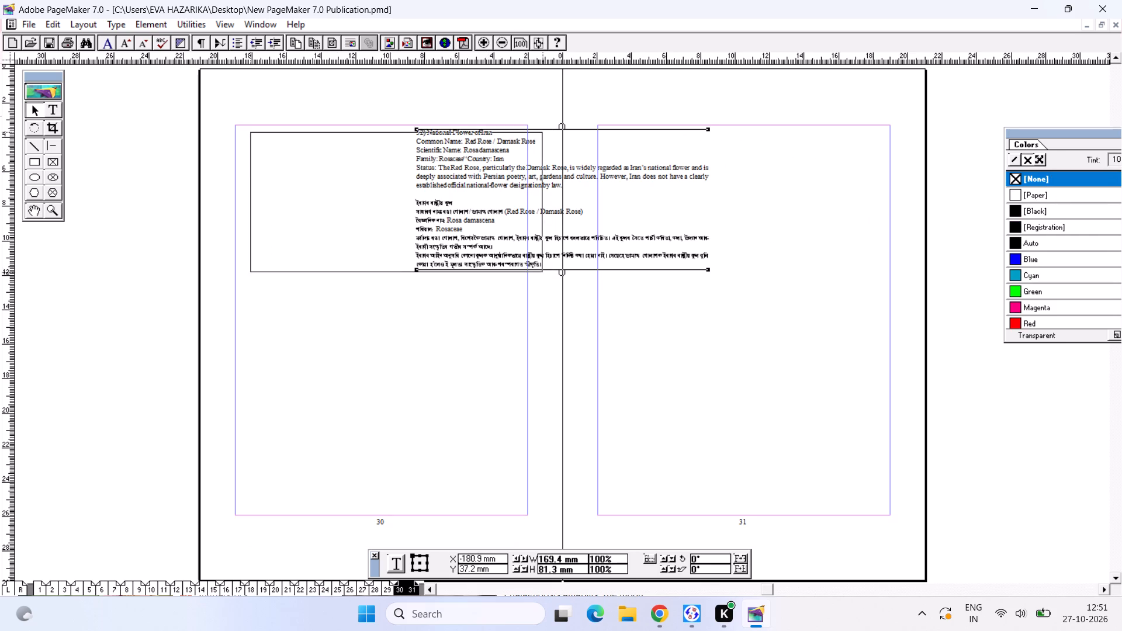
{"action": "left_click_drag", "start_coordinate": [271, 205], "coordinate": [258, 199]}
Enlarge the heading "52) National Flower of Iran" to 18 pt and colour it red.
{"action": "key", "text": "ctrl+2"}
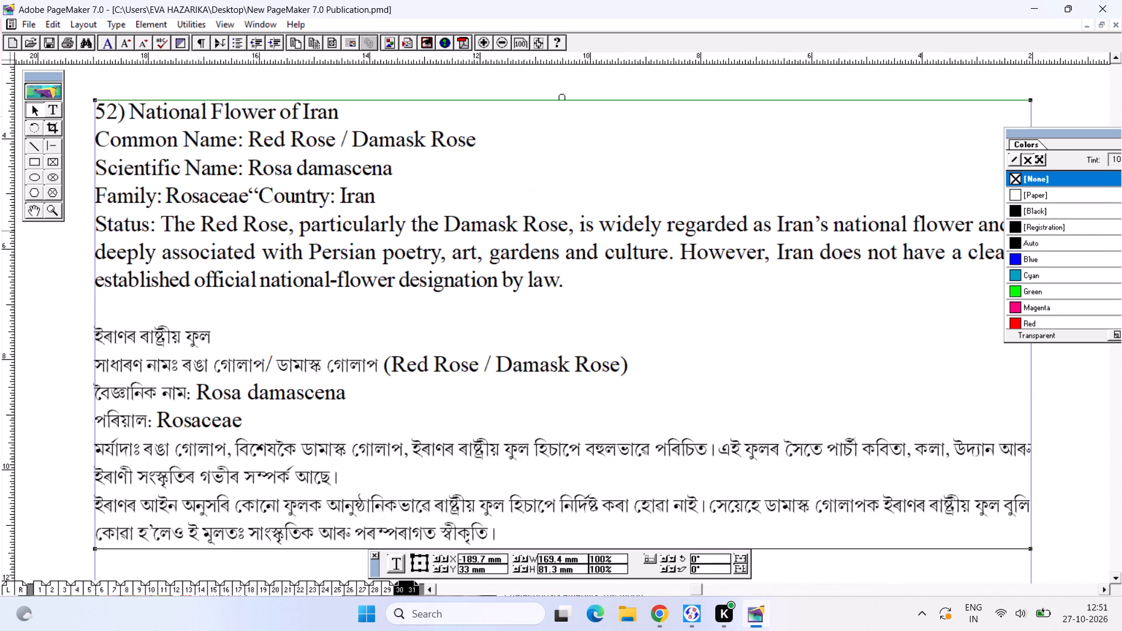
{"action": "left_click_drag", "start_coordinate": [378, 230], "coordinate": [307, 224], "text": "alt"}
{"action": "left_click_drag", "start_coordinate": [323, 198], "coordinate": [373, 222], "text": "alt"}
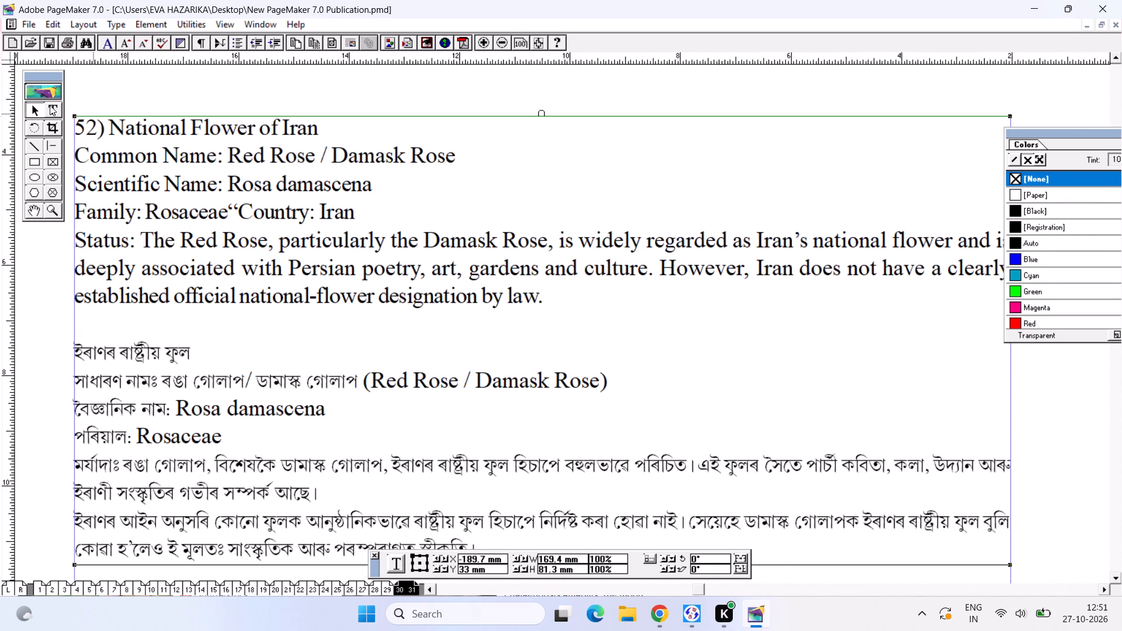
{"action": "left_click", "coordinate": [50, 105]}
{"action": "left_click_drag", "start_coordinate": [362, 137], "coordinate": [39, 108]}
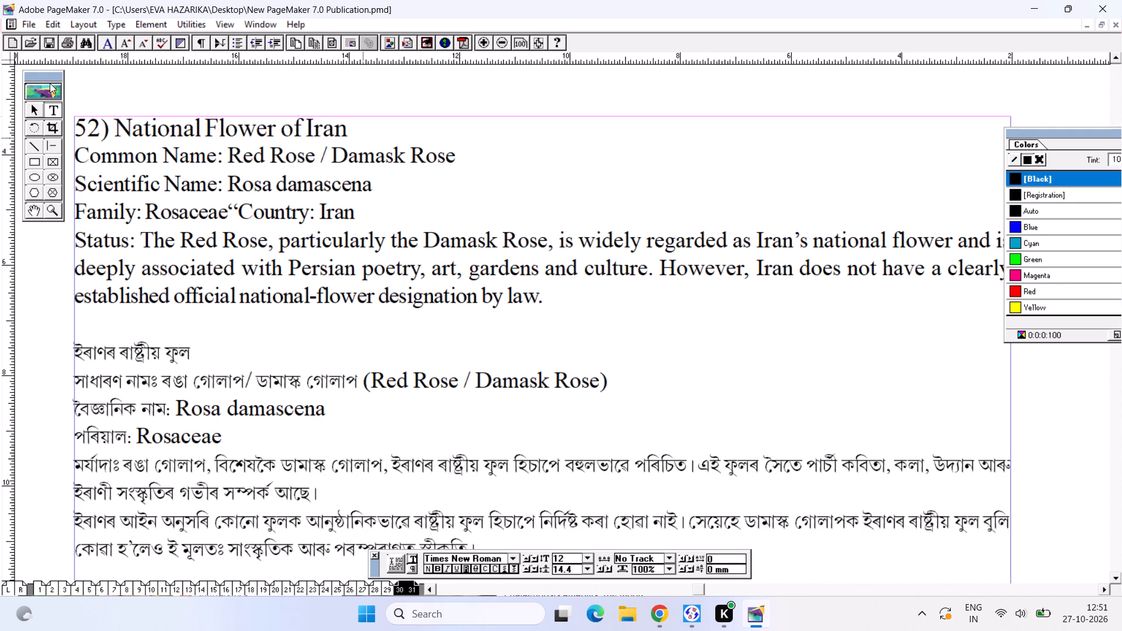
{"action": "key", "text": "ctrl+shift+period"}
{"action": "key", "text": "ctrl+shift+period"}
{"action": "key", "text": "ctrl+shift+period"}
{"action": "key", "text": "ctrl+shift+period"}
{"action": "key", "text": "ctrl+shift+period"}
{"action": "key", "text": "ctrl+shift+period"}
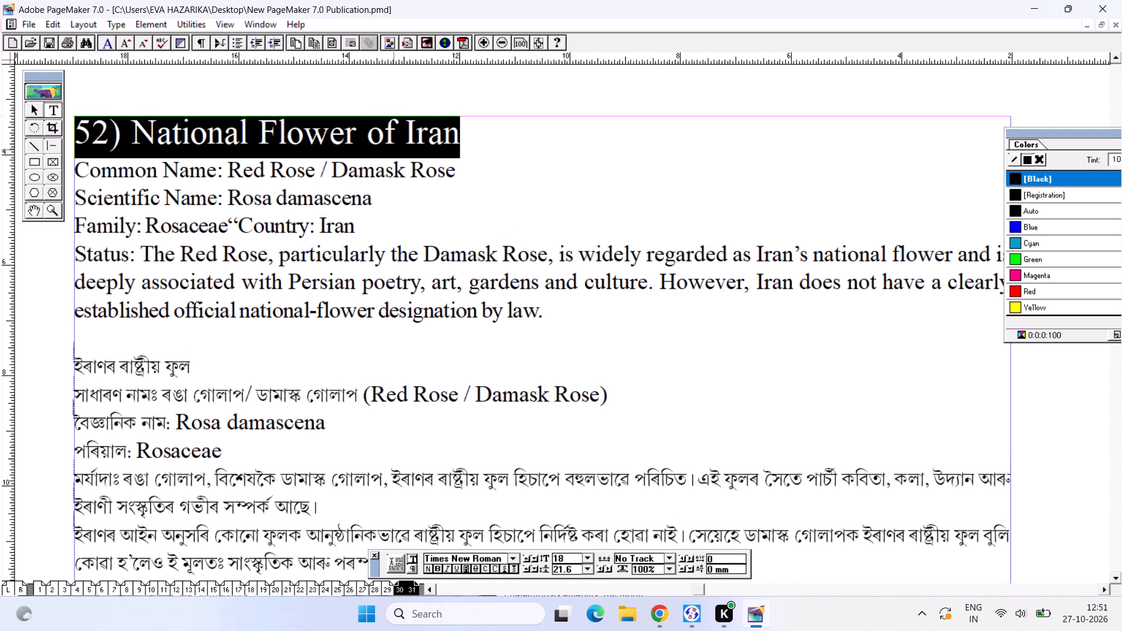
{"action": "left_click", "coordinate": [1021, 296]}
{"action": "left_click", "coordinate": [295, 173]}
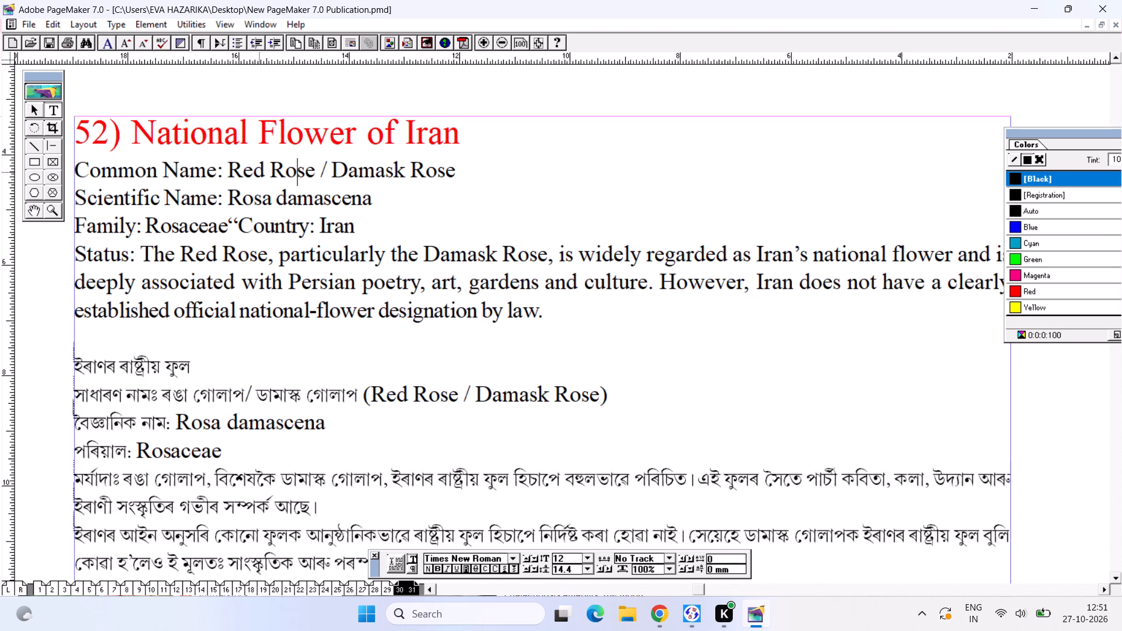
{"action": "left_click", "coordinate": [224, 174]}
Tab-align the Common Name, Scientific Name and Family values of India's entry on page 28 and save the publication.
{"action": "left_click", "coordinate": [378, 585]}
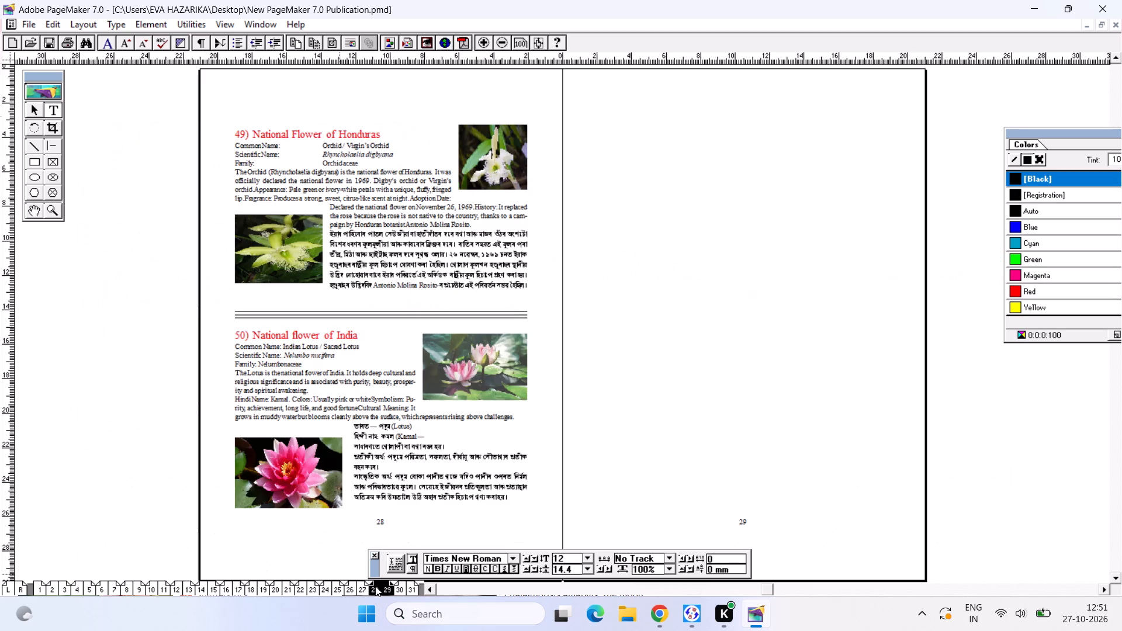
{"action": "left_click", "coordinate": [284, 344]}
{"action": "left_click", "coordinate": [281, 344]}
{"action": "key", "text": "Tab"}
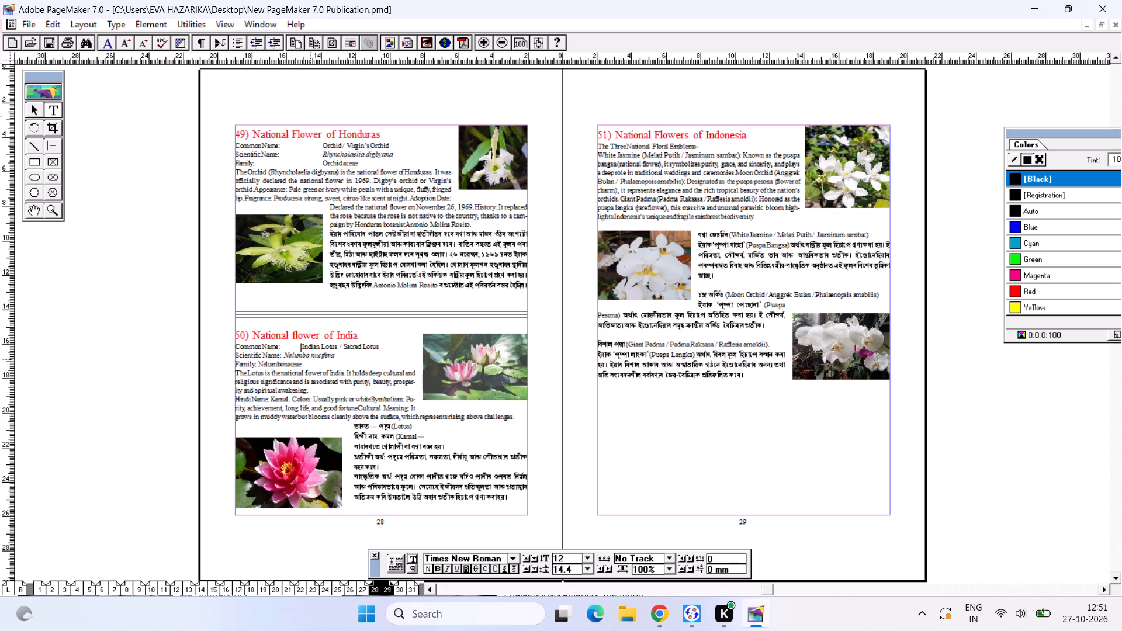
{"action": "left_click", "coordinate": [285, 355]}
{"action": "key", "text": "Tab"}
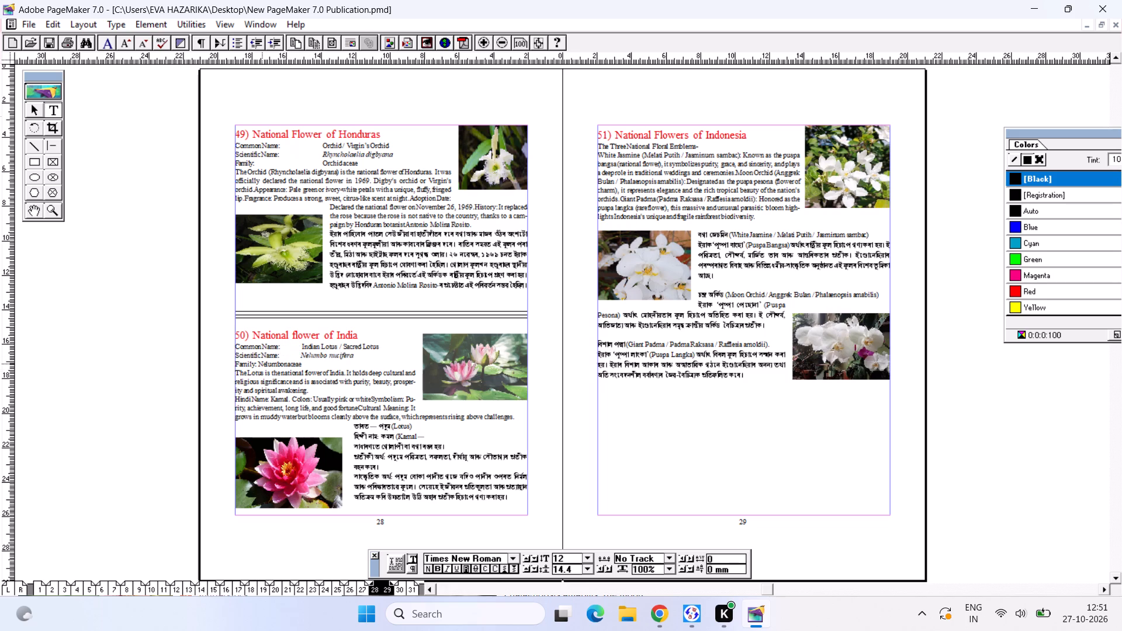
{"action": "left_click", "coordinate": [260, 363]}
{"action": "key", "text": "Tab"}
{"action": "key", "text": "Tab"}
{"action": "key", "text": "Tab"}
{"action": "key", "text": "ctrl+s"}
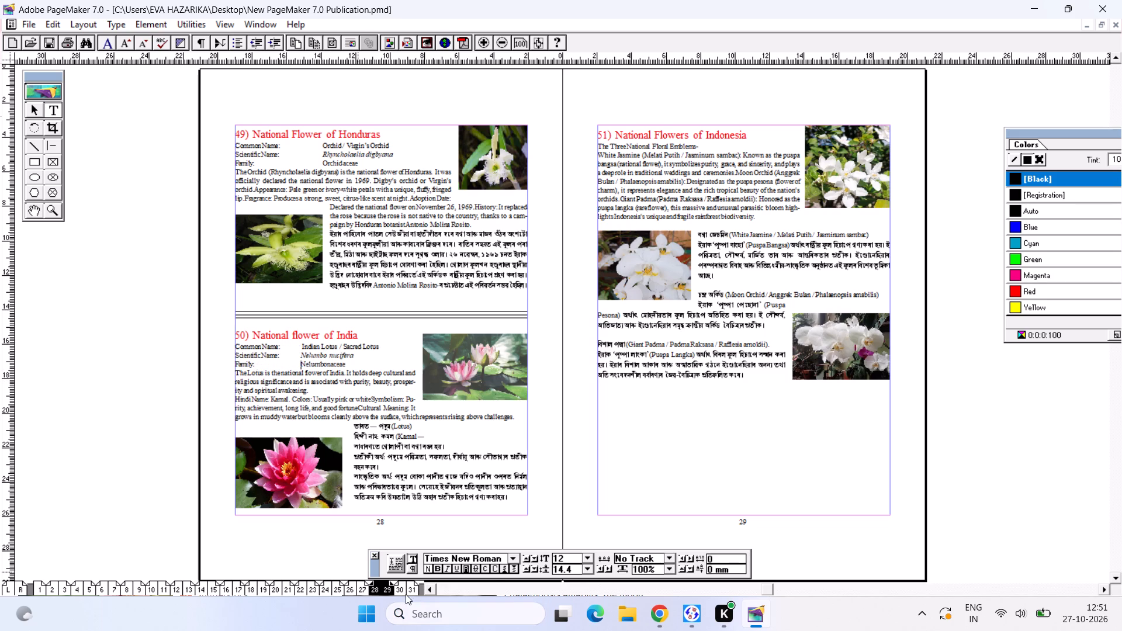
Tab-align Iran's Common Name, Scientific Name and Family values on page 30, deleting "Country: Iran" from the Family line.
{"action": "left_click", "coordinate": [407, 586]}
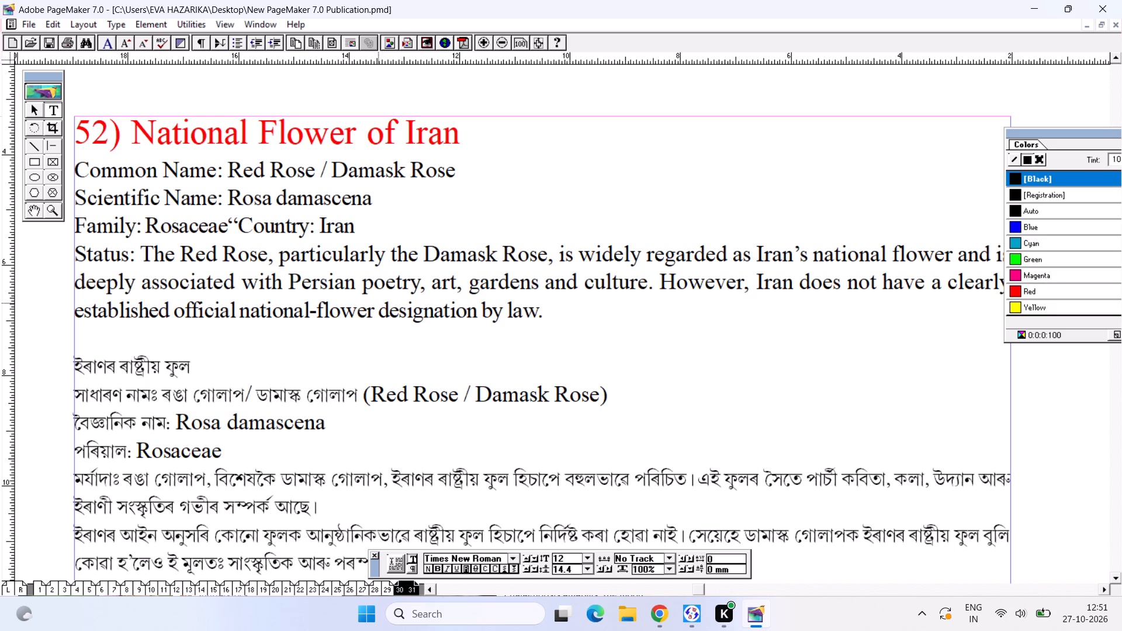
{"action": "left_click", "coordinate": [236, 171]}
{"action": "left_click", "coordinate": [229, 171]}
{"action": "key", "text": "Tab"}
{"action": "left_click", "coordinate": [229, 200]}
{"action": "key", "text": "Tab"}
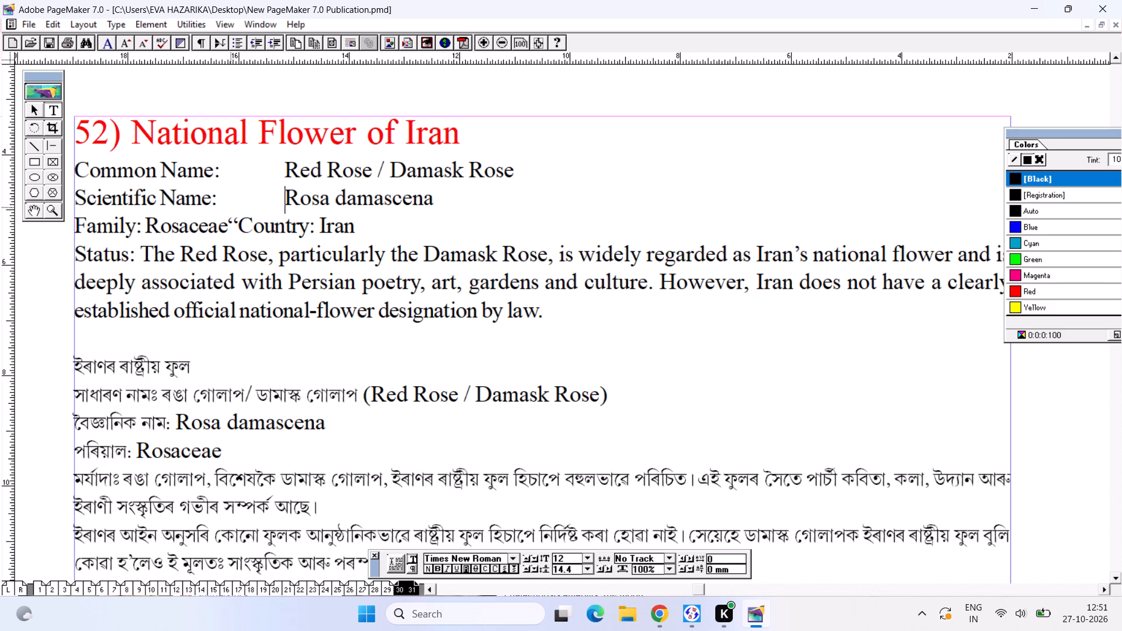
{"action": "left_click_drag", "start_coordinate": [231, 221], "coordinate": [369, 237]}
{"action": "key", "text": "BackSpace"}
{"action": "double_click", "coordinate": [154, 224]}
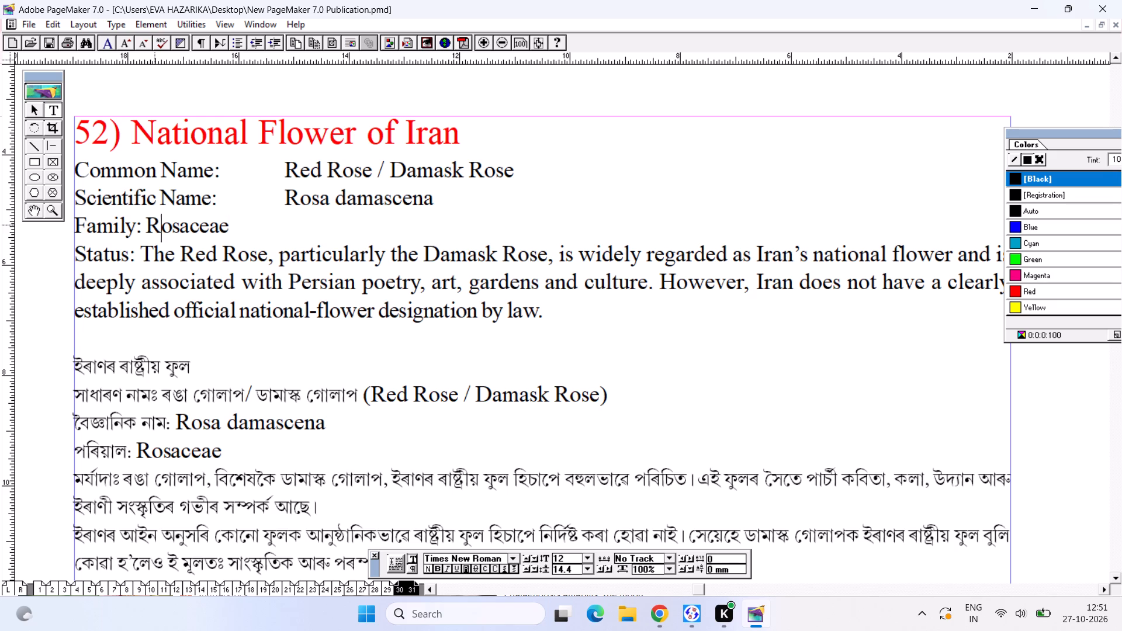
{"action": "key", "text": "Tab"}
{"action": "key", "text": "Tab"}
{"action": "key", "text": "Tab"}
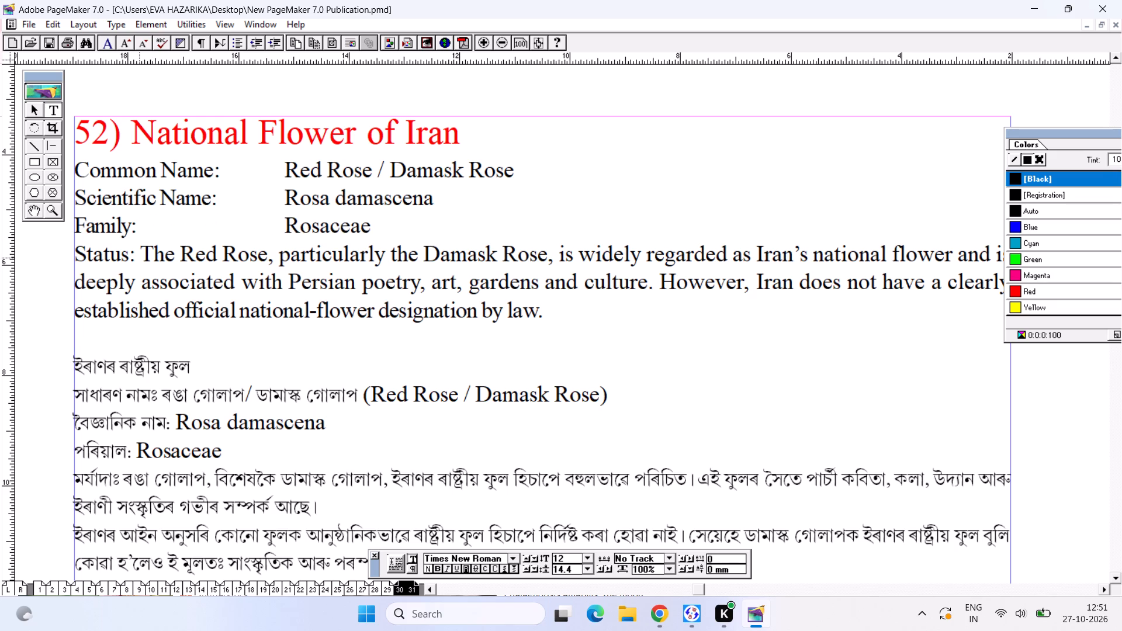
Delete the "Status:" label from Iran's English paragraph and save the publication.
{"action": "left_click_drag", "start_coordinate": [140, 260], "coordinate": [70, 252]}
{"action": "key", "text": "BackSpace"}
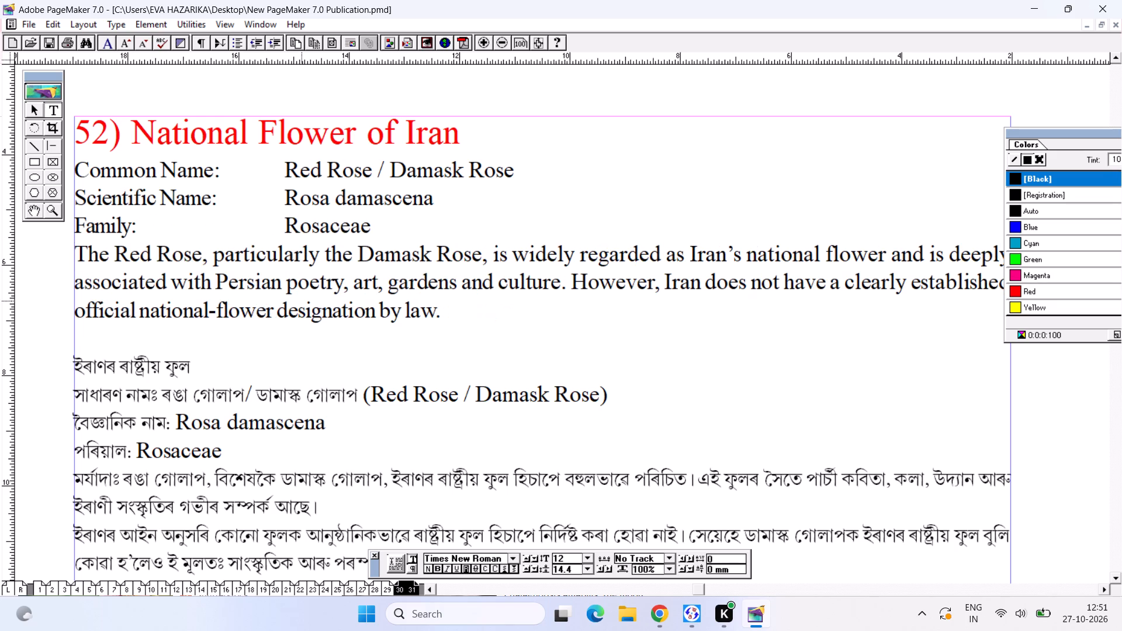
{"action": "key", "text": "ctrl+s"}
{"action": "key", "text": "ctrl+s"}
Delete the Assamese title line "ইৰাণৰ ৰাষ্ট্ৰীয় ফুল" above the Assamese common name.
{"action": "left_click_drag", "start_coordinate": [213, 370], "coordinate": [58, 356]}
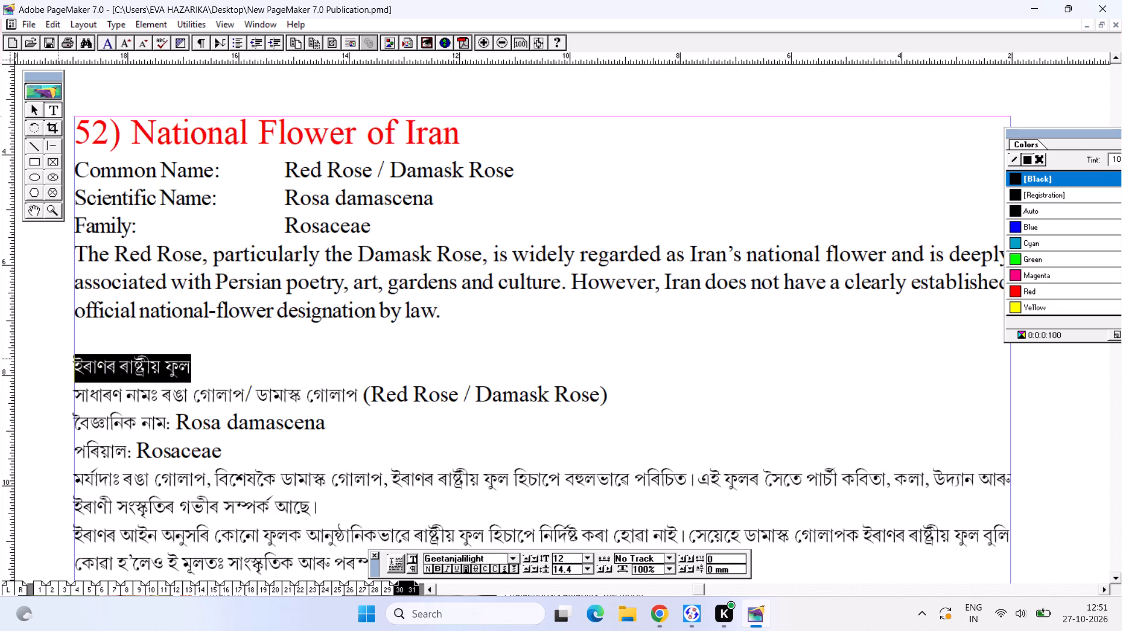
{"action": "key", "text": "BackSpace"}
{"action": "key", "text": "BackSpace"}
Enlarge the Assamese common-name text before "(Red Rose / Damask Rose)" to 14 pt and save the publication.
{"action": "left_click_drag", "start_coordinate": [71, 363], "coordinate": [329, 391]}
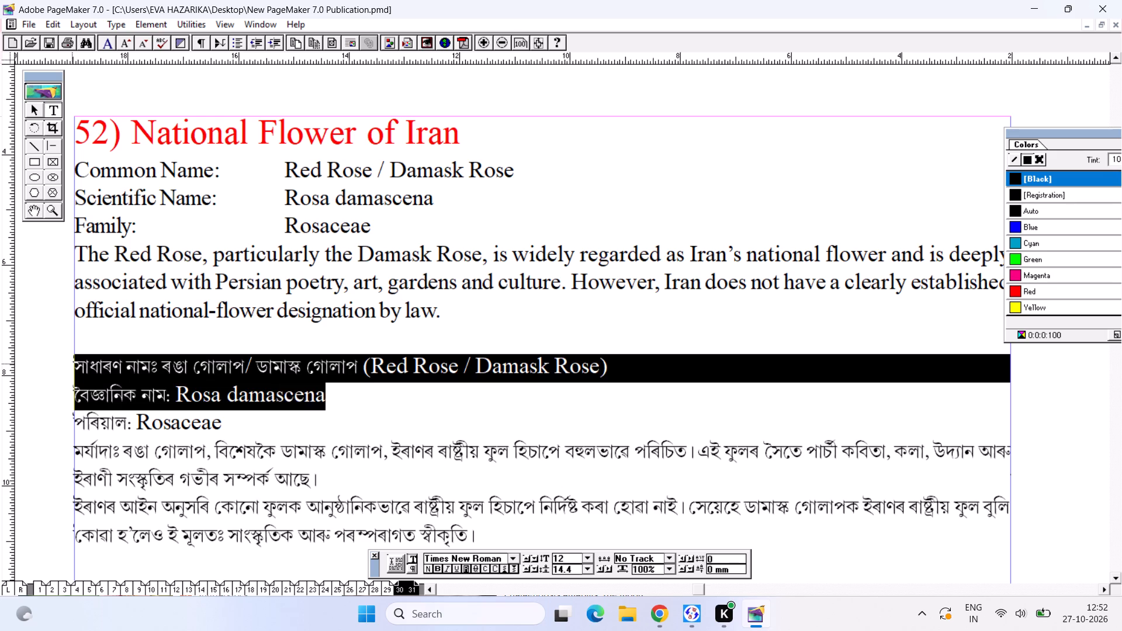
{"action": "left_click_drag", "start_coordinate": [329, 391], "coordinate": [357, 376]}
{"action": "key", "text": "ctrl+shift+period"}
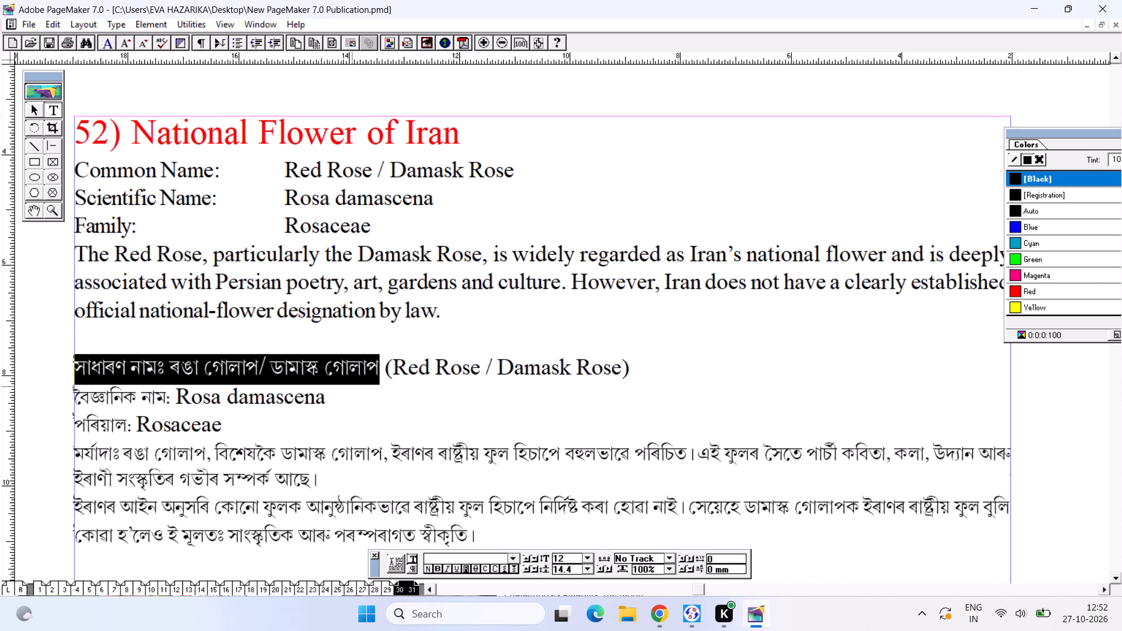
{"action": "key", "text": "ctrl+shift+period"}
{"action": "key", "text": "ctrl+s"}
Delete the Assamese scientific-name and family lines from Iran's entry.
{"action": "left_click_drag", "start_coordinate": [338, 393], "coordinate": [352, 288], "text": "alt"}
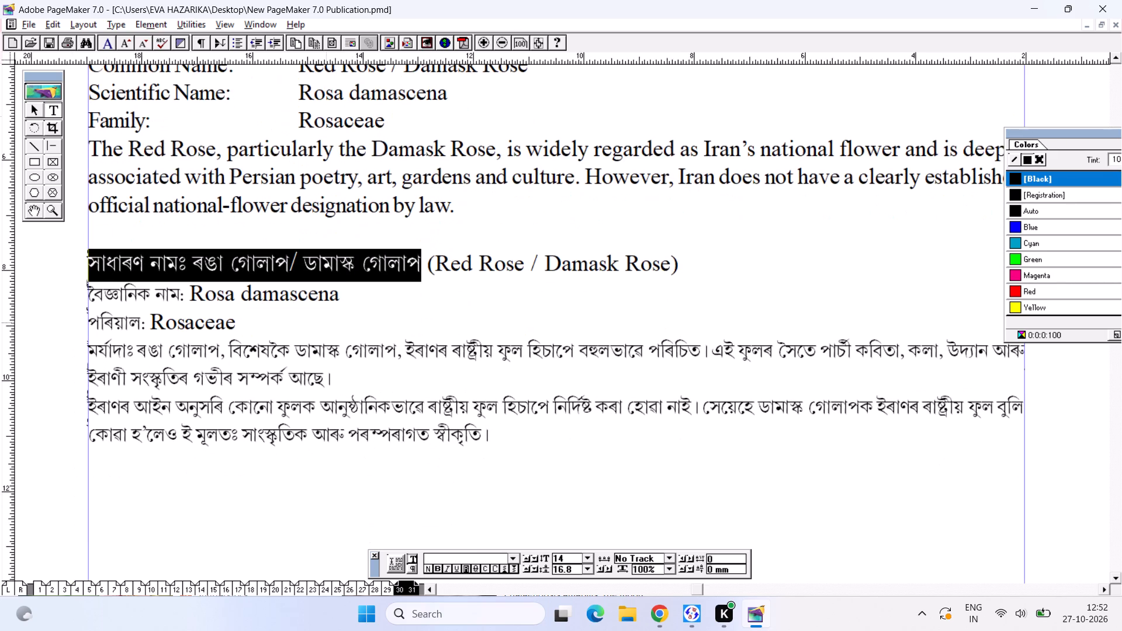
{"action": "left_click_drag", "start_coordinate": [323, 324], "coordinate": [330, 293], "text": "alt"}
{"action": "left_click_drag", "start_coordinate": [258, 302], "coordinate": [258, 302]}
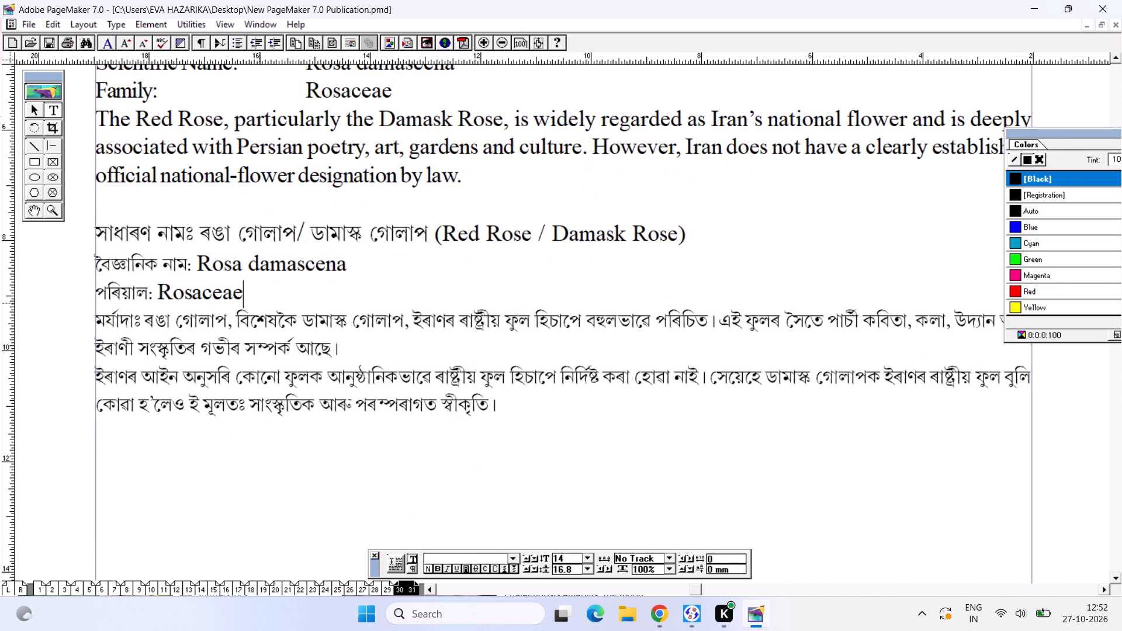
{"action": "left_click_drag", "start_coordinate": [258, 302], "coordinate": [79, 276]}
{"action": "key", "text": "BackSpace"}
{"action": "key", "text": "BackSpace"}
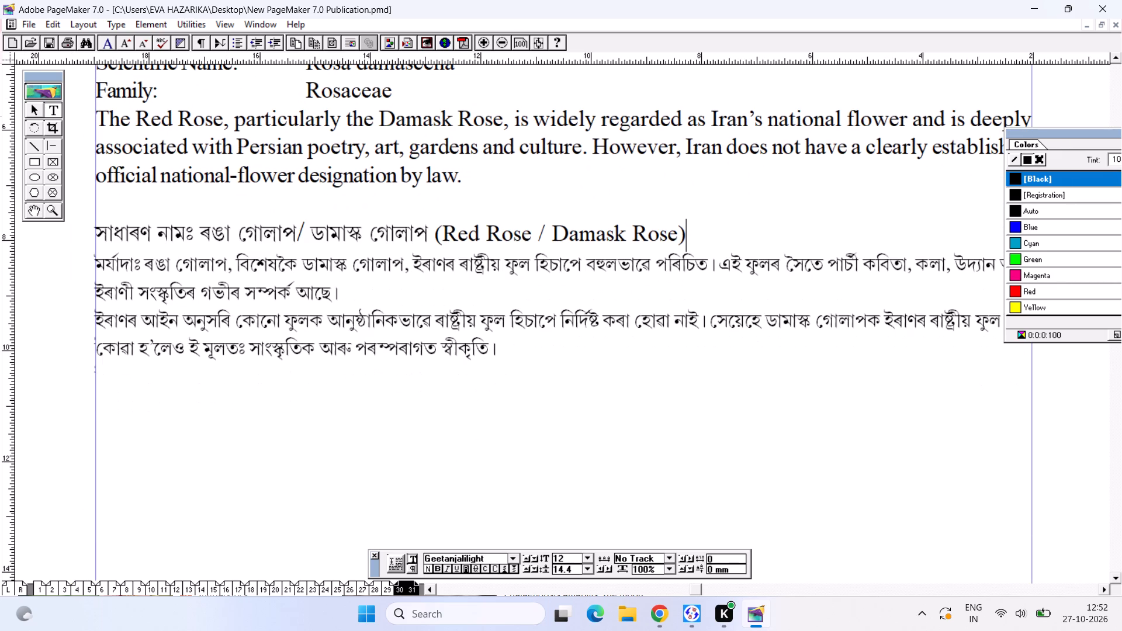
Italicise the scientific name "Rosa damascena" in Iran's English details and save the publication.
{"action": "left_click_drag", "start_coordinate": [338, 248], "coordinate": [289, 355], "text": "alt"}
{"action": "left_click_drag", "start_coordinate": [325, 242], "coordinate": [356, 295], "text": "alt"}
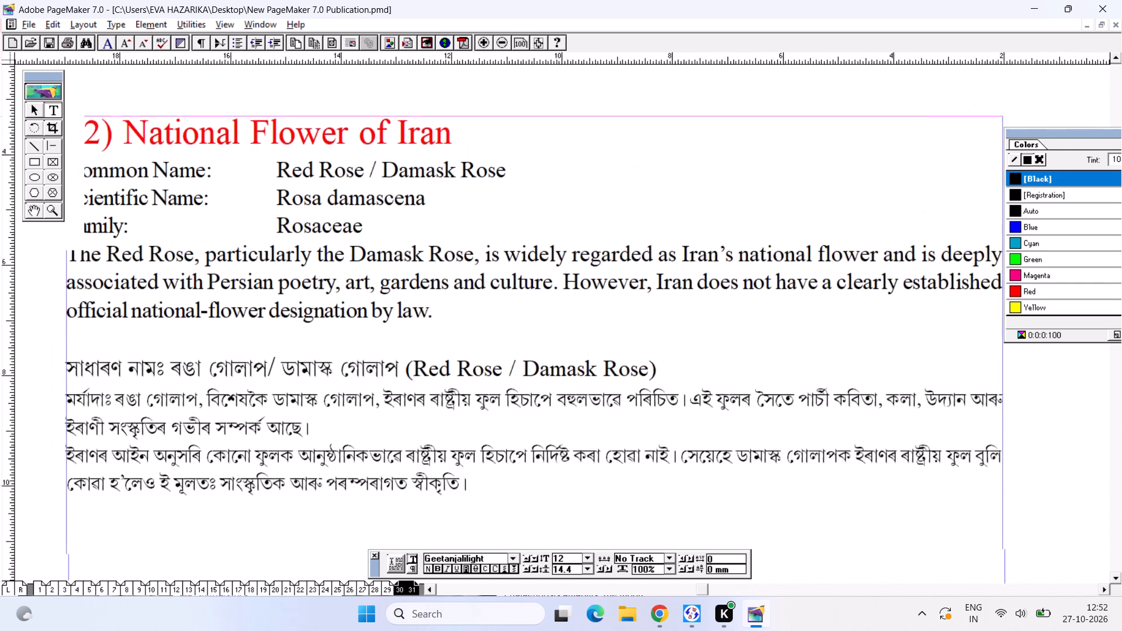
{"action": "left_click_drag", "start_coordinate": [285, 223], "coordinate": [453, 231]}
{"action": "key", "text": "ctrl+shift+i"}
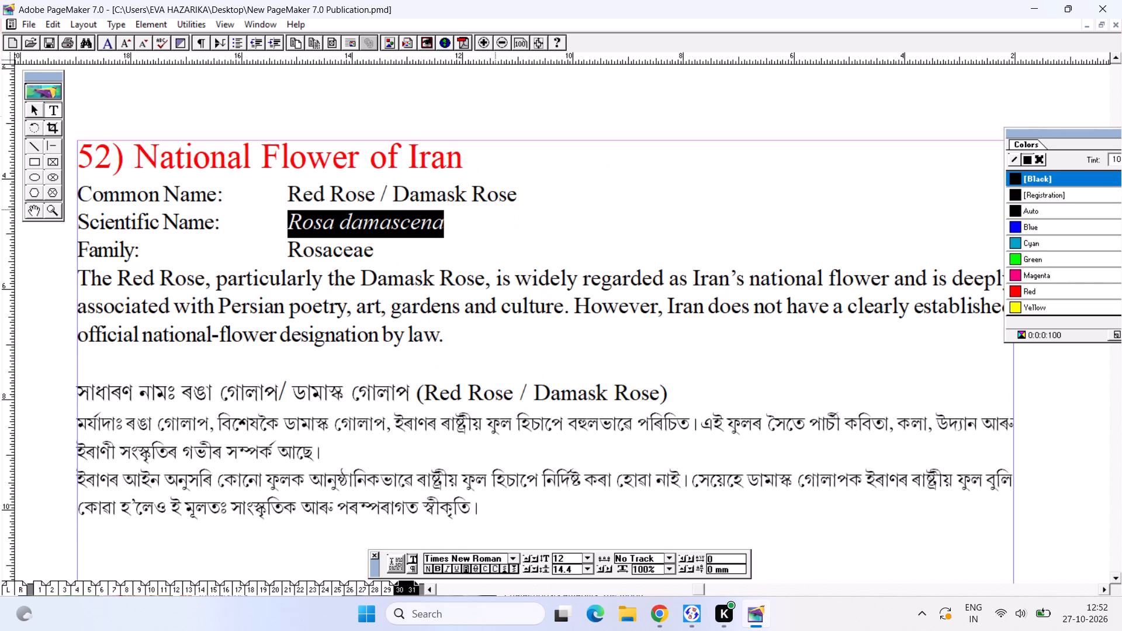
{"action": "key", "text": "ctrl+s"}
Enlarge the two Assamese paragraphs below Iran's common-name line to 14 pt.
{"action": "left_click_drag", "start_coordinate": [383, 271], "coordinate": [410, 150], "text": "alt"}
{"action": "left_click_drag", "start_coordinate": [328, 361], "coordinate": [295, 355], "text": "alt"}
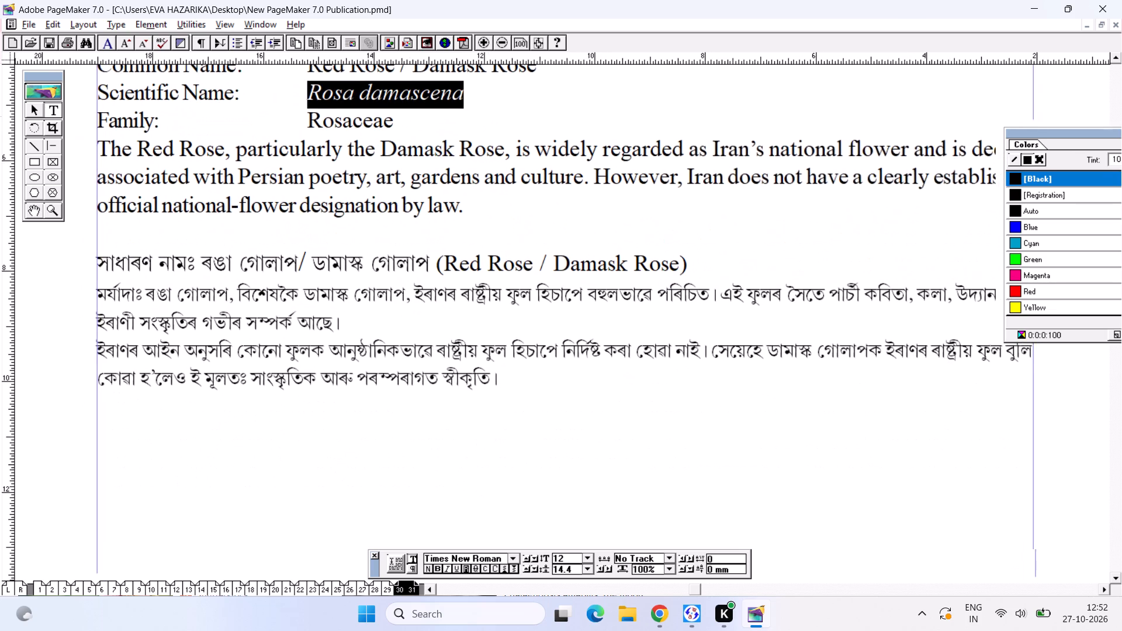
{"action": "left_click_drag", "start_coordinate": [68, 290], "coordinate": [120, 310]}
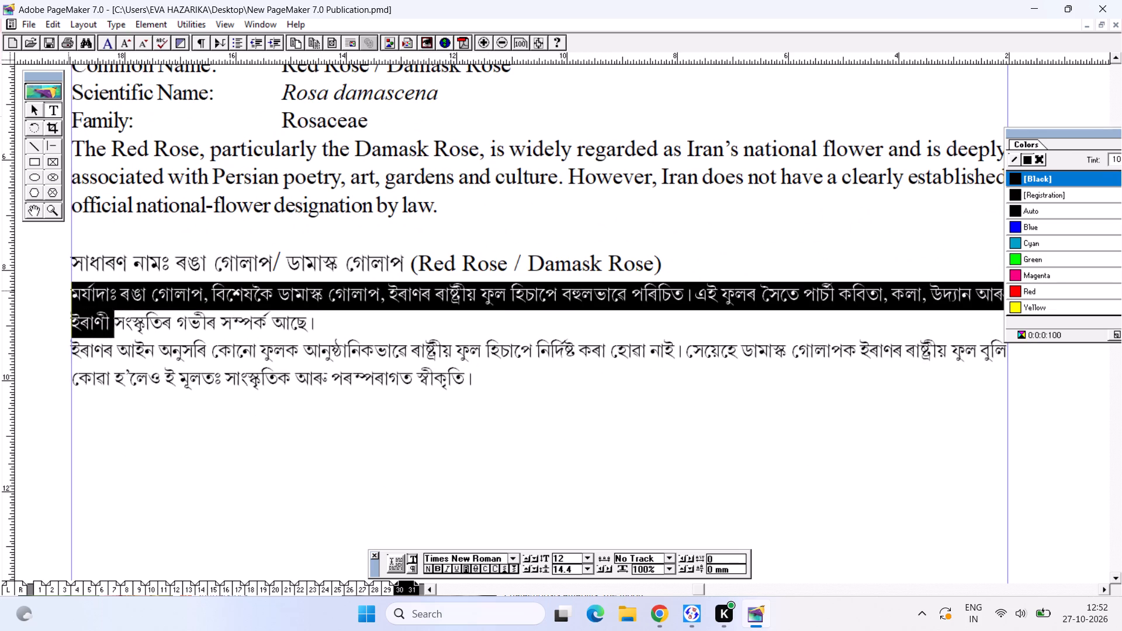
{"action": "left_click_drag", "start_coordinate": [120, 310], "coordinate": [485, 382]}
{"action": "key", "text": "ctrl+shift+period"}
{"action": "key", "text": "ctrl+shift+period"}
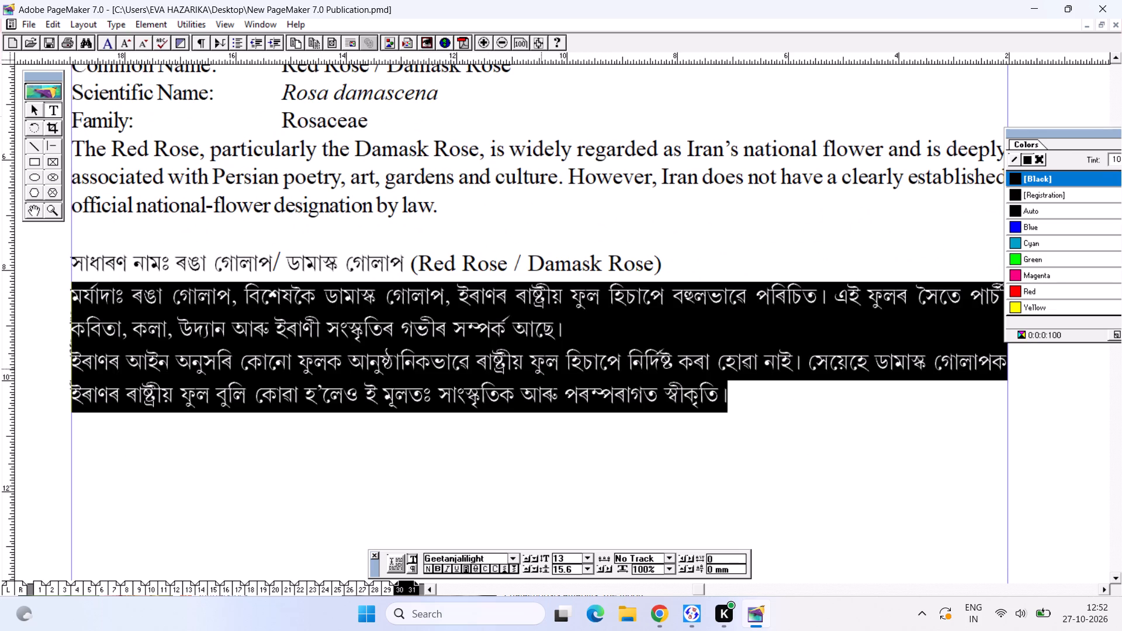
Save the publication with Iran's enlarged Assamese paragraphs.
{"action": "key", "text": "ctrl+s"}
{"action": "key", "text": "ctrl+s"}
{"action": "left_click", "coordinate": [608, 217]}
{"action": "key", "text": "ctrl+s"}
{"action": "left_click", "coordinate": [334, 280]}
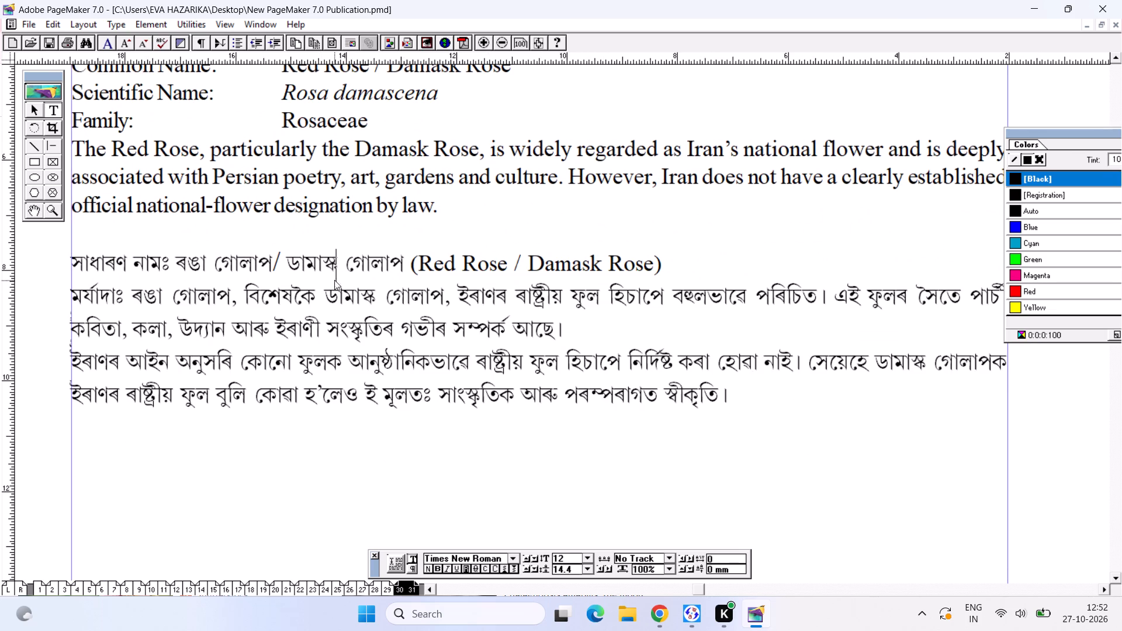
{"action": "left_click", "coordinate": [335, 190]}
{"action": "left_click", "coordinate": [373, 325]}
{"action": "key", "text": "ctrl+s"}
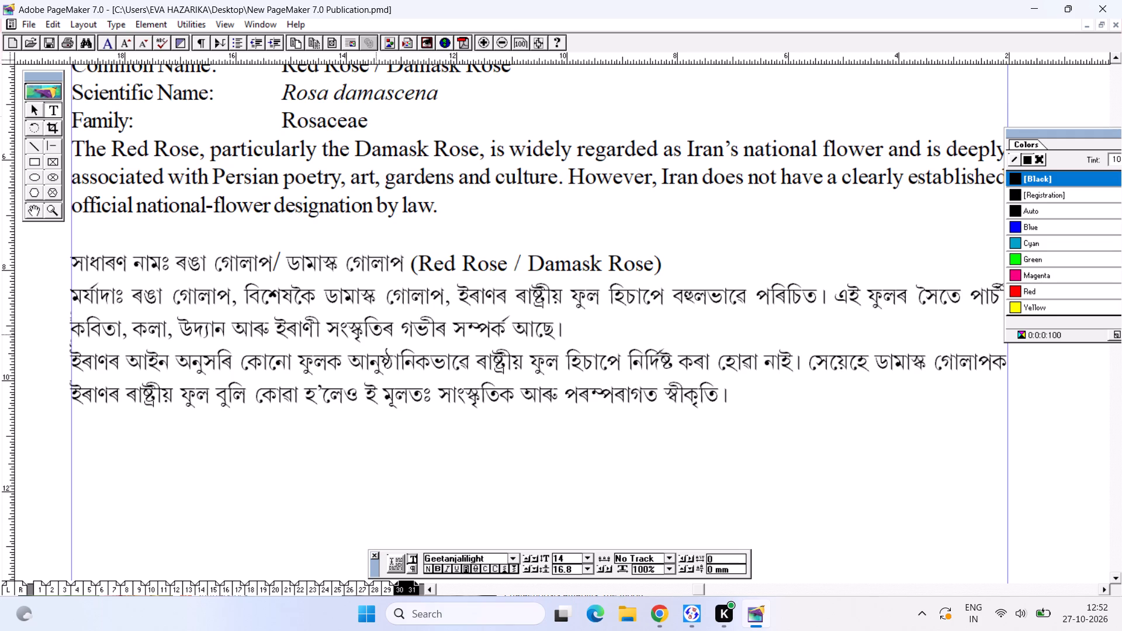
{"action": "left_click", "coordinate": [752, 398]}
{"action": "key", "text": "ctrl+s"}
{"action": "key", "text": "ctrl+s"}
{"action": "key", "text": "ctrl+s"}
{"action": "key", "text": "ctrl+s"}
{"action": "key", "text": "ctrl+s"}
{"action": "key", "text": "ctrl+s"}
Copy the entire Ireland entry from page 67 of the "national flowers (2)" publication and return to the new publication.
{"action": "key", "text": "ctrl+0"}
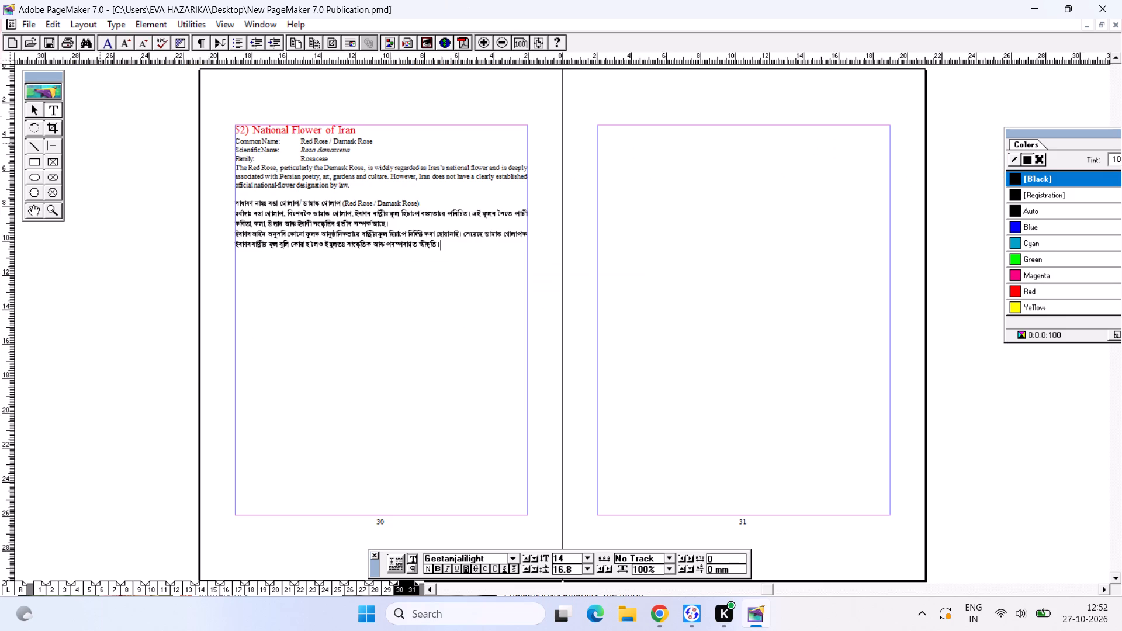
{"action": "left_click", "coordinate": [34, 115]}
{"action": "left_click", "coordinate": [435, 238]}
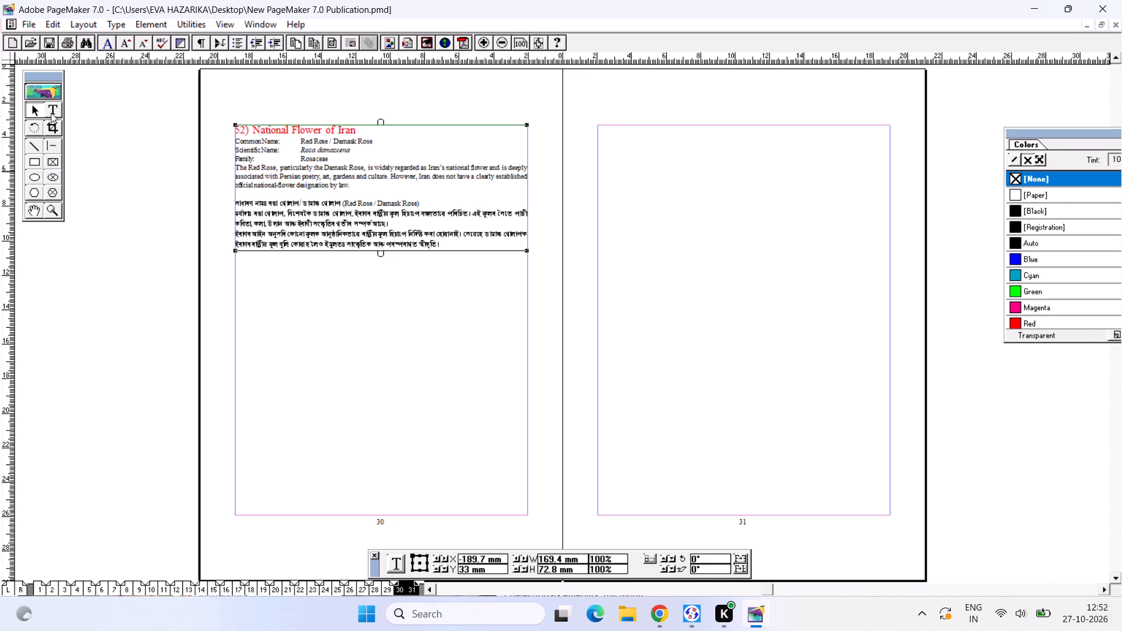
{"action": "left_click", "coordinate": [55, 110]}
{"action": "left_click", "coordinate": [455, 234]}
{"action": "left_click", "coordinate": [449, 236]}
{"action": "left_click", "coordinate": [449, 240]}
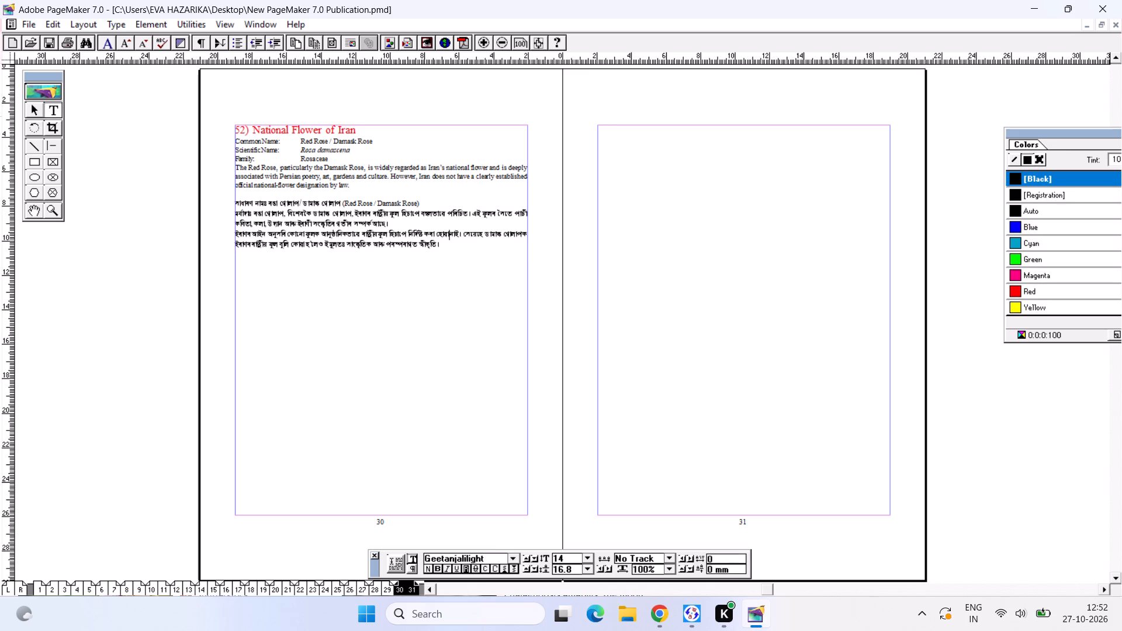
{"action": "left_click", "coordinate": [453, 247]}
{"action": "key", "text": "ctrl+Tab"}
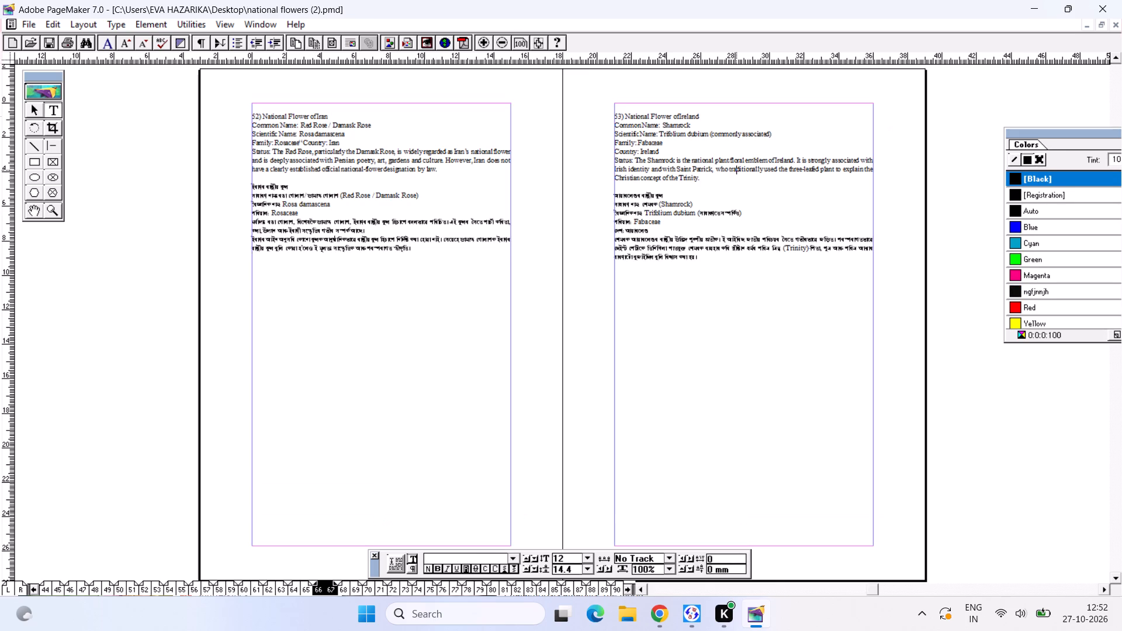
{"action": "left_click", "coordinate": [735, 169]}
{"action": "key", "text": "ctrl+a"}
{"action": "key", "text": "ctrl+c"}
{"action": "key", "text": "ctrl+Tab"}
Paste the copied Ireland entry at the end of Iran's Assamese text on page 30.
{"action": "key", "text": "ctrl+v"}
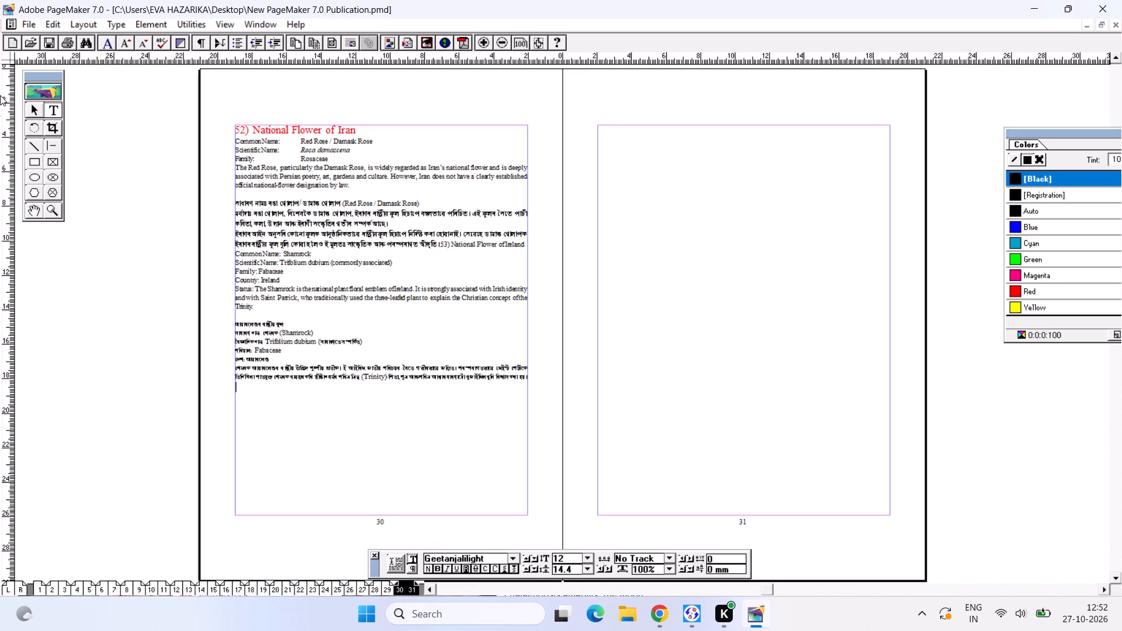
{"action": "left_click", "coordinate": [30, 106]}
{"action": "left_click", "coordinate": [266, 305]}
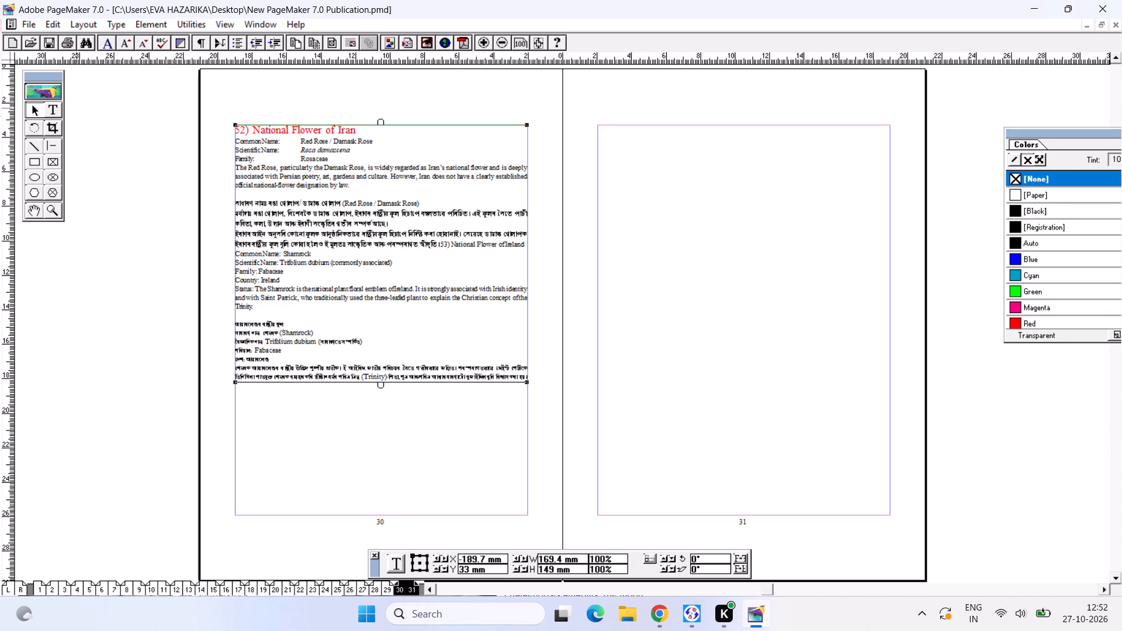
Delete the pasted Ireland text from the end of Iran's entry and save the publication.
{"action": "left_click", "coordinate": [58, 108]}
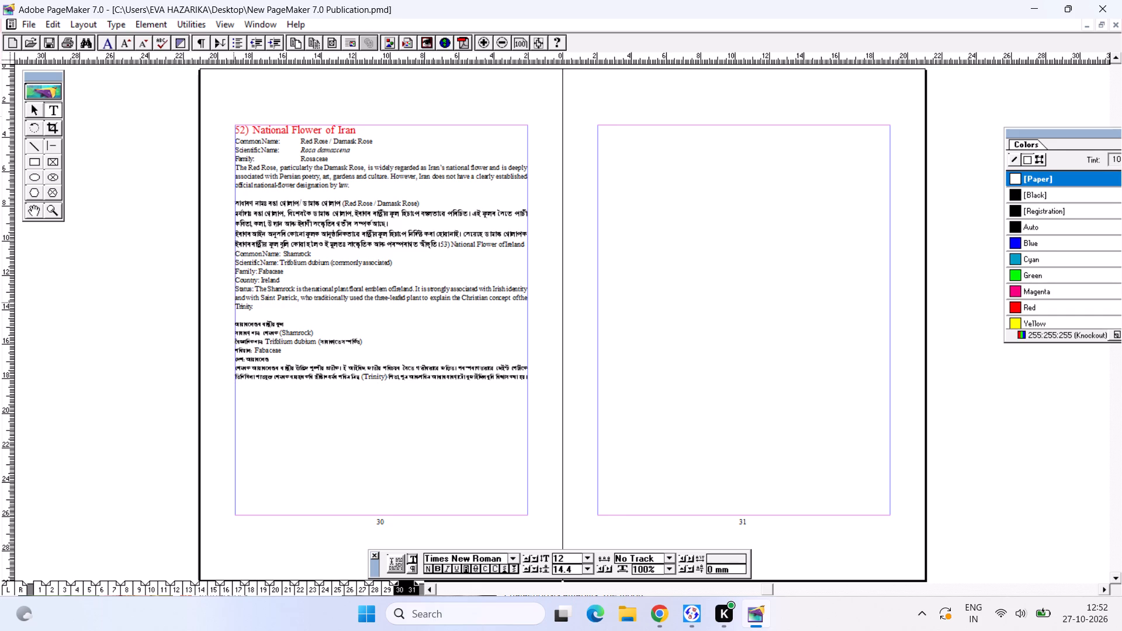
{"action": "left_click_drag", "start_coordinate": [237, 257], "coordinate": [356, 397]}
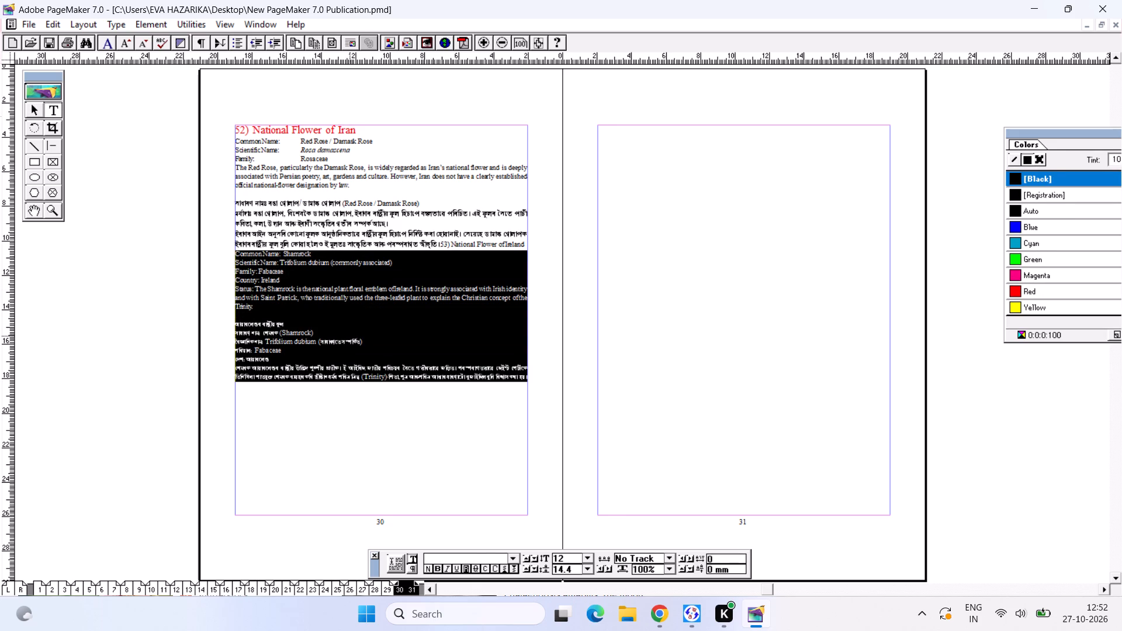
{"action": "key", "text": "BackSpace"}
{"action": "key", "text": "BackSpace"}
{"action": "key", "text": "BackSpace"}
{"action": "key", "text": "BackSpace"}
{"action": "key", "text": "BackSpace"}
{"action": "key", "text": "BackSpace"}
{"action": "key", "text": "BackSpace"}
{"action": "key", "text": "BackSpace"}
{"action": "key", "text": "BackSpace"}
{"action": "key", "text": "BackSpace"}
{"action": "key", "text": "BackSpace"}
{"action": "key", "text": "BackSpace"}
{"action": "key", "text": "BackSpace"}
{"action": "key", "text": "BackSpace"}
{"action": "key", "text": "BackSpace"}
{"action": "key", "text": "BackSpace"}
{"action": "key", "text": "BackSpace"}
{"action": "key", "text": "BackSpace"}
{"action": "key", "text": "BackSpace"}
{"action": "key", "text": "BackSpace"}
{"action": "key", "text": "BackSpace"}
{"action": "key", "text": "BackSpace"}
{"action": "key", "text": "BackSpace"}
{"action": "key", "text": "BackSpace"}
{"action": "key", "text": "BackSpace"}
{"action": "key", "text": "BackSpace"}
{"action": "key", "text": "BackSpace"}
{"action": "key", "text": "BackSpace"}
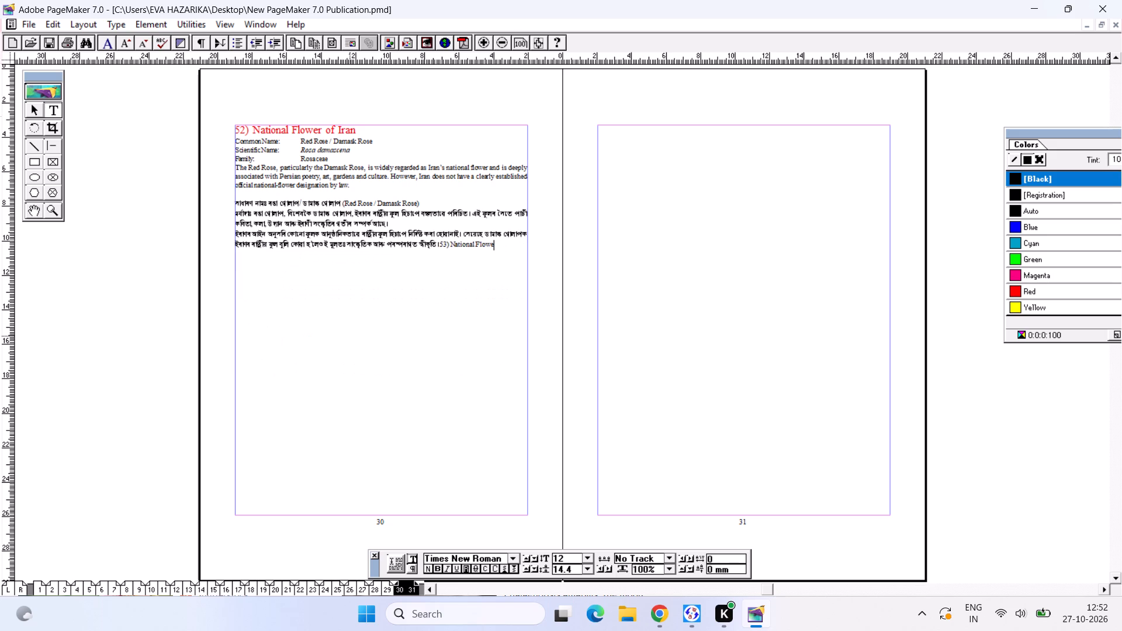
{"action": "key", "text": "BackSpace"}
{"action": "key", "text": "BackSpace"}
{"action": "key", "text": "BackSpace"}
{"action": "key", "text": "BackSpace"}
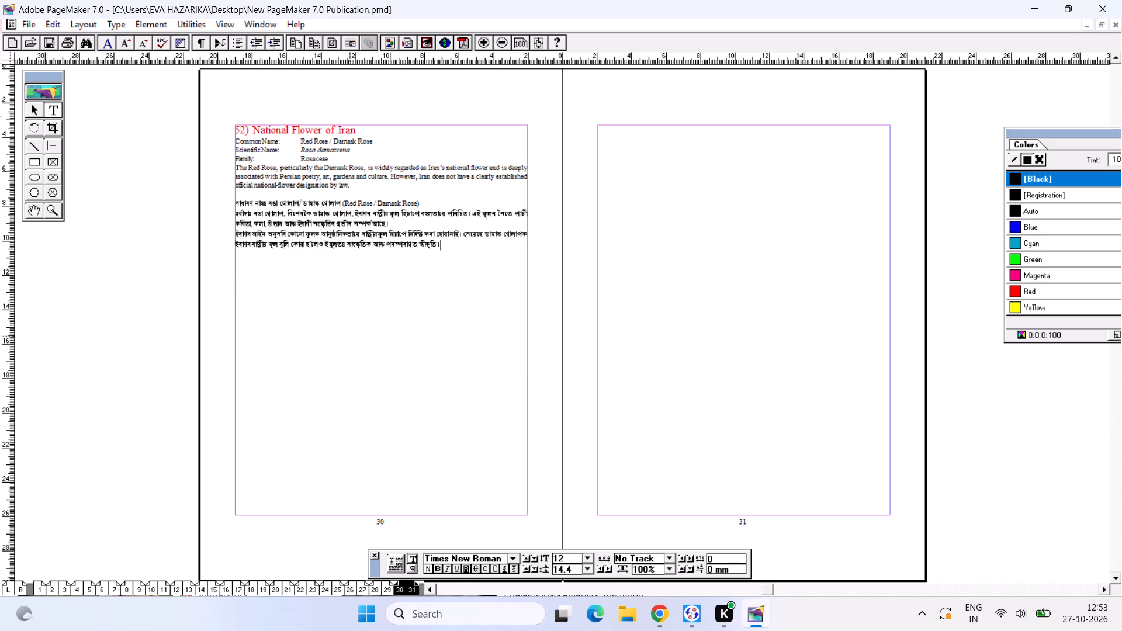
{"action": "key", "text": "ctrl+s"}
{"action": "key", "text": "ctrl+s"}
Paste the Ireland entry as a separate text block below Iran's on page 30, flush with the margins at Y about 151.7 mm, and save.
{"action": "left_click", "coordinate": [29, 110]}
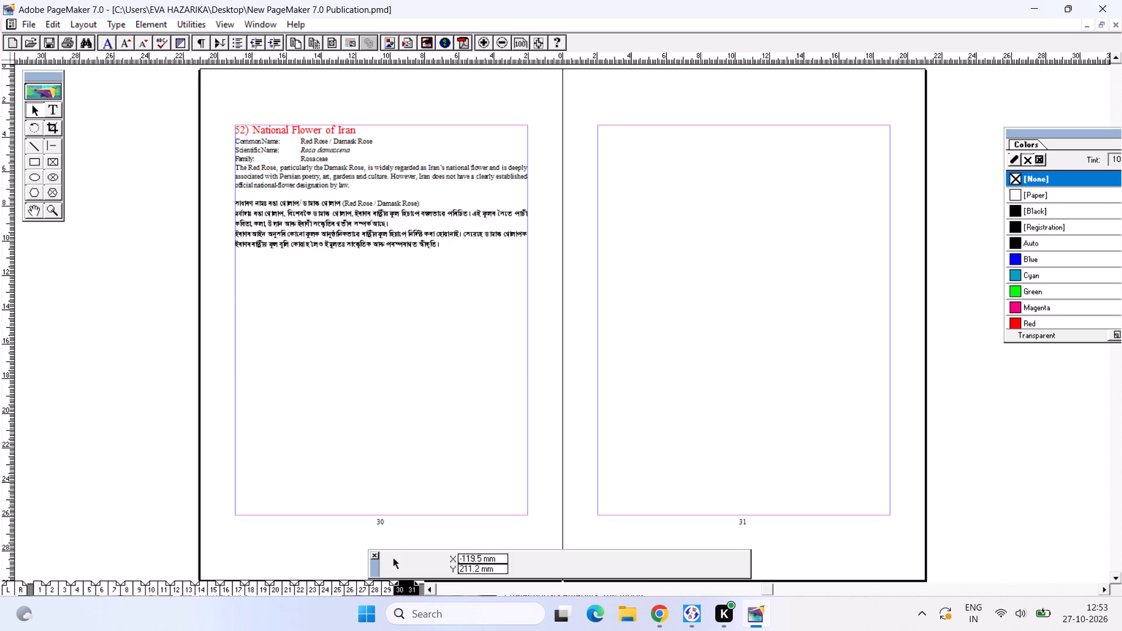
{"action": "key", "text": "ctrl+v"}
{"action": "left_click_drag", "start_coordinate": [541, 238], "coordinate": [370, 430]}
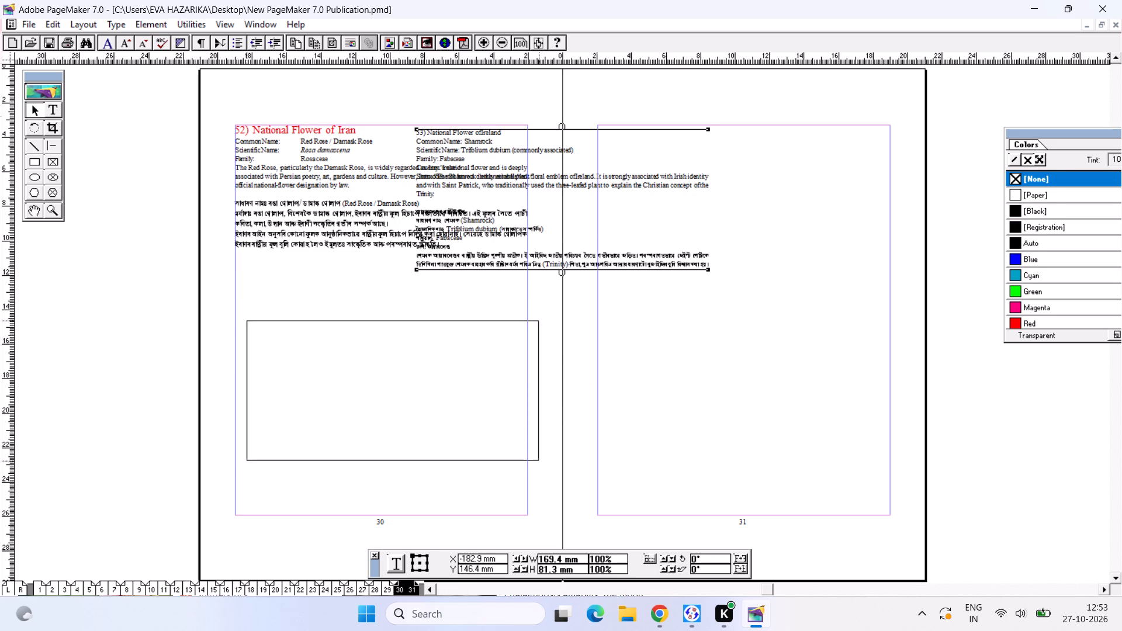
{"action": "left_click_drag", "start_coordinate": [370, 430], "coordinate": [363, 438]}
{"action": "key", "text": "ctrl+2"}
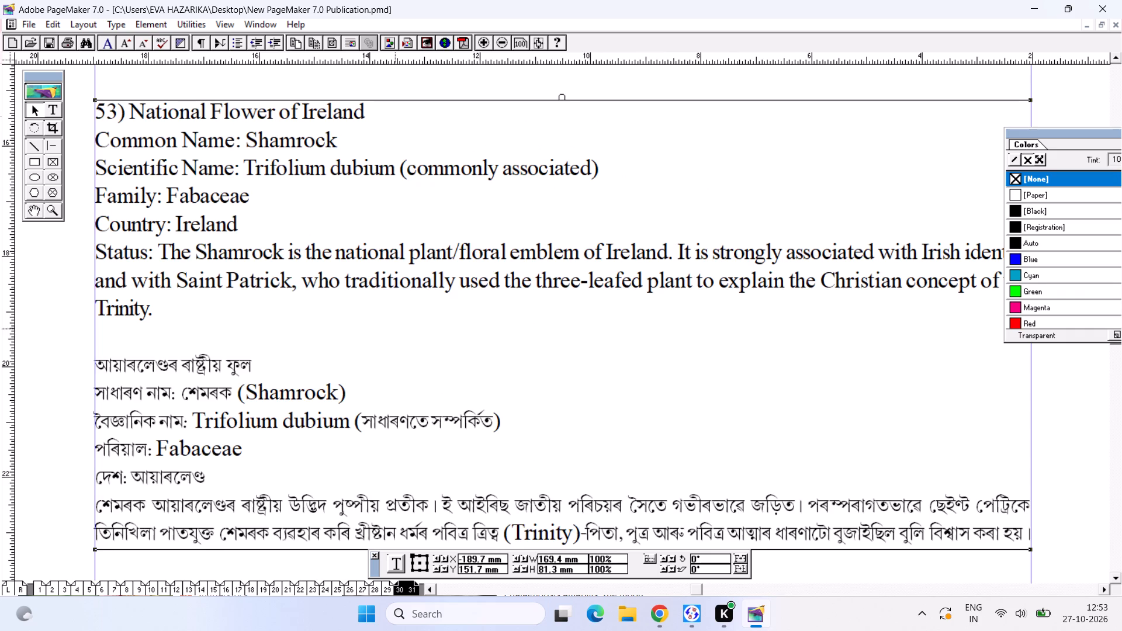
{"action": "left_click", "coordinate": [351, 351], "text": "alt"}
{"action": "left_click_drag", "start_coordinate": [364, 346], "coordinate": [355, 362], "text": "alt"}
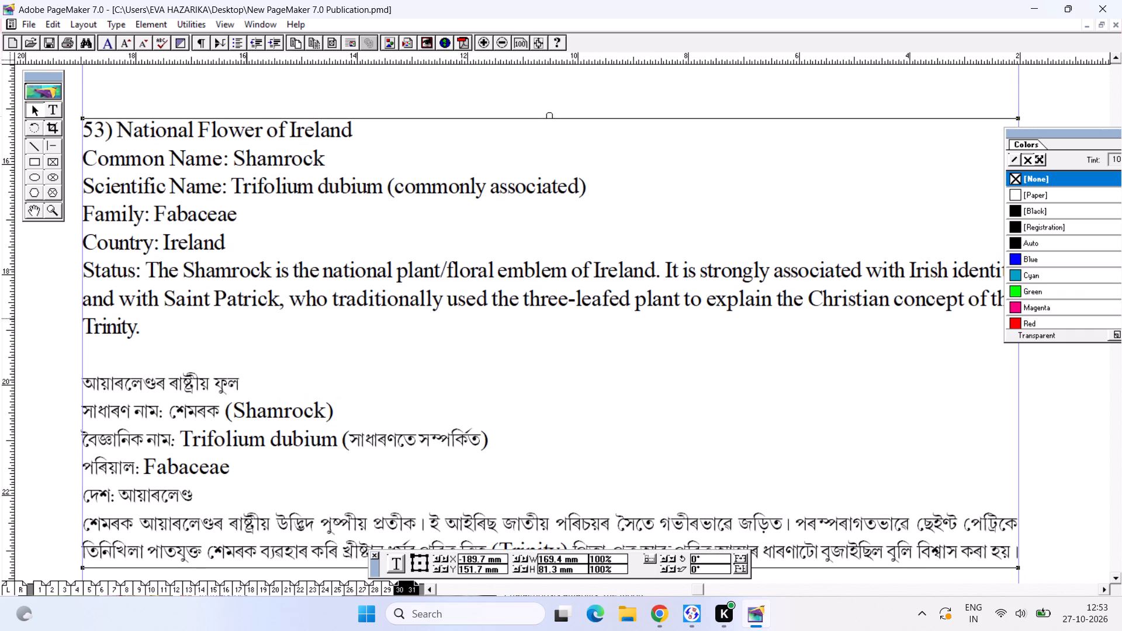
{"action": "key", "text": "ctrl+s"}
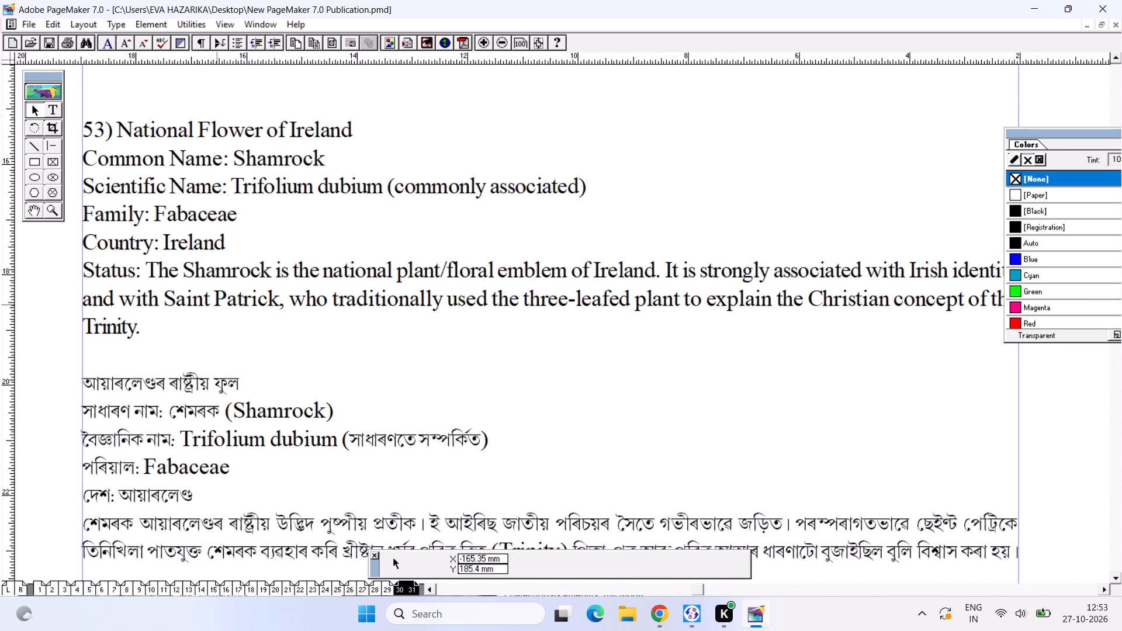
Enlarge the heading "53) National Flower of Ireland" to 18 pt and colour it red.
{"action": "left_click", "coordinate": [53, 106]}
{"action": "left_click_drag", "start_coordinate": [410, 138], "coordinate": [23, 119]}
{"action": "key", "text": "ctrl+shift+period"}
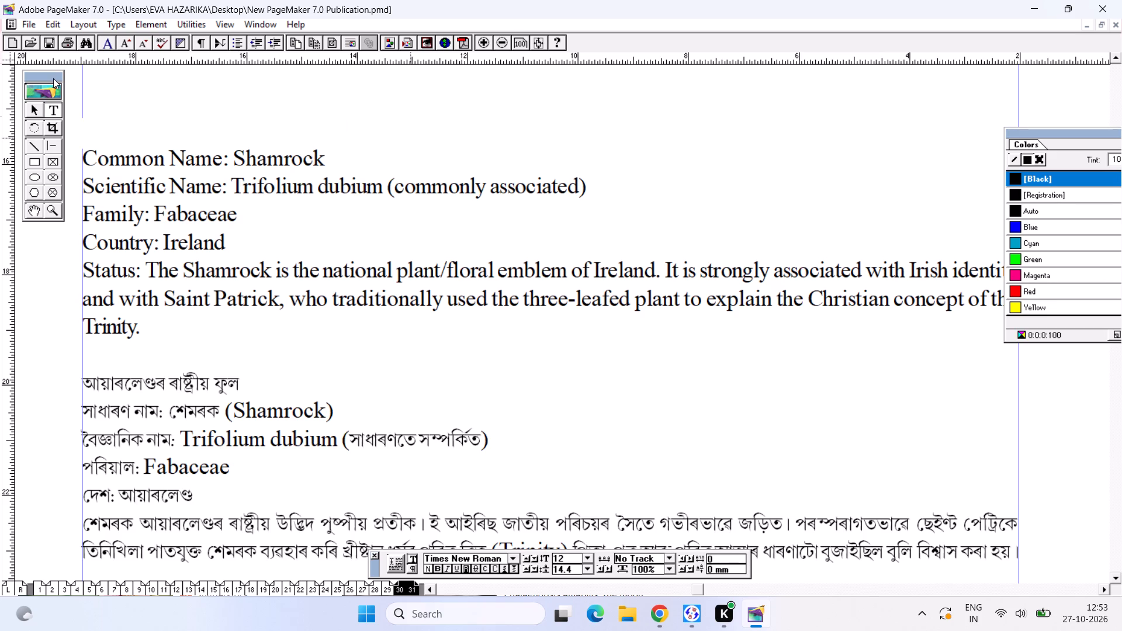
{"action": "key", "text": "ctrl+shift+period"}
{"action": "key", "text": "ctrl+shift+period"}
{"action": "key", "text": "ctrl+shift+period"}
{"action": "key", "text": "ctrl+shift+period"}
{"action": "key", "text": "ctrl+shift+period"}
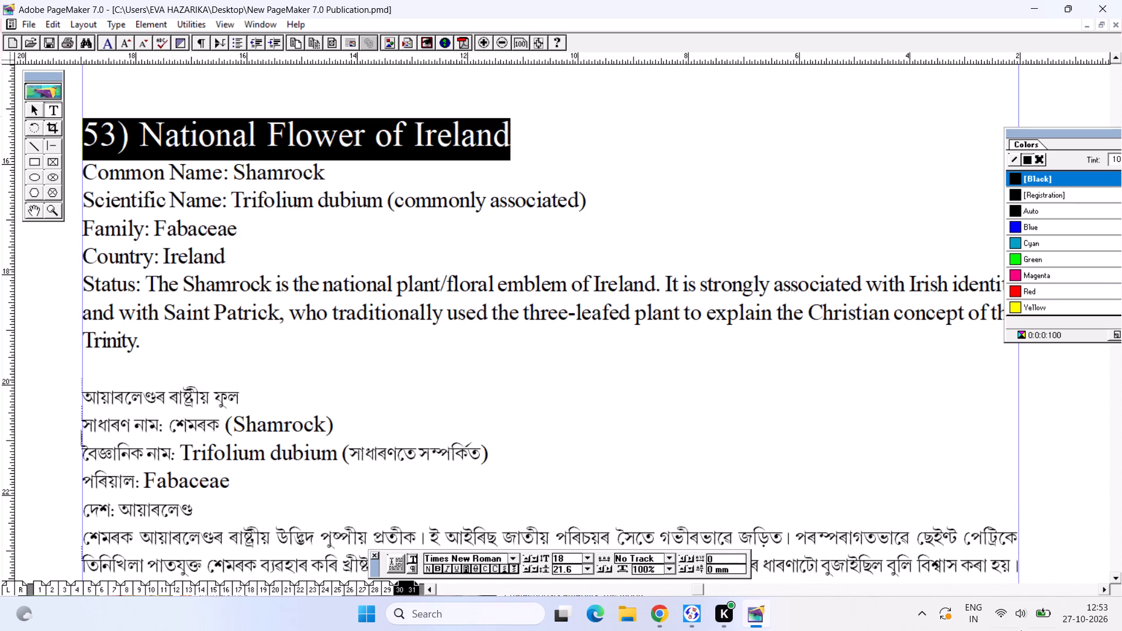
{"action": "left_click", "coordinate": [1023, 294]}
{"action": "left_click", "coordinate": [514, 272]}
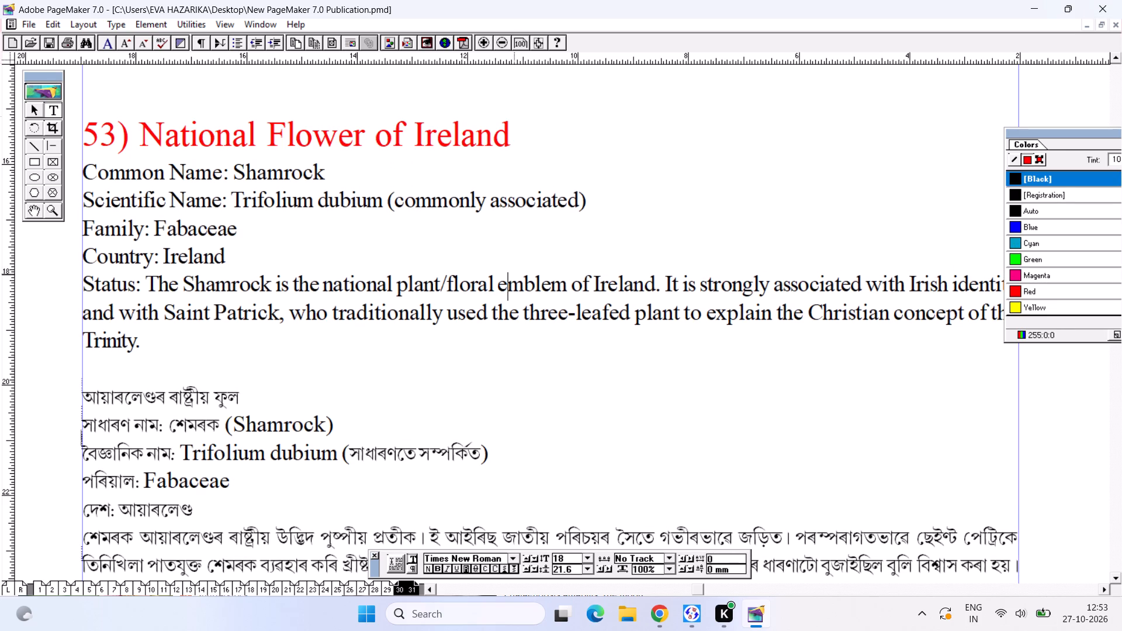
Align Ireland's English common-name and scientific-name values in a tabbed column after their labels.
{"action": "left_click", "coordinate": [237, 181]}
{"action": "key", "text": "Tab"}
{"action": "key", "text": "Tab"}
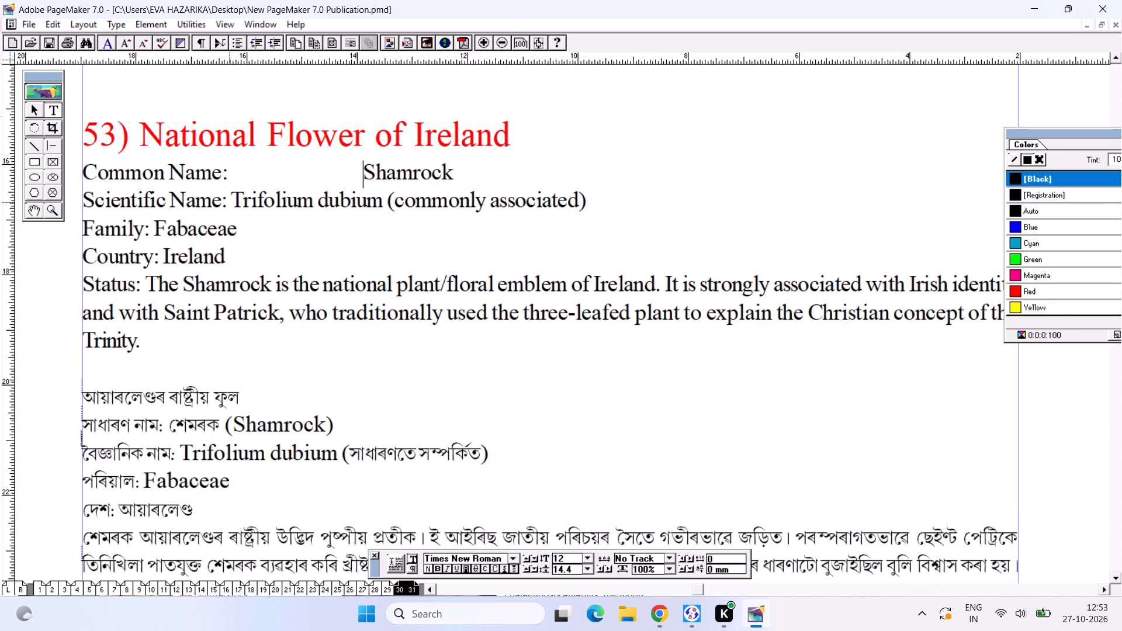
{"action": "left_click", "coordinate": [229, 201]}
{"action": "key", "text": "Tab"}
{"action": "key", "text": "Tab"}
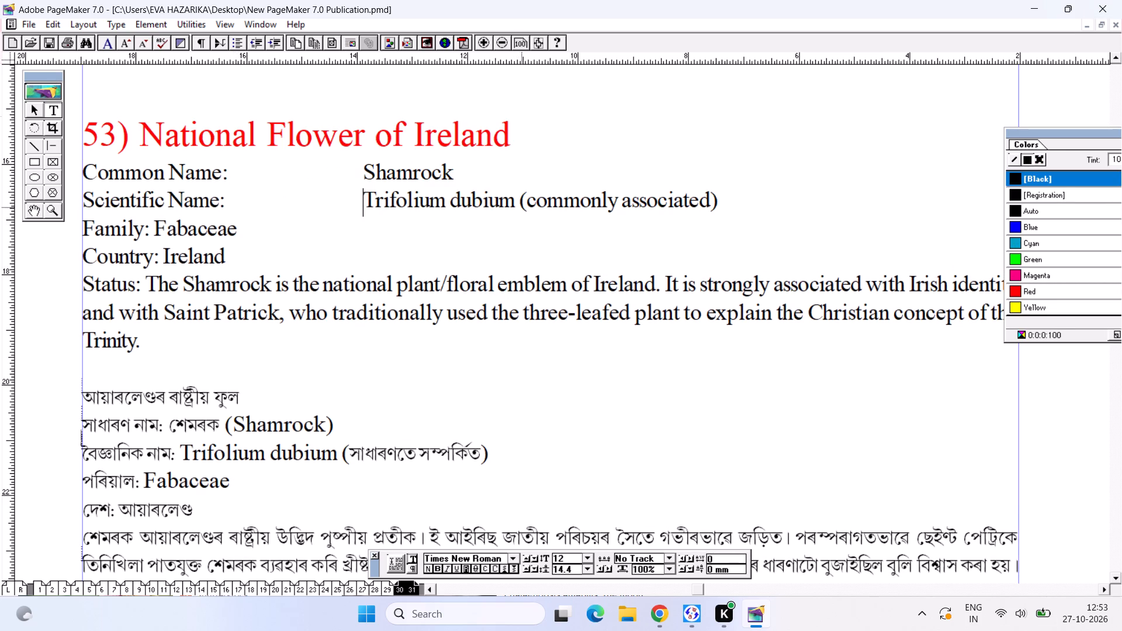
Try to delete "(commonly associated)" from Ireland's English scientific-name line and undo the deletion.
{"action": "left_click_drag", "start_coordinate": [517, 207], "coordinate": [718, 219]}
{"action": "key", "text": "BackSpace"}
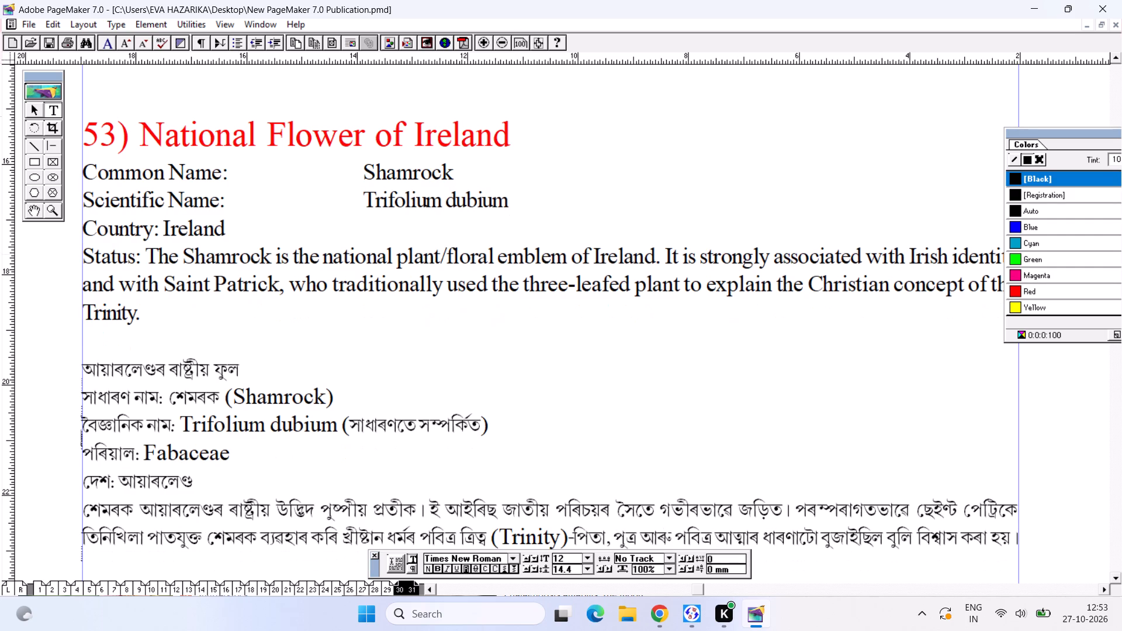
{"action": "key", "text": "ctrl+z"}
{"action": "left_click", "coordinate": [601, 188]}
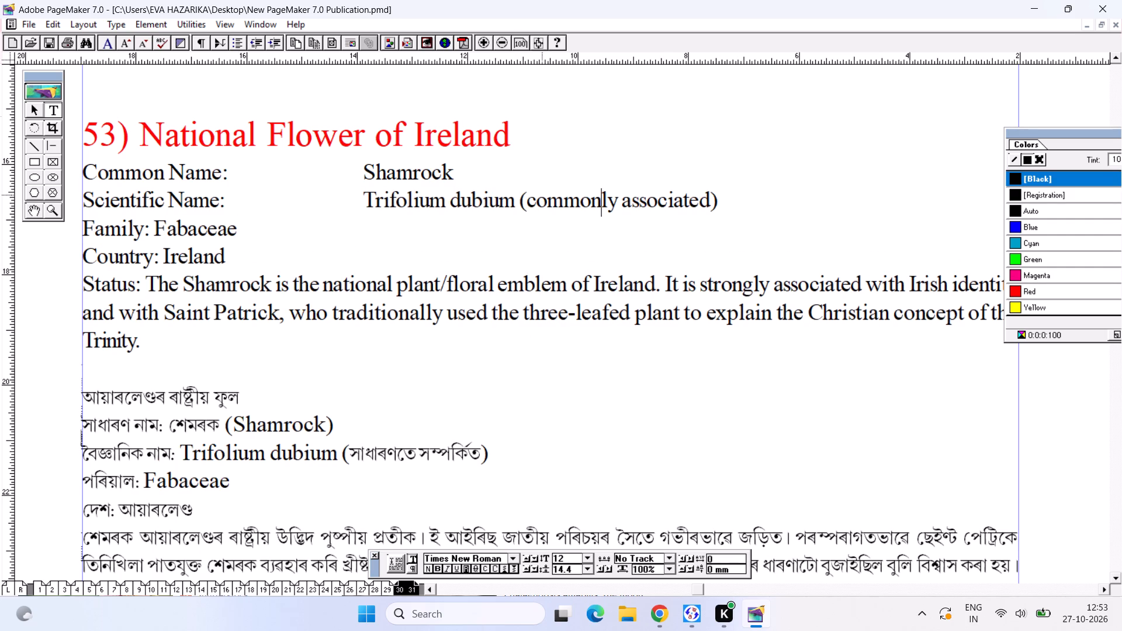
Delete "(commonly associated)" from Ireland's English scientific-name line, keeping the Family line below.
{"action": "left_click_drag", "start_coordinate": [521, 204], "coordinate": [727, 206]}
{"action": "key", "text": "BackSpace"}
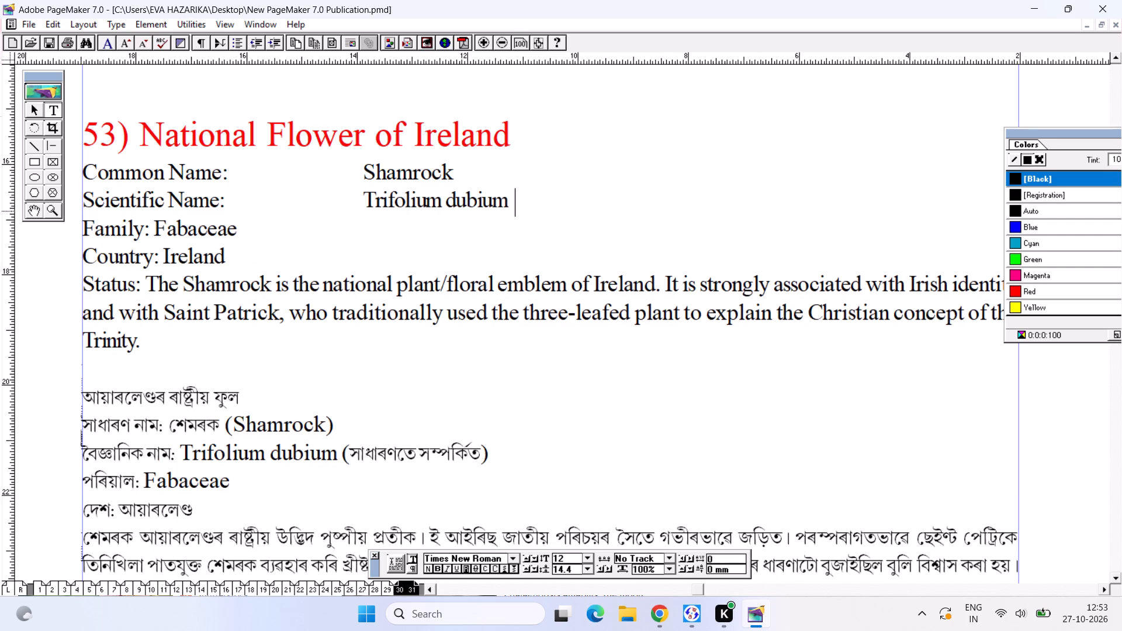
Italicise the scientific name "Trifolium dubium" in Ireland's English details and save the publication.
{"action": "left_click_drag", "start_coordinate": [363, 200], "coordinate": [520, 206]}
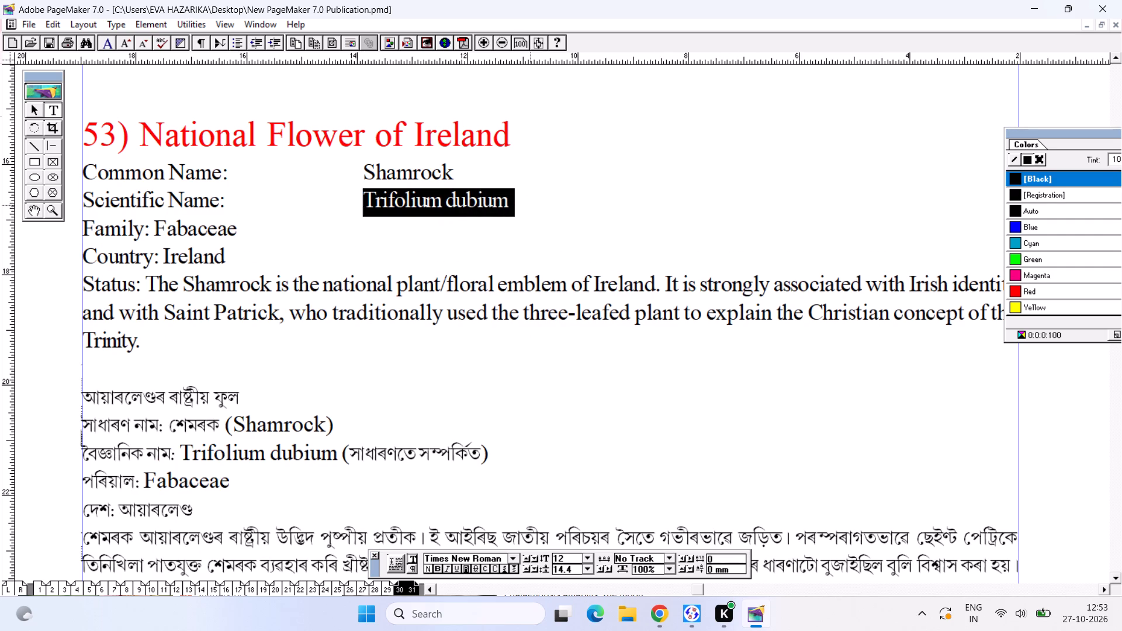
{"action": "key", "text": "ctrl+shift+i"}
{"action": "key", "text": "ctrl+s"}
{"action": "key", "text": "ctrl+s"}
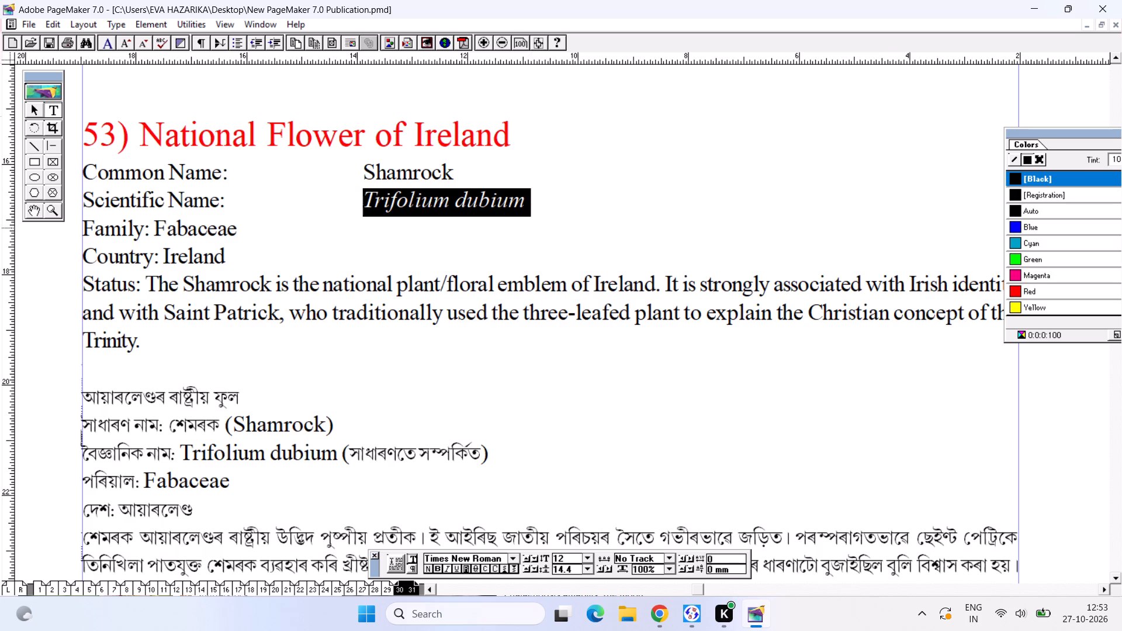
Align the family value "Fabaceae" with the tabbed column of Ireland's English details.
{"action": "left_click", "coordinate": [152, 230]}
{"action": "key", "text": "Tab"}
{"action": "key", "text": "Tab"}
{"action": "key", "text": "Tab"}
{"action": "key", "text": "Tab"}
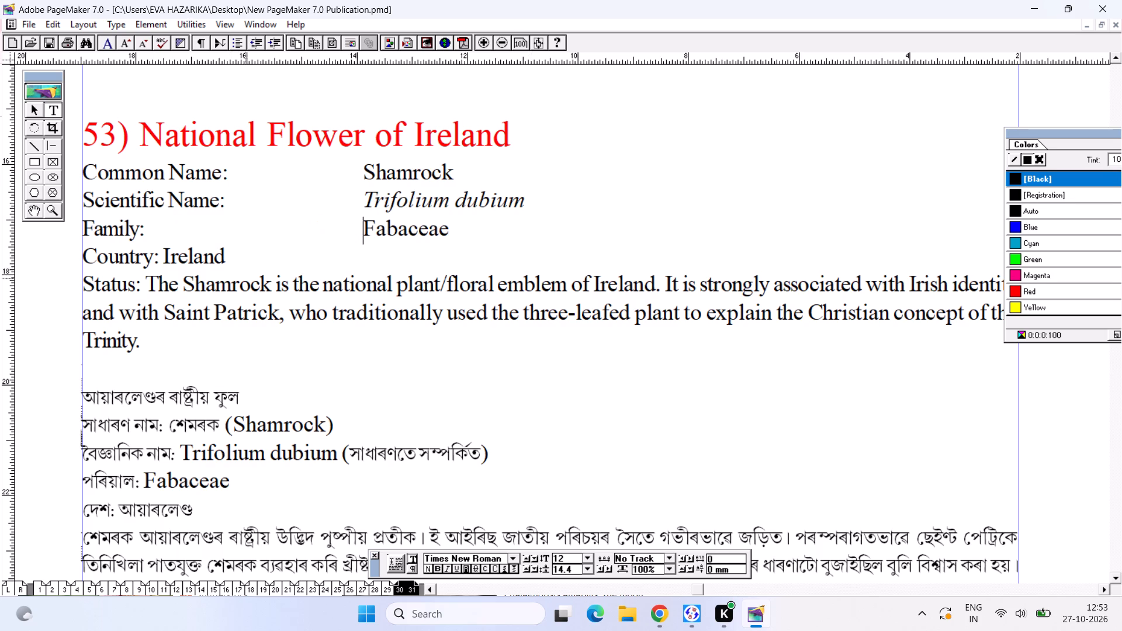
Delete the Country line and the "Status:" label from Ireland's English details.
{"action": "left_click_drag", "start_coordinate": [241, 262], "coordinate": [75, 252]}
{"action": "key", "text": "BackSpace"}
{"action": "key", "text": "BackSpace"}
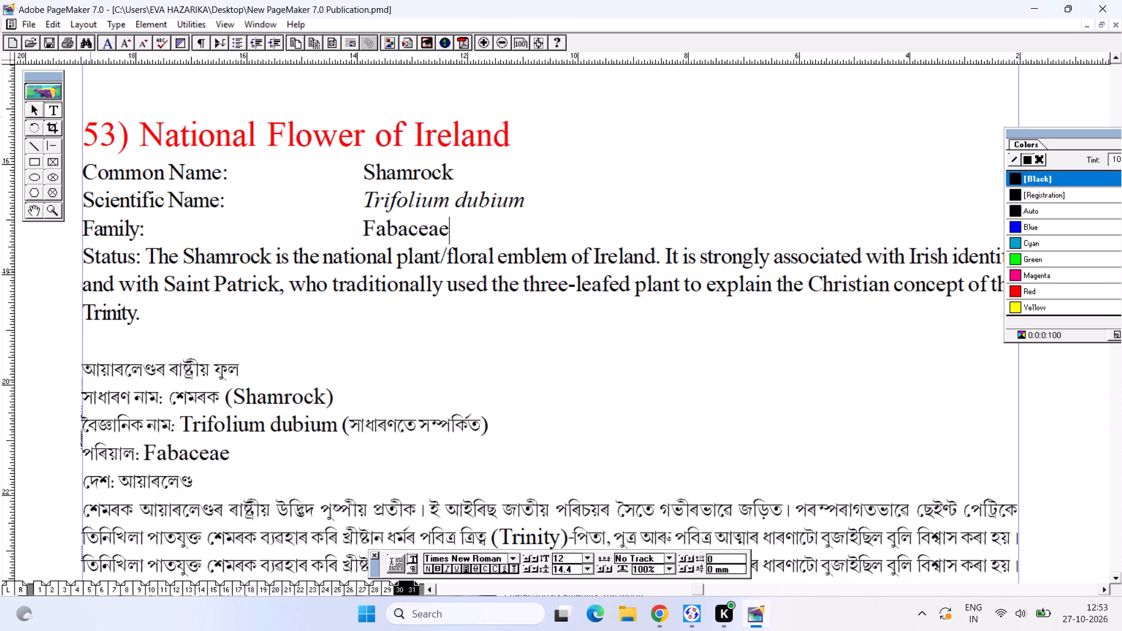
{"action": "left_click_drag", "start_coordinate": [149, 258], "coordinate": [82, 271]}
{"action": "key", "text": "BackSpace"}
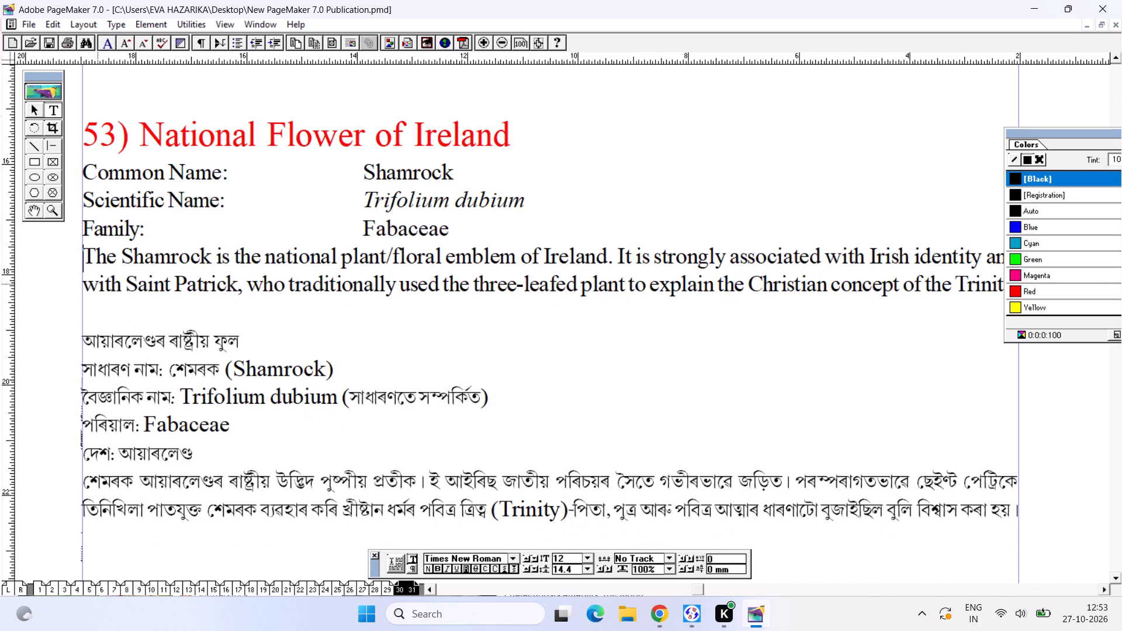
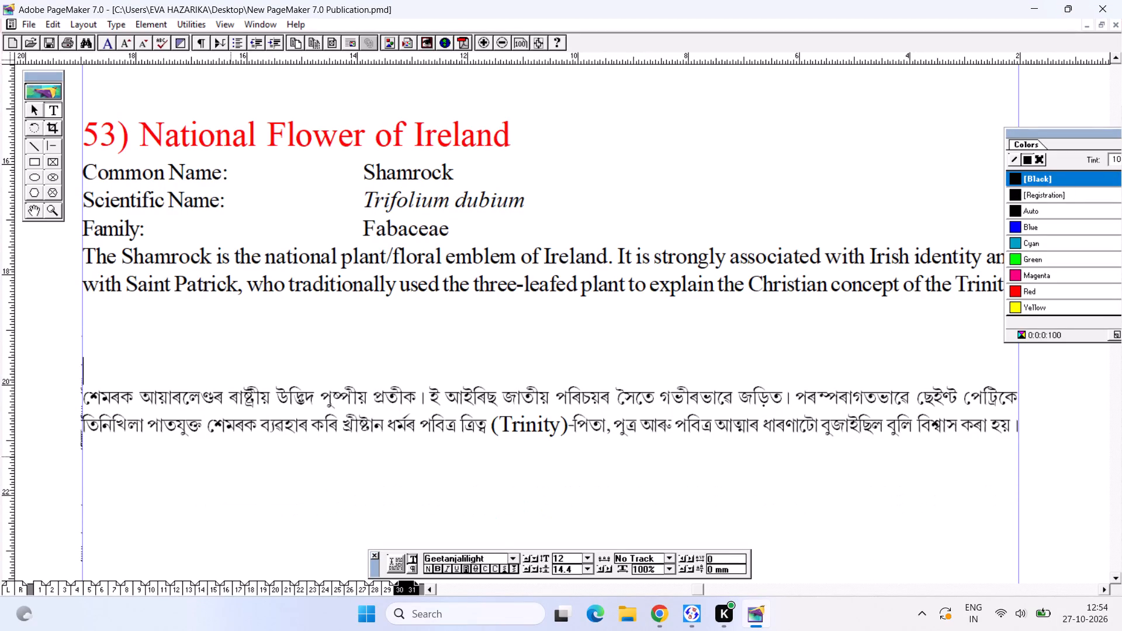
Delete the two extra blank lines above Ireland's Assamese paragraph, leaving a single line gap below the English description.
{"action": "key", "text": "BackSpace"}
{"action": "key", "text": "BackSpace"}
{"action": "left_click", "coordinate": [21, 108]}
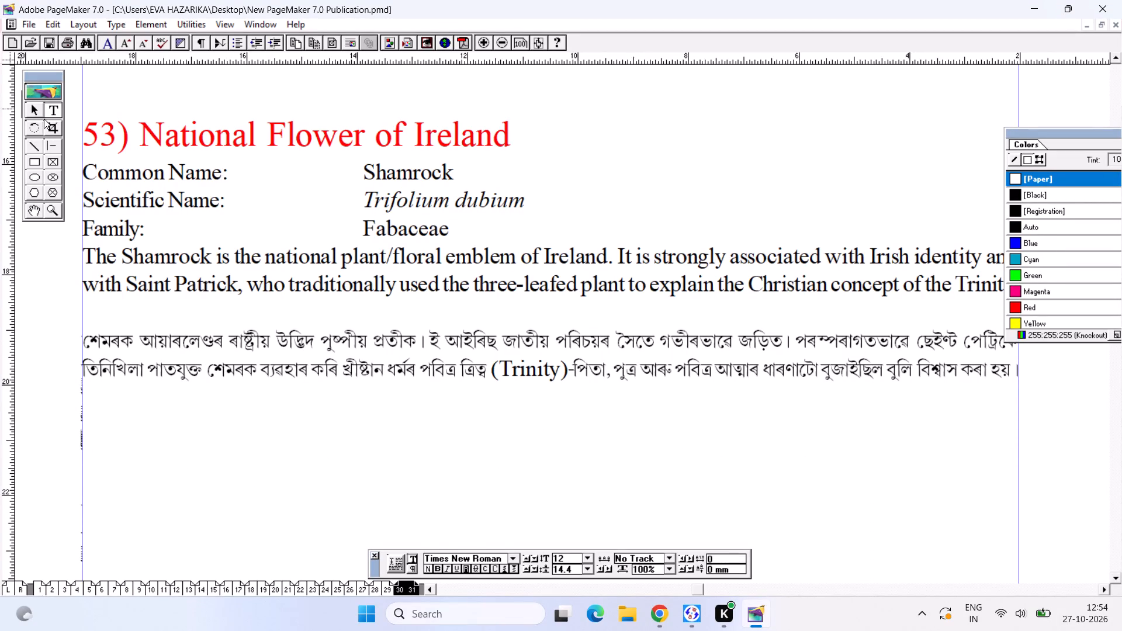
{"action": "left_click", "coordinate": [44, 119]}
{"action": "left_click", "coordinate": [278, 340]}
Move Ireland's text block down page 30 to about Y 165.7 mm, leaving more room beneath Iran's entry.
{"action": "key", "text": "ctrl+0"}
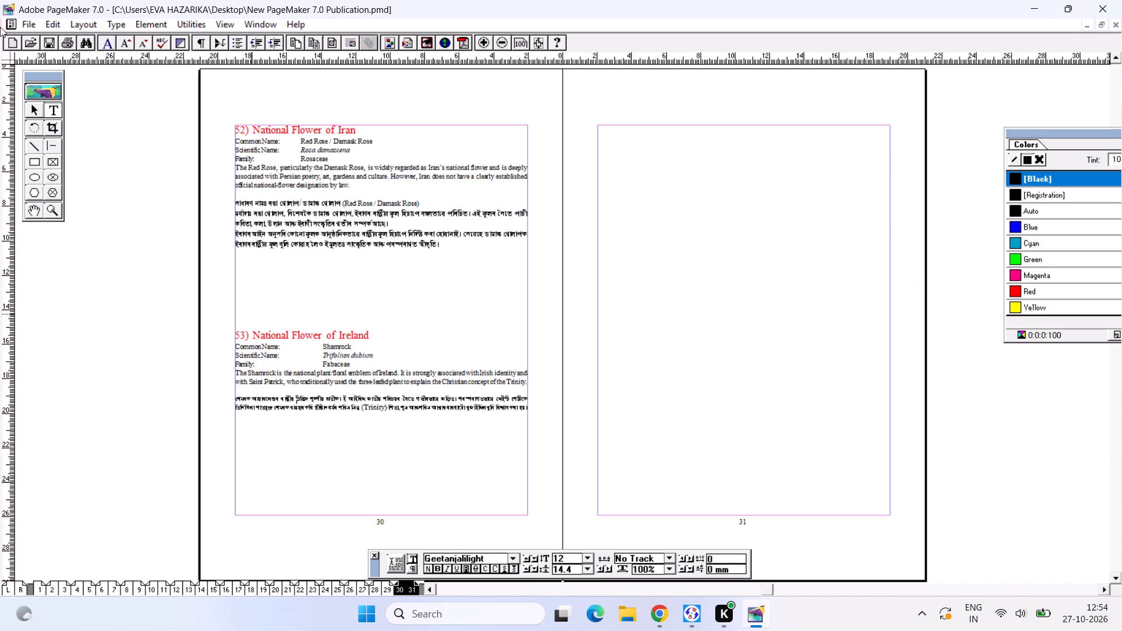
{"action": "left_click", "coordinate": [32, 110]}
{"action": "left_click", "coordinate": [390, 416]}
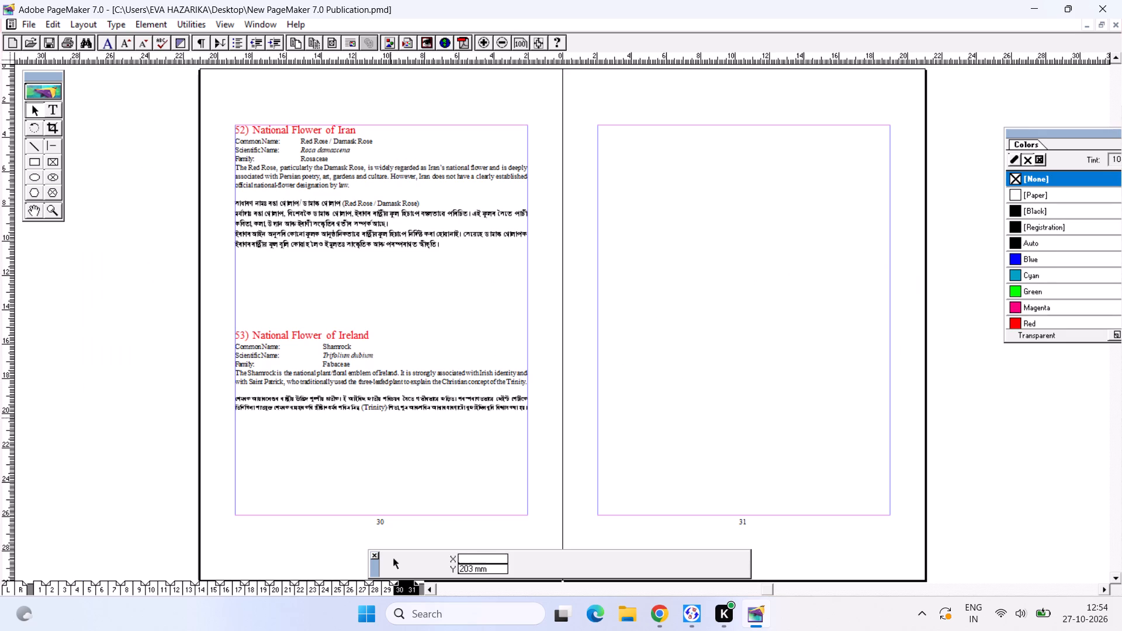
{"action": "left_click_drag", "start_coordinate": [392, 405], "coordinate": [391, 429]}
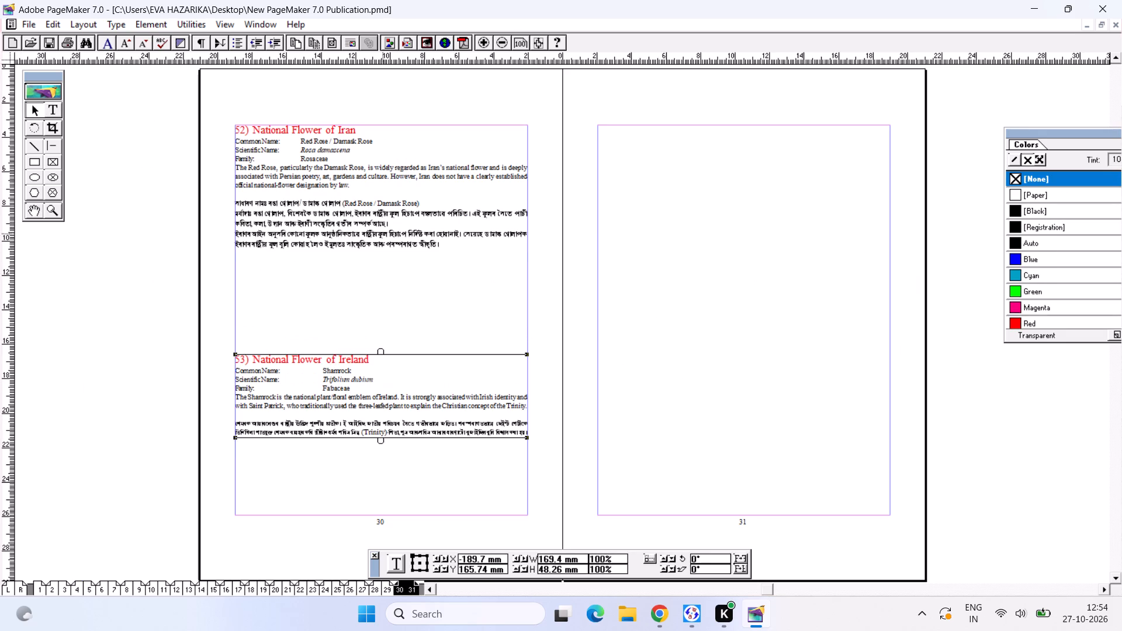
{"action": "left_click", "coordinate": [382, 233]}
{"action": "left_click", "coordinate": [327, 380]}
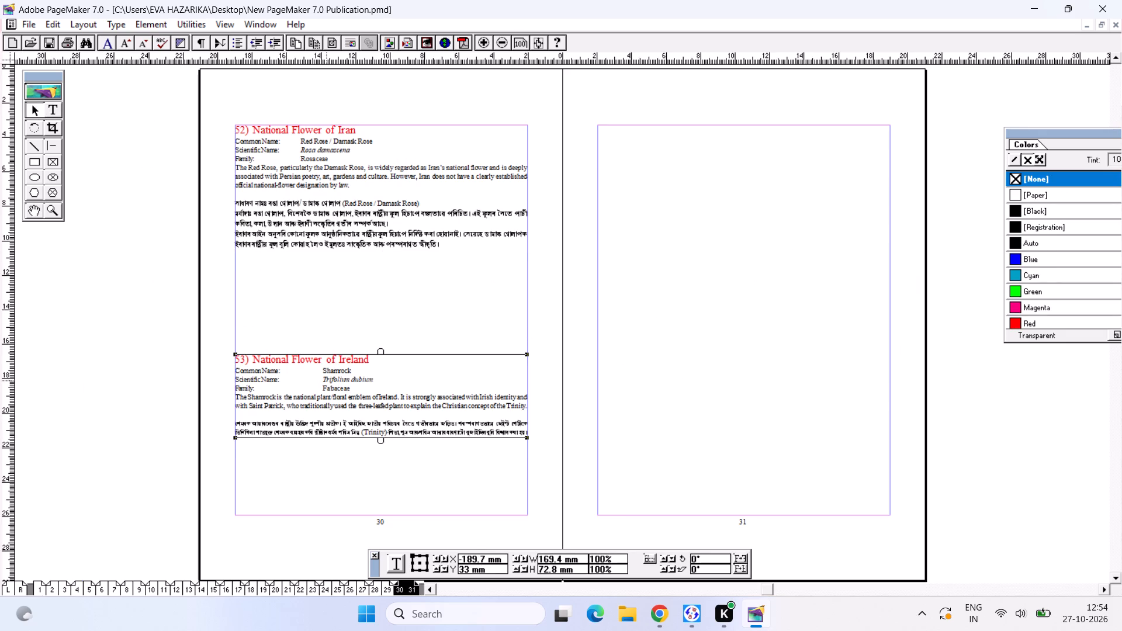
Enlarge Ireland's two-line Assamese paragraph to 14 pt and save the publication.
{"action": "left_click", "coordinate": [61, 109]}
{"action": "left_click", "coordinate": [327, 438]}
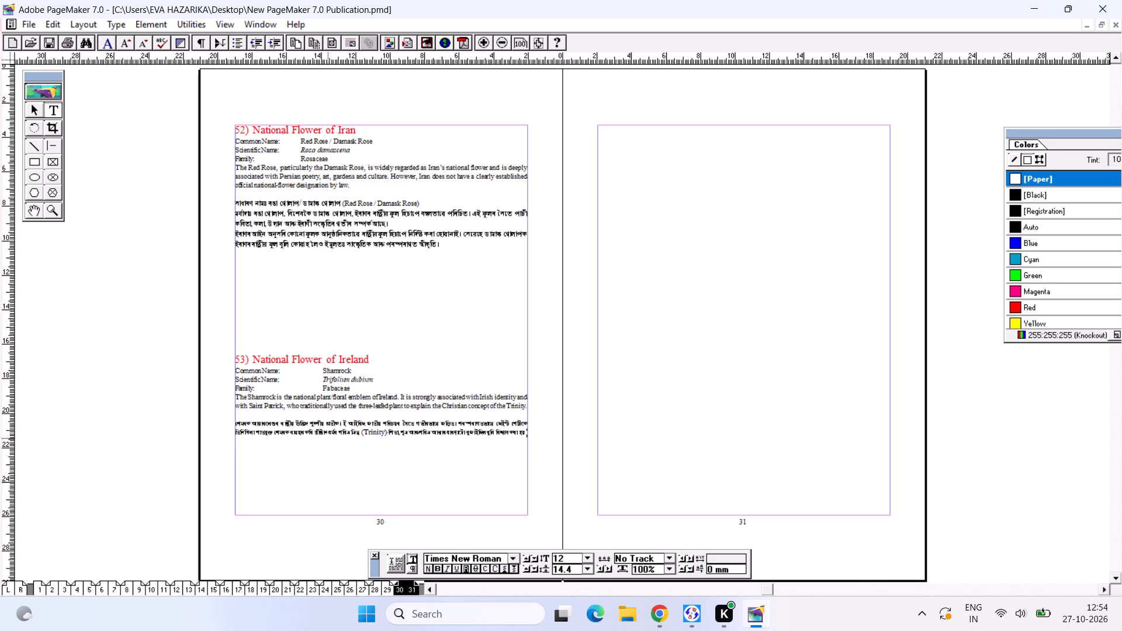
{"action": "left_click", "coordinate": [327, 426]}
{"action": "key", "text": "ctrl+2"}
{"action": "left_click_drag", "start_coordinate": [486, 408], "coordinate": [147, 380], "text": "alt"}
{"action": "left_click_drag", "start_coordinate": [293, 366], "coordinate": [334, 369], "text": "alt"}
{"action": "left_click_drag", "start_coordinate": [70, 320], "coordinate": [86, 319], "text": "alt"}
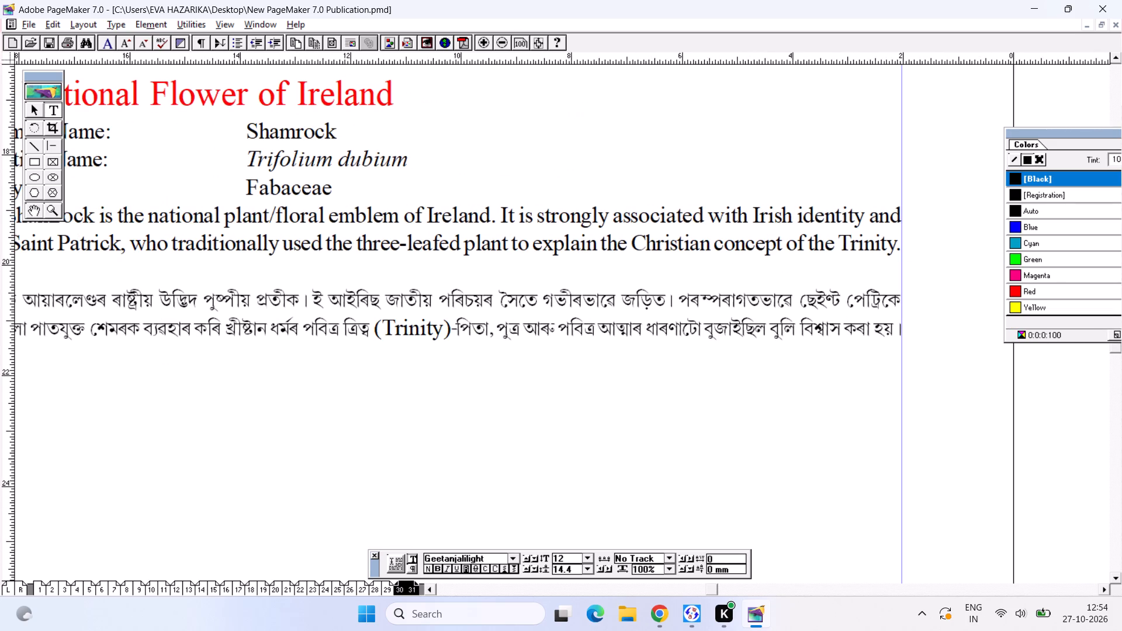
{"action": "left_click_drag", "start_coordinate": [86, 319], "coordinate": [127, 317], "text": "alt"}
{"action": "left_click_drag", "start_coordinate": [25, 296], "coordinate": [883, 356]}
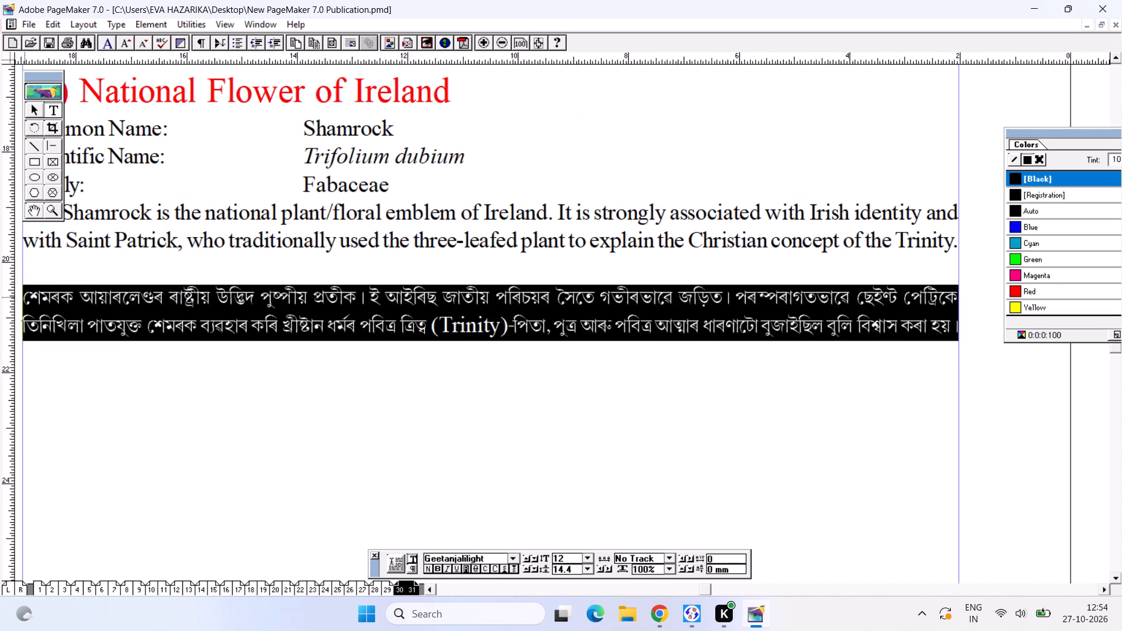
{"action": "left_click_drag", "start_coordinate": [883, 356], "coordinate": [946, 356]}
{"action": "key", "text": "ctrl+shift+period"}
{"action": "key", "text": "ctrl+shift+period"}
{"action": "key", "text": "ctrl+0"}
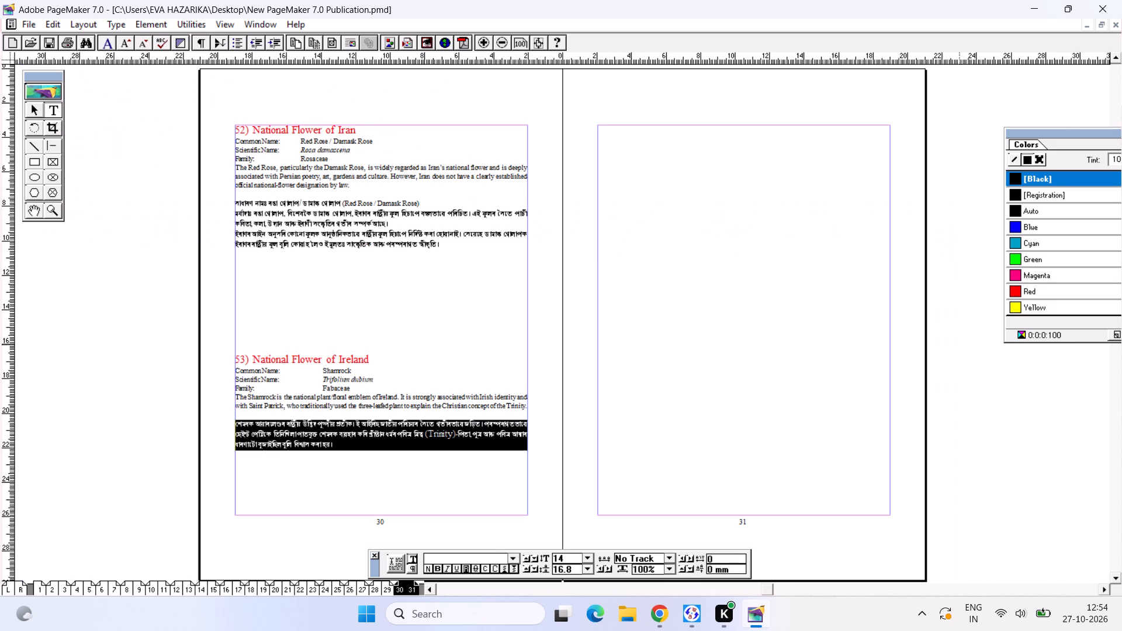
{"action": "key", "text": "ctrl+s"}
{"action": "key", "text": "ctrl+s"}
Try to copy the heading text "National Flower of Iran", without its number, from Iran's entry on page 30.
{"action": "left_click", "coordinate": [377, 242]}
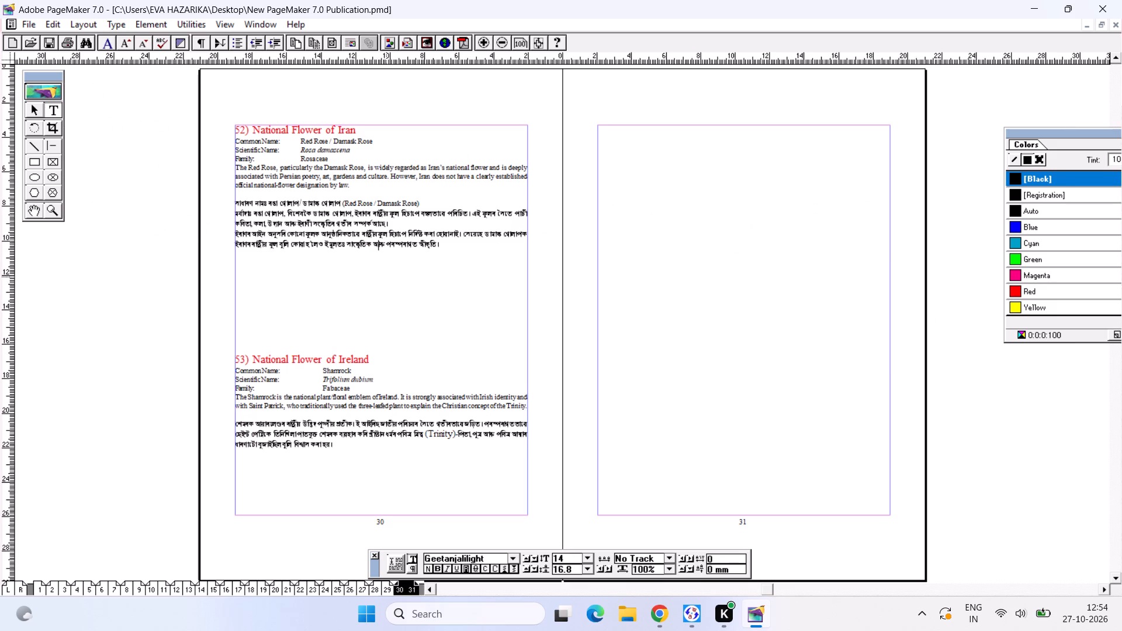
{"action": "left_click", "coordinate": [344, 418]}
{"action": "left_click", "coordinate": [56, 106]}
{"action": "left_click_drag", "start_coordinate": [368, 125], "coordinate": [291, 121]}
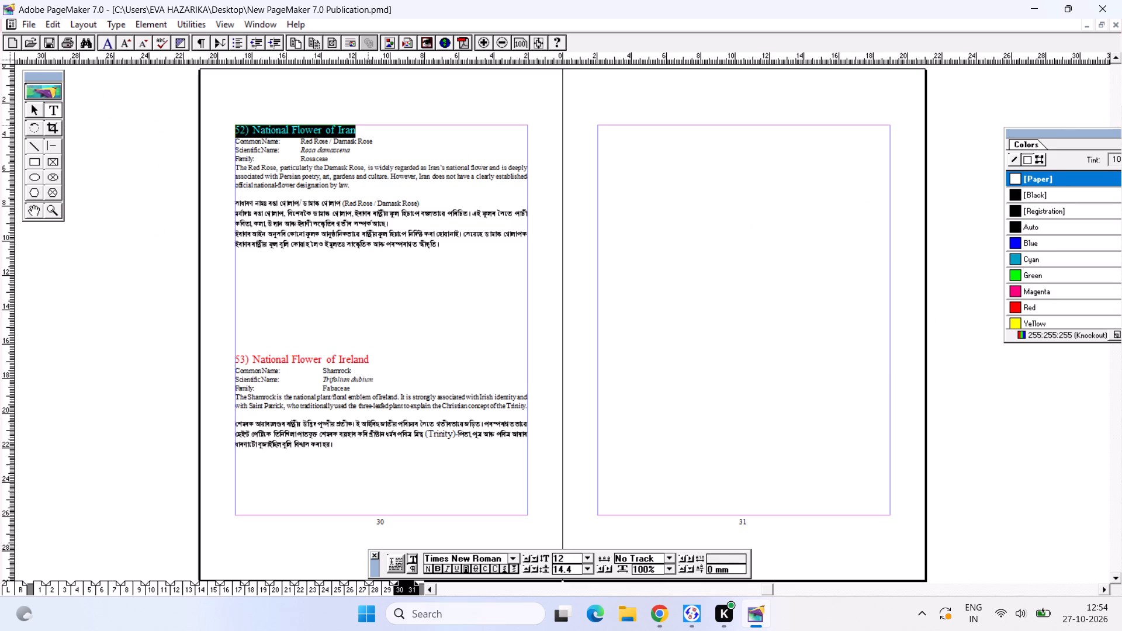
{"action": "left_click_drag", "start_coordinate": [291, 121], "coordinate": [248, 133]}
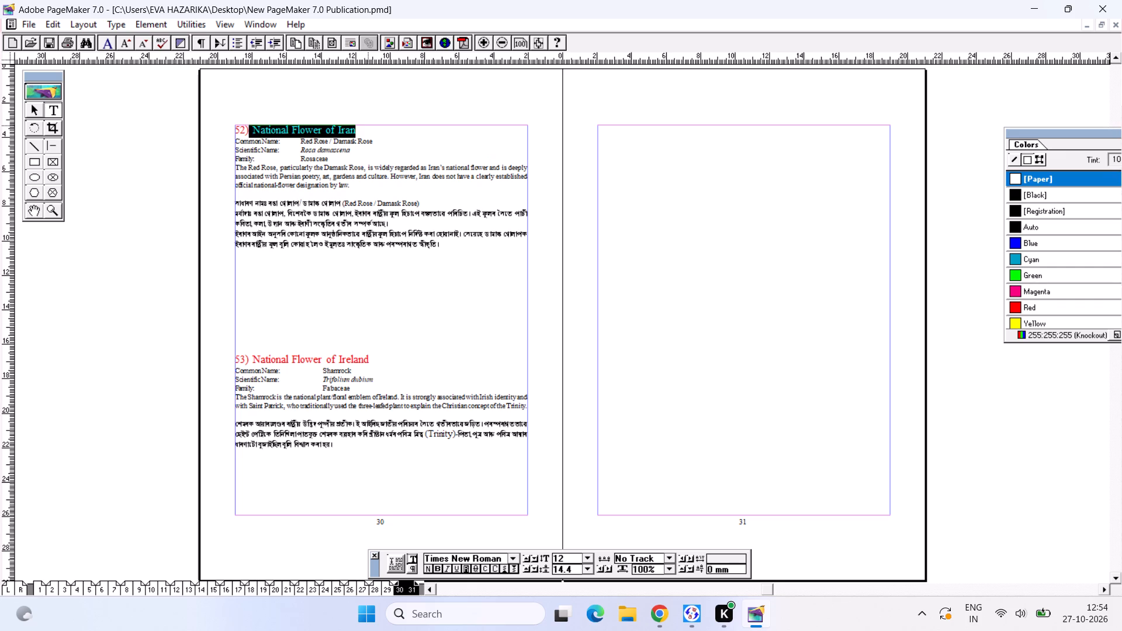
{"action": "left_click_drag", "start_coordinate": [248, 133], "coordinate": [256, 134]}
{"action": "left_click", "coordinate": [255, 134]}
{"action": "key", "text": "ctrl+c"}
{"action": "key", "text": "ctrl+c"}
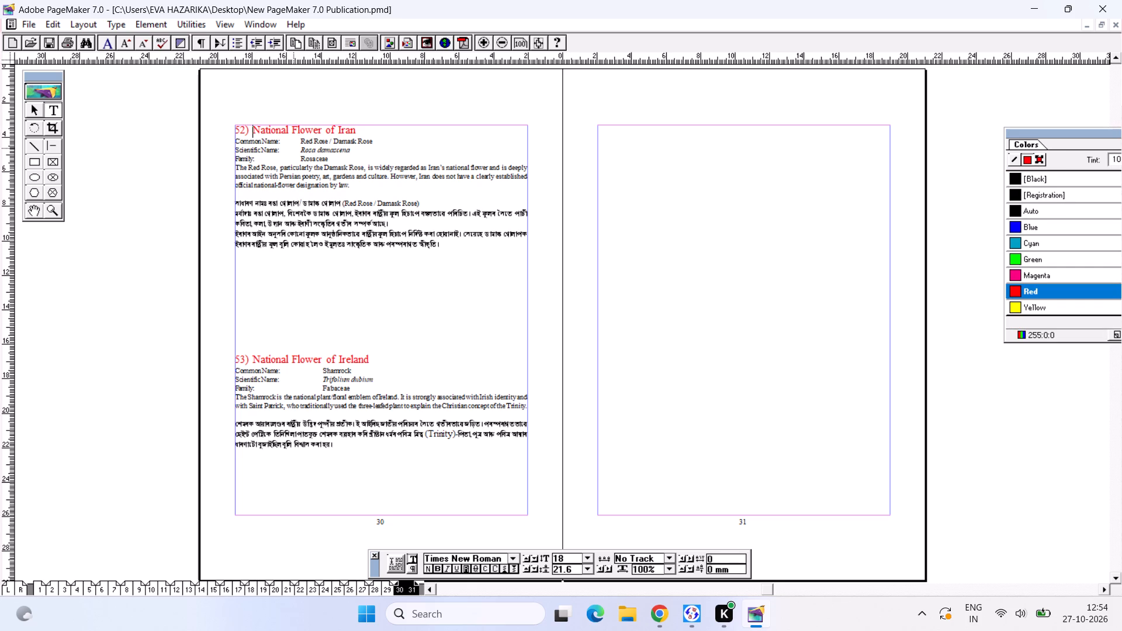
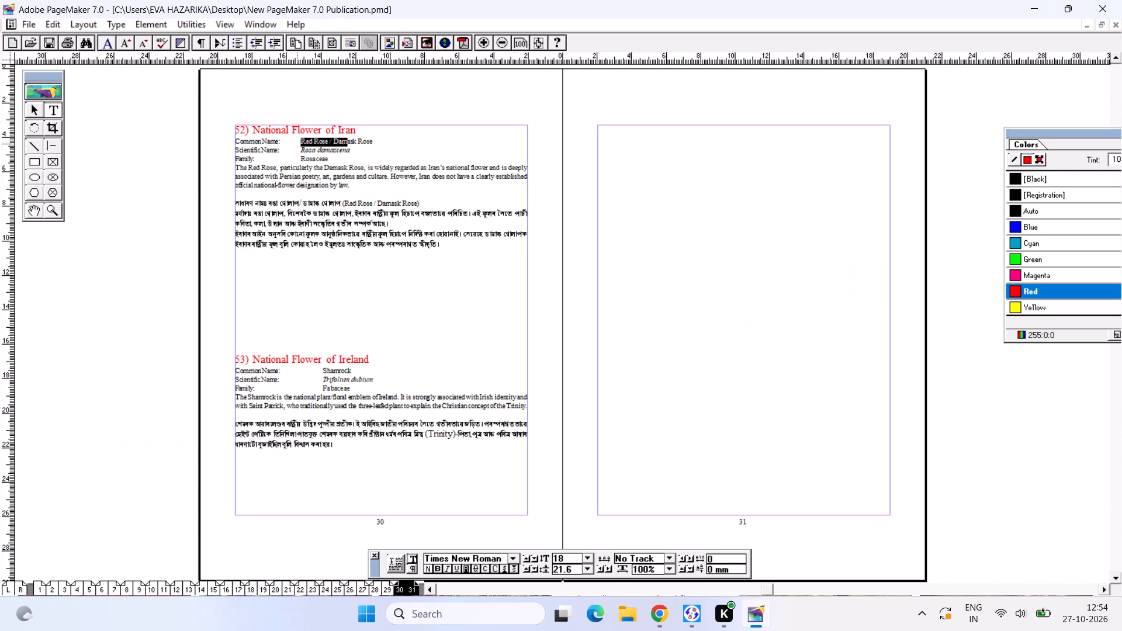
Copy Iran's common name "Red Rose / Damask Rose" and add it to the browser image search for "National Flower of Iran".
{"action": "left_click_drag", "start_coordinate": [345, 144], "coordinate": [401, 147]}
{"action": "key", "text": "ctrl+c"}
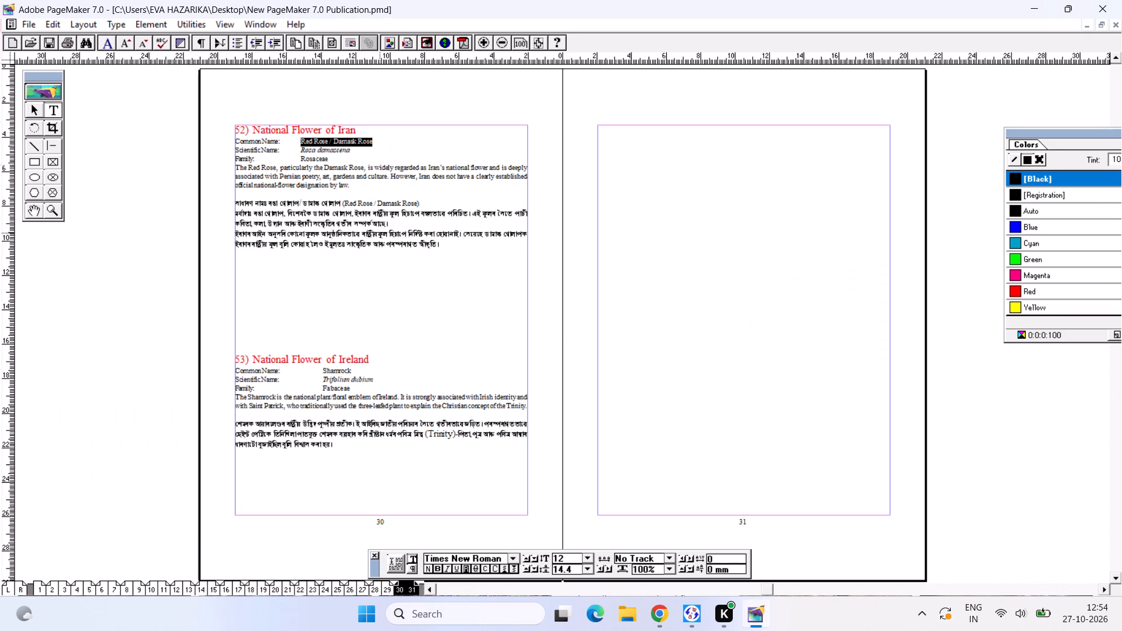
{"action": "key", "text": "ctrl+c"}
{"action": "key", "text": "ctrl+c"}
{"action": "left_click", "coordinate": [666, 614]}
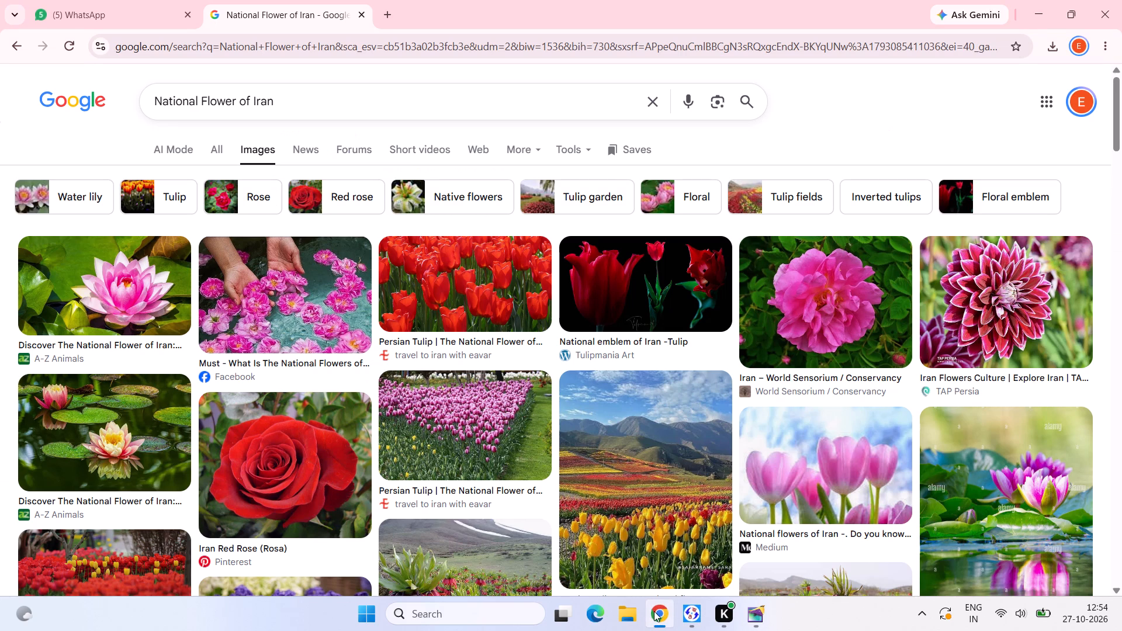
{"action": "left_click", "coordinate": [348, 93]}
{"action": "key", "text": "space"}
{"action": "key", "text": "ctrl+v"}
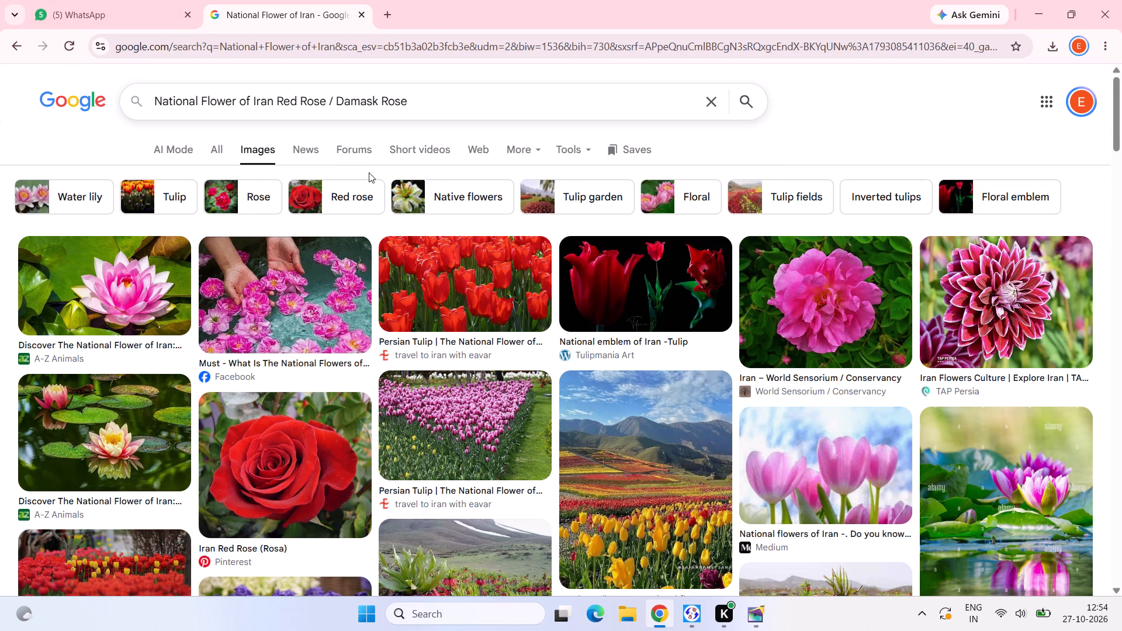
{"action": "key", "text": "Return"}
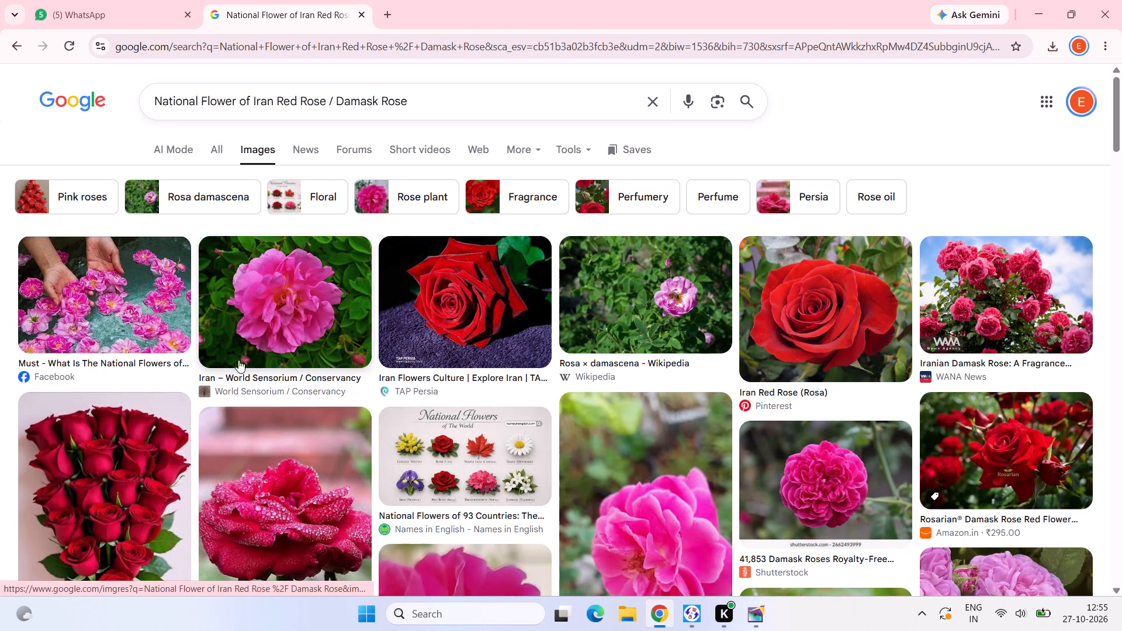
Return to PageMaker and examine Iran's entry on page 30 up close, checking its flower names and description against the image results.
{"action": "left_click", "coordinate": [759, 610]}
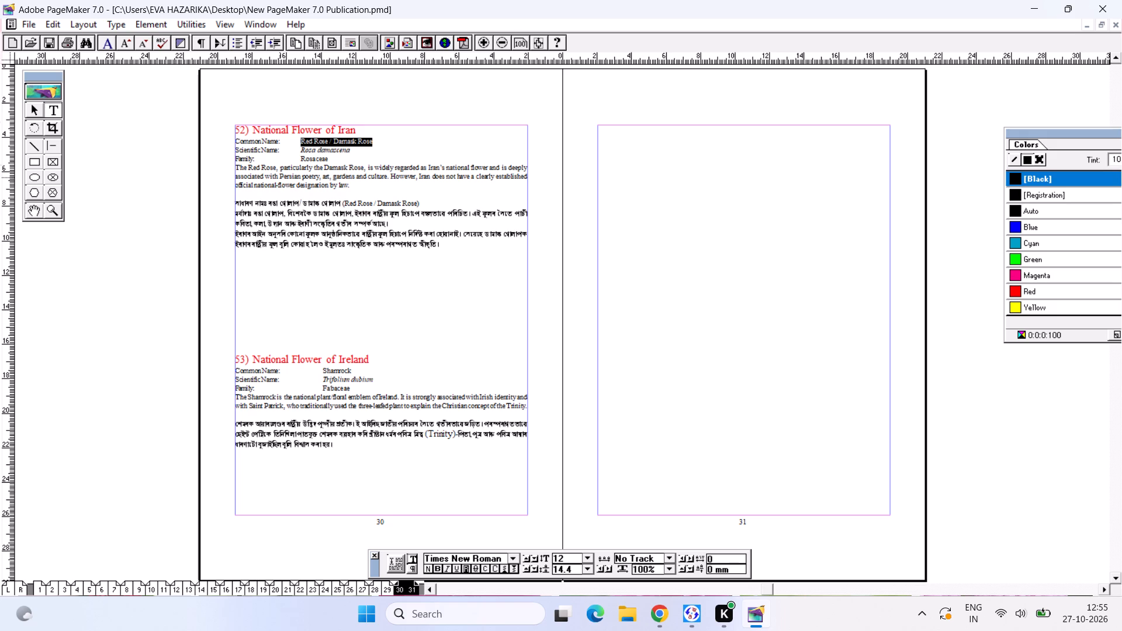
{"action": "key", "text": "ctrl+2"}
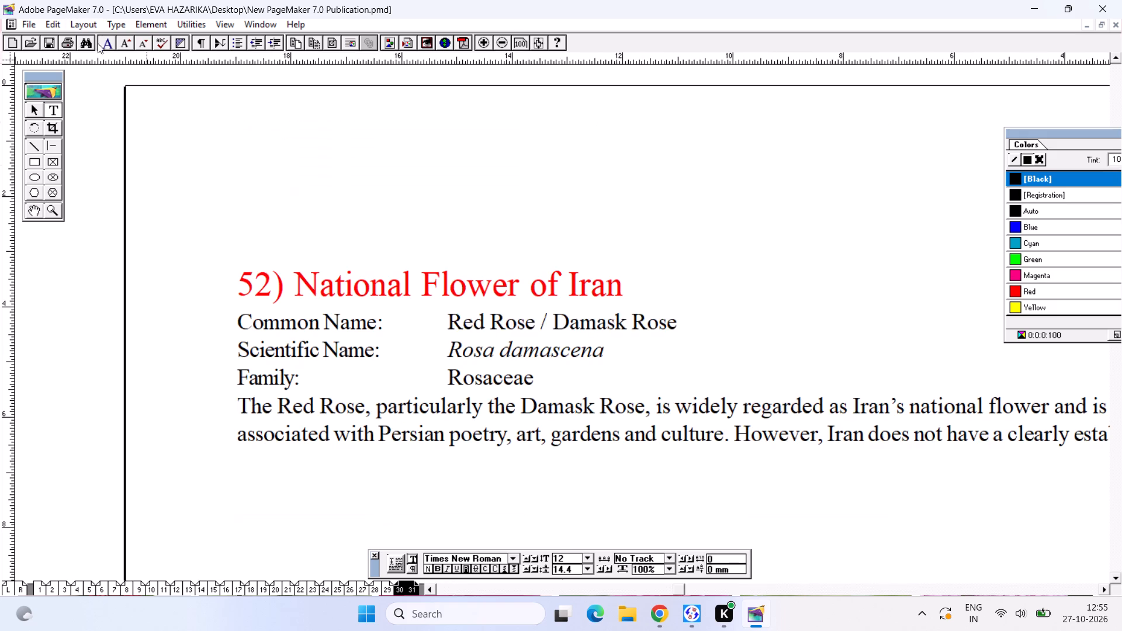
{"action": "left_click_drag", "start_coordinate": [401, 279], "coordinate": [269, 136], "text": "alt"}
{"action": "left_click_drag", "start_coordinate": [393, 215], "coordinate": [261, 190], "text": "alt"}
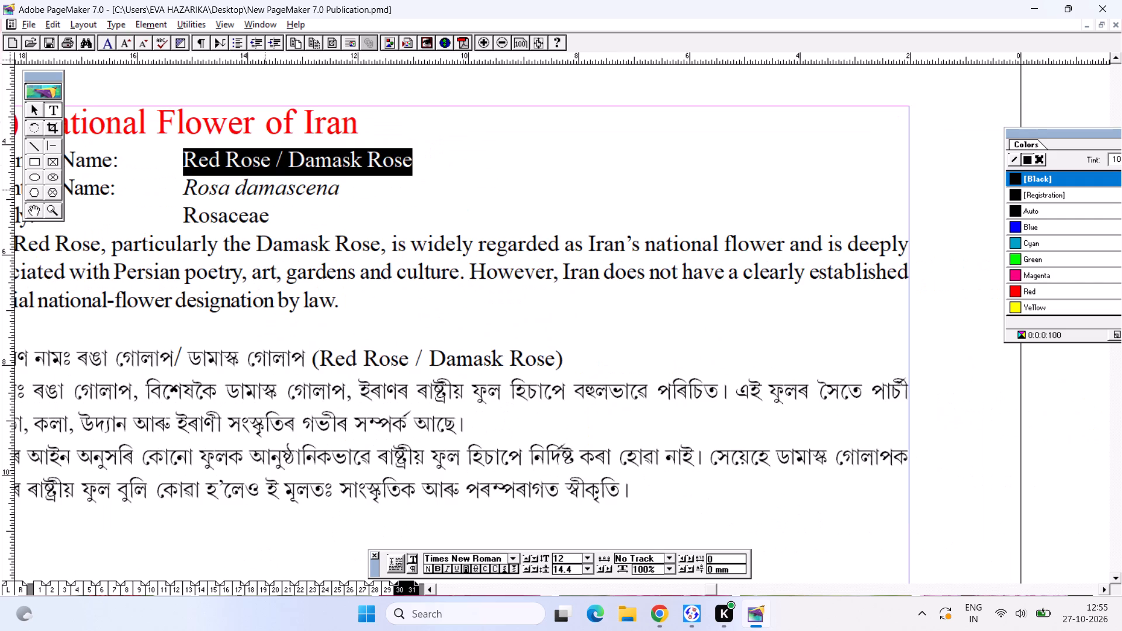
{"action": "left_click_drag", "start_coordinate": [439, 235], "coordinate": [674, 297], "text": "alt"}
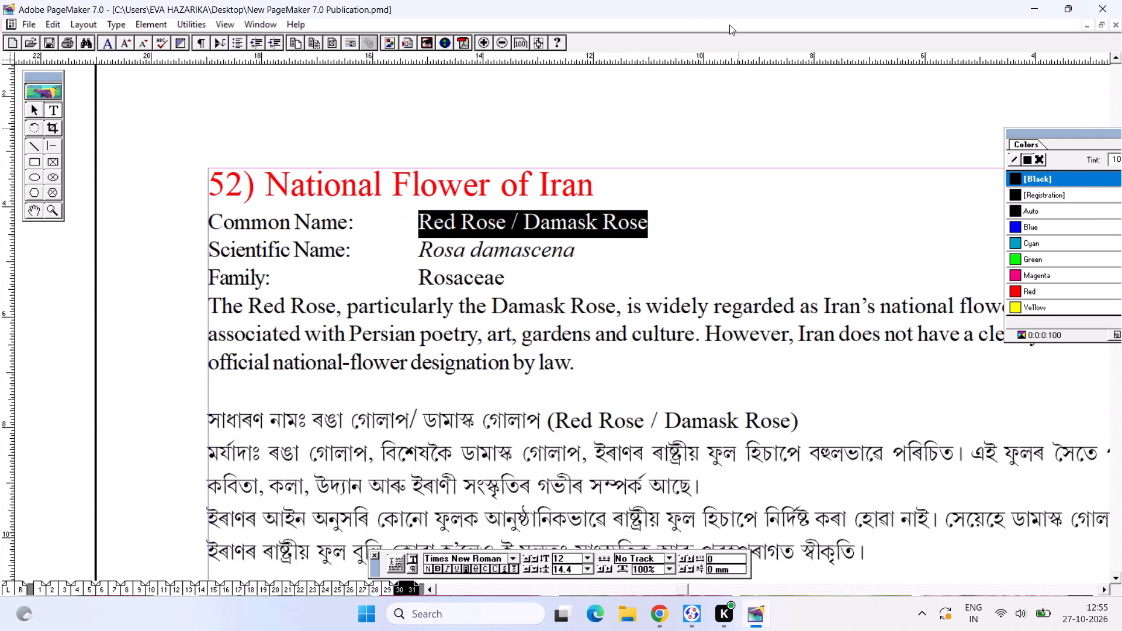
{"action": "key", "text": "ctrl+c"}
{"action": "key", "text": "ctrl+0"}
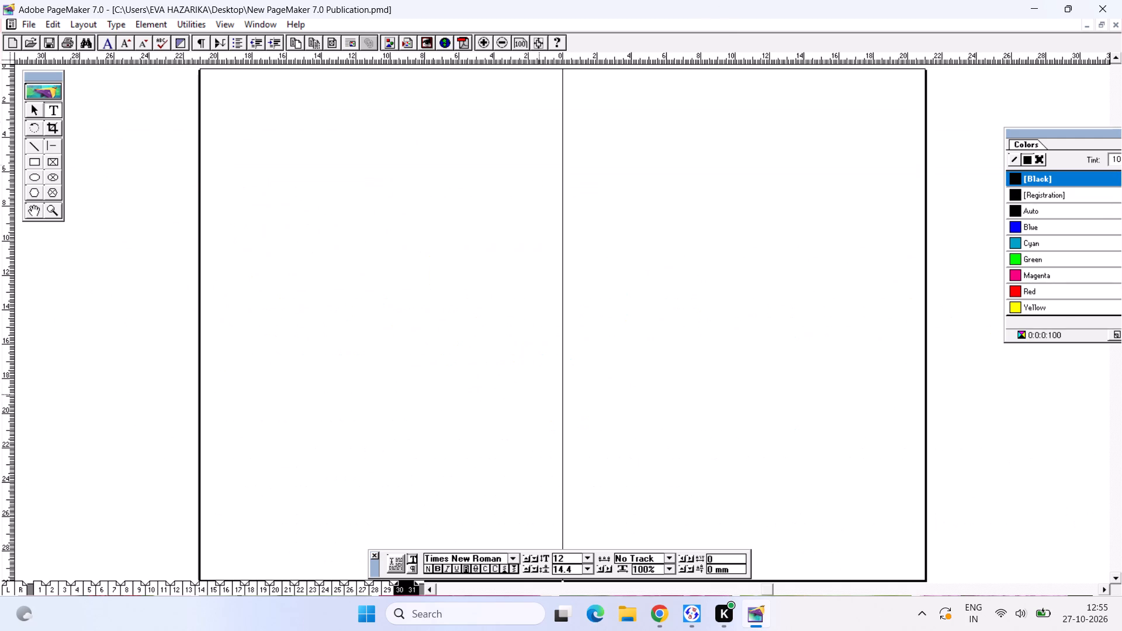
{"action": "left_click", "coordinate": [664, 622]}
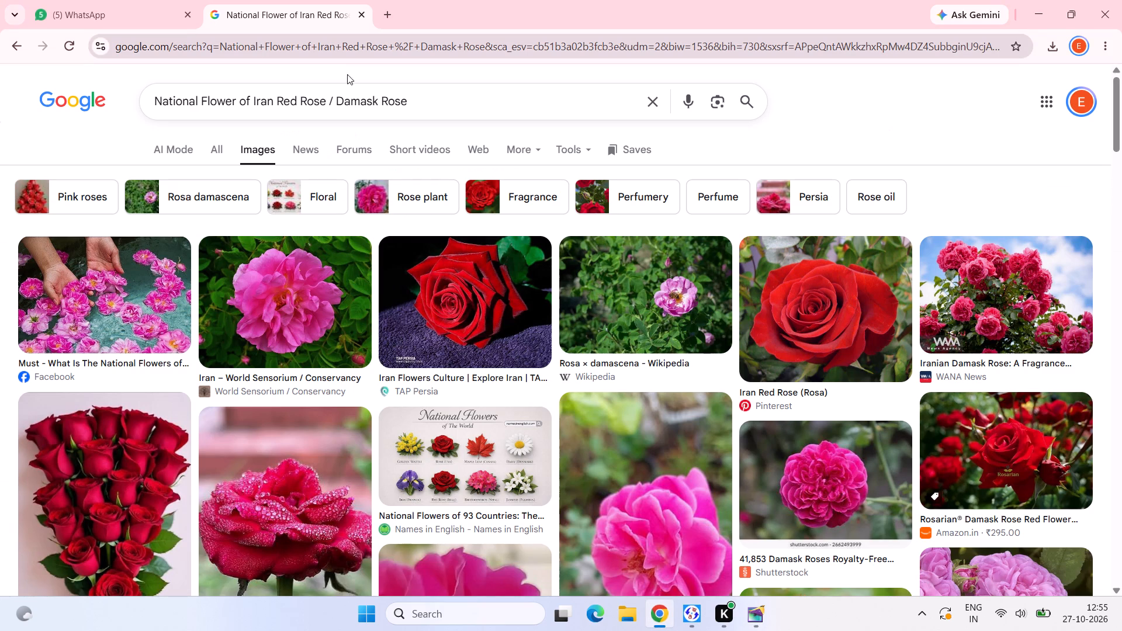
{"action": "left_click", "coordinate": [757, 618]}
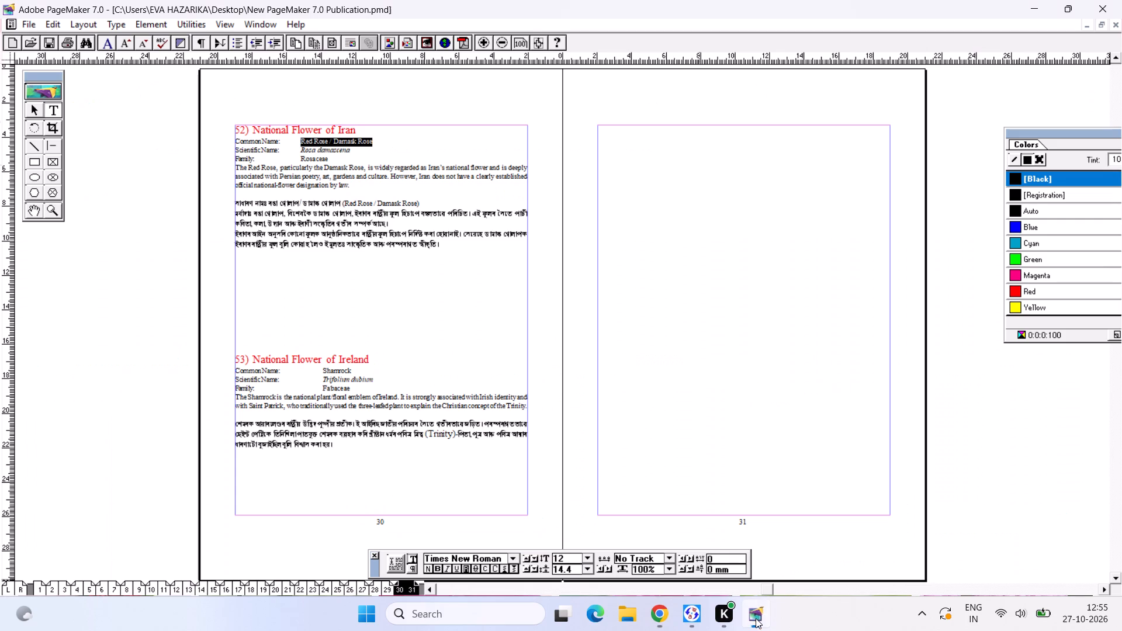
Copy the "Iran Red Rose (Rosa)" picture from the Chrome image results and paste it into the PageMaker publication.
{"action": "left_click", "coordinate": [647, 609]}
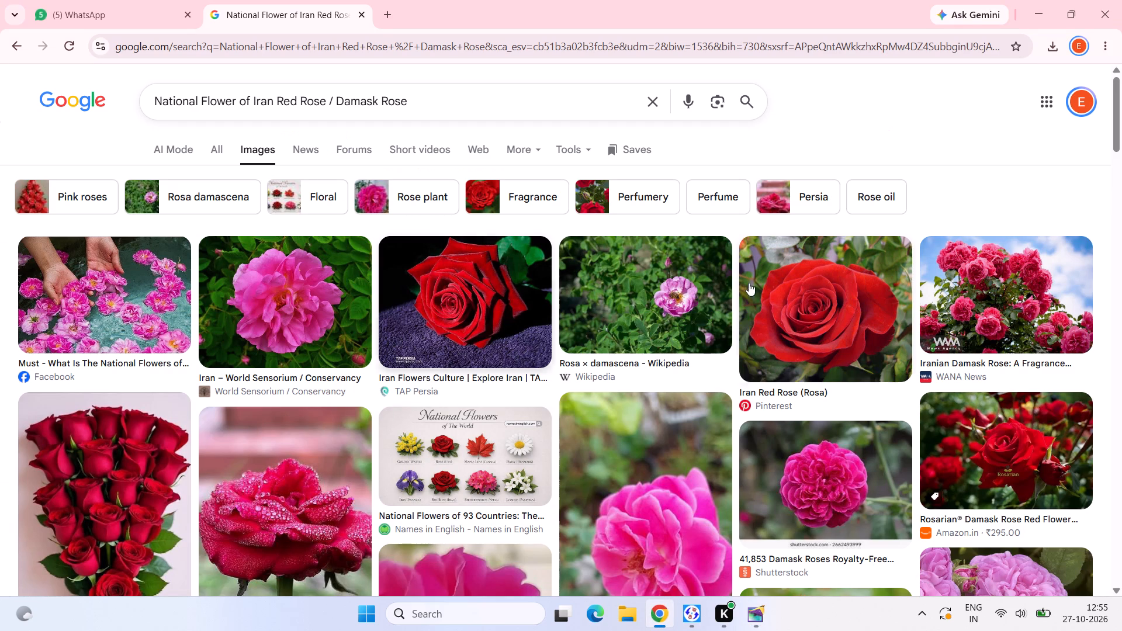
{"action": "left_click", "coordinate": [854, 310]}
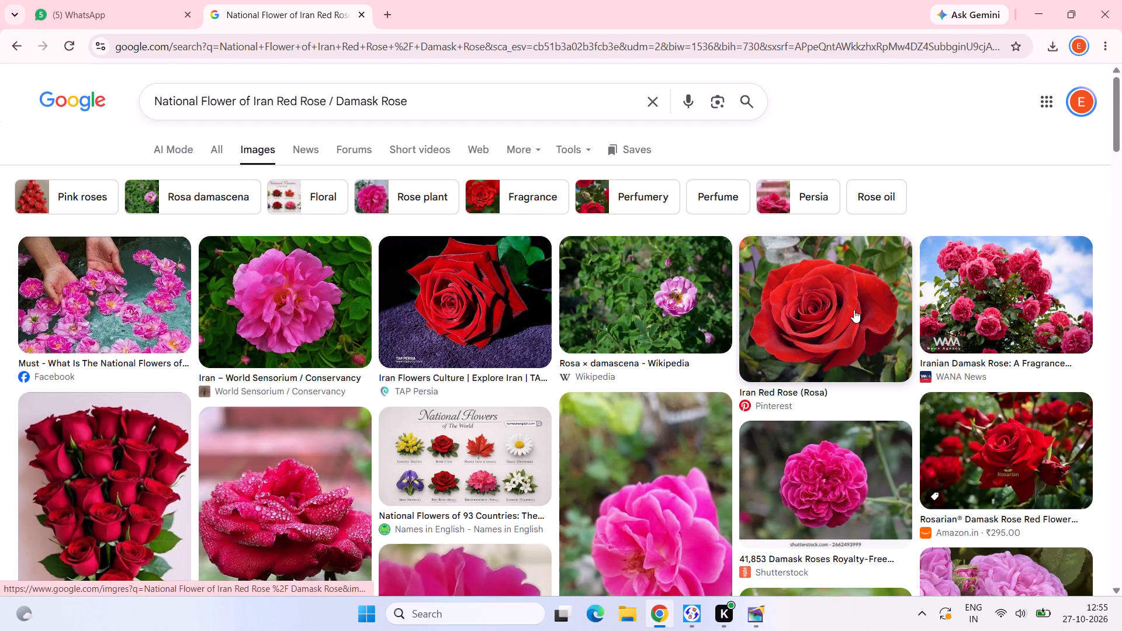
{"action": "right_click", "coordinate": [829, 234]}
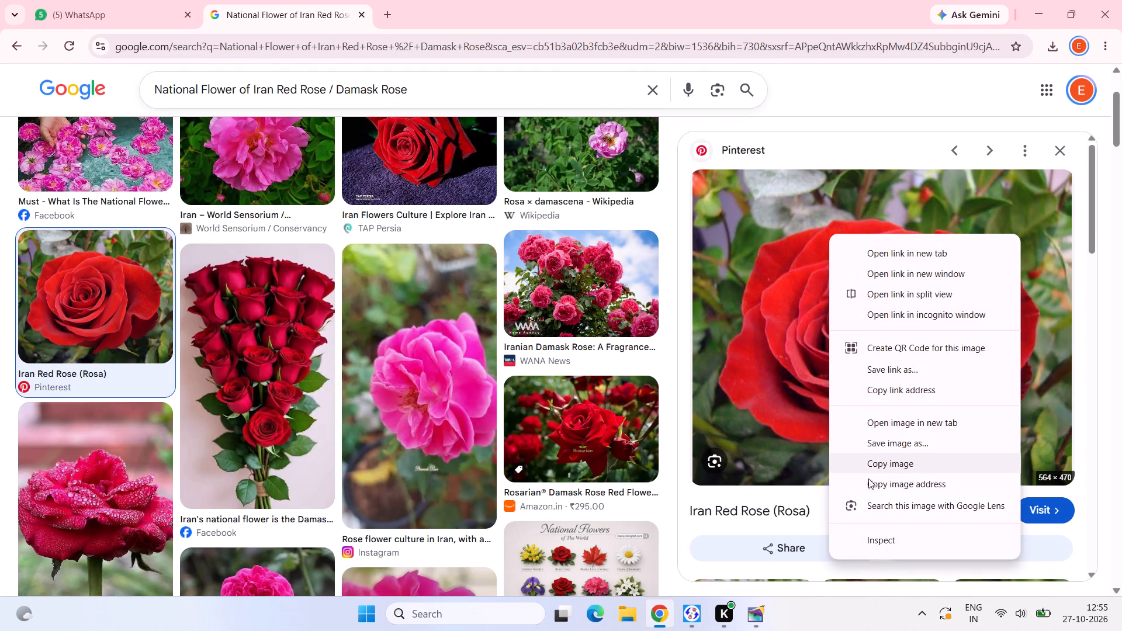
{"action": "left_click", "coordinate": [888, 467]}
{"action": "left_click", "coordinate": [767, 617]}
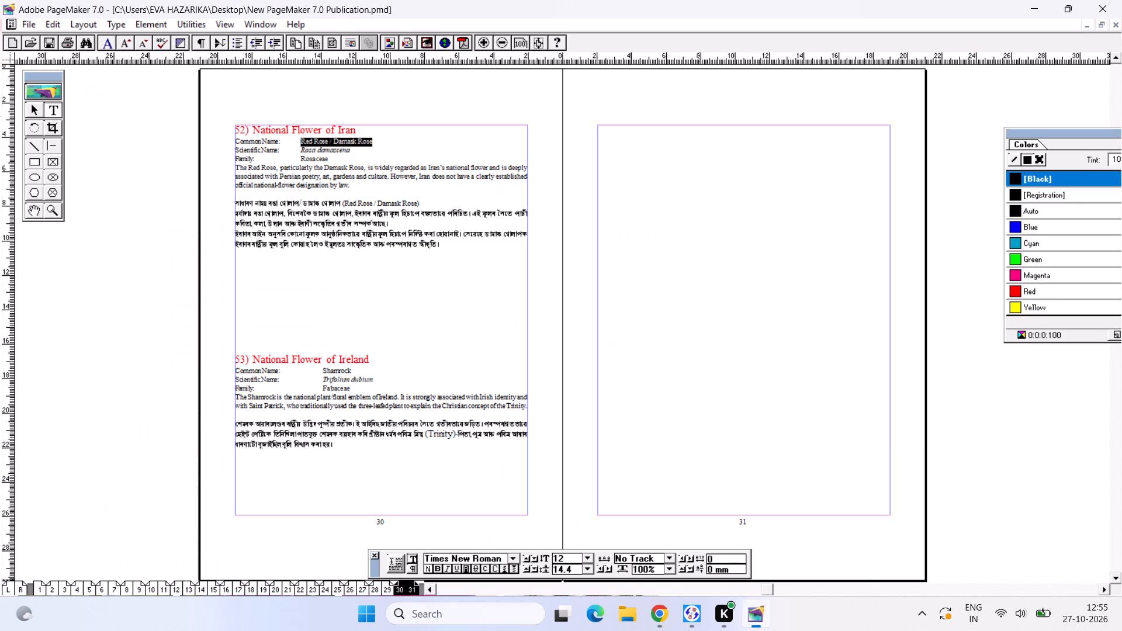
{"action": "left_click", "coordinate": [38, 110]}
{"action": "key", "text": "ctrl+v"}
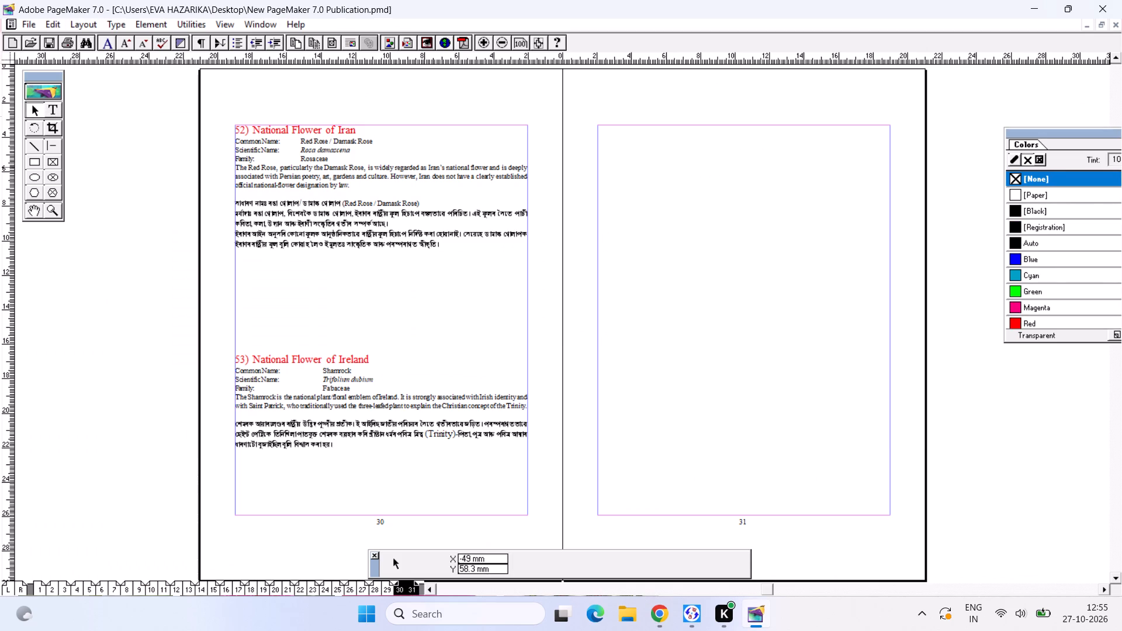
Shrink the pasted red rose picture to about 57 × 43 mm and fit it into the upper-right corner of Iran's entry.
{"action": "left_click", "coordinate": [489, 246]}
{"action": "left_click_drag", "start_coordinate": [440, 222], "coordinate": [509, 252]}
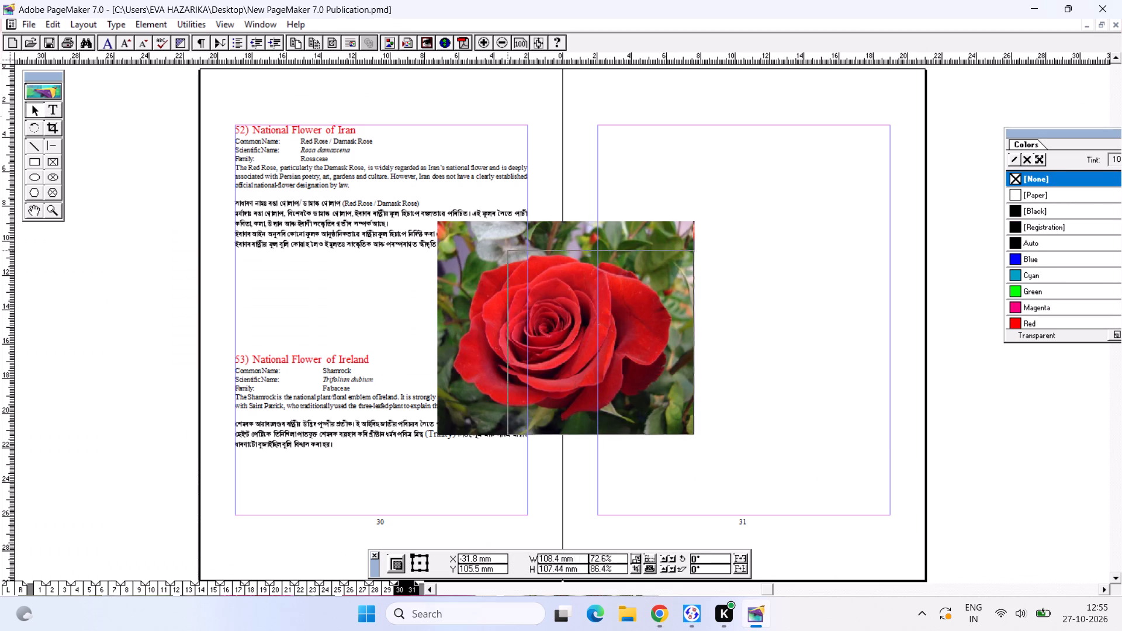
{"action": "left_click_drag", "start_coordinate": [509, 252], "coordinate": [586, 350]}
{"action": "left_click_drag", "start_coordinate": [633, 365], "coordinate": [476, 130]}
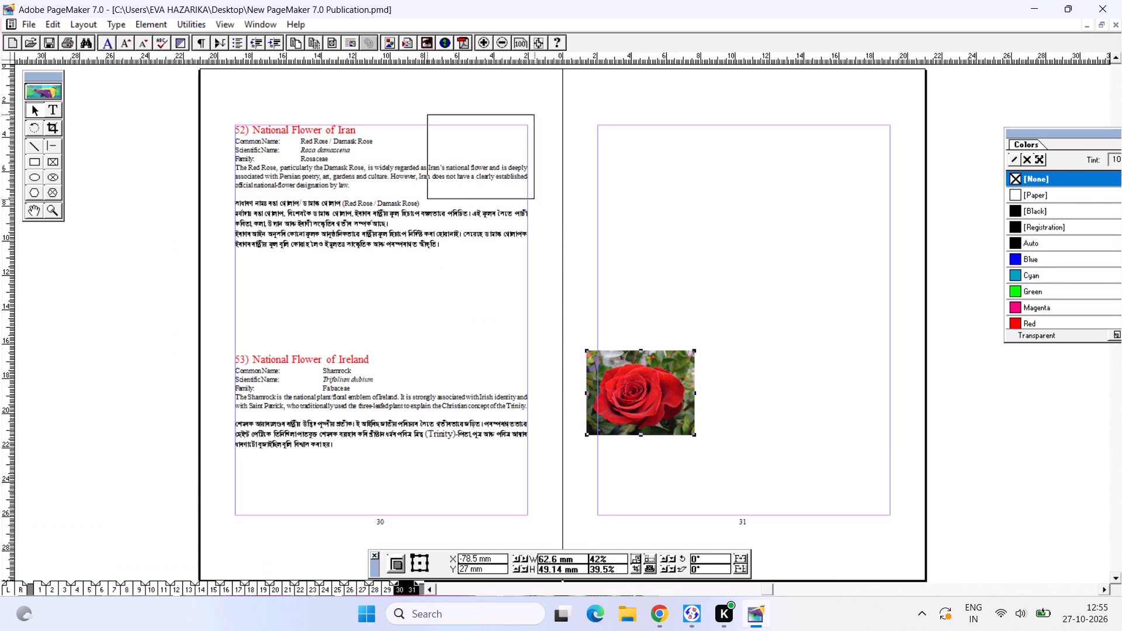
{"action": "left_click_drag", "start_coordinate": [476, 130], "coordinate": [468, 138]}
{"action": "left_click_drag", "start_coordinate": [418, 127], "coordinate": [426, 130]}
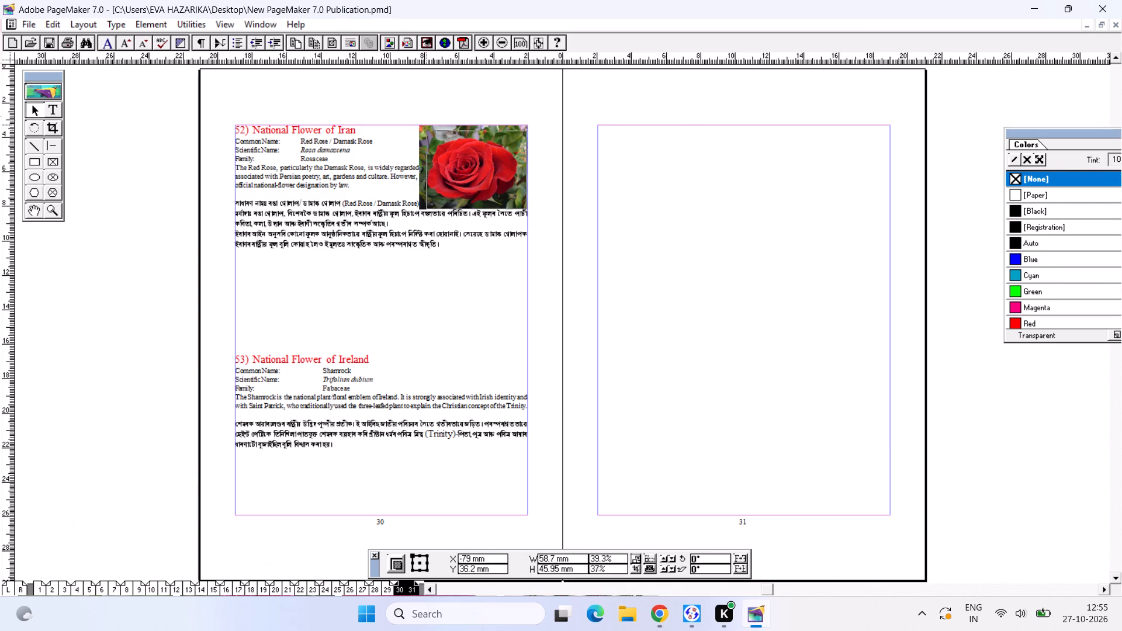
{"action": "left_click_drag", "start_coordinate": [426, 130], "coordinate": [428, 136]}
{"action": "left_click_drag", "start_coordinate": [444, 167], "coordinate": [444, 156]}
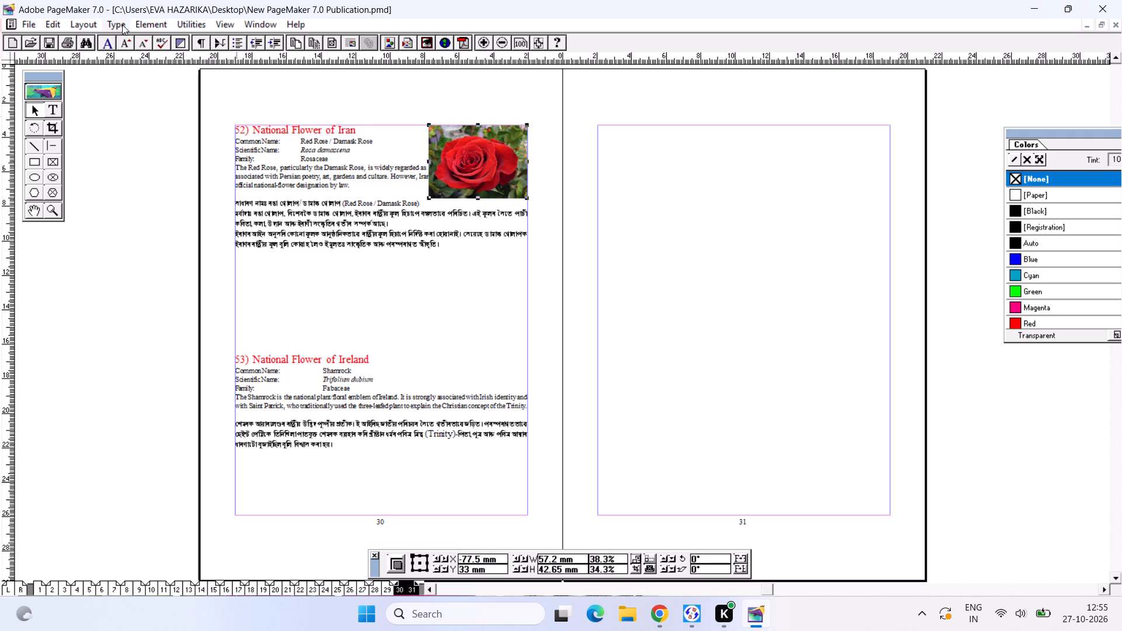
Apply a rectangular text wrap to the rose picture so Iran's text flows around it.
{"action": "left_click", "coordinate": [143, 22]}
{"action": "left_click", "coordinate": [178, 150]}
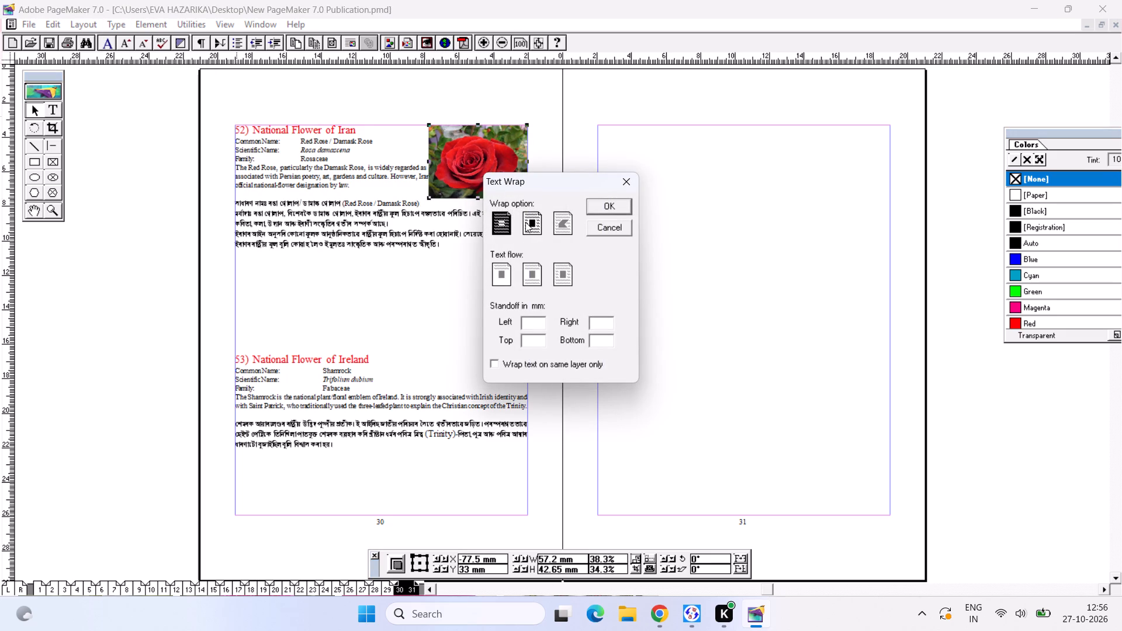
{"action": "left_click", "coordinate": [525, 222]}
{"action": "left_click", "coordinate": [614, 203]}
Reduce the wrapped rose picture slightly to about 55 × 39 mm, keeping it in the corner of Iran's entry.
{"action": "left_click", "coordinate": [464, 170]}
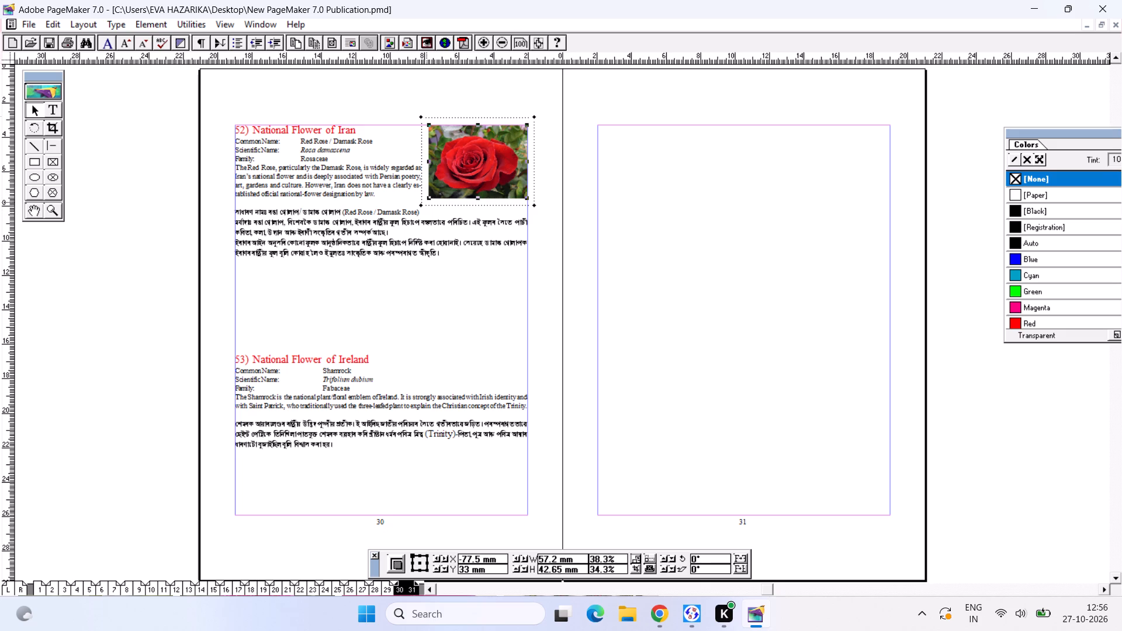
{"action": "left_click_drag", "start_coordinate": [430, 201], "coordinate": [432, 193]}
{"action": "left_click", "coordinate": [463, 175]}
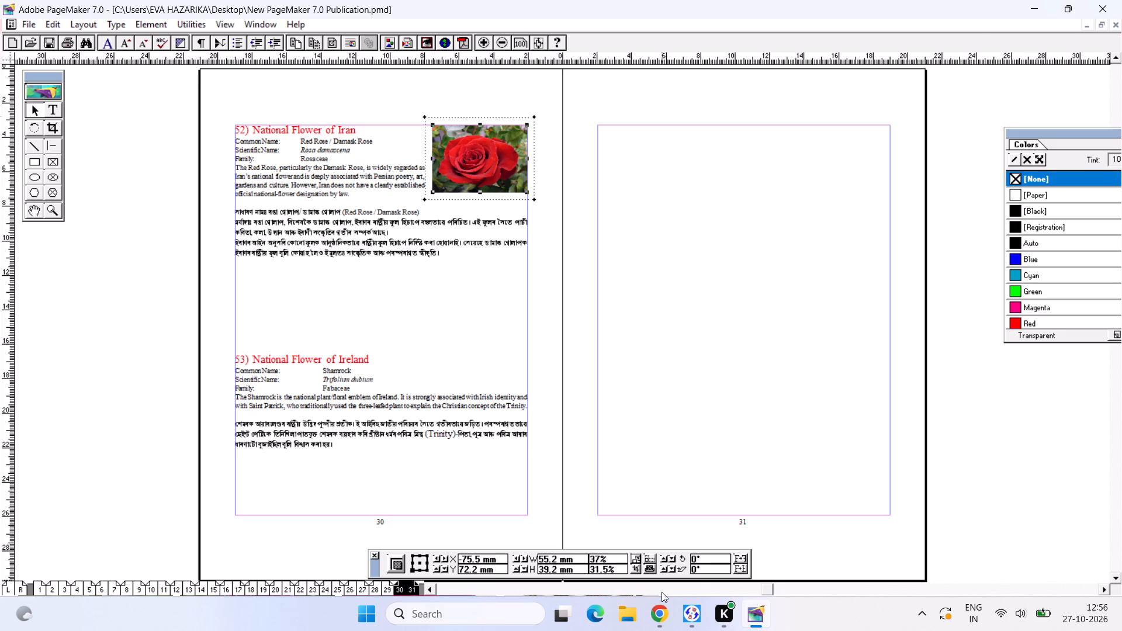
Browse the Chrome image results for a second red damask rose picture, previewing the Amazon and "Persian Flower Names" candidates.
{"action": "left_click", "coordinate": [663, 625]}
{"action": "left_click", "coordinate": [1073, 147]}
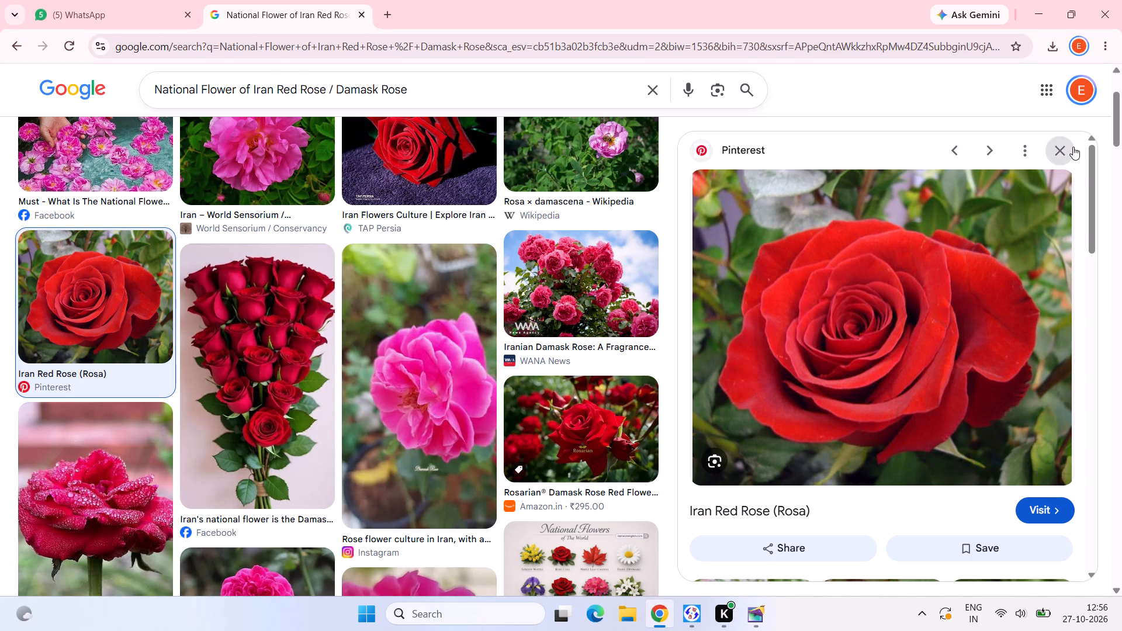
{"action": "left_click", "coordinate": [1020, 450]}
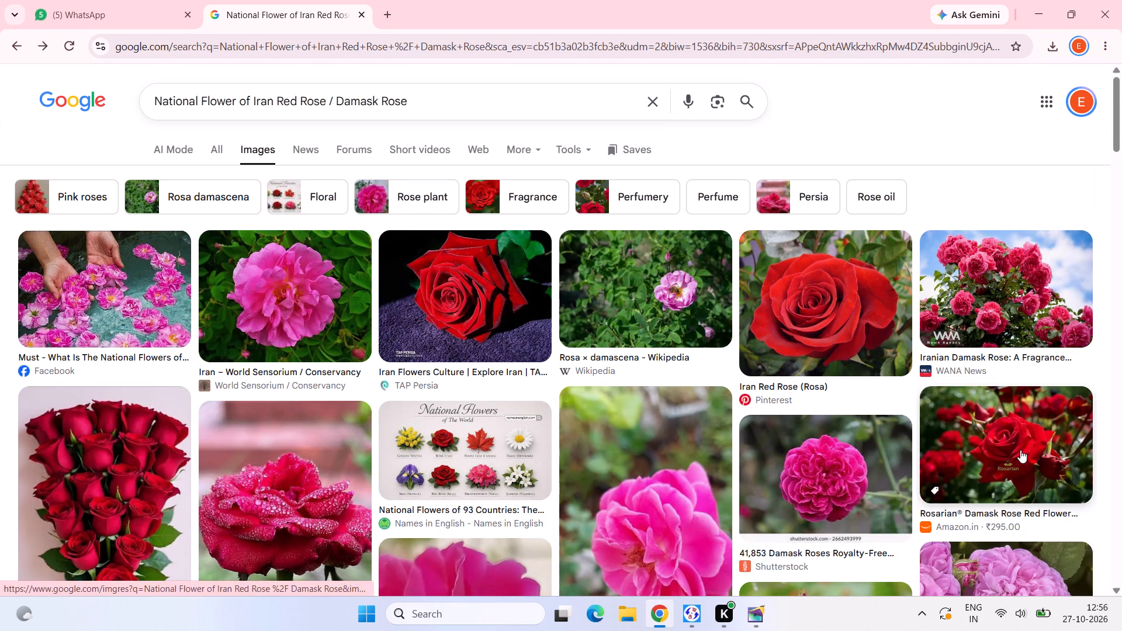
{"action": "right_click", "coordinate": [844, 243]}
{"action": "left_click", "coordinate": [1061, 149]}
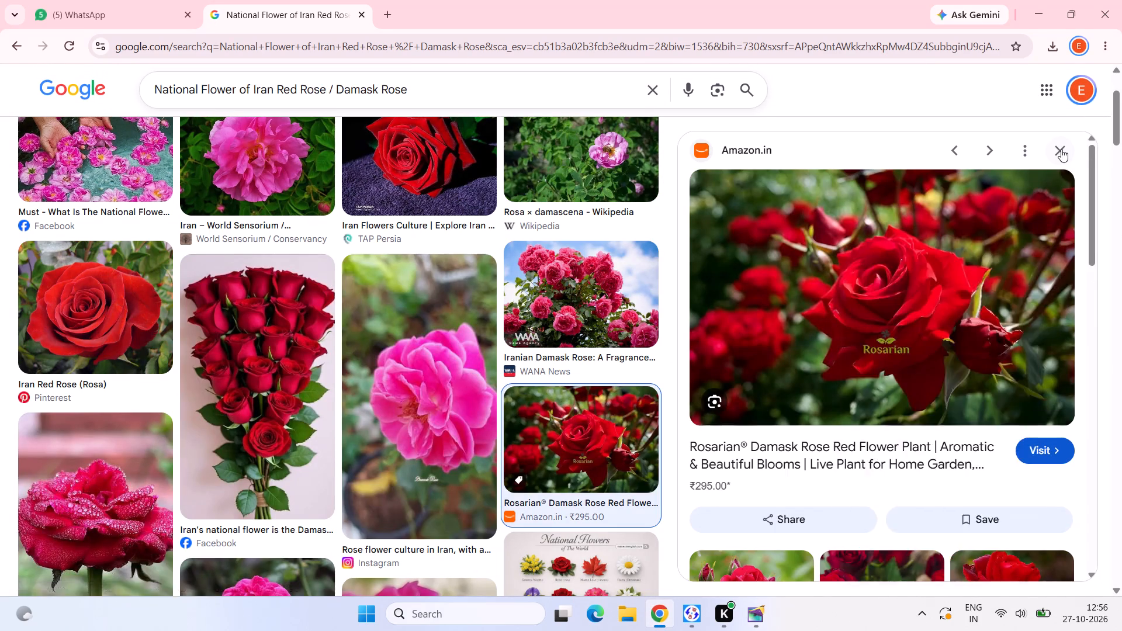
{"action": "scroll", "coordinate": [392, 533], "scroll_direction": "down", "scroll_amount": 1}
{"action": "scroll", "coordinate": [276, 430], "scroll_direction": "down", "scroll_amount": 3}
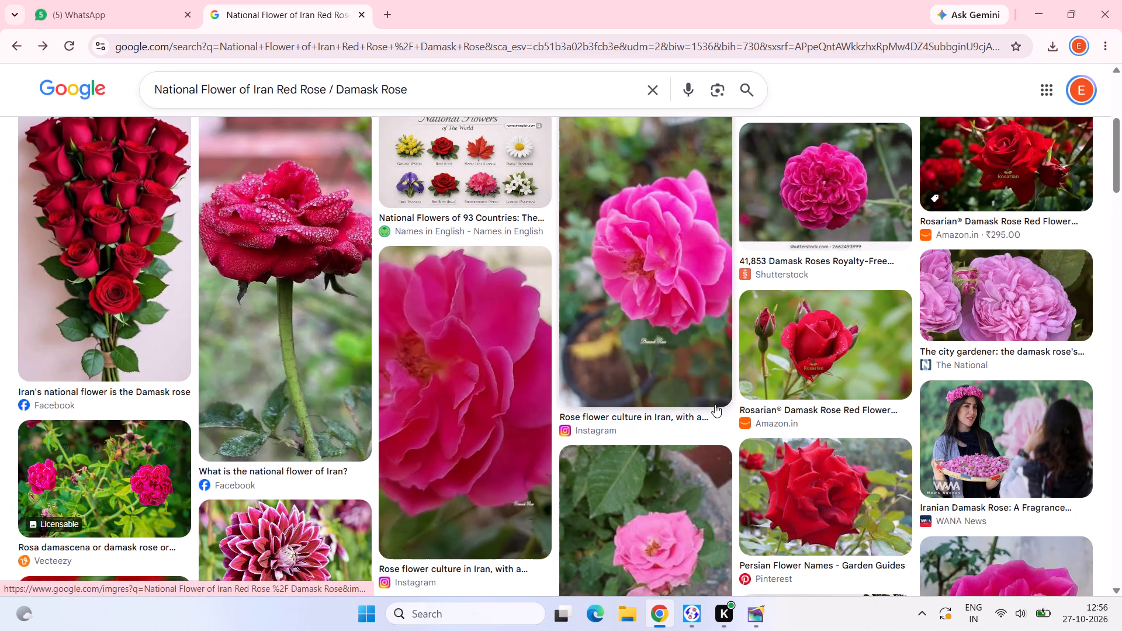
{"action": "scroll", "coordinate": [744, 408], "scroll_direction": "down", "scroll_amount": 1}
{"action": "scroll", "coordinate": [852, 431], "scroll_direction": "down", "scroll_amount": 3}
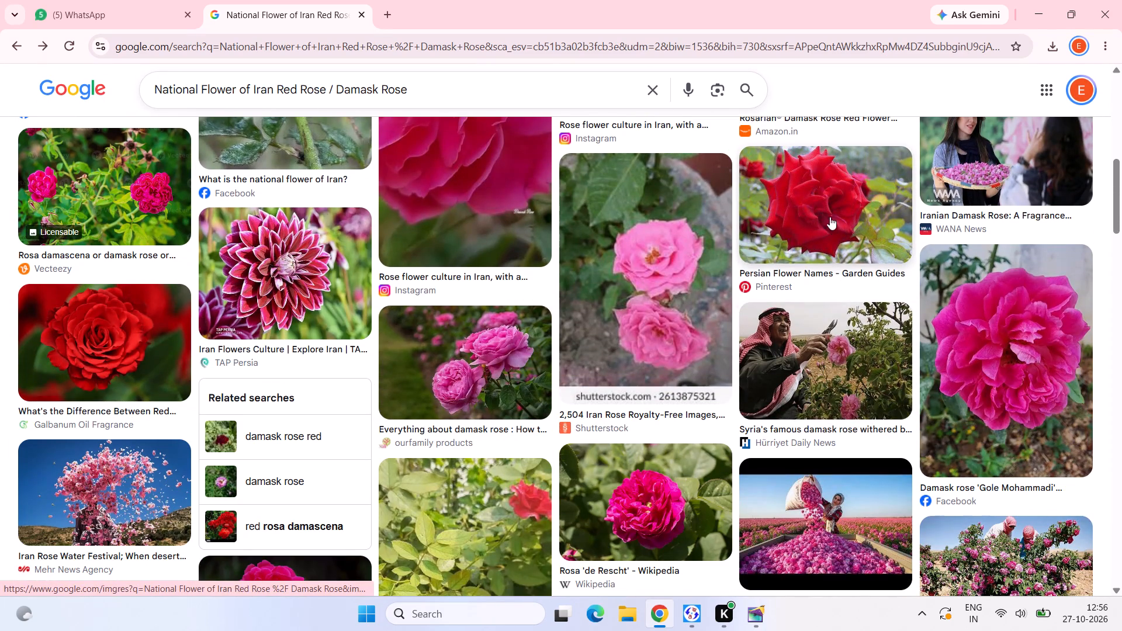
{"action": "left_click", "coordinate": [829, 204]}
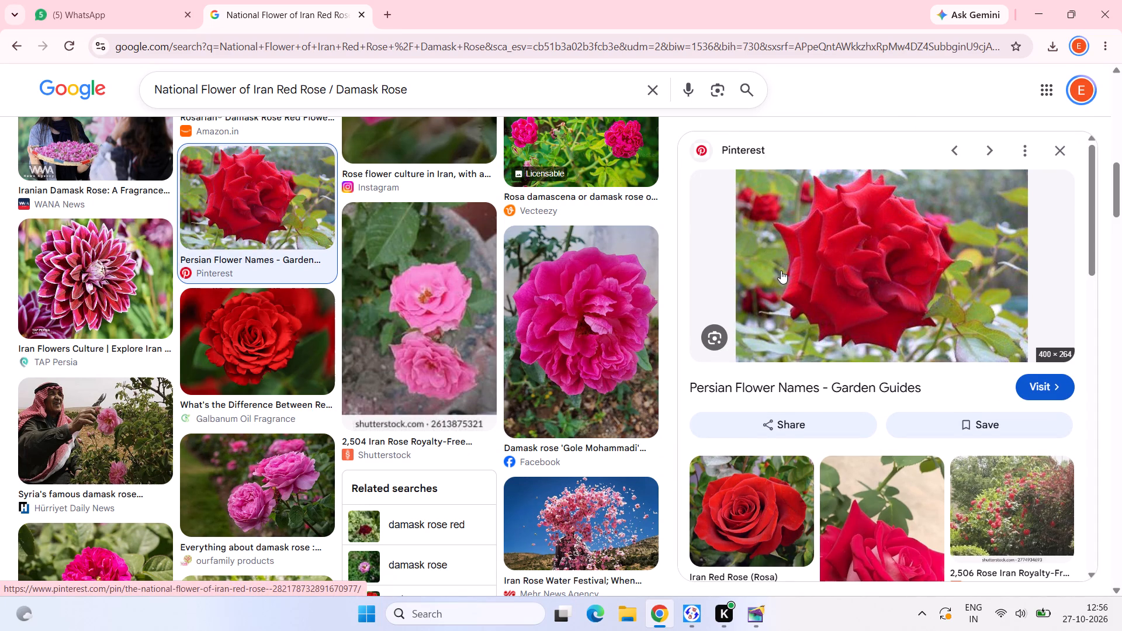
{"action": "left_click", "coordinate": [1057, 147]}
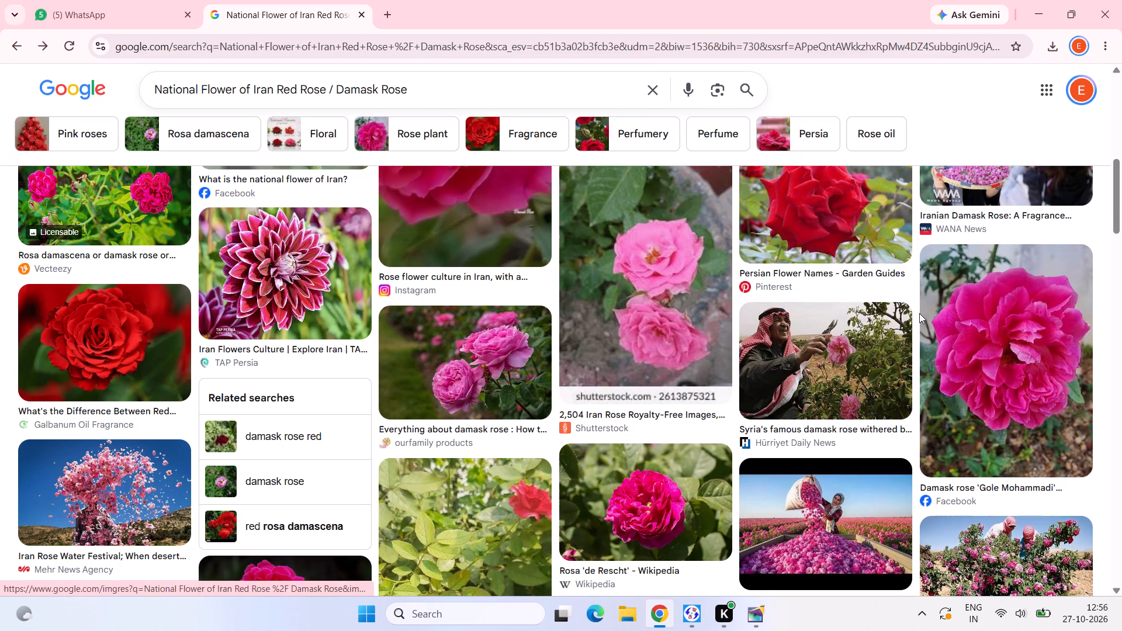
{"action": "scroll", "coordinate": [919, 313], "scroll_direction": "down", "scroll_amount": 6}
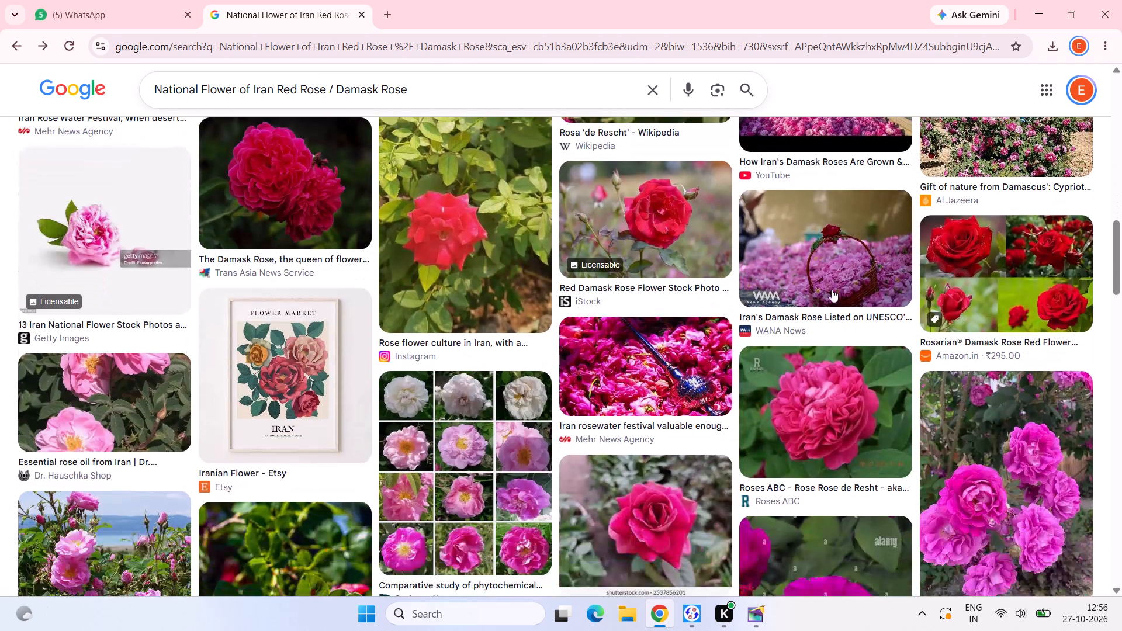
Copy the iStock "Red Damask Rose Flower" photo and paste it into the PageMaker spread of pages 30 and 31.
{"action": "left_click", "coordinate": [656, 222]}
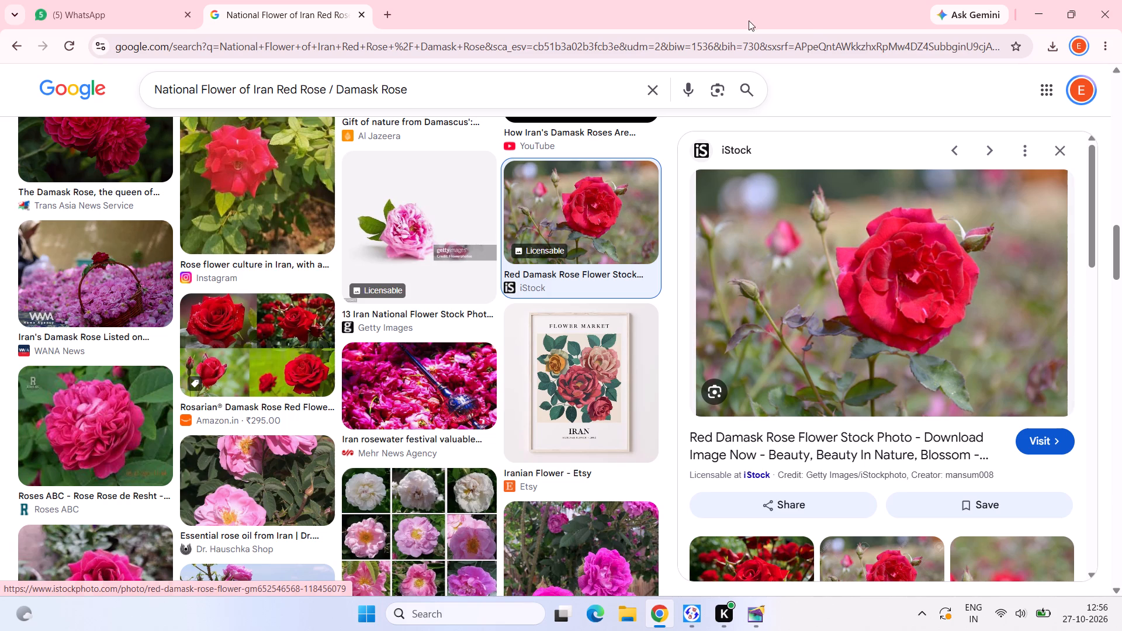
{"action": "right_click", "coordinate": [854, 264]}
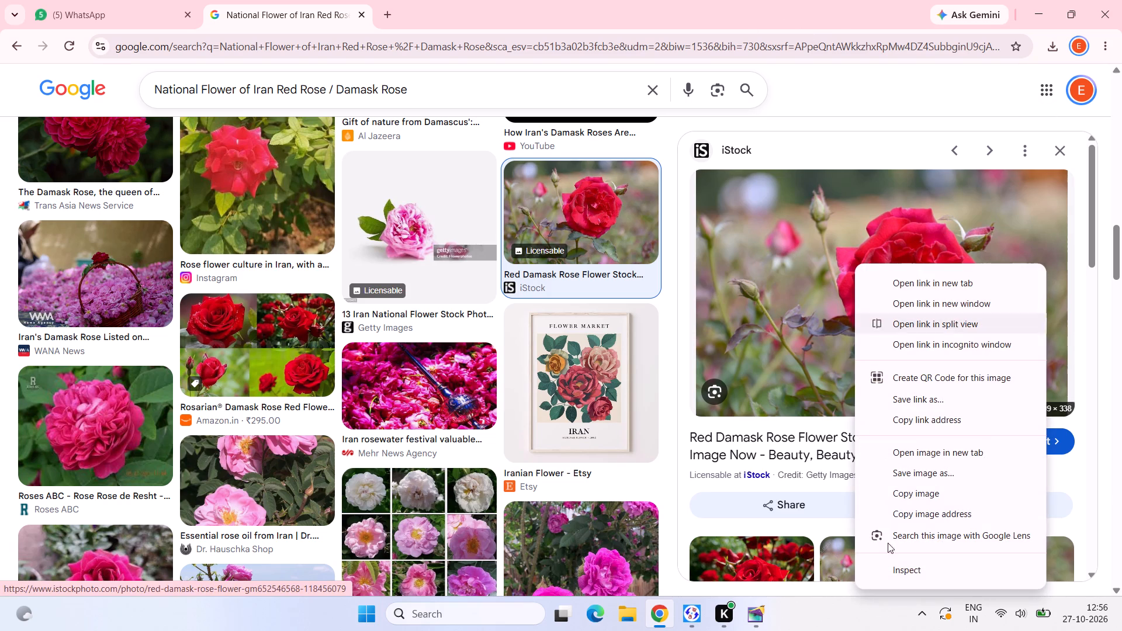
{"action": "left_click", "coordinate": [916, 493]}
{"action": "left_click", "coordinate": [757, 616]}
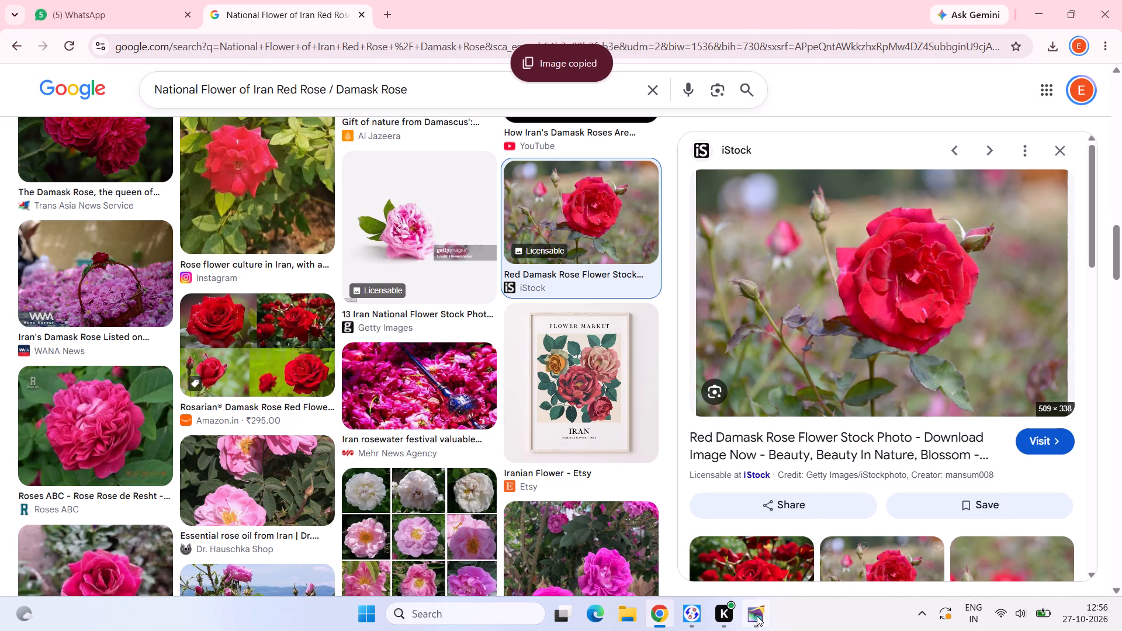
{"action": "key", "text": "ctrl+v"}
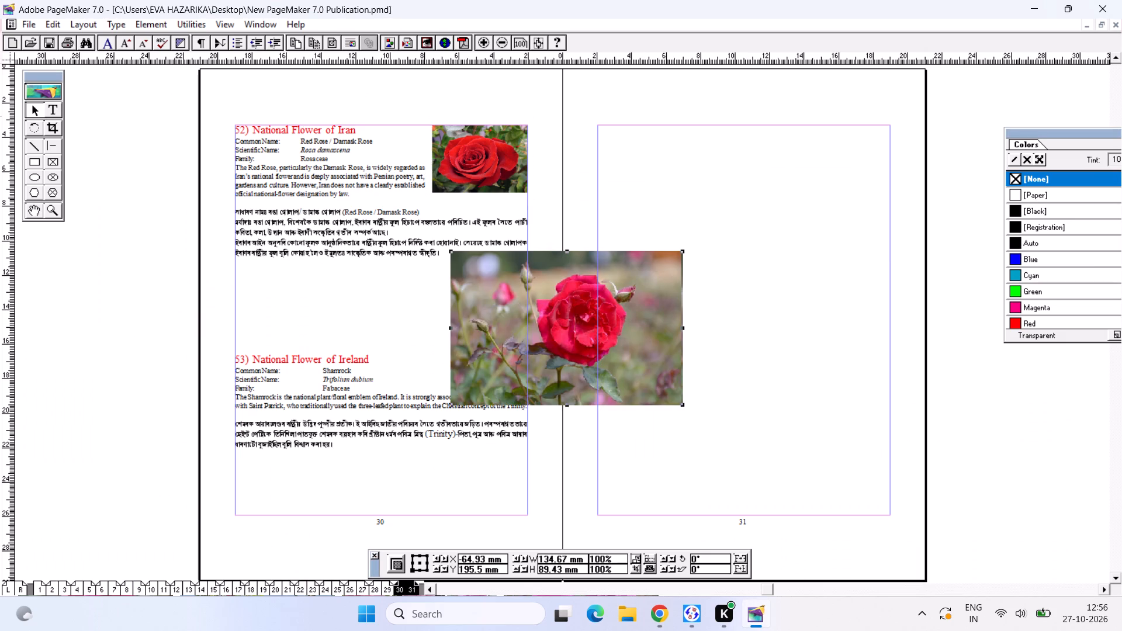
Shrink the pasted second rose picture to about 58 × 46 mm and place it at the left margin of Iran's entry.
{"action": "left_click_drag", "start_coordinate": [448, 249], "coordinate": [583, 325]}
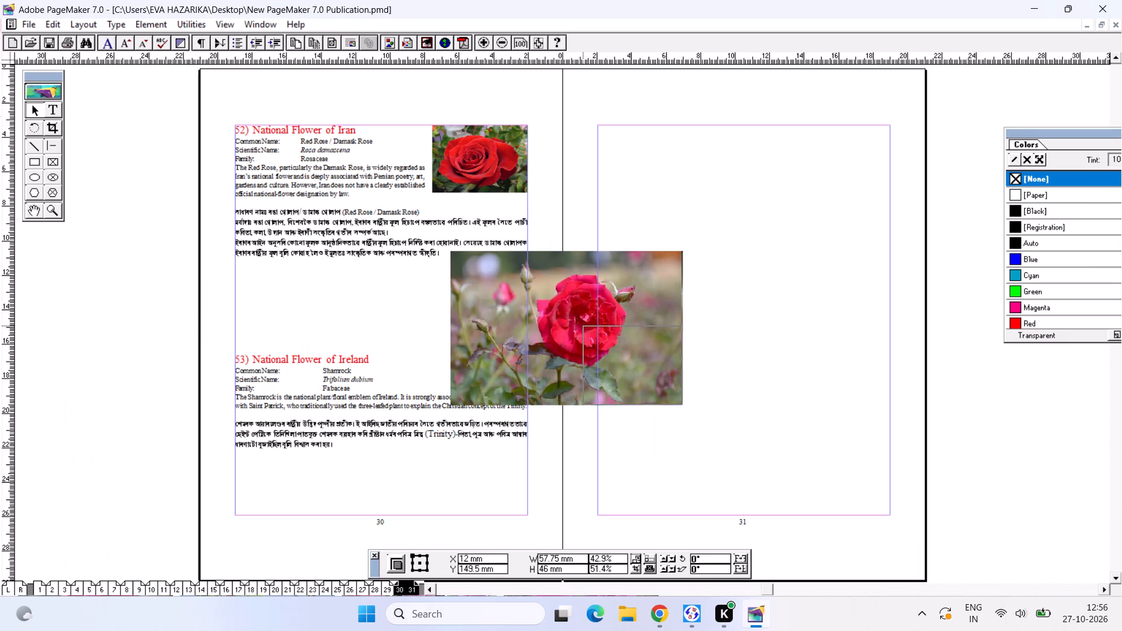
{"action": "left_click_drag", "start_coordinate": [583, 325], "coordinate": [582, 325]}
{"action": "left_click_drag", "start_coordinate": [616, 360], "coordinate": [278, 217]}
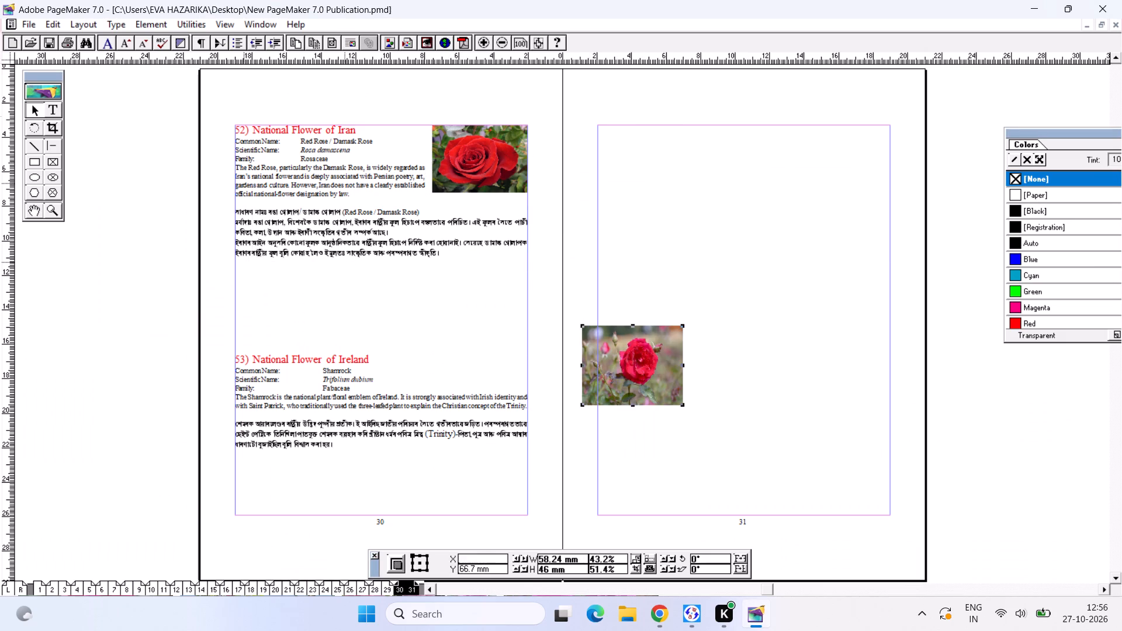
{"action": "left_click_drag", "start_coordinate": [278, 217], "coordinate": [271, 214]}
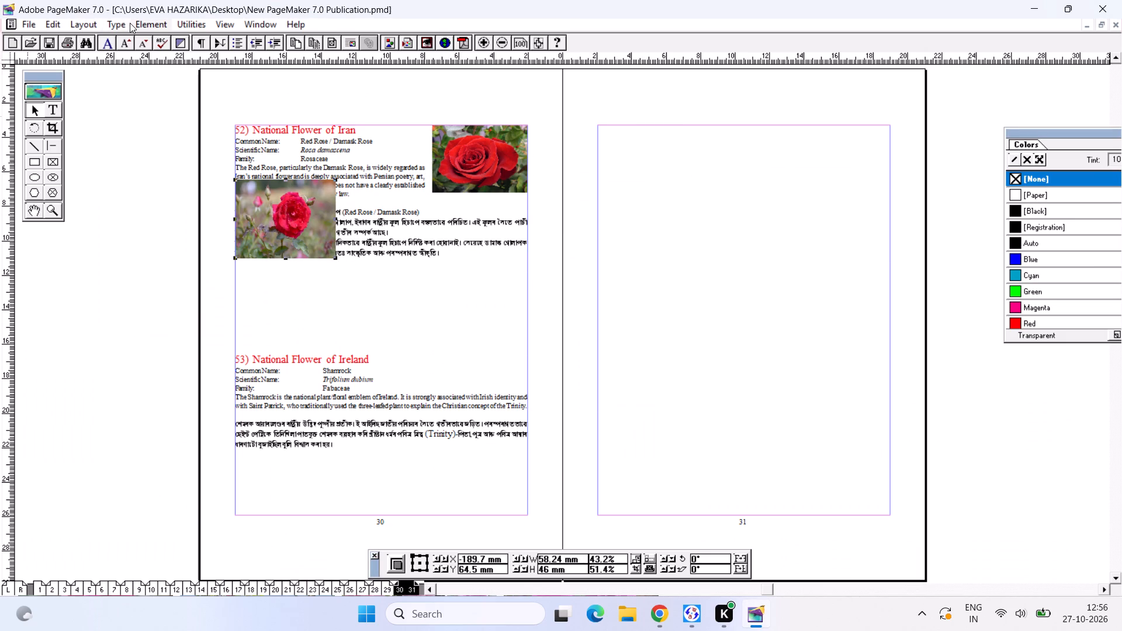
Apply a rectangular text wrap to the second rose picture in Iran's entry.
{"action": "left_click", "coordinate": [130, 23]}
{"action": "left_click", "coordinate": [189, 116]}
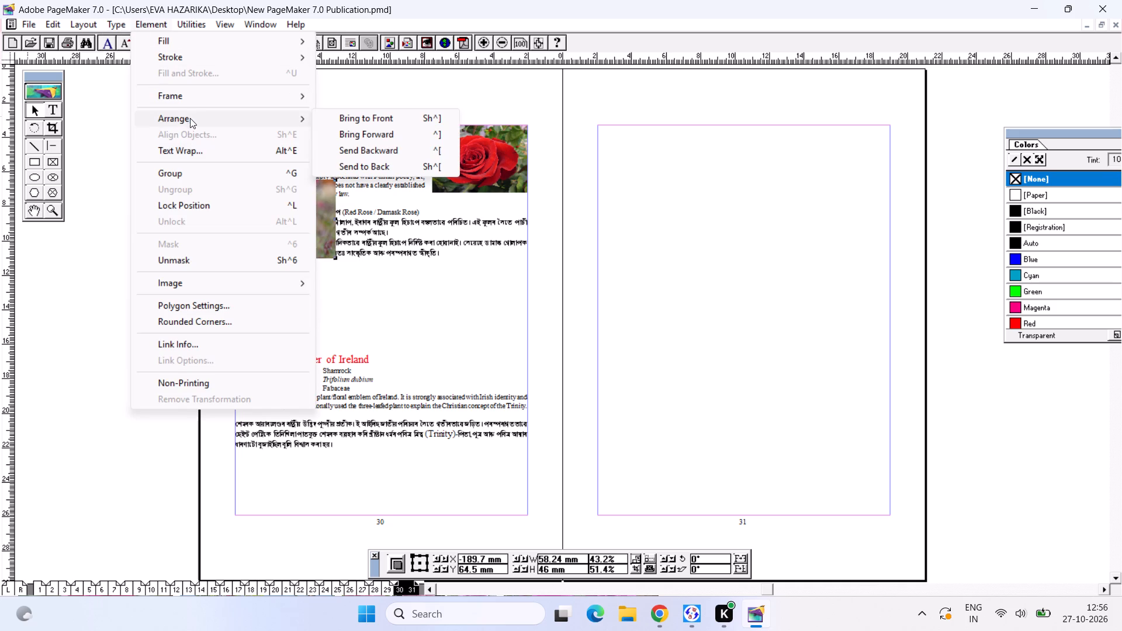
{"action": "left_click", "coordinate": [172, 147]}
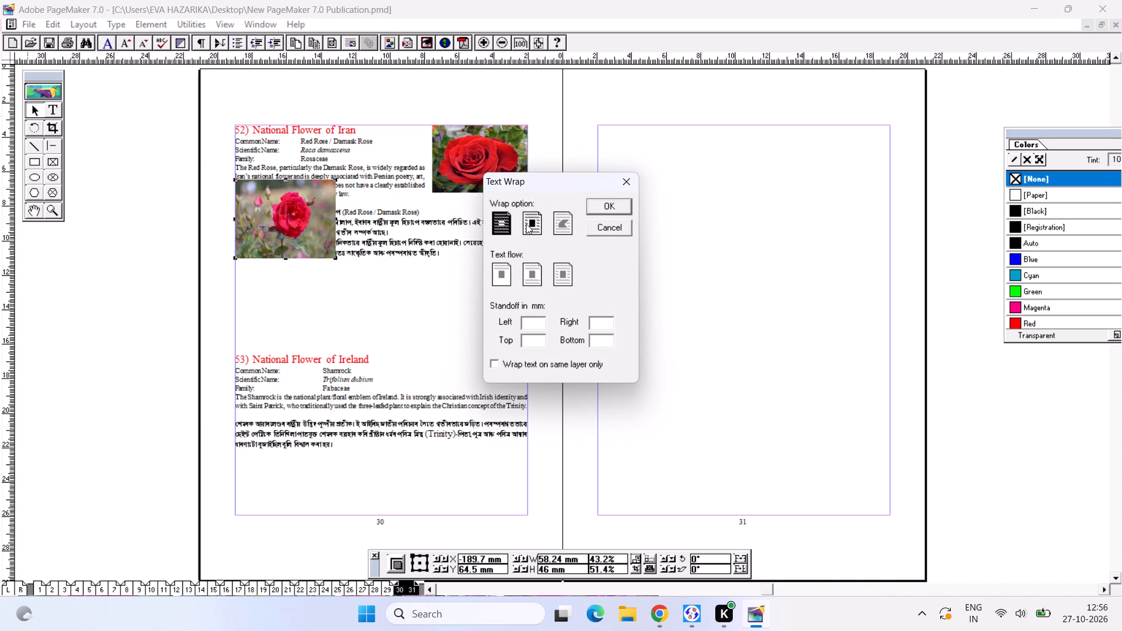
{"action": "left_click", "coordinate": [526, 224]}
{"action": "left_click", "coordinate": [605, 207]}
Move the second rose picture down so it sits beside Iran's Assamese paragraphs, just below the English description.
{"action": "left_click_drag", "start_coordinate": [299, 213], "coordinate": [300, 224]}
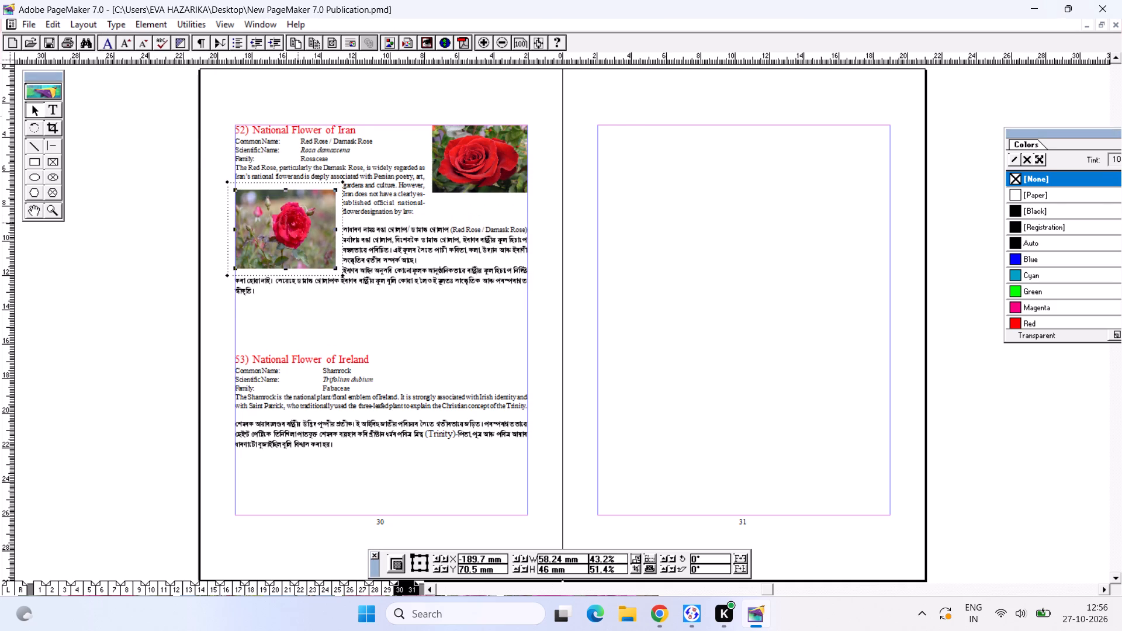
{"action": "left_click", "coordinate": [297, 222]}
{"action": "left_click_drag", "start_coordinate": [299, 226], "coordinate": [295, 230]}
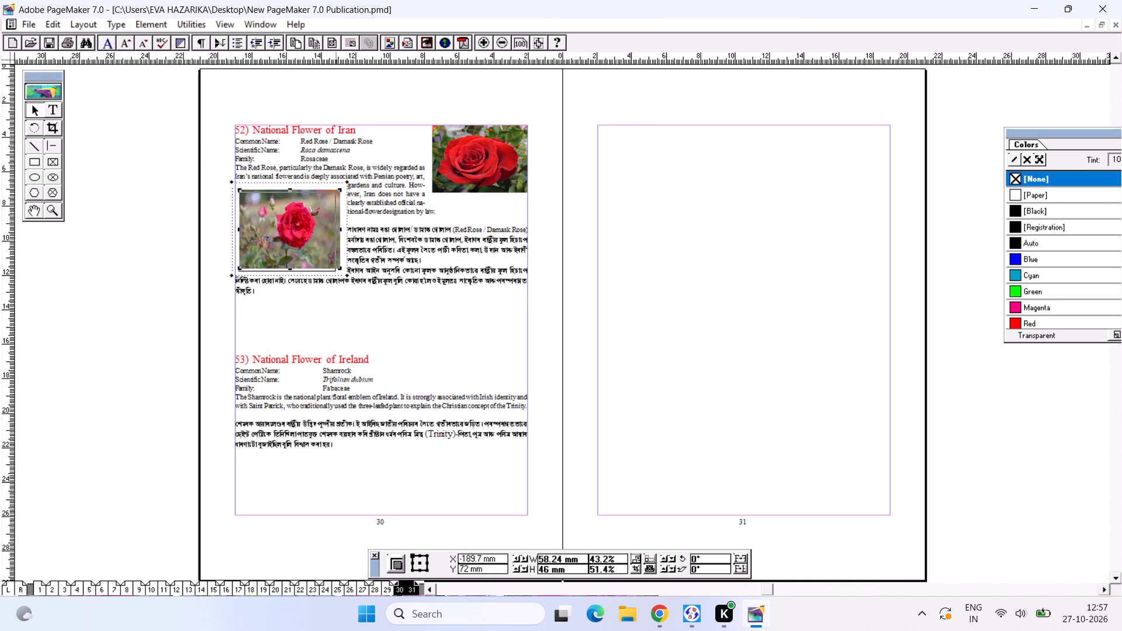
{"action": "left_click_drag", "start_coordinate": [295, 230], "coordinate": [293, 230]}
{"action": "left_click_drag", "start_coordinate": [292, 240], "coordinate": [296, 246]}
{"action": "left_click_drag", "start_coordinate": [296, 246], "coordinate": [296, 252]}
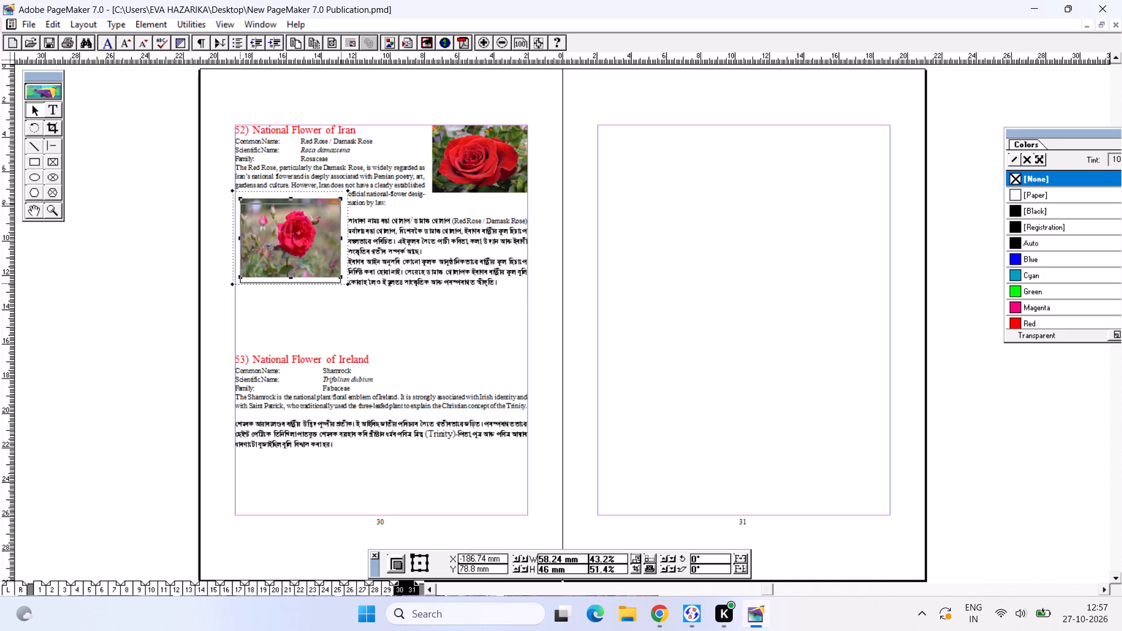
{"action": "left_click_drag", "start_coordinate": [296, 252], "coordinate": [296, 252]}
{"action": "left_click_drag", "start_coordinate": [297, 238], "coordinate": [297, 257]}
{"action": "left_click_drag", "start_coordinate": [297, 249], "coordinate": [297, 236]}
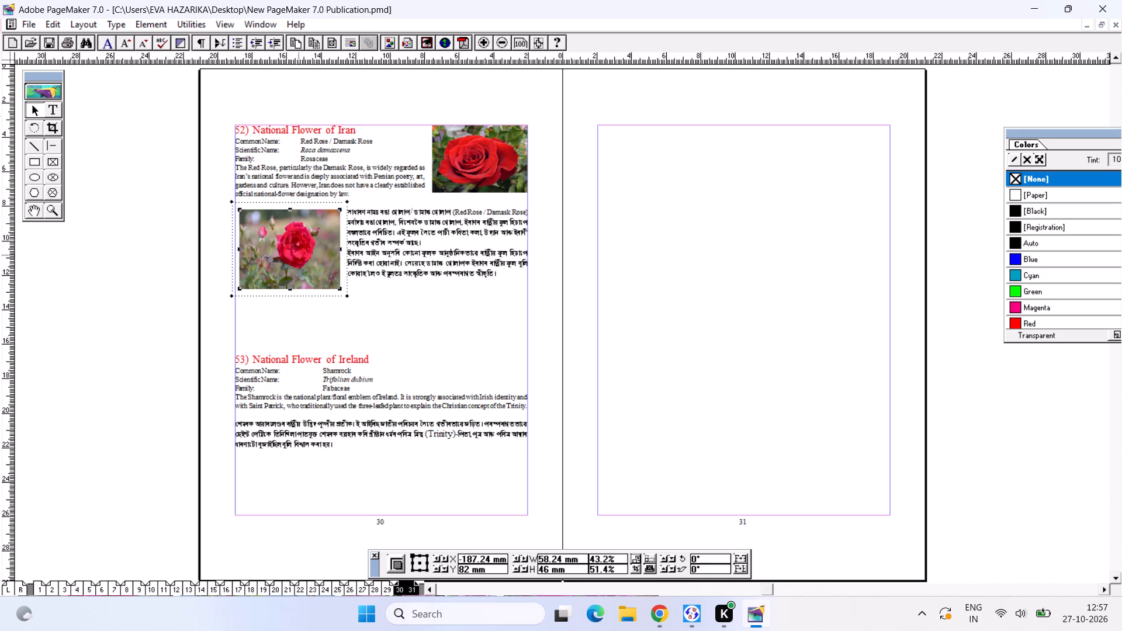
Reduce the second rose picture slightly to about 57 × 42 mm and deselect it.
{"action": "left_click_drag", "start_coordinate": [340, 290], "coordinate": [338, 281]}
{"action": "left_click", "coordinate": [311, 261]}
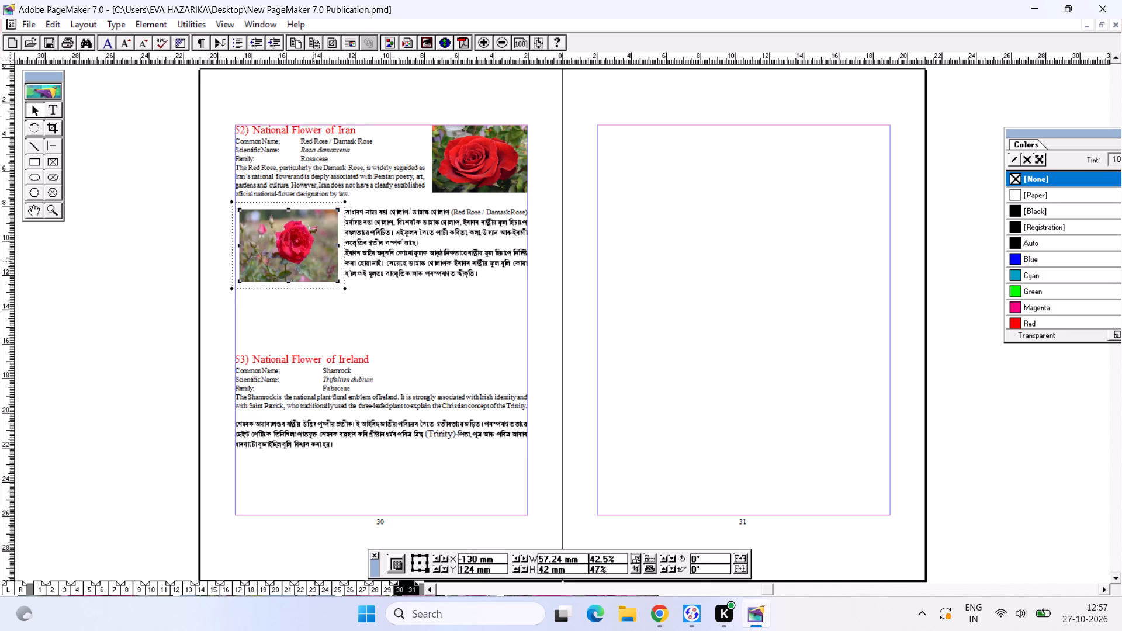
{"action": "left_click", "coordinate": [392, 277]}
{"action": "left_click", "coordinate": [389, 290]}
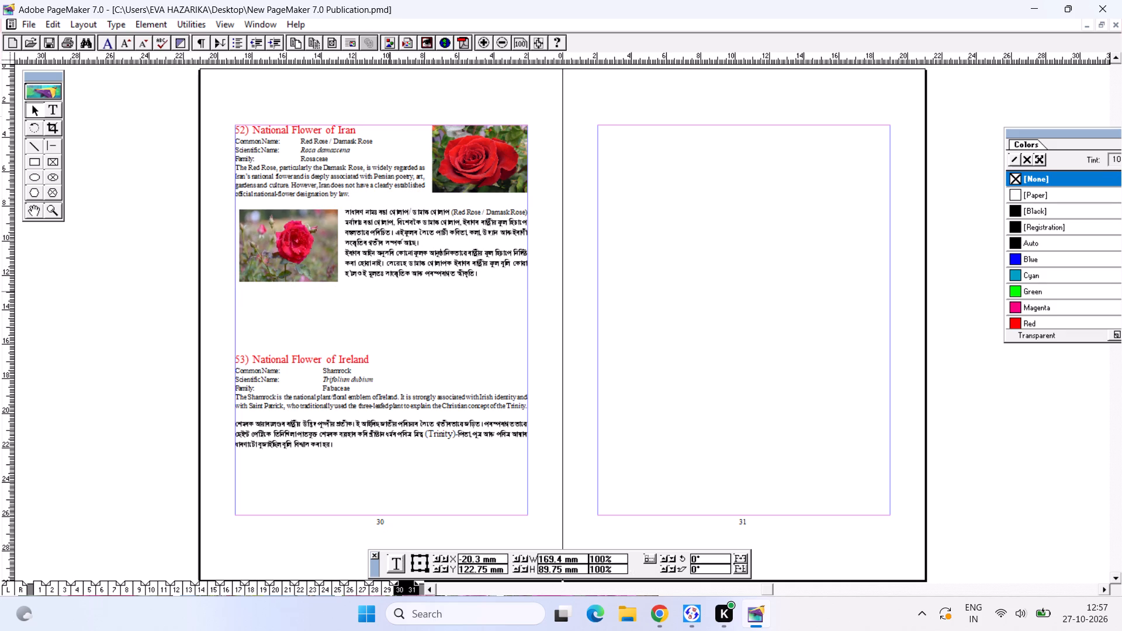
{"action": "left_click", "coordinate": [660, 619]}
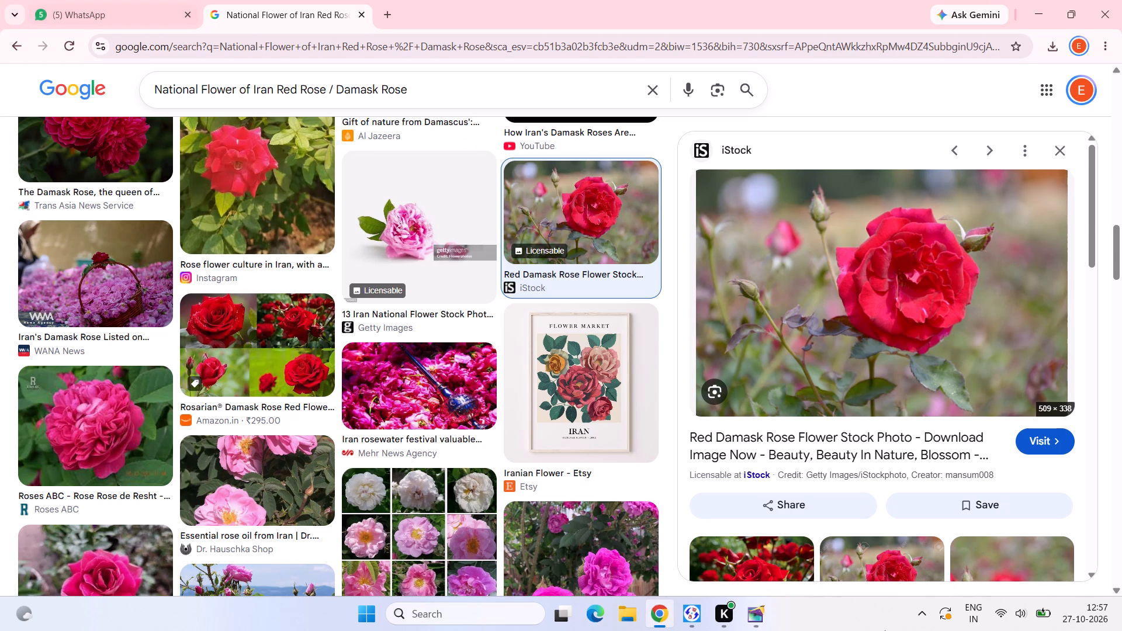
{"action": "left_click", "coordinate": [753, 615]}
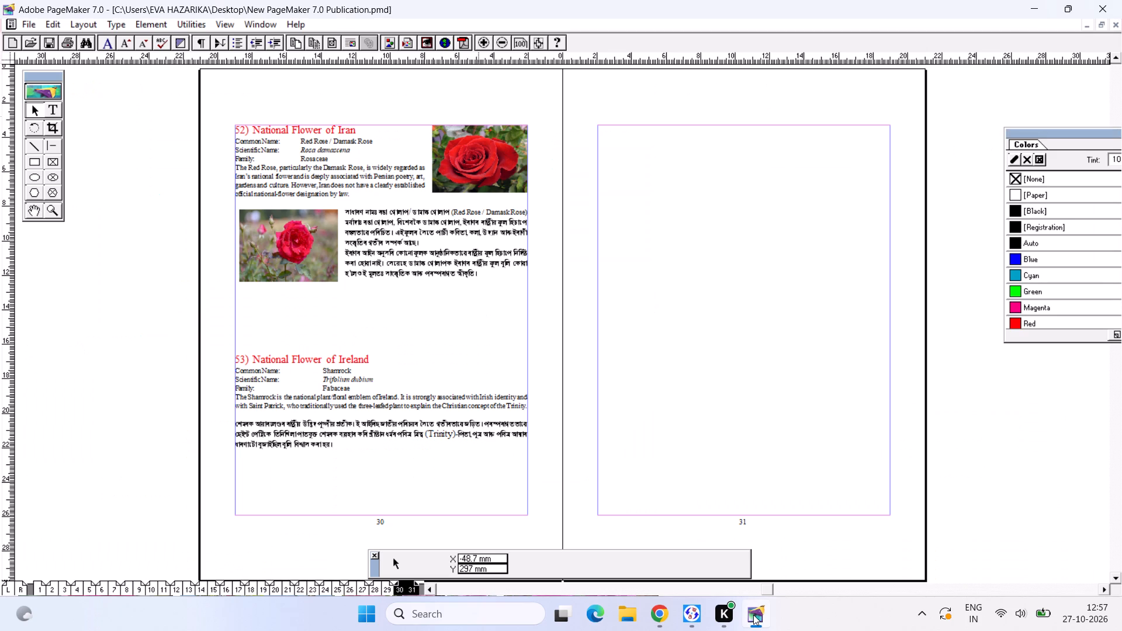
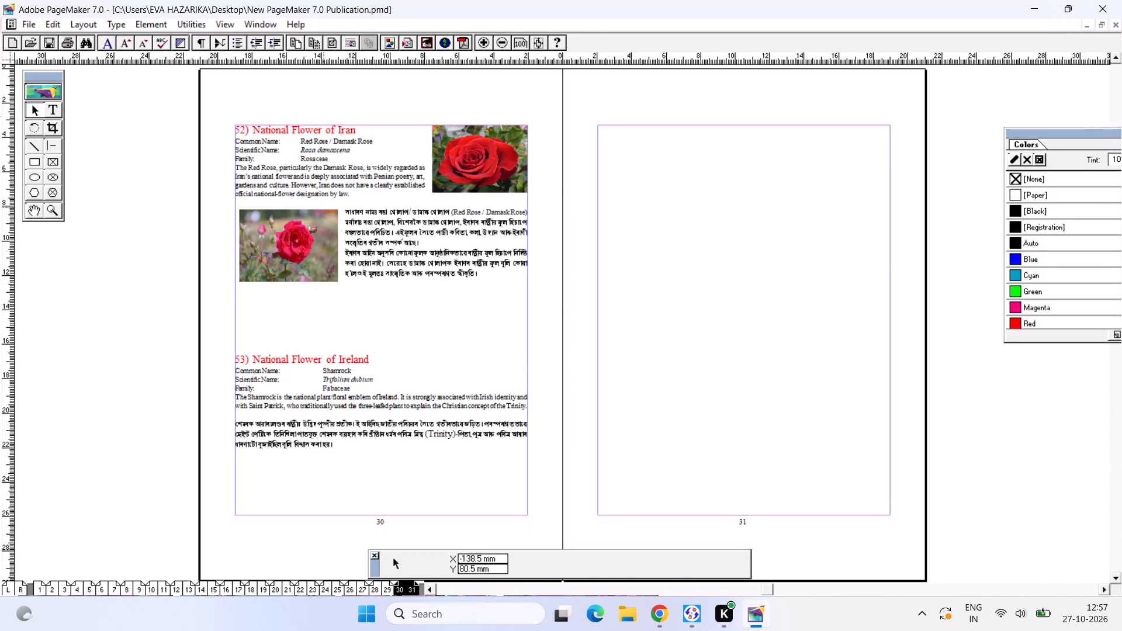
Move the Iran text block on page 30 slightly down, aligned with the page's side margins.
{"action": "left_click_drag", "start_coordinate": [310, 176], "coordinate": [317, 171]}
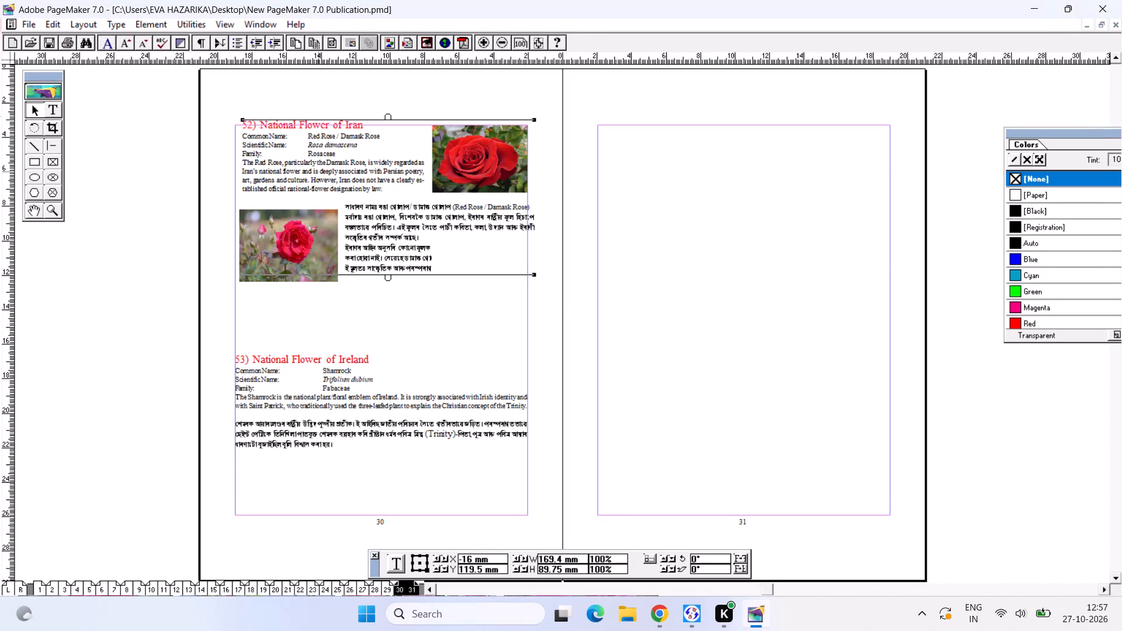
{"action": "left_click_drag", "start_coordinate": [442, 204], "coordinate": [439, 210]}
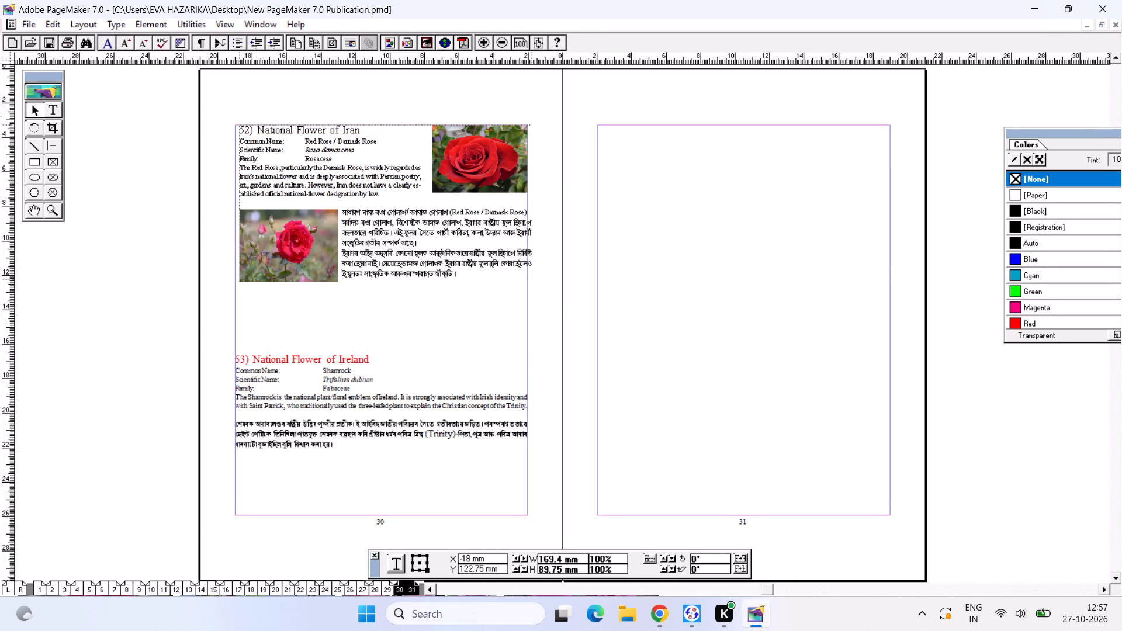
{"action": "left_click_drag", "start_coordinate": [439, 210], "coordinate": [432, 217]}
Move the lower rose picture in the Iran entry slightly down and against the left margin.
{"action": "left_click_drag", "start_coordinate": [285, 250], "coordinate": [282, 260]}
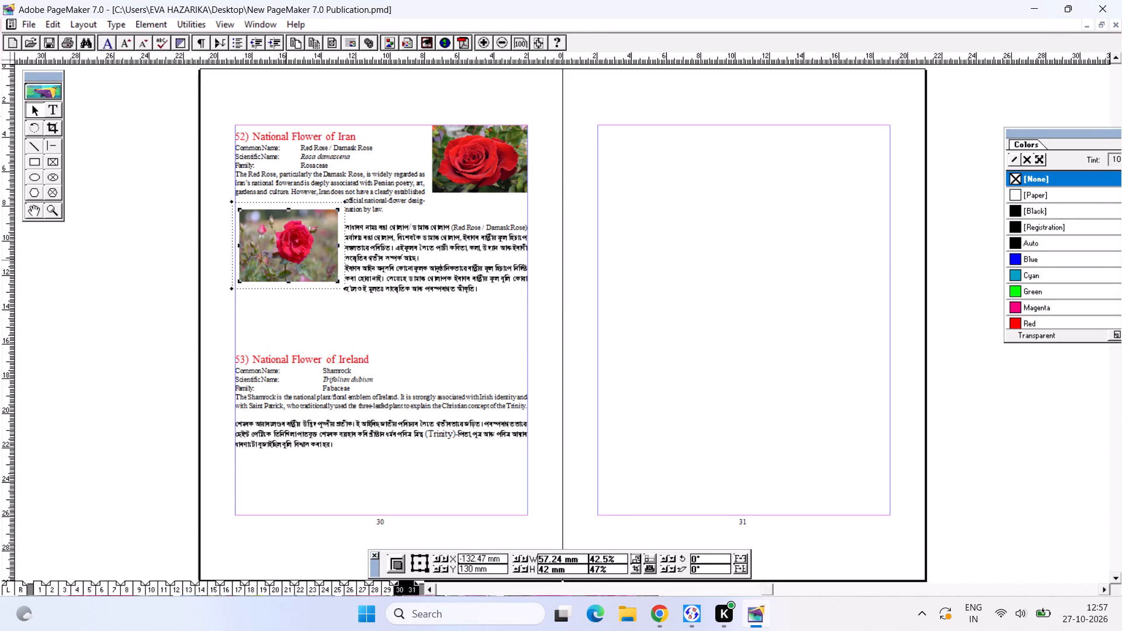
{"action": "left_click", "coordinate": [285, 259]}
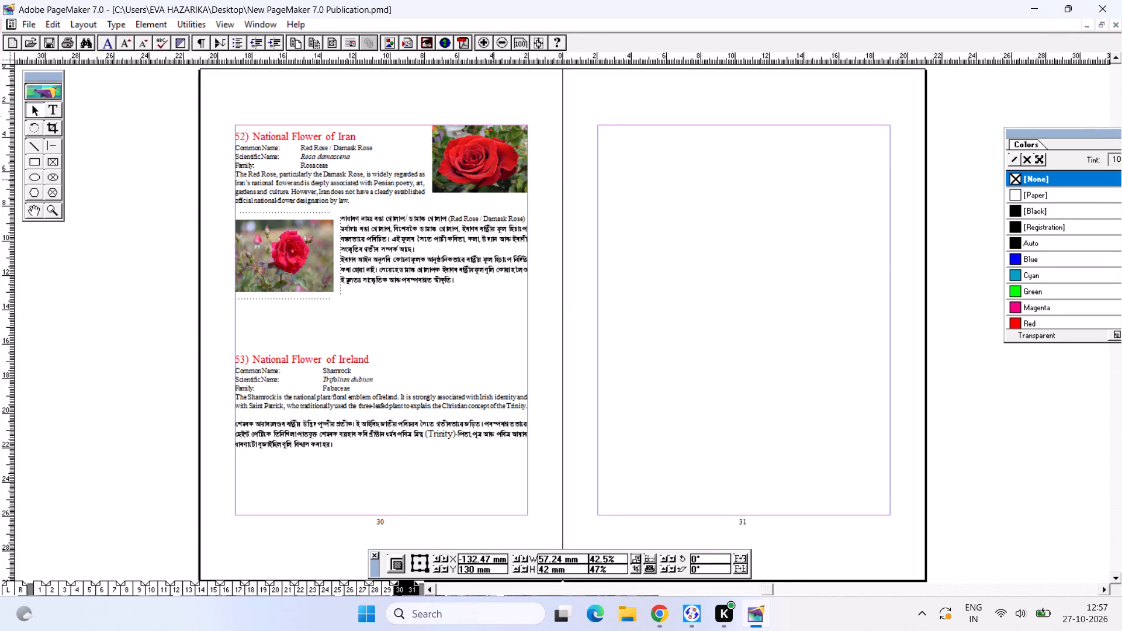
Enlarge the upper red rose picture beside the Iran heading to about 56 by 41 mm.
{"action": "left_click", "coordinate": [492, 179]}
{"action": "left_click", "coordinate": [431, 190]}
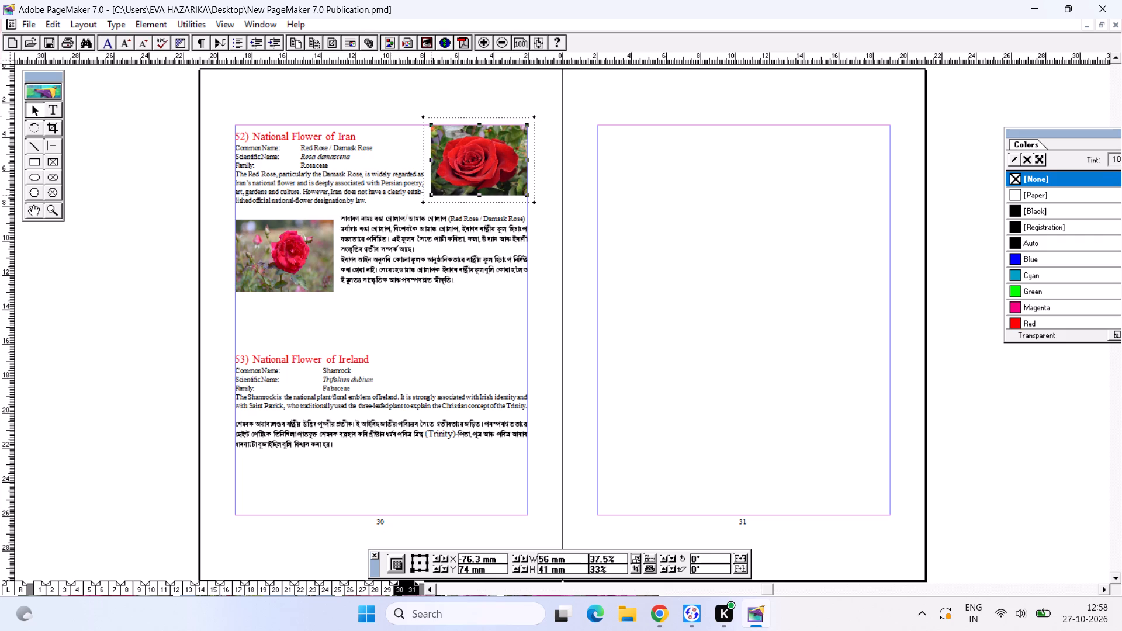
{"action": "left_click", "coordinate": [463, 190]}
Nudge the lower rose picture up slightly to line up with the top of the Assamese text.
{"action": "left_click", "coordinate": [296, 252]}
{"action": "left_click", "coordinate": [438, 261]}
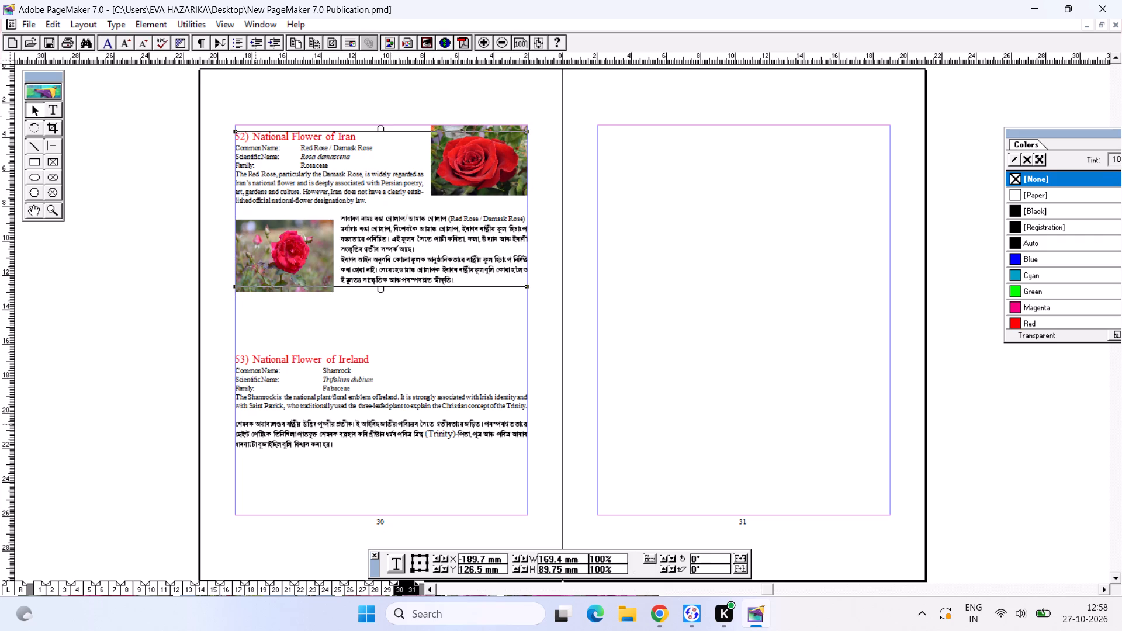
{"action": "left_click", "coordinate": [289, 255]}
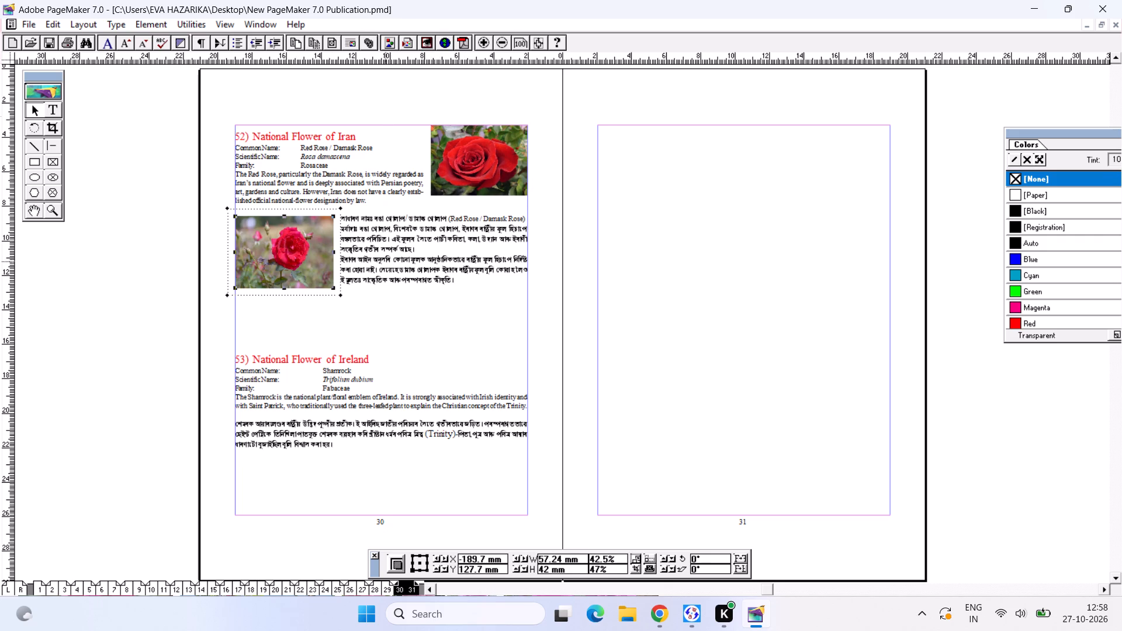
{"action": "left_click", "coordinate": [419, 260]}
{"action": "left_click", "coordinate": [333, 427]}
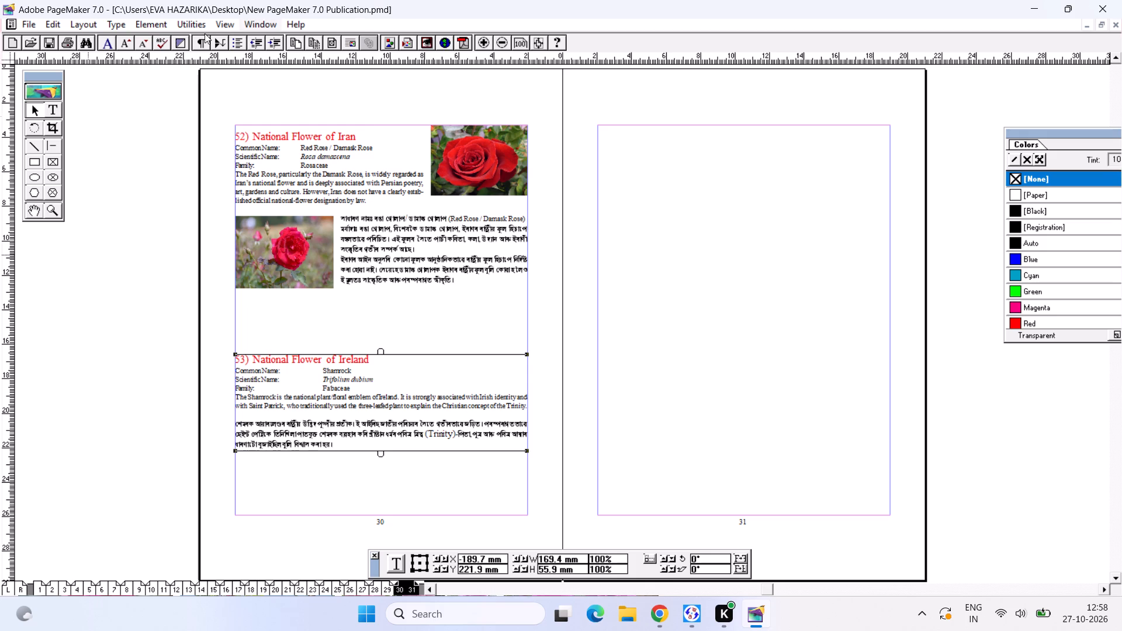
Copy the Ireland entry's heading and common name, switch to Chrome, and search Google Images for "National Flower of Ireland Shamrock".
{"action": "left_click", "coordinate": [49, 112]}
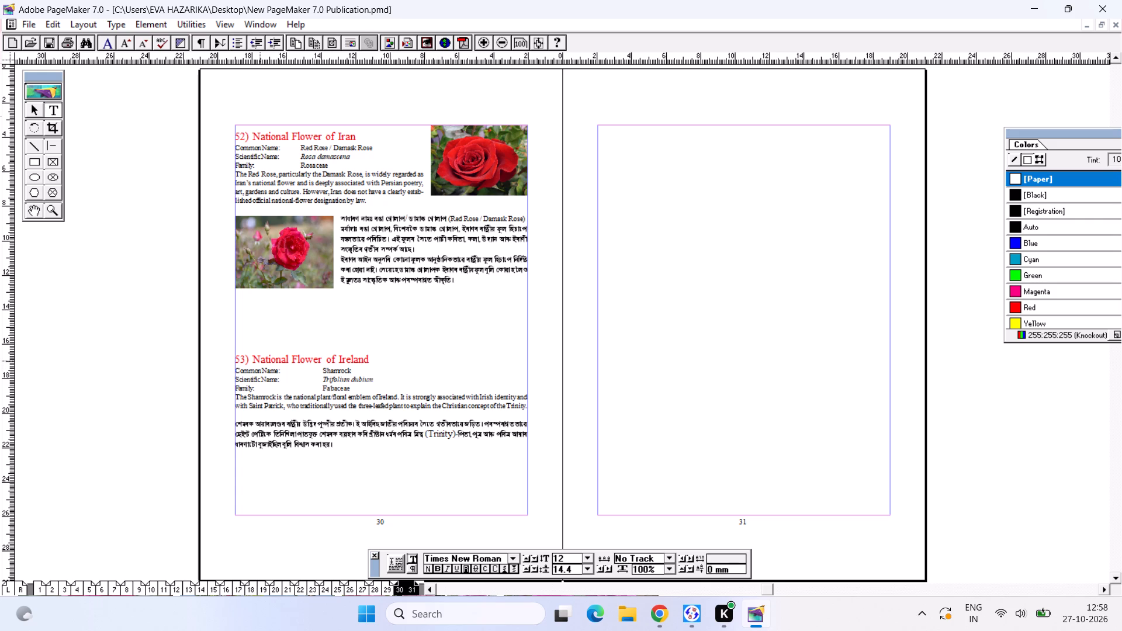
{"action": "left_click_drag", "start_coordinate": [254, 359], "coordinate": [370, 374]}
{"action": "key", "text": "ctrl+c"}
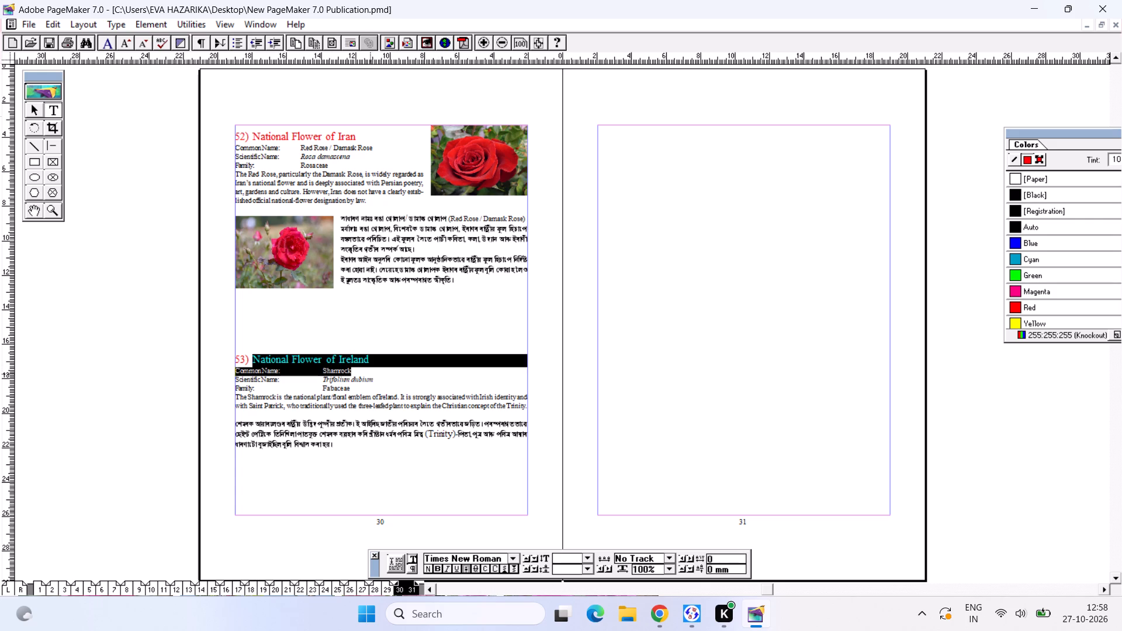
{"action": "left_click", "coordinate": [651, 615]}
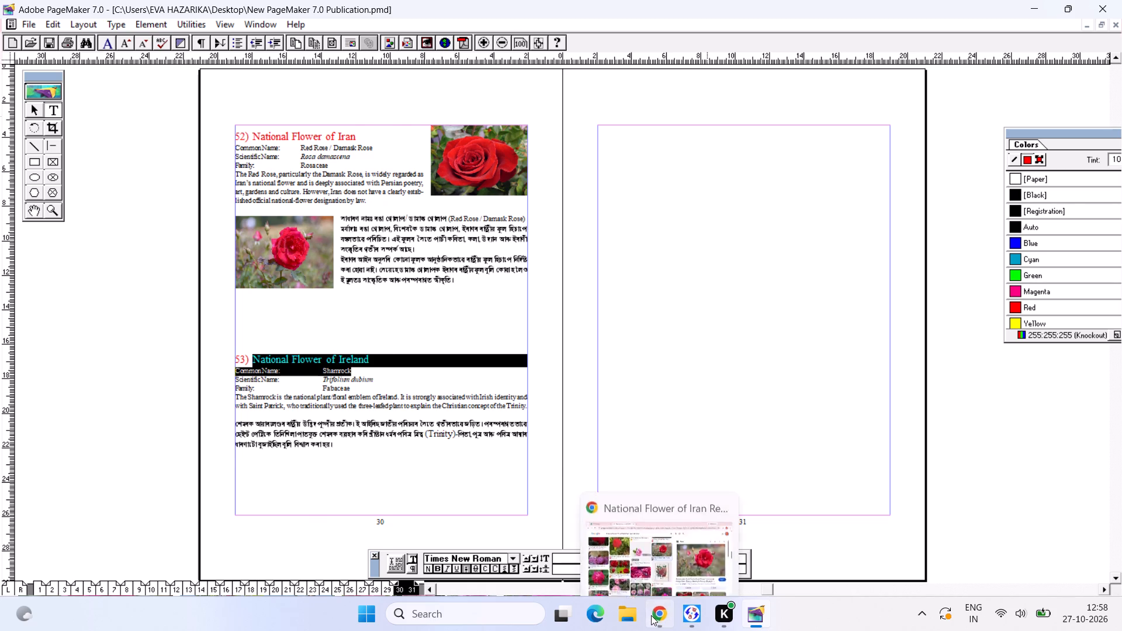
{"action": "left_click_drag", "start_coordinate": [415, 88], "coordinate": [0, 43]}
{"action": "key", "text": "ctrl+v"}
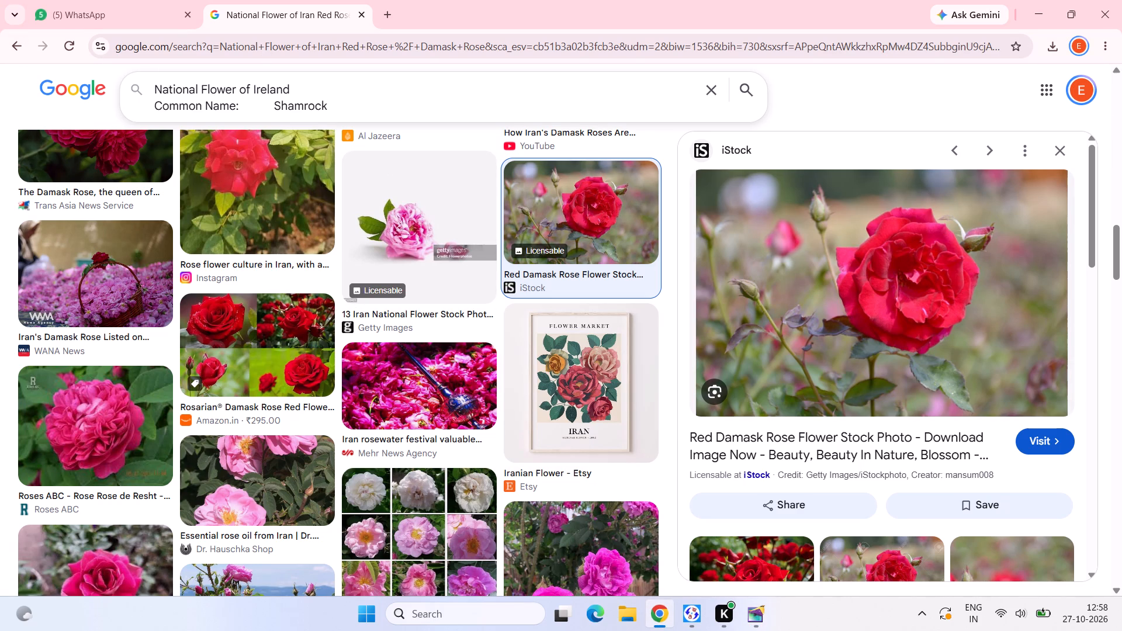
{"action": "left_click_drag", "start_coordinate": [262, 109], "coordinate": [96, 99]}
{"action": "key", "text": "BackSpace"}
{"action": "key", "text": "BackSpace"}
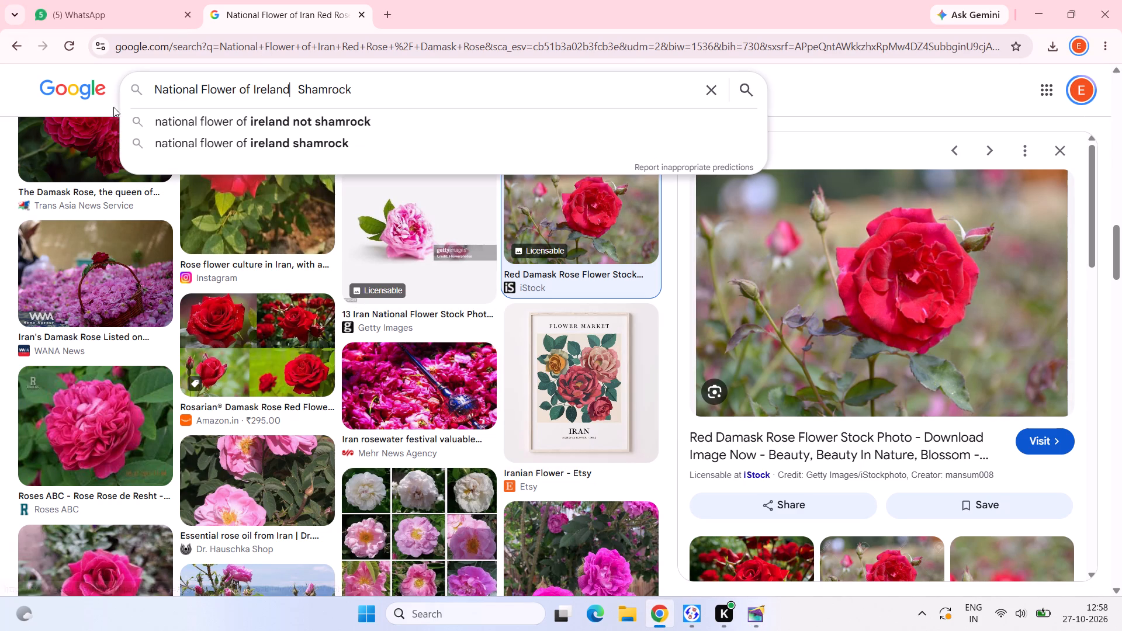
{"action": "key", "text": "Return"}
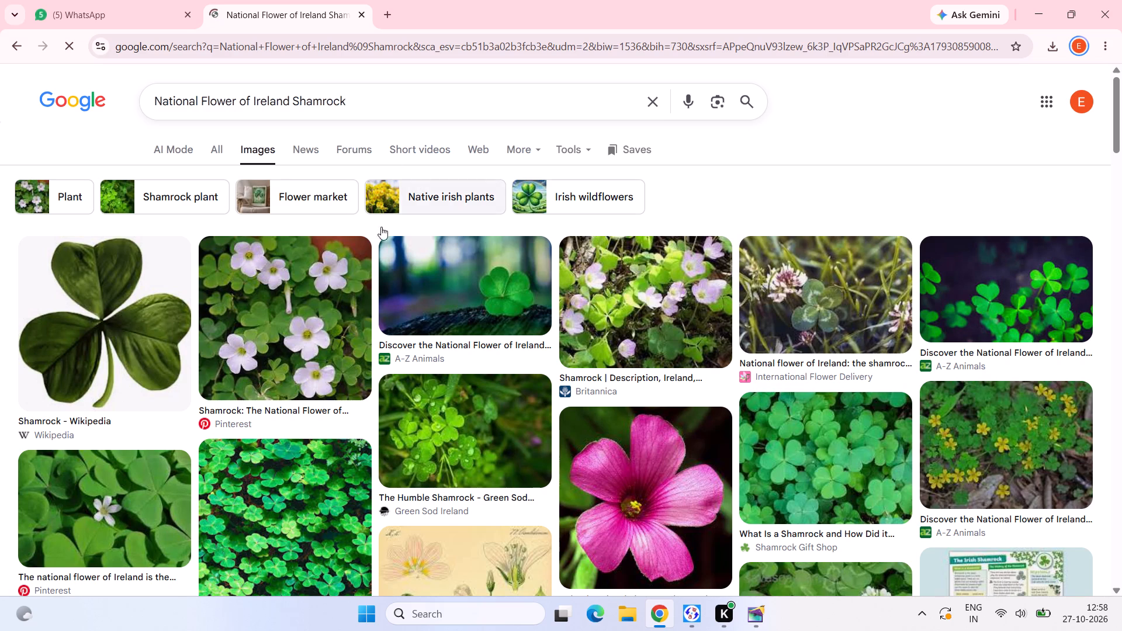
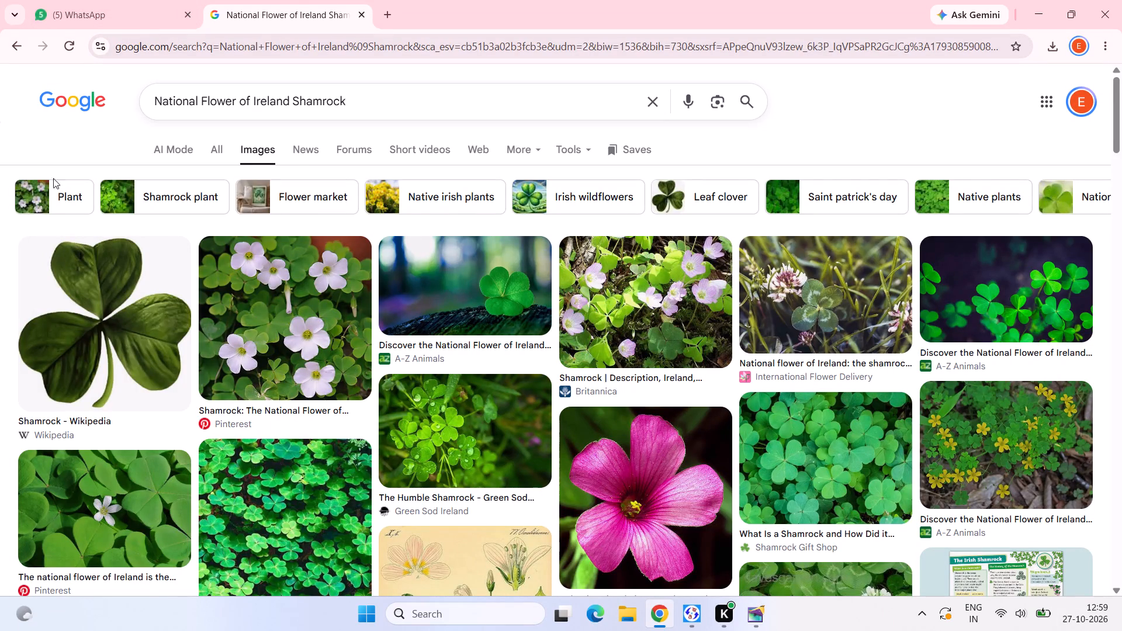
Examine the shamrock image results in Chrome and the text of the Ireland entry on page 30 in PageMaker.
{"action": "scroll", "coordinate": [396, 315], "scroll_direction": "down", "scroll_amount": 3}
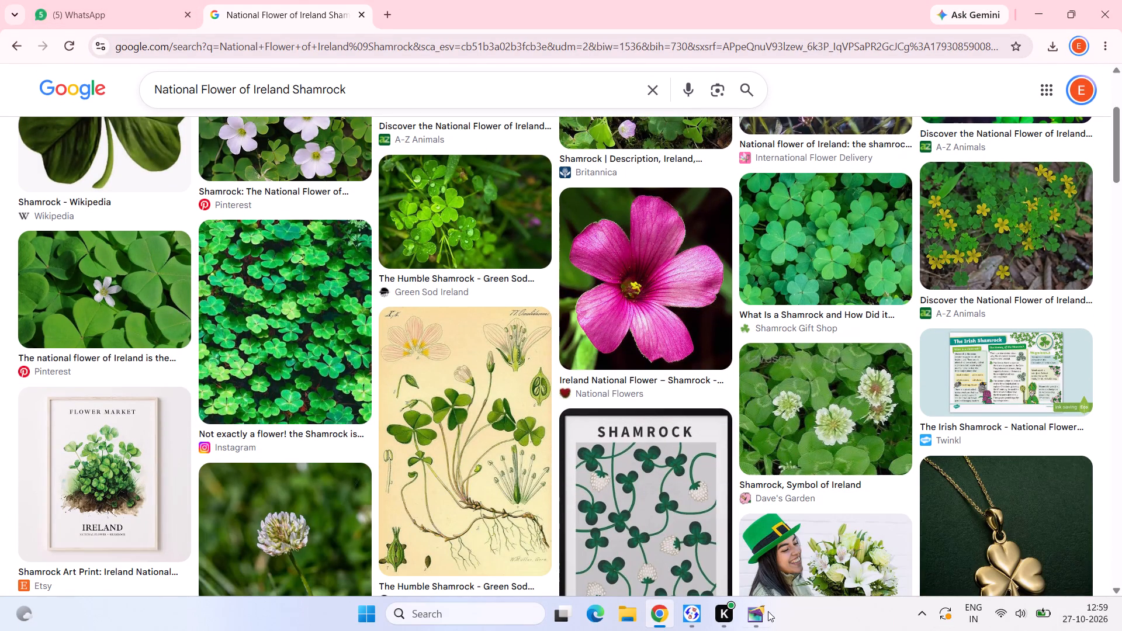
{"action": "left_click", "coordinate": [747, 621]}
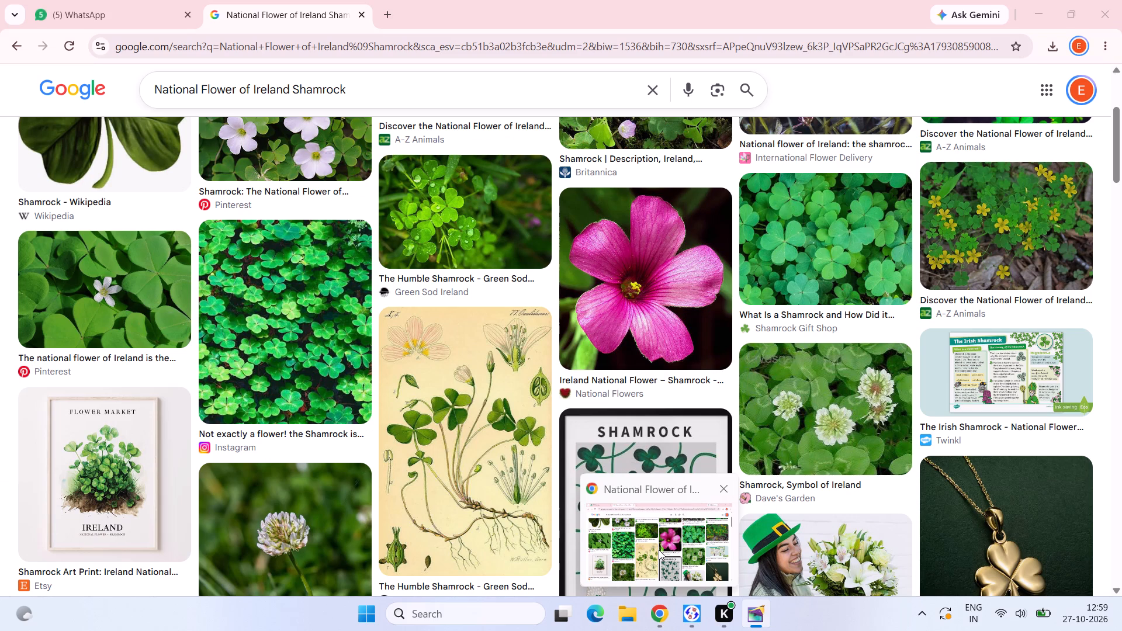
{"action": "left_click", "coordinate": [563, 357]}
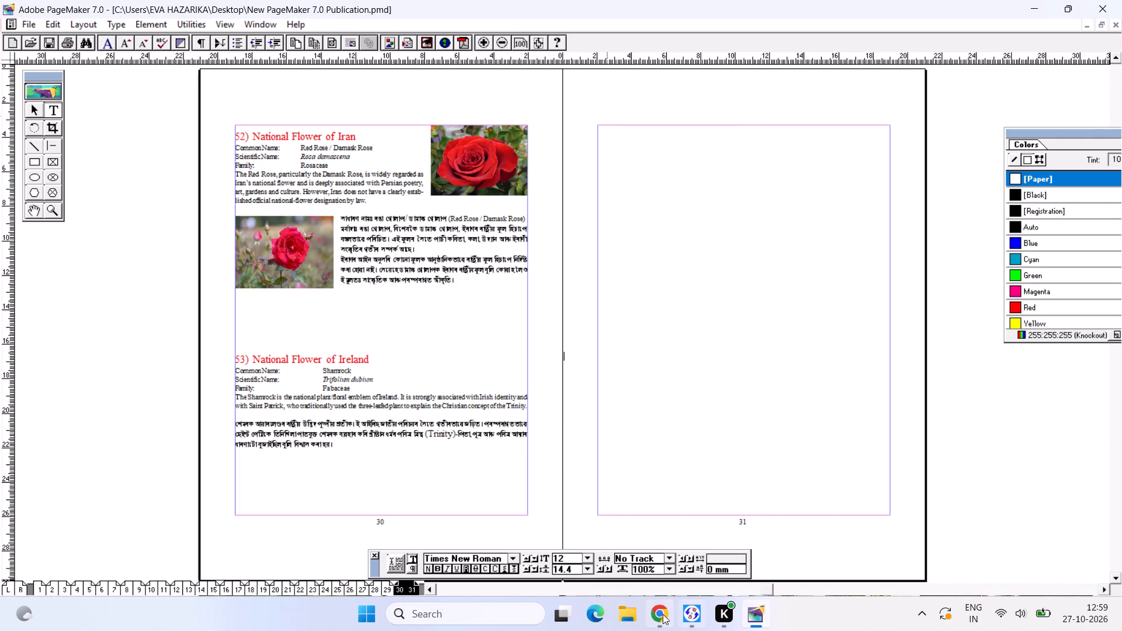
{"action": "left_click", "coordinate": [660, 614]}
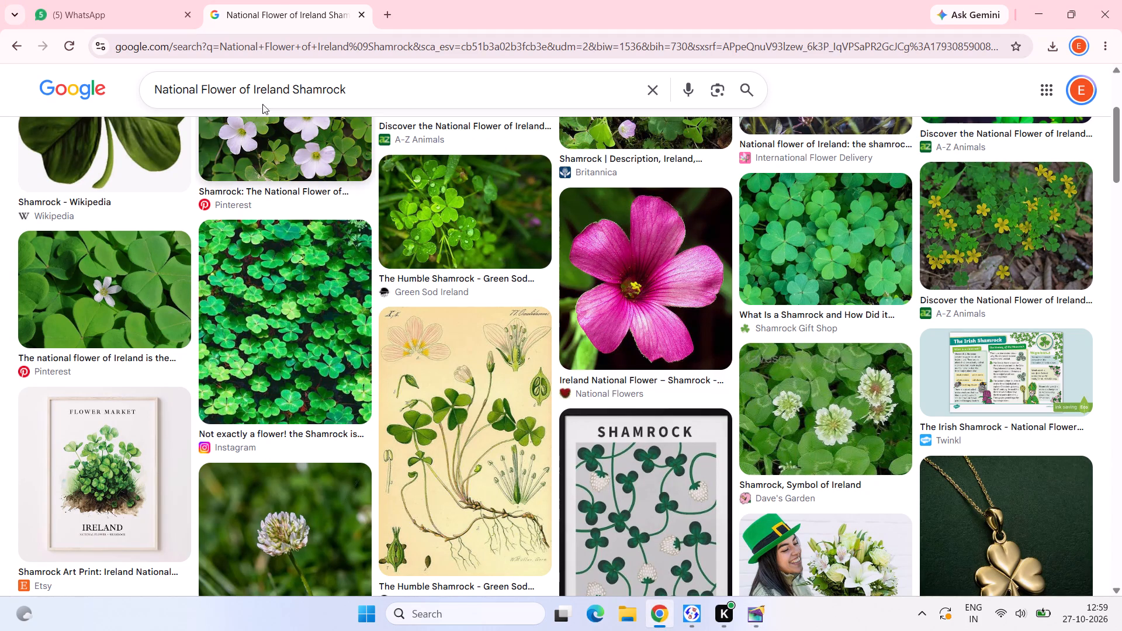
{"action": "scroll", "coordinate": [737, 408], "scroll_direction": "up", "scroll_amount": 4}
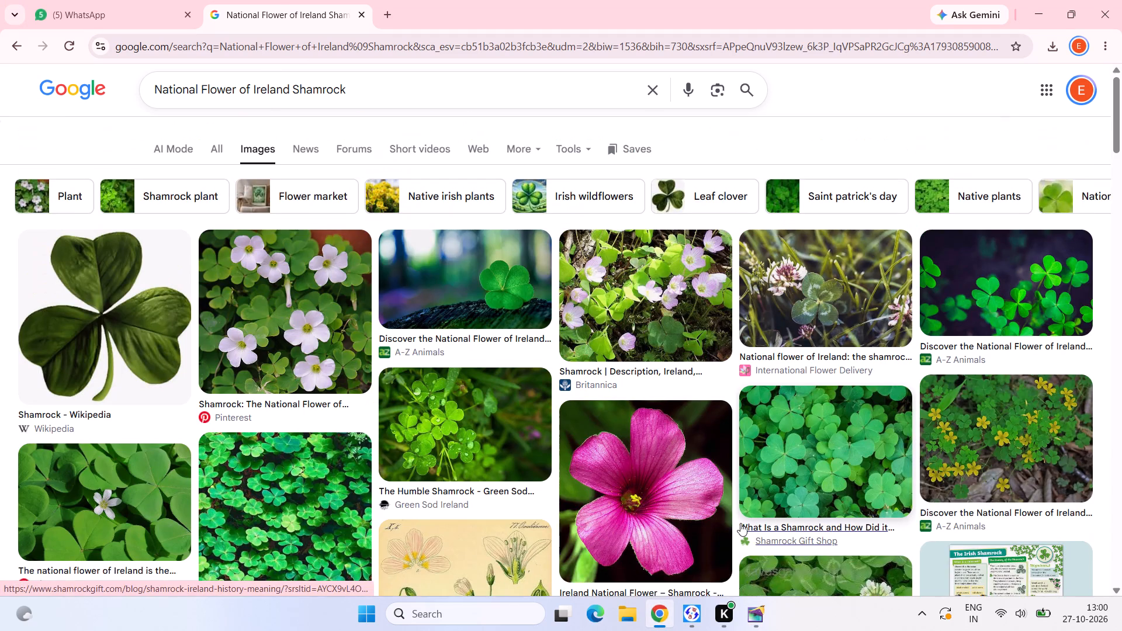
{"action": "left_click", "coordinate": [749, 615]}
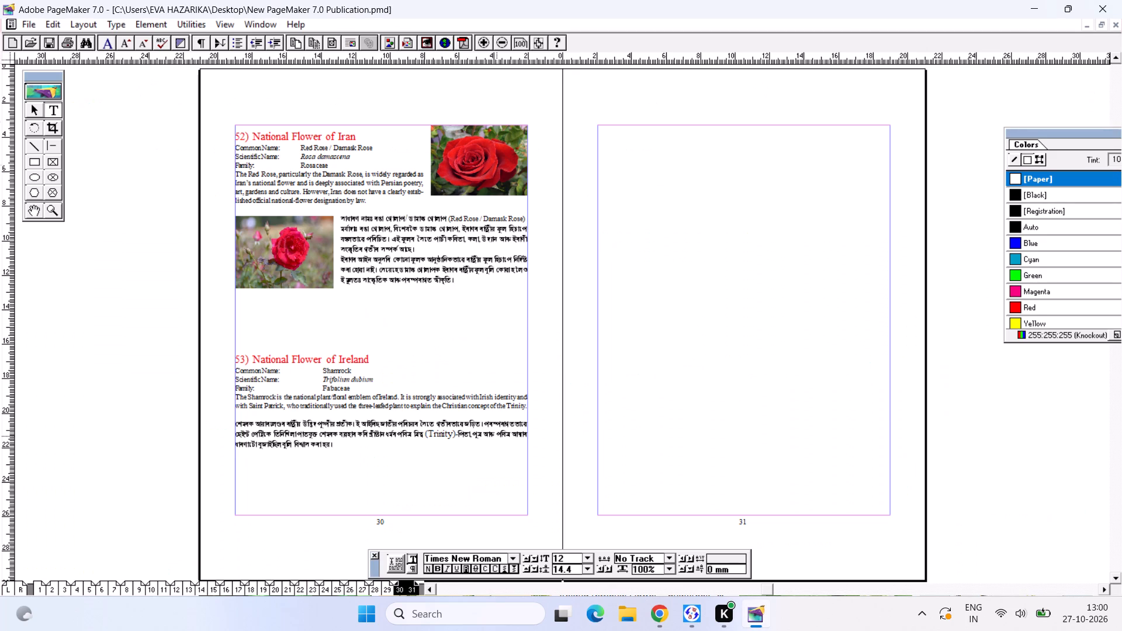
{"action": "key", "text": "ctrl+2"}
{"action": "left_click_drag", "start_coordinate": [420, 409], "coordinate": [688, 172], "text": "alt"}
{"action": "left_click_drag", "start_coordinate": [573, 299], "coordinate": [695, 264], "text": "alt"}
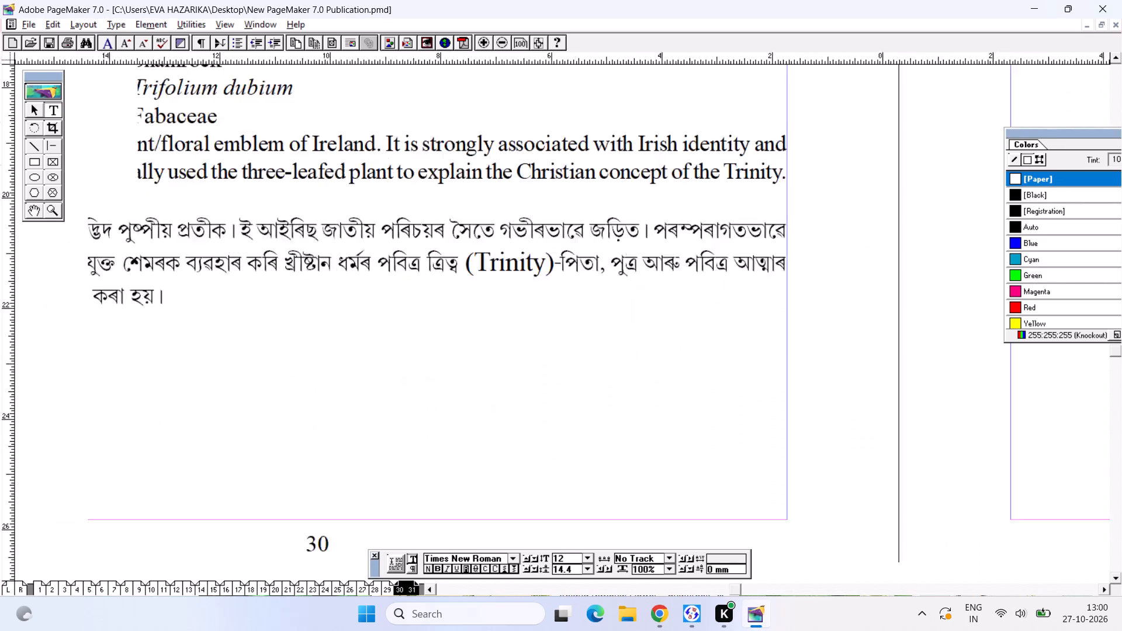
{"action": "left_click_drag", "start_coordinate": [560, 320], "coordinate": [767, 400], "text": "alt"}
{"action": "left_click_drag", "start_coordinate": [534, 337], "coordinate": [508, 346], "text": "alt"}
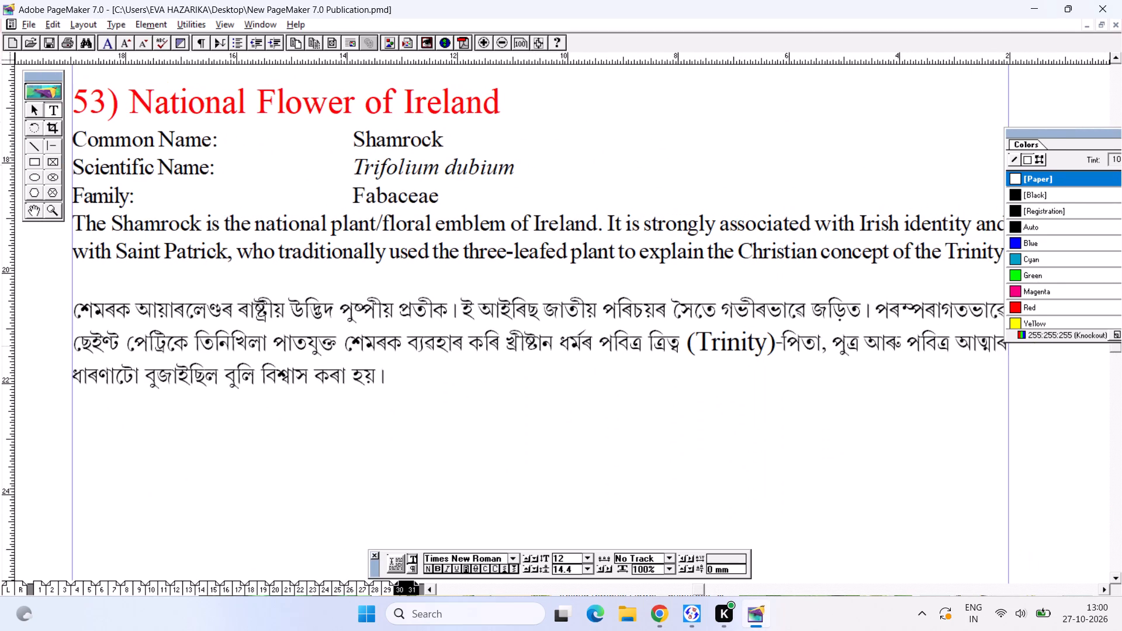
{"action": "left_click_drag", "start_coordinate": [675, 345], "coordinate": [656, 347], "text": "alt"}
{"action": "left_click_drag", "start_coordinate": [553, 367], "coordinate": [543, 367], "text": "alt"}
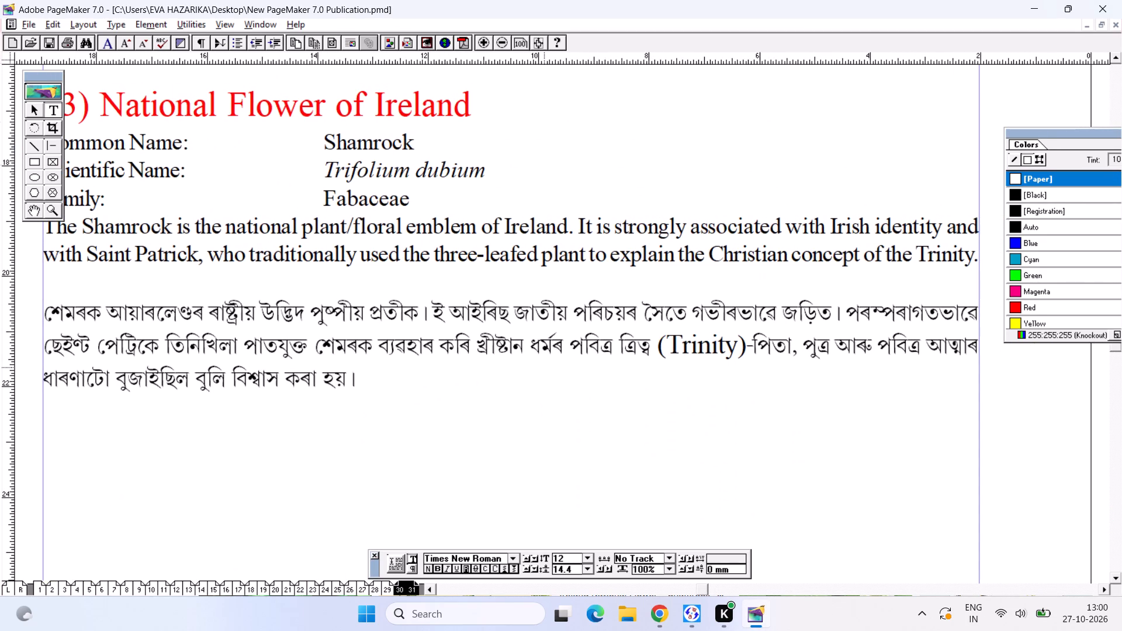
Save the publication.
{"action": "key", "text": "ctrl+s"}
{"action": "key", "text": "ctrl+s"}
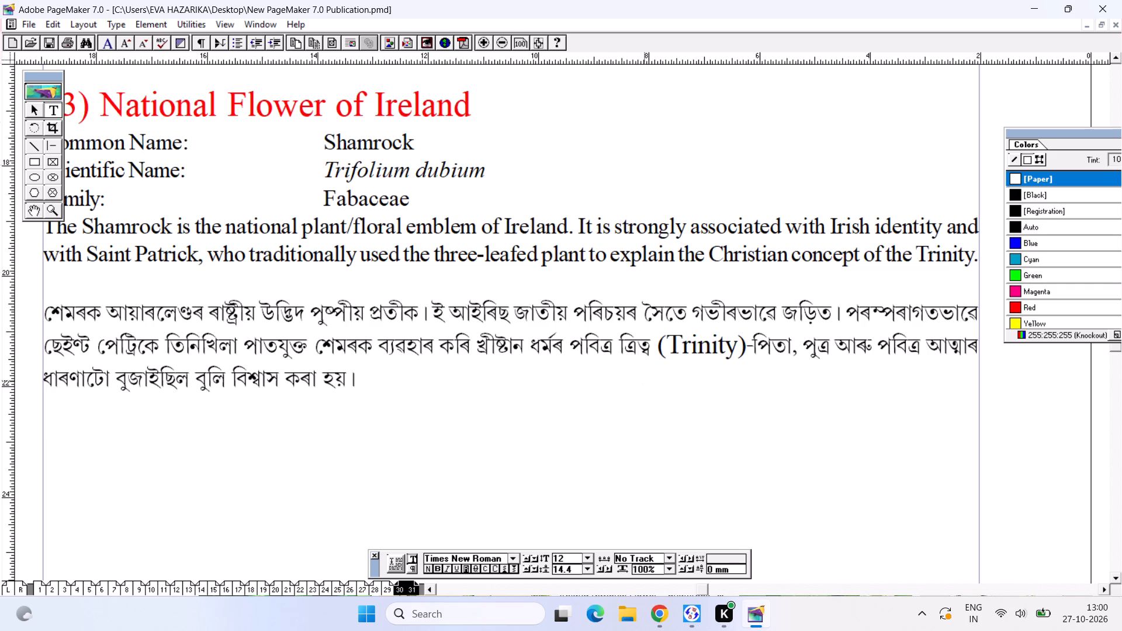
{"action": "key", "text": "ctrl+s"}
{"action": "key", "text": "ctrl+s"}
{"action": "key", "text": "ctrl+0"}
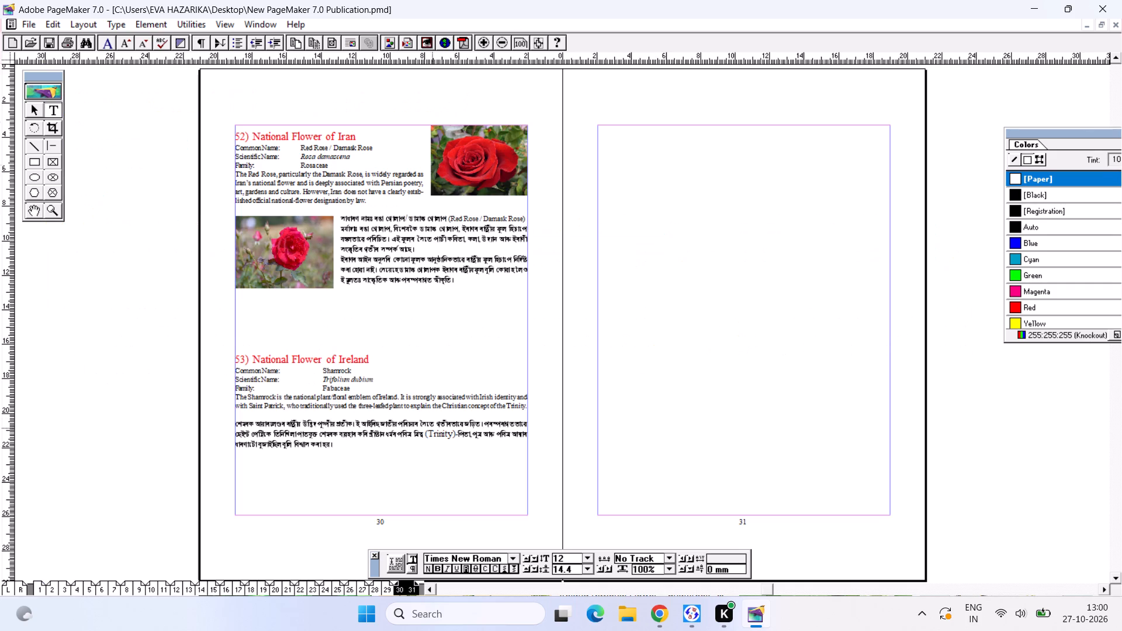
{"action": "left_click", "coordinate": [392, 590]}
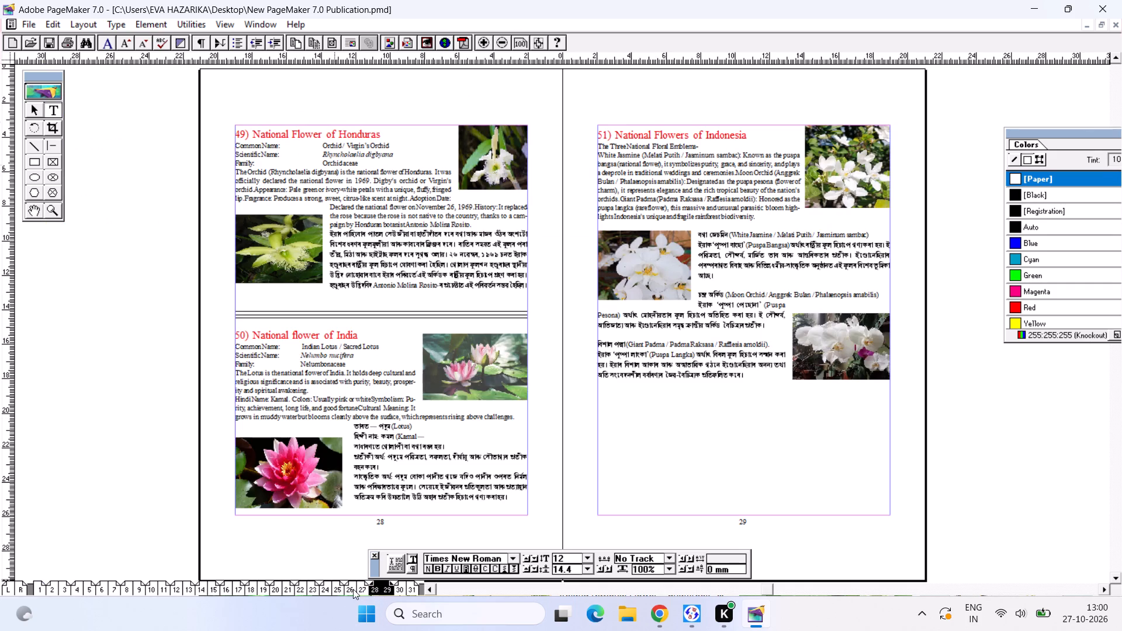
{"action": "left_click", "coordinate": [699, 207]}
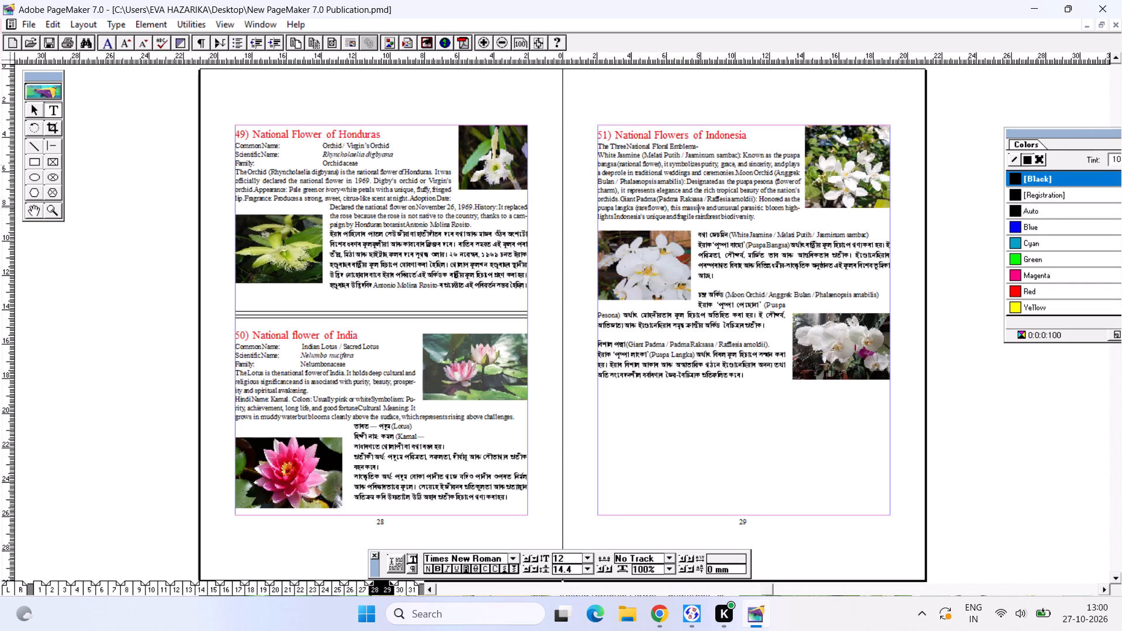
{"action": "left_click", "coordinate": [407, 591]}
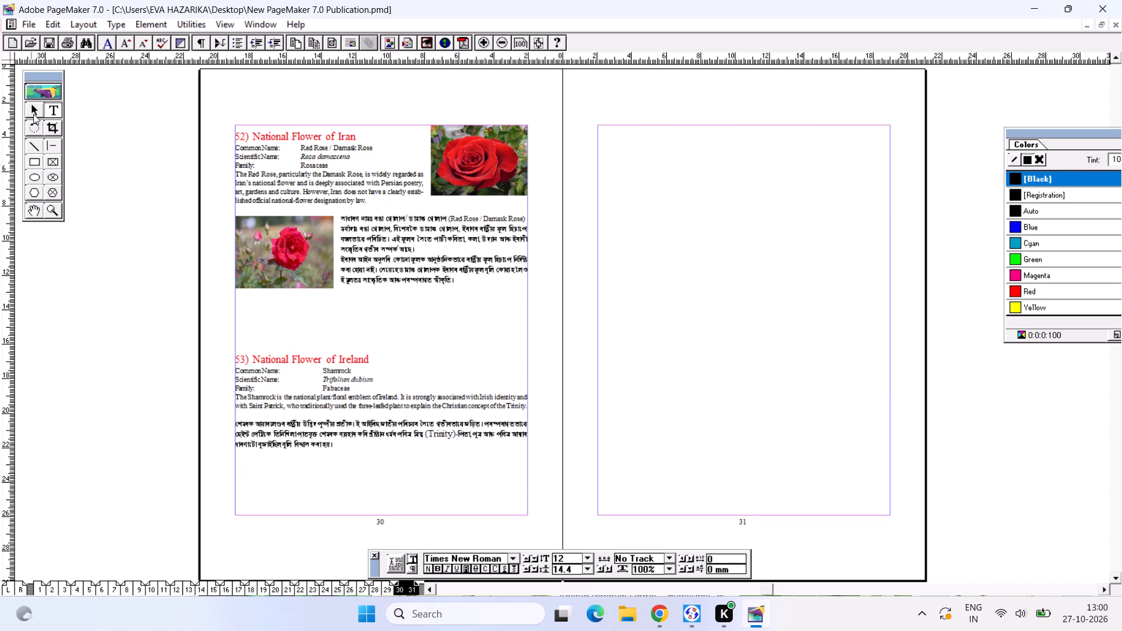
Copy the Pinterest picture of shamrock with pale pink flowers from Chrome's image results and paste it into the PageMaker spread.
{"action": "left_click", "coordinate": [33, 114]}
{"action": "left_click", "coordinate": [650, 613]}
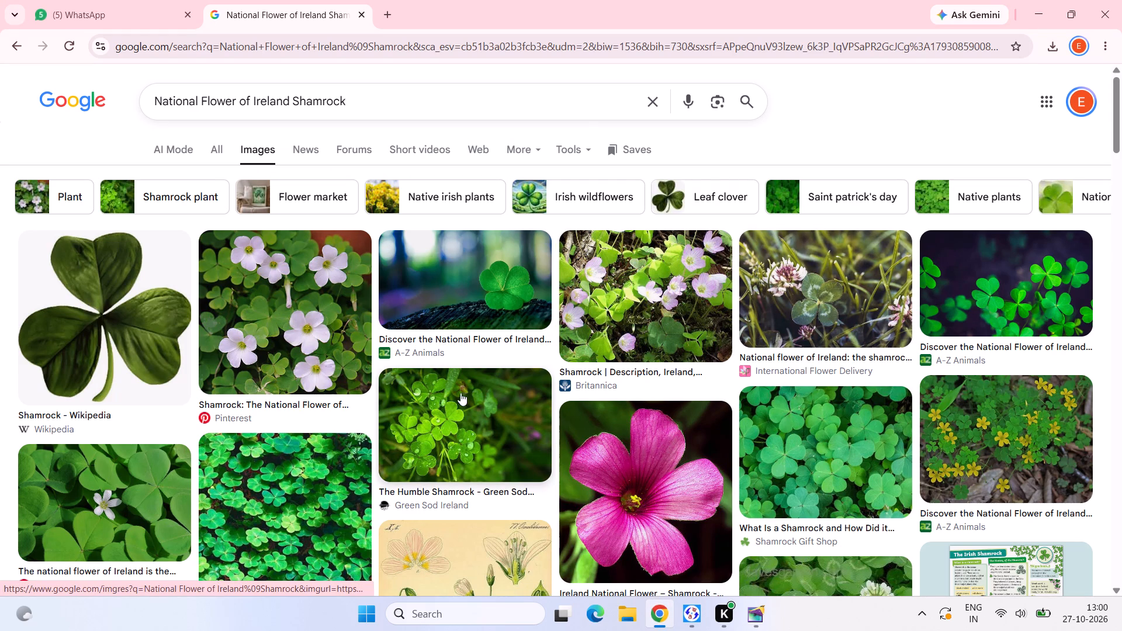
{"action": "scroll", "coordinate": [804, 393], "scroll_direction": "down", "scroll_amount": 2}
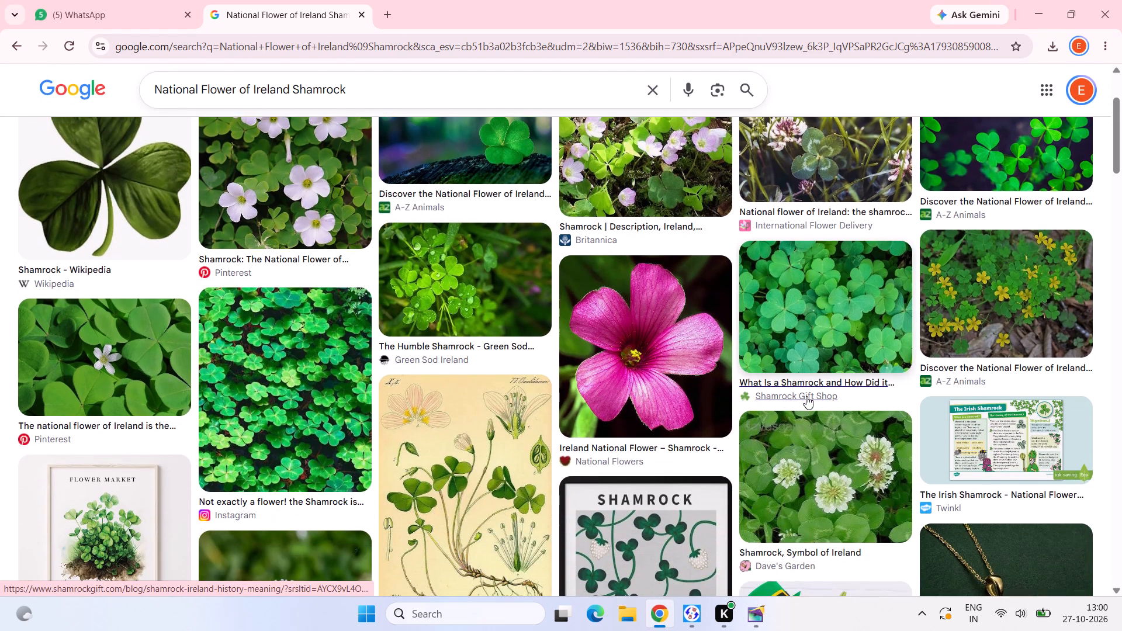
{"action": "scroll", "coordinate": [806, 396], "scroll_direction": "down", "scroll_amount": 5}
{"action": "scroll", "coordinate": [806, 396], "scroll_direction": "up", "scroll_amount": 5}
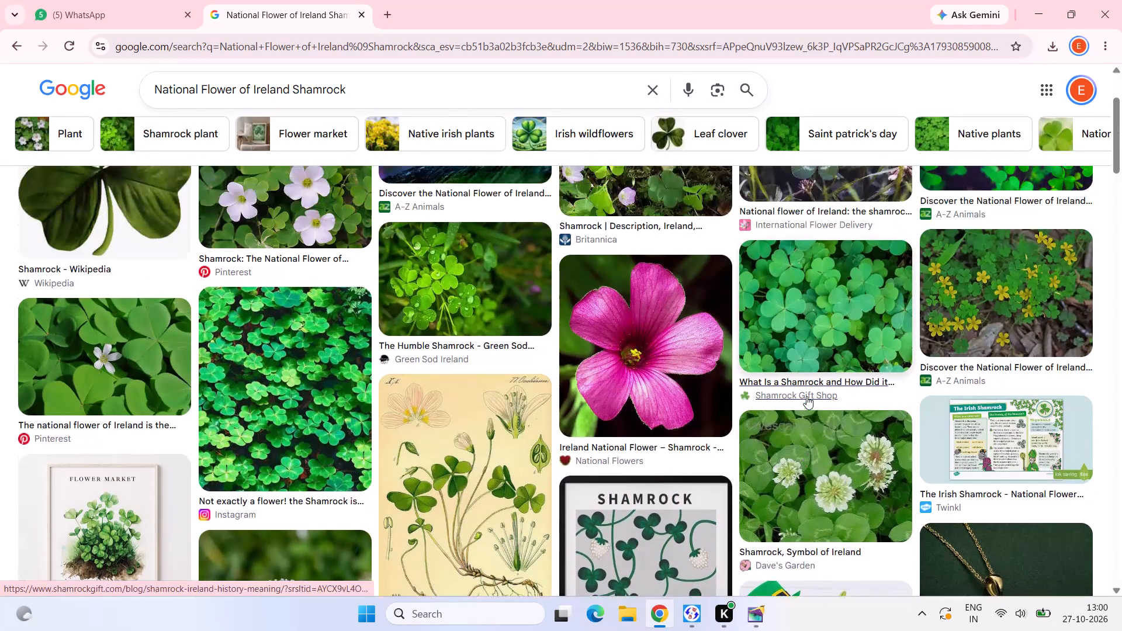
{"action": "scroll", "coordinate": [806, 396], "scroll_direction": "up", "scroll_amount": 5}
{"action": "left_click", "coordinate": [286, 278]}
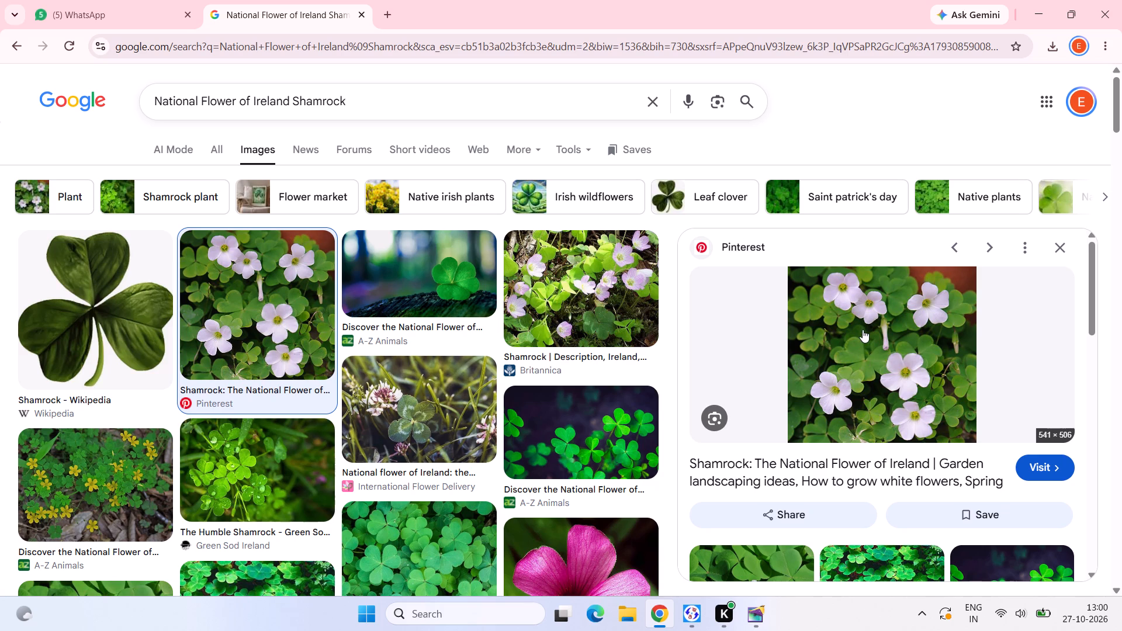
{"action": "right_click", "coordinate": [876, 318]}
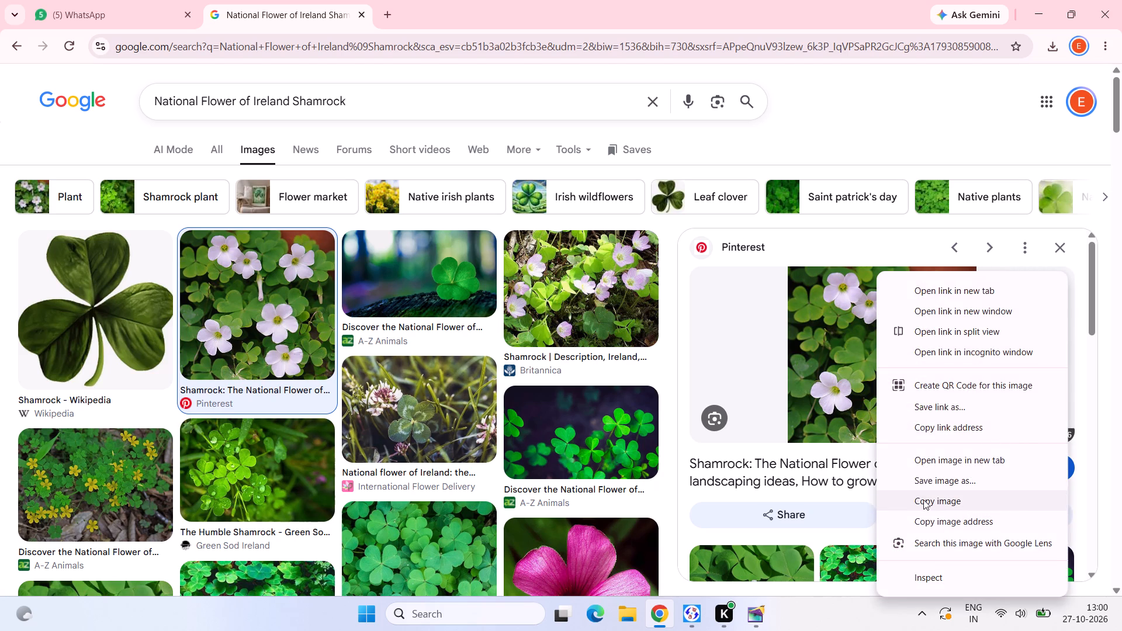
{"action": "left_click", "coordinate": [924, 499]}
{"action": "left_click", "coordinate": [756, 606]}
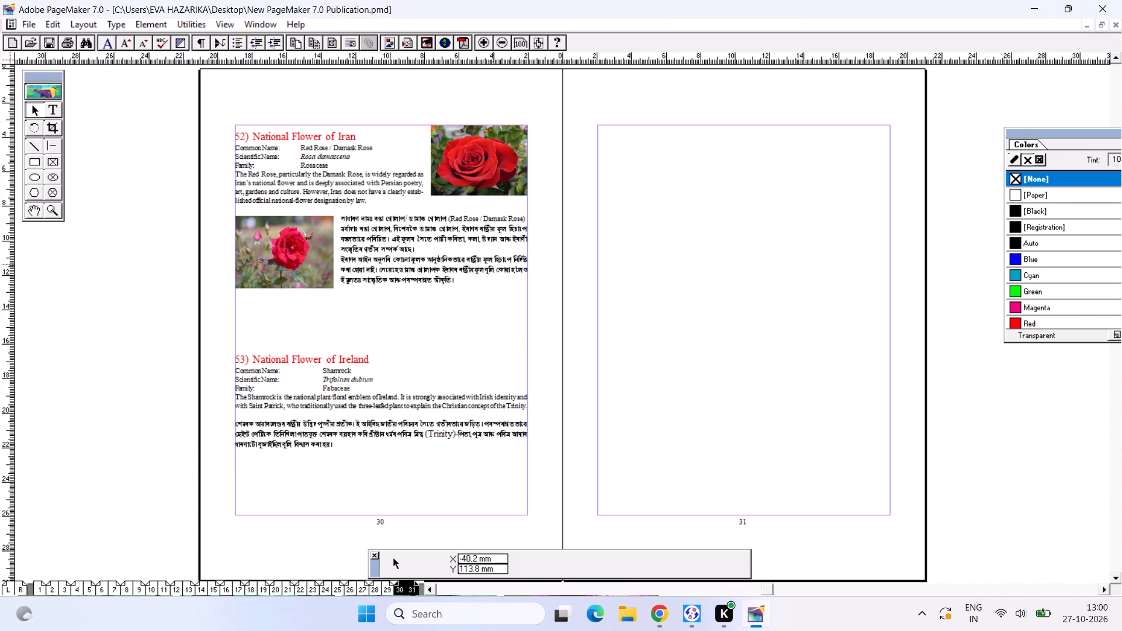
{"action": "key", "text": "ctrl+v"}
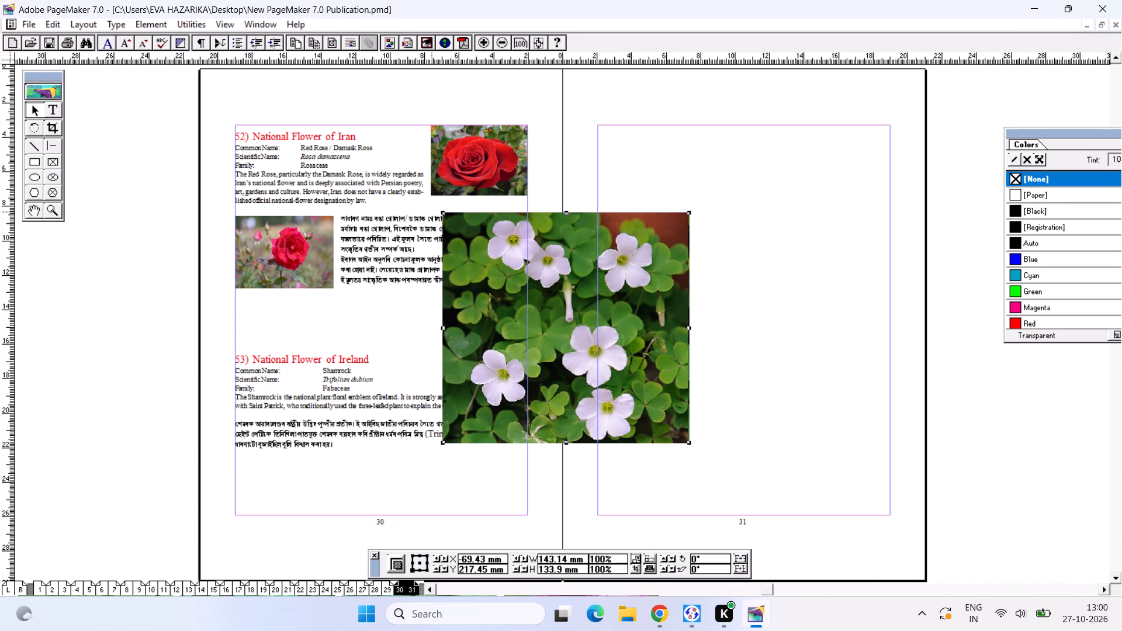
Shrink the pasted shamrock picture to about 64 by 46 mm and place it against page 30's left margin in the Ireland entry.
{"action": "left_click_drag", "start_coordinate": [444, 213], "coordinate": [581, 349]}
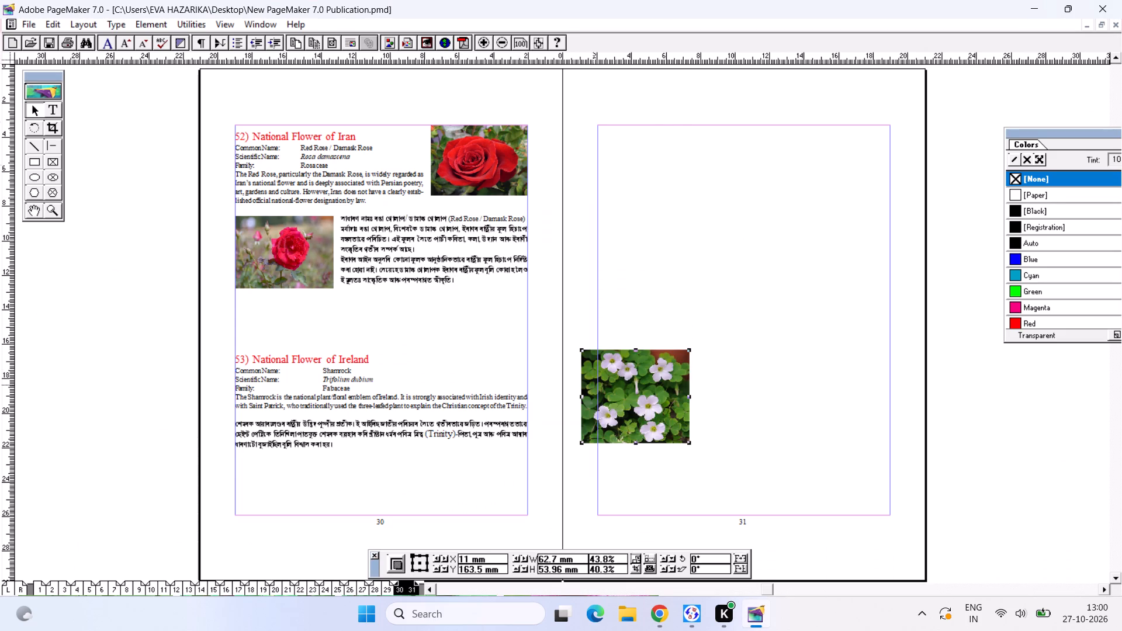
{"action": "left_click_drag", "start_coordinate": [622, 390], "coordinate": [278, 443]}
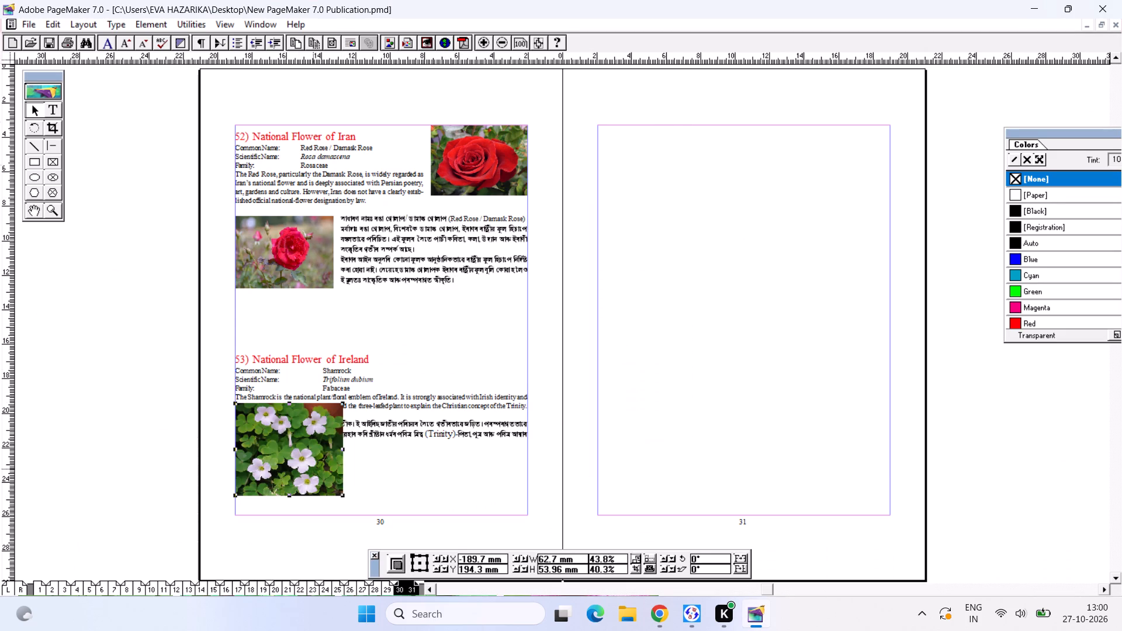
{"action": "left_click_drag", "start_coordinate": [342, 497], "coordinate": [344, 481]}
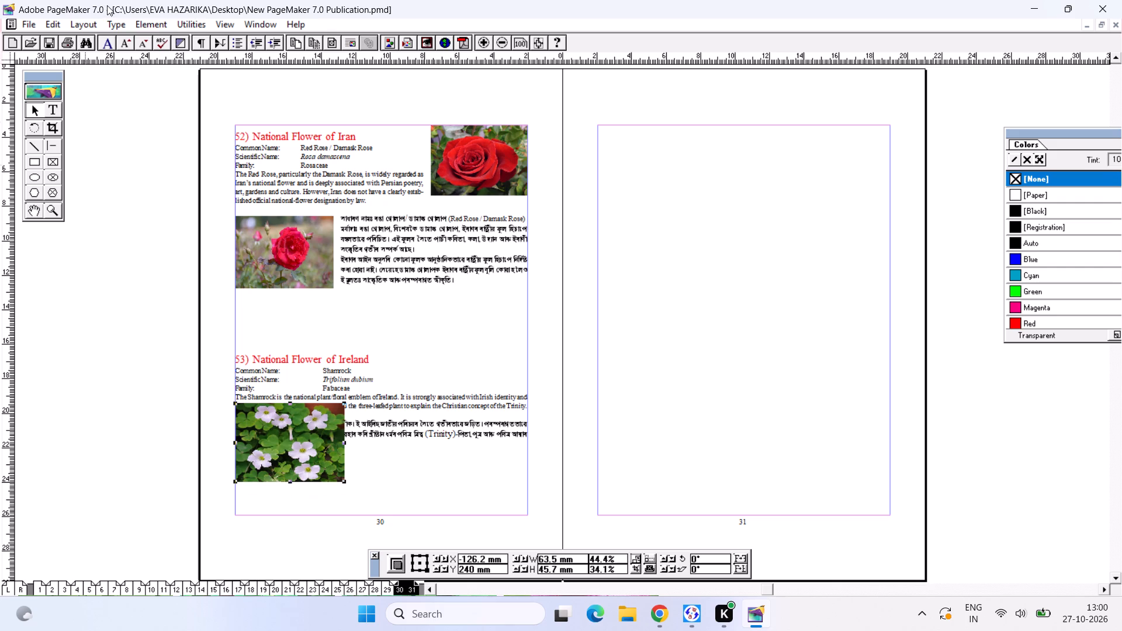
Apply a rectangular text wrap to the shamrock picture so the Ireland text flows beside it.
{"action": "left_click", "coordinate": [110, 24]}
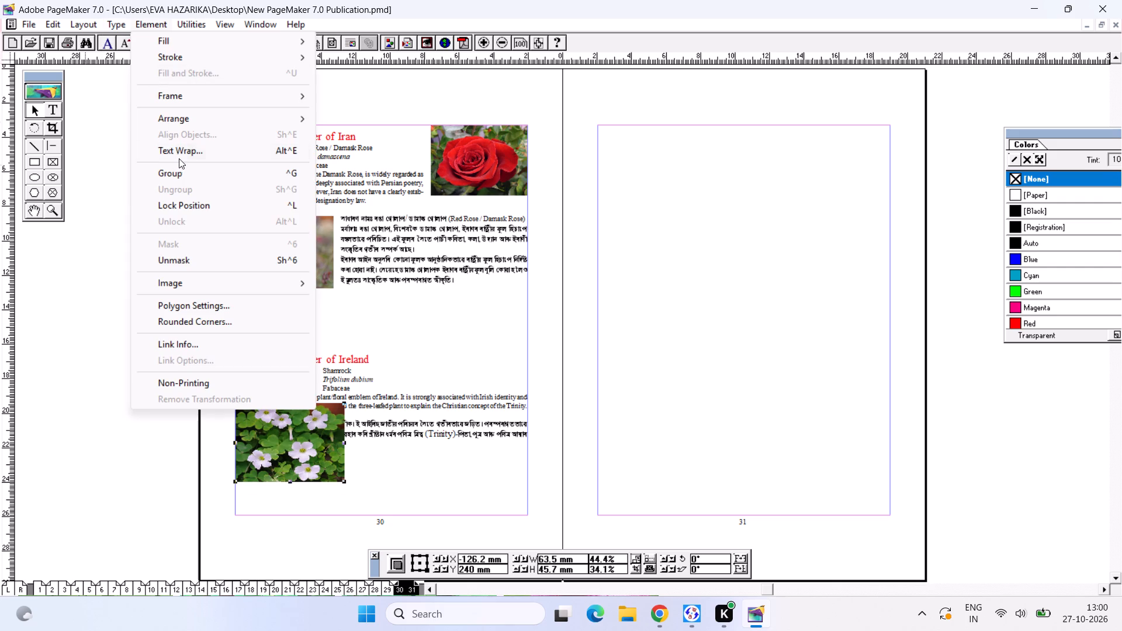
{"action": "left_click", "coordinate": [182, 156]}
{"action": "left_click", "coordinate": [530, 217]}
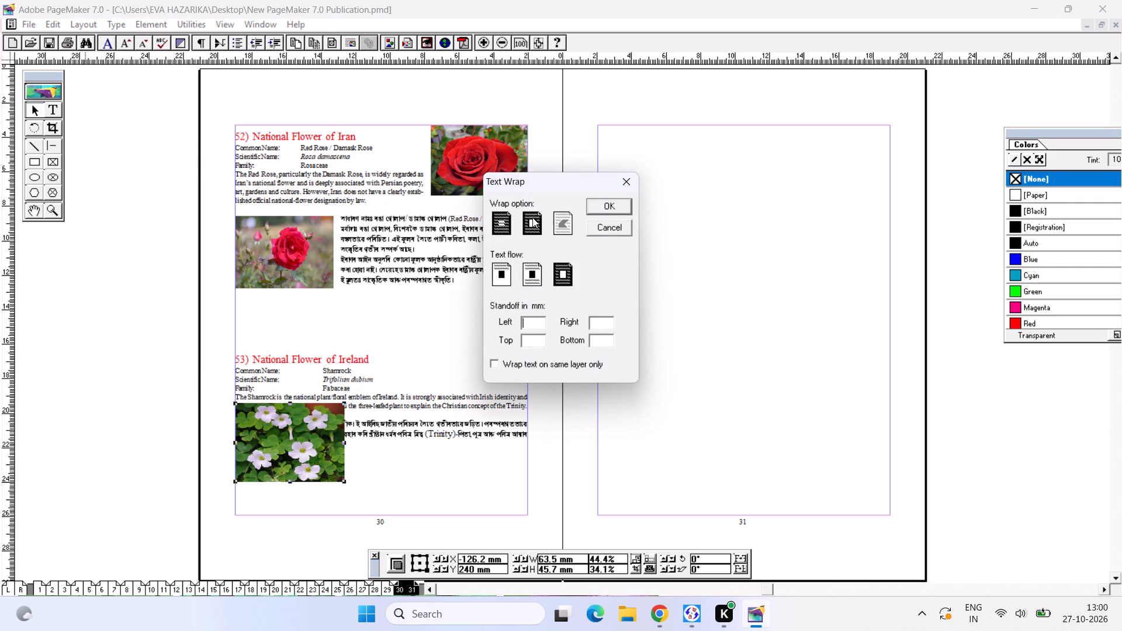
{"action": "left_click", "coordinate": [619, 204]}
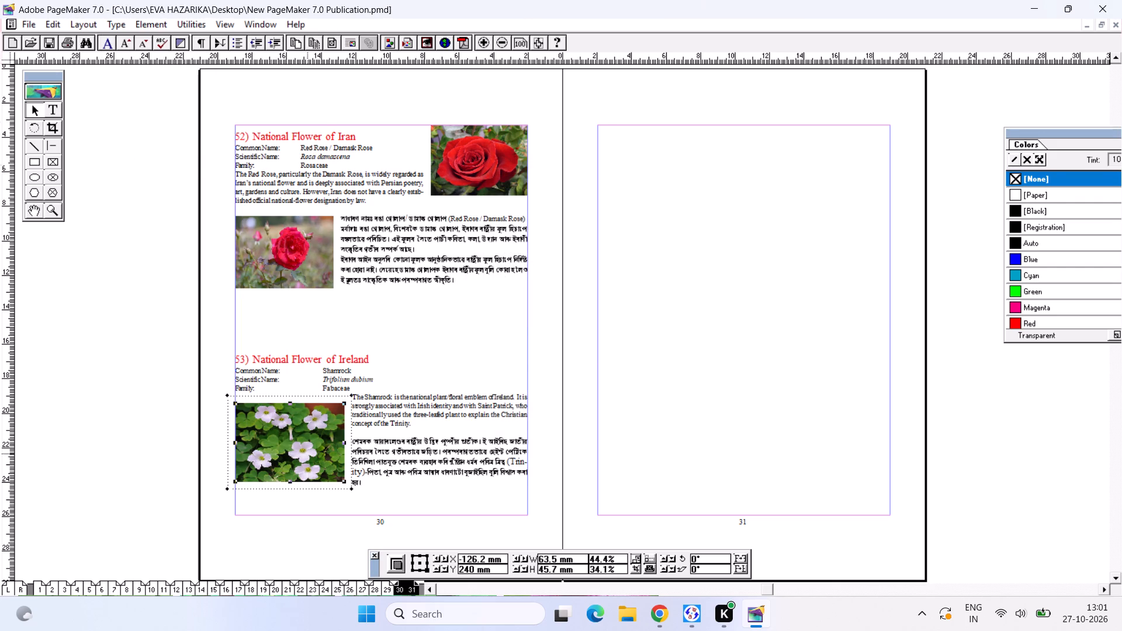
Shift the shamrock picture slightly down along the left margin and reduce it to about 61 by 41.5 mm.
{"action": "left_click_drag", "start_coordinate": [306, 448], "coordinate": [306, 453]}
{"action": "left_click", "coordinate": [306, 453]}
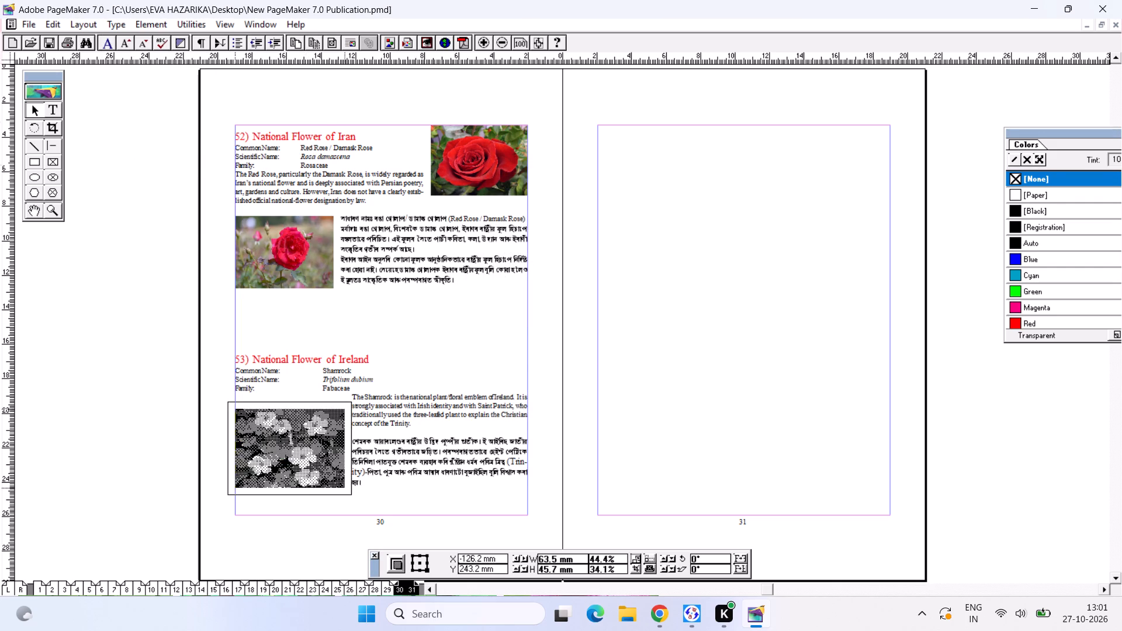
{"action": "left_click", "coordinate": [345, 487]}
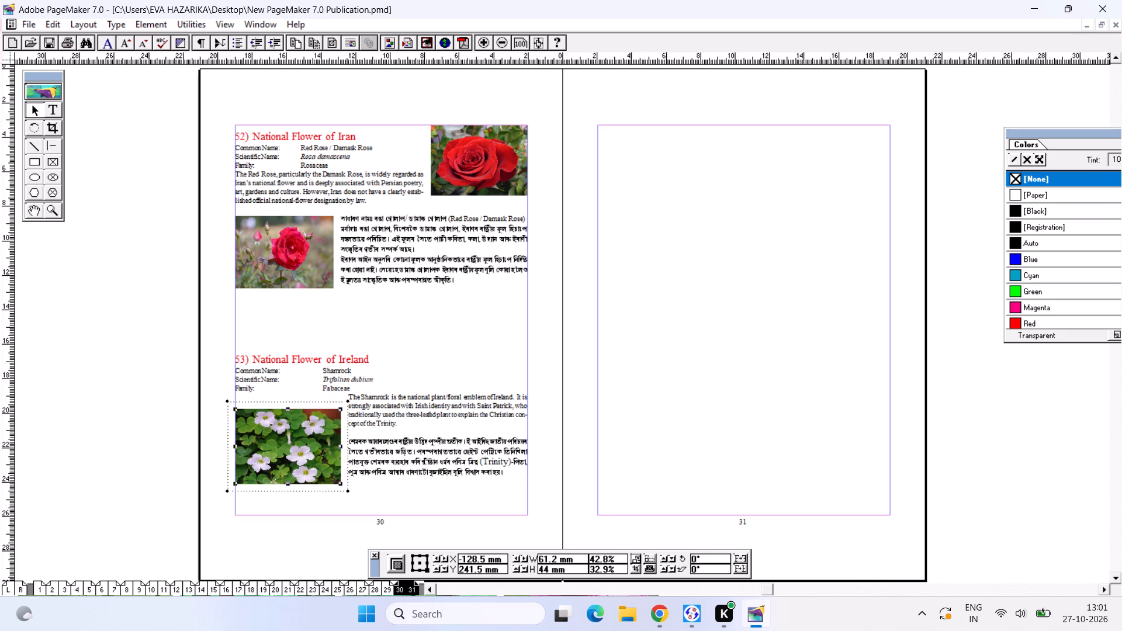
{"action": "left_click", "coordinate": [298, 457]}
{"action": "left_click", "coordinate": [286, 446]}
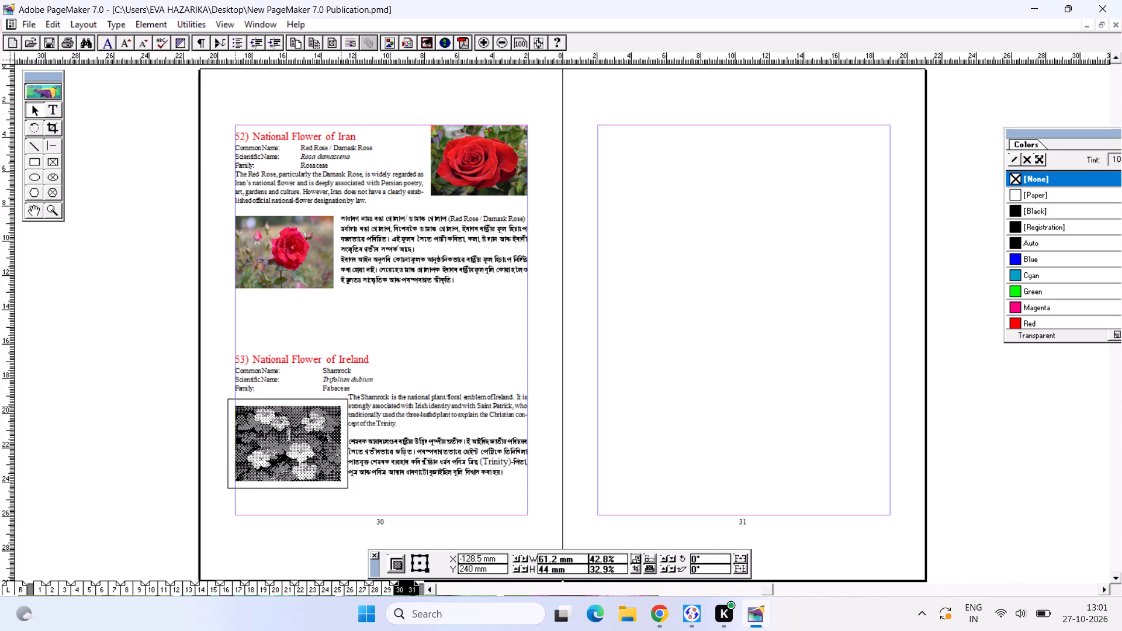
{"action": "left_click_drag", "start_coordinate": [341, 483], "coordinate": [340, 477]}
{"action": "left_click", "coordinate": [288, 452]}
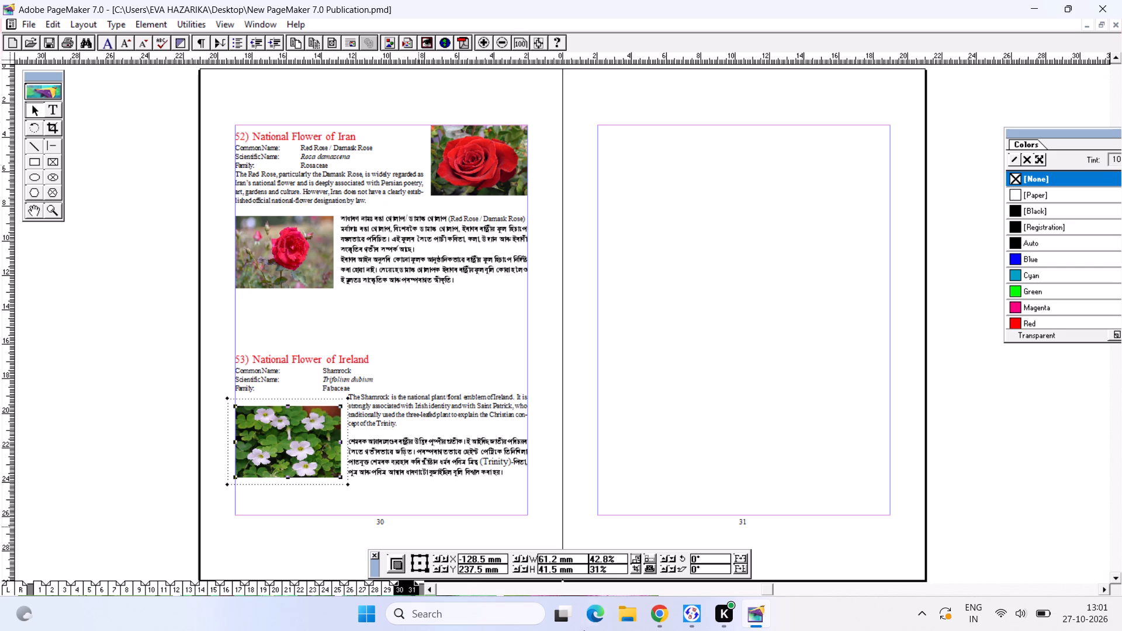
Switch to Chrome and look through the Ireland shamrock image results for a second picture.
{"action": "left_click", "coordinate": [659, 622]}
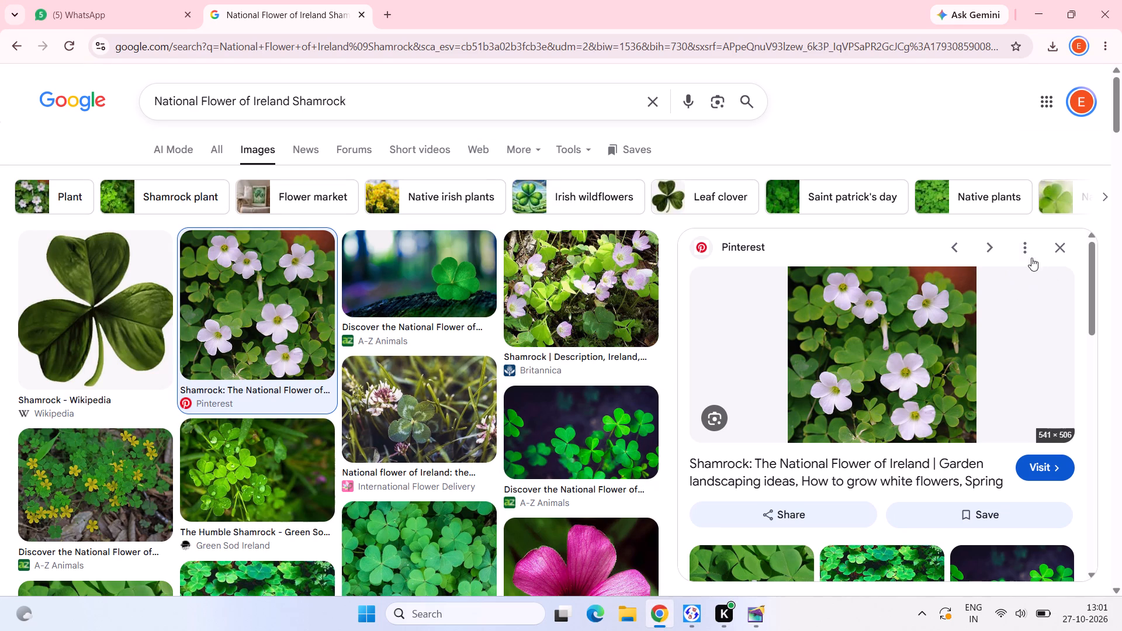
{"action": "left_click", "coordinate": [1059, 242]}
{"action": "scroll", "coordinate": [754, 467], "scroll_direction": "up", "scroll_amount": 2}
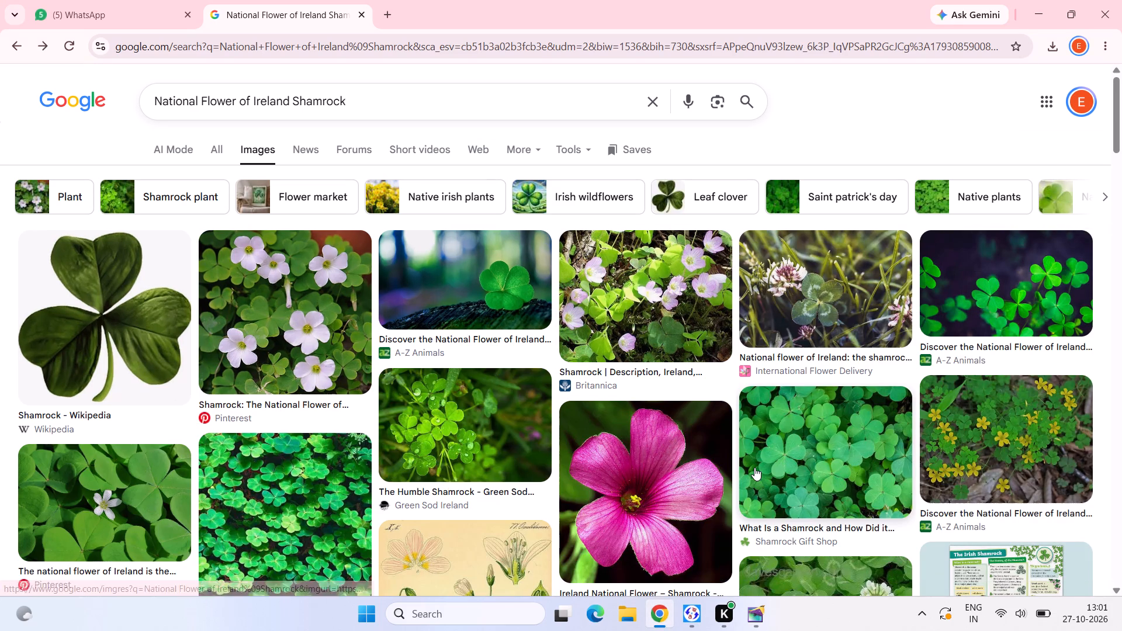
{"action": "scroll", "coordinate": [754, 467], "scroll_direction": "down", "scroll_amount": 3}
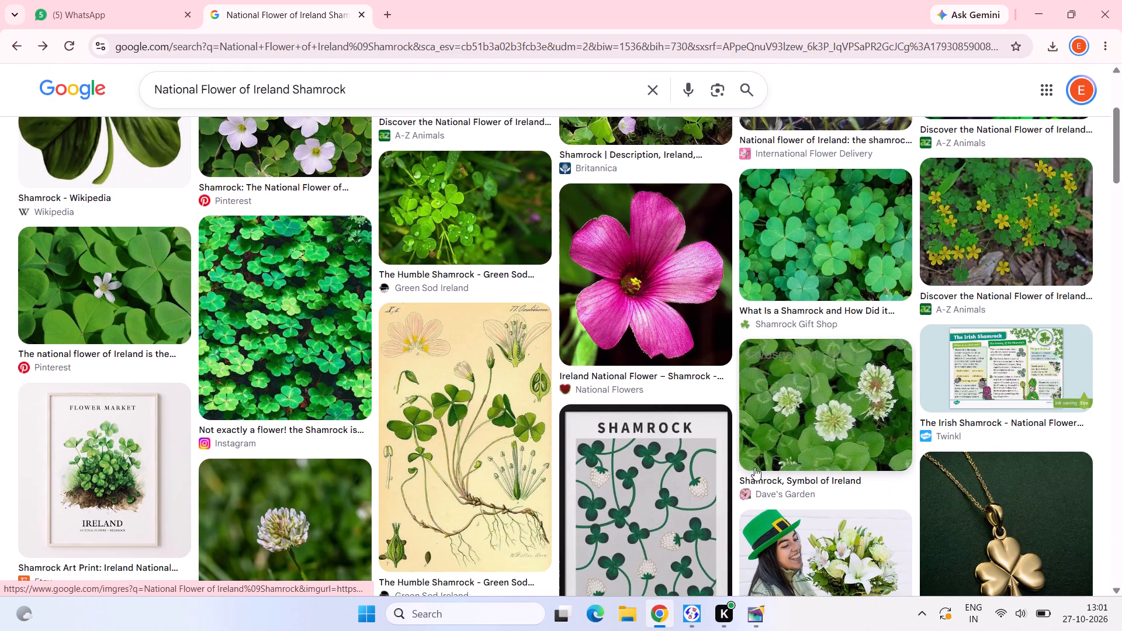
{"action": "scroll", "coordinate": [754, 467], "scroll_direction": "down", "scroll_amount": 3}
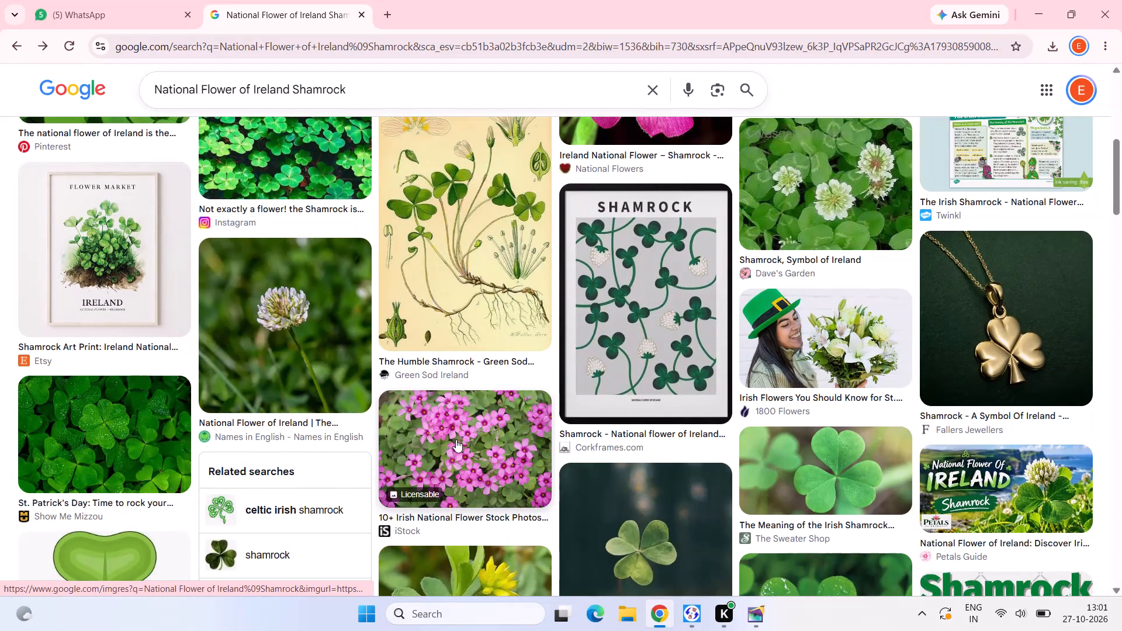
{"action": "scroll", "coordinate": [456, 439], "scroll_direction": "down", "scroll_amount": 7}
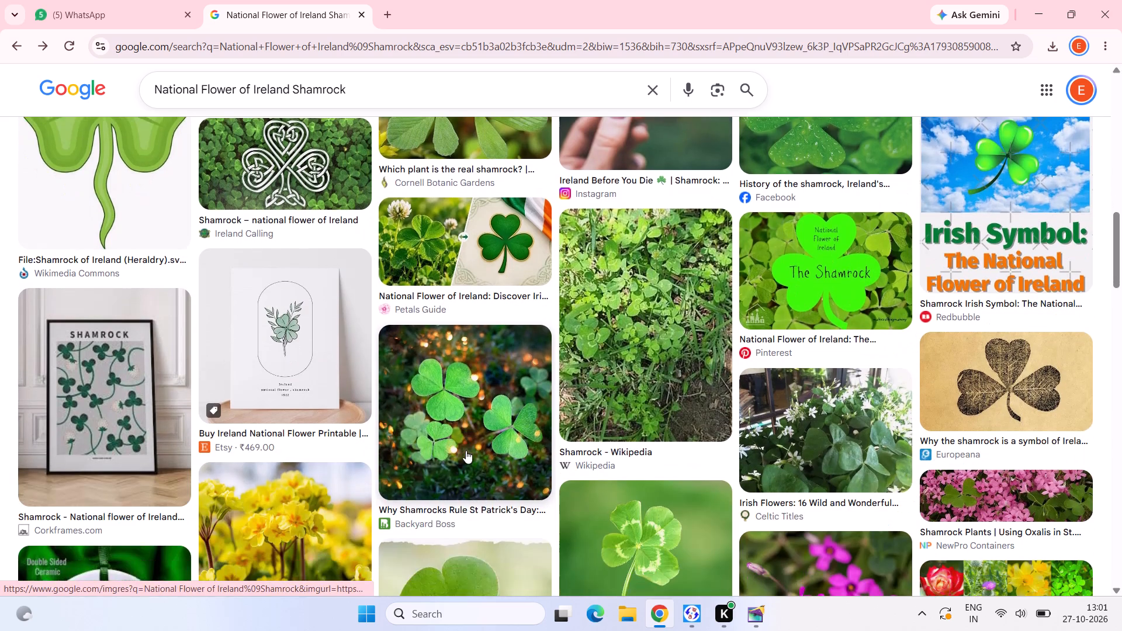
{"action": "scroll", "coordinate": [466, 450], "scroll_direction": "down", "scroll_amount": 5}
{"action": "scroll", "coordinate": [505, 463], "scroll_direction": "up", "scroll_amount": 9}
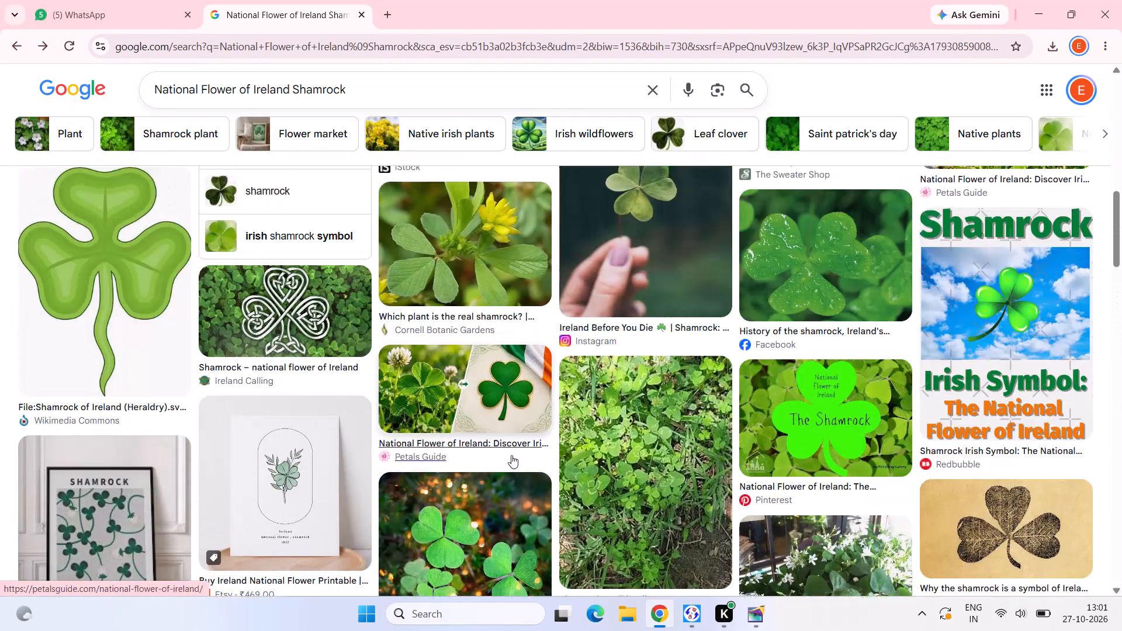
{"action": "scroll", "coordinate": [511, 455], "scroll_direction": "up", "scroll_amount": 10}
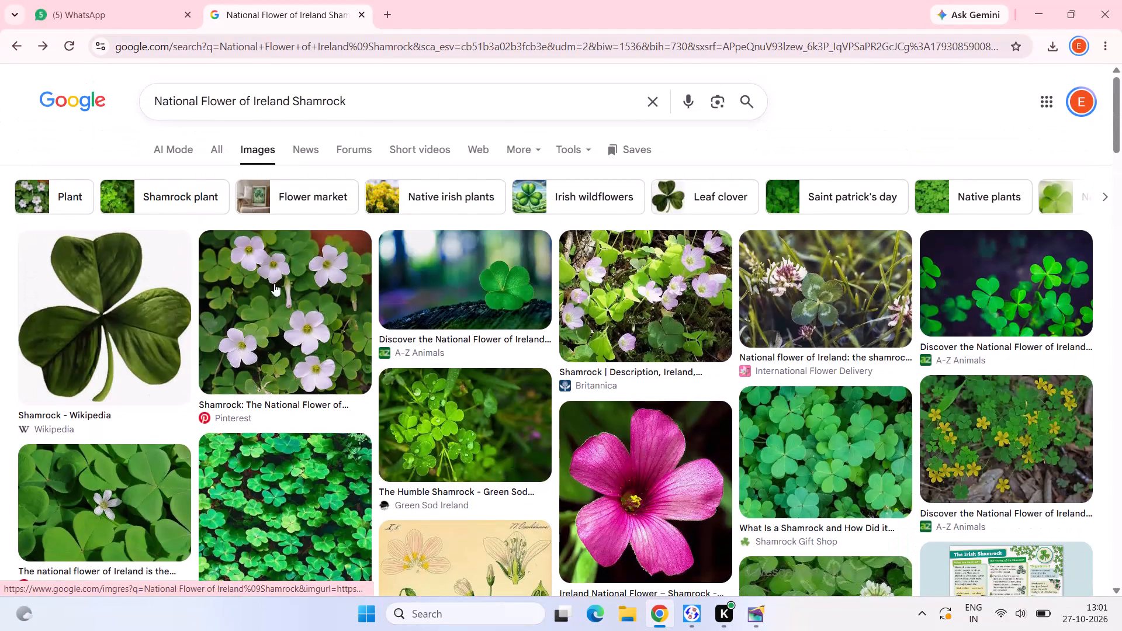
Copy the National Flowers picture of the single magenta flower and paste it into the PageMaker spread.
{"action": "left_click", "coordinate": [660, 458]}
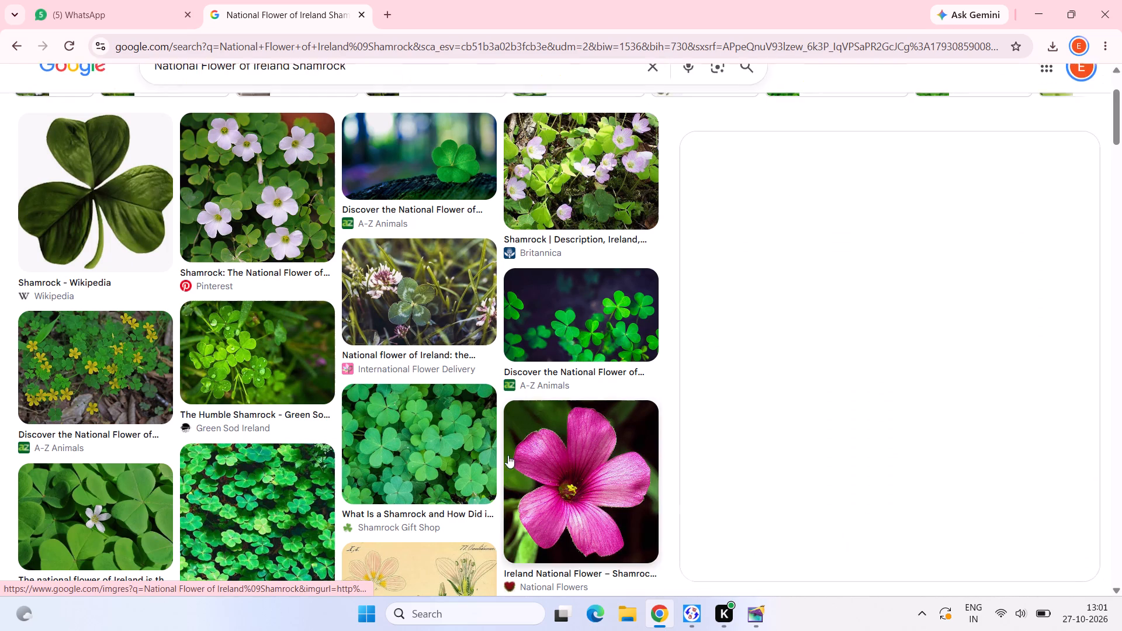
{"action": "right_click", "coordinate": [861, 227]}
{"action": "left_click", "coordinate": [941, 456]}
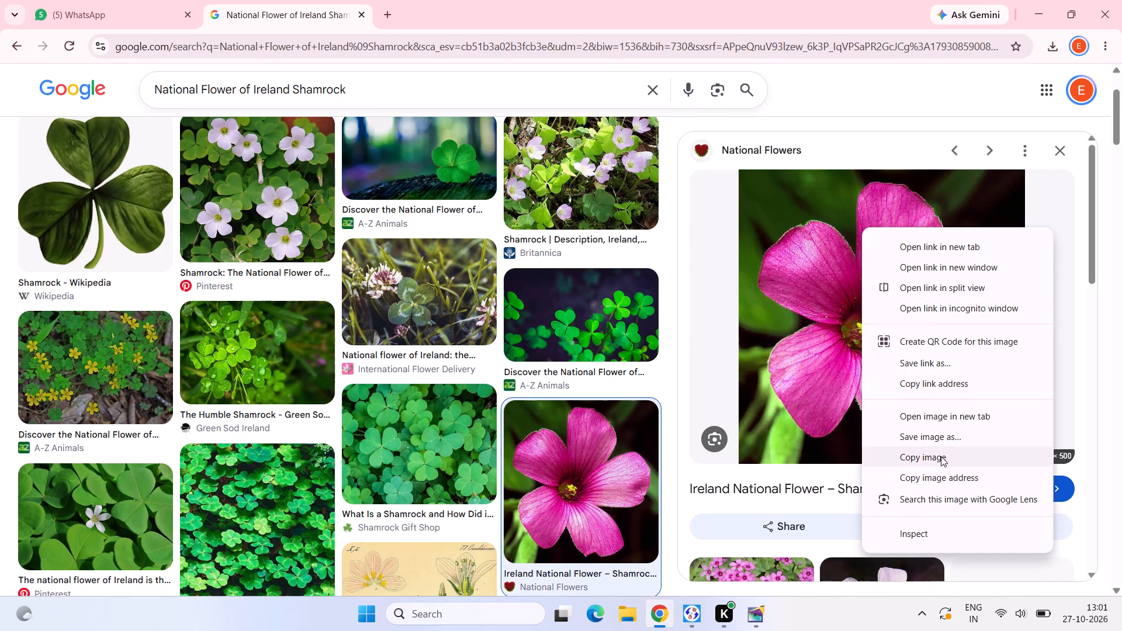
{"action": "left_click", "coordinate": [756, 609]}
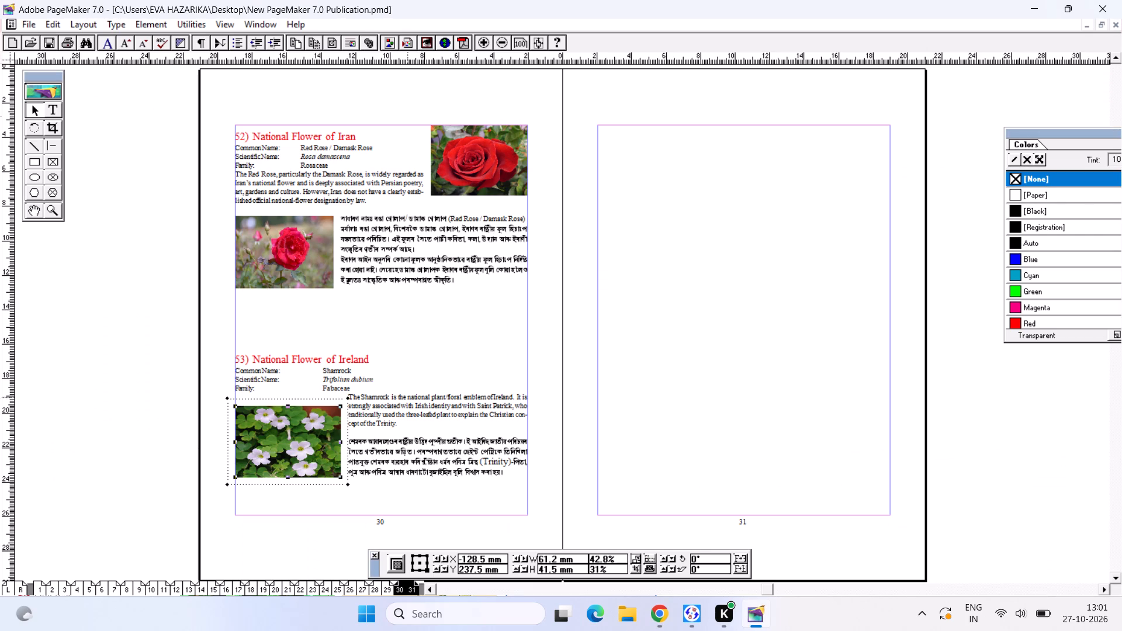
{"action": "left_click", "coordinate": [469, 372]}
{"action": "key", "text": "ctrl+v"}
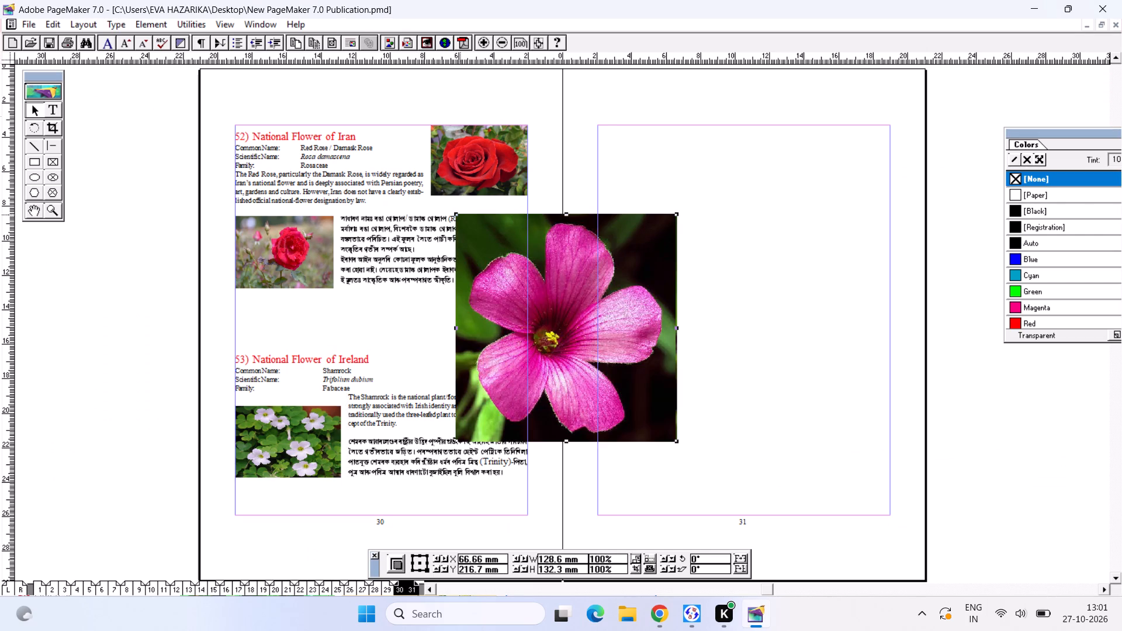
Shrink the magenta flower picture to about 58 by 38 mm and place it against page 30's right margin beside the Ireland heading.
{"action": "left_click_drag", "start_coordinate": [459, 214], "coordinate": [586, 362]}
{"action": "left_click_drag", "start_coordinate": [610, 412], "coordinate": [430, 397]}
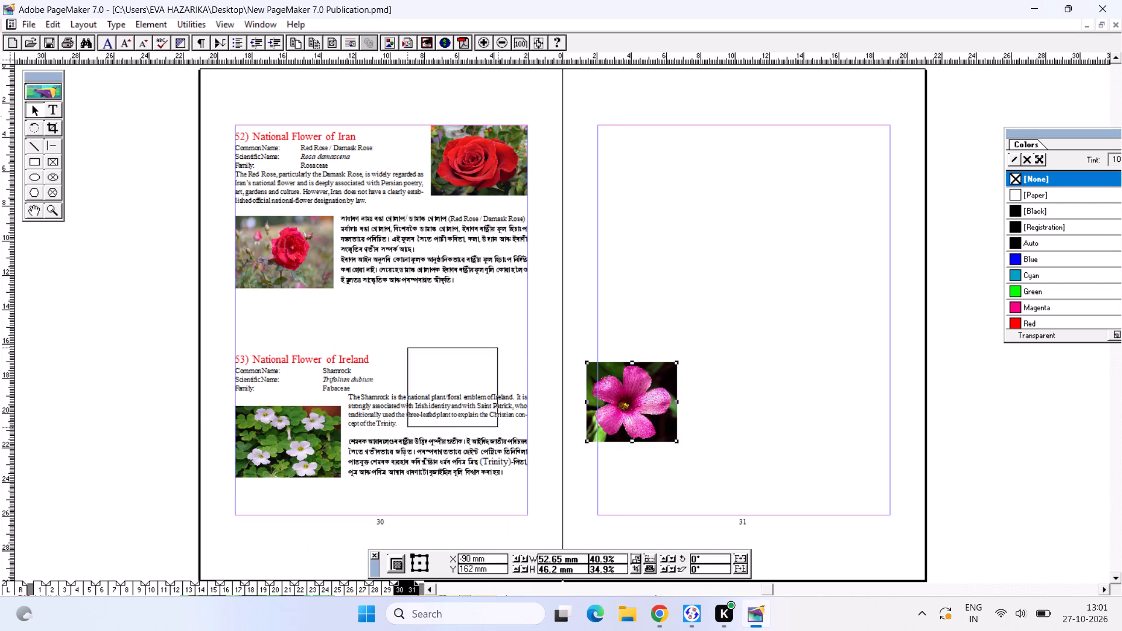
{"action": "left_click_drag", "start_coordinate": [430, 397], "coordinate": [462, 396]}
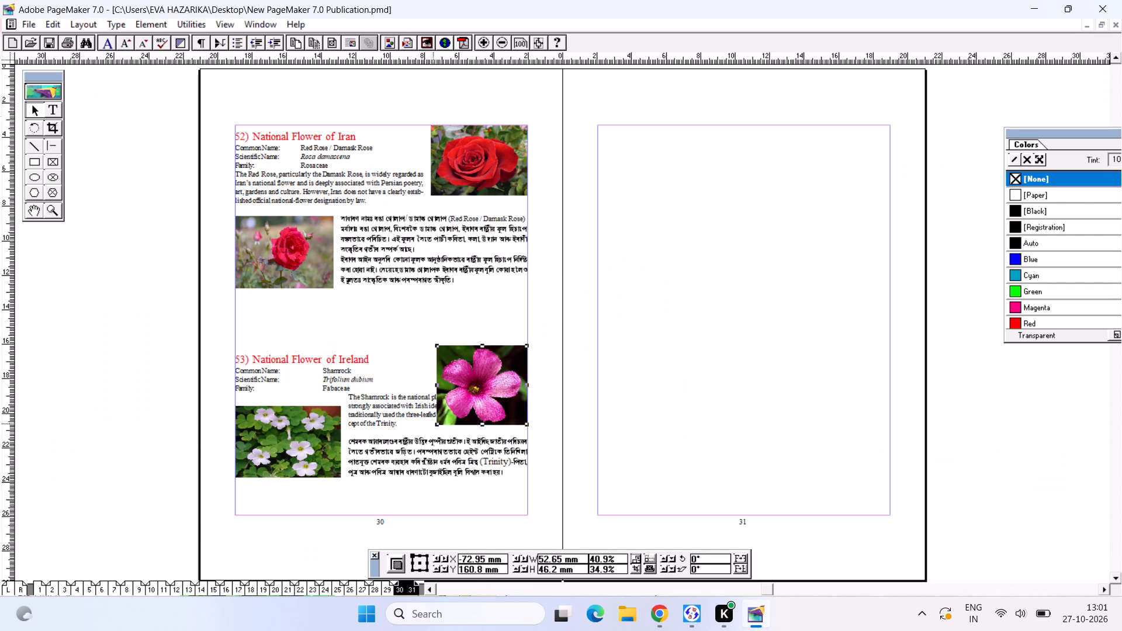
{"action": "left_click_drag", "start_coordinate": [437, 424], "coordinate": [436, 410]}
{"action": "left_click_drag", "start_coordinate": [440, 410], "coordinate": [436, 414]}
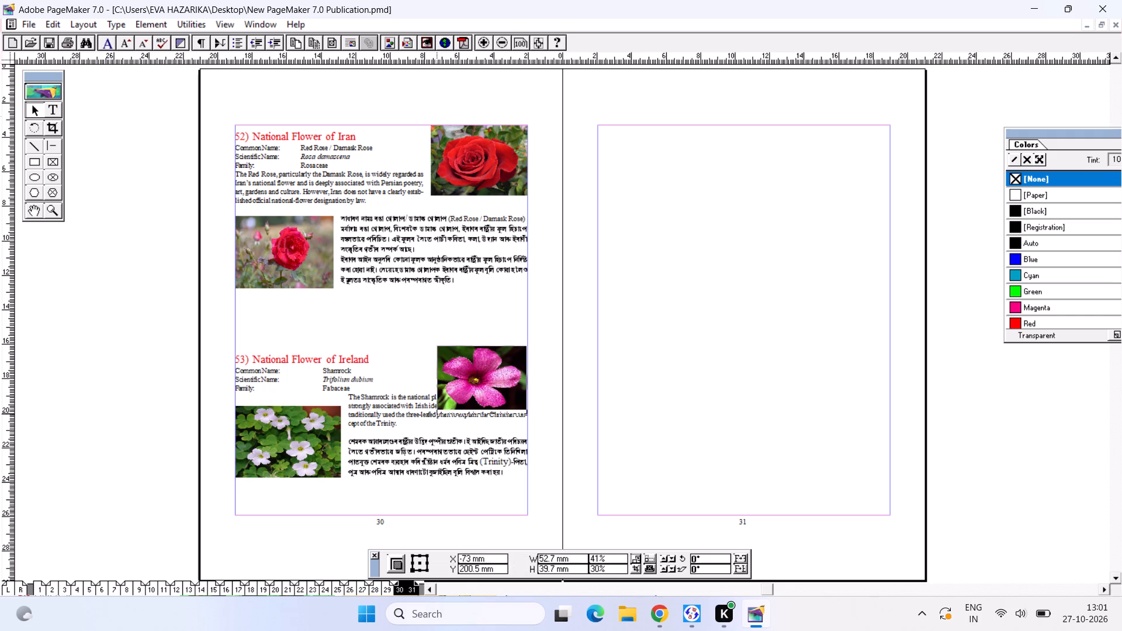
{"action": "left_click_drag", "start_coordinate": [436, 414], "coordinate": [427, 410]}
Apply a rectangular text wrap to the magenta flower picture so the Ireland text flows around it.
{"action": "left_click", "coordinate": [115, 25]}
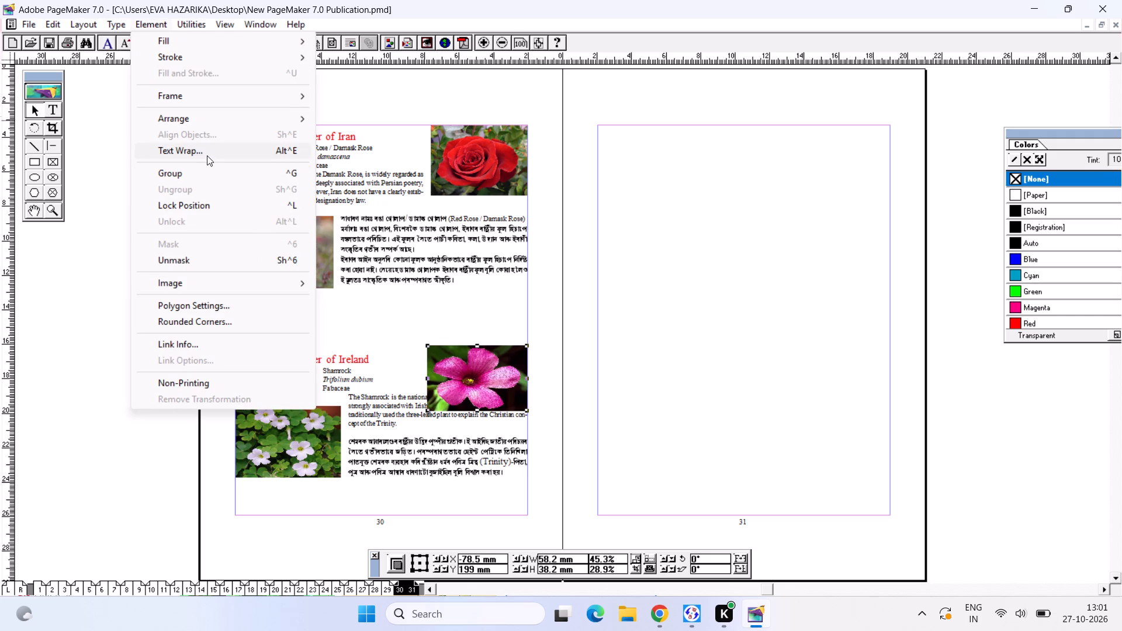
{"action": "left_click", "coordinate": [207, 155]}
{"action": "left_click", "coordinate": [532, 223]}
{"action": "left_click", "coordinate": [598, 207]}
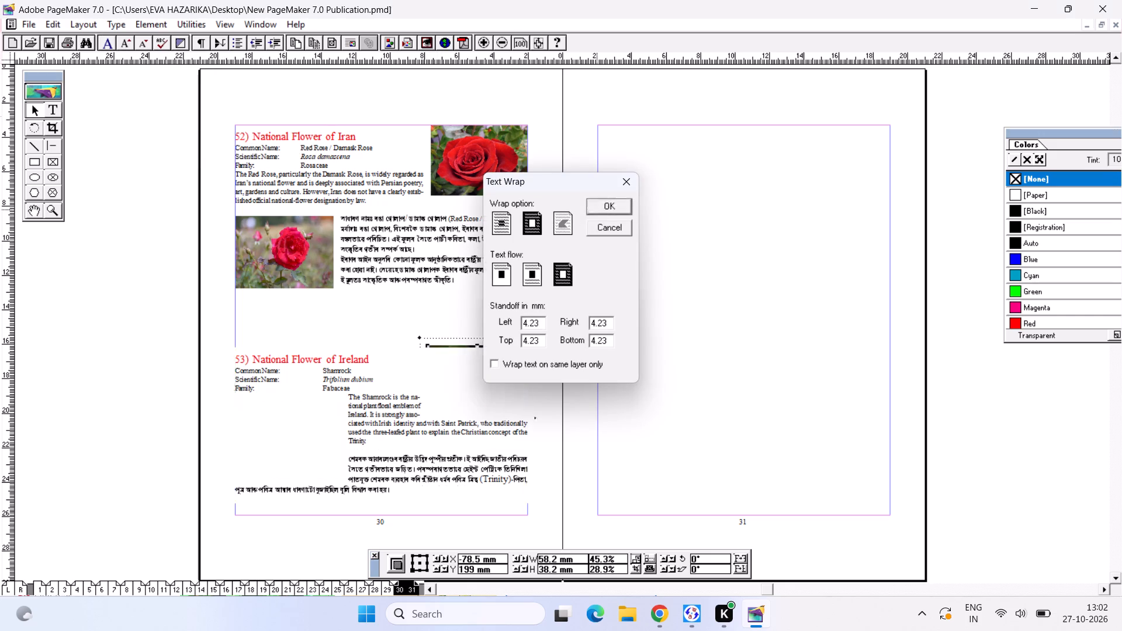
Shift the magenta flower picture slightly down along page 30's right margin.
{"action": "left_click_drag", "start_coordinate": [448, 370], "coordinate": [445, 375]}
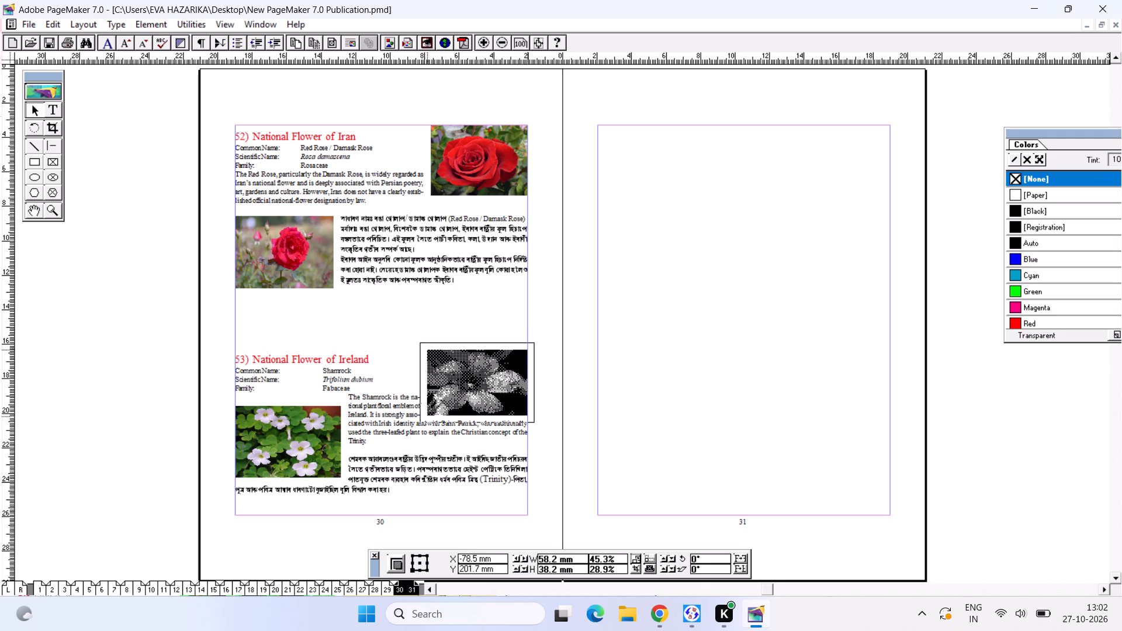
{"action": "left_click_drag", "start_coordinate": [445, 375], "coordinate": [444, 375]}
Move the pale pink shamrock picture down beside the Assamese paragraph, flush with the left margin, and reduce it to about 61 by 39.5 mm.
{"action": "left_click", "coordinate": [267, 456]}
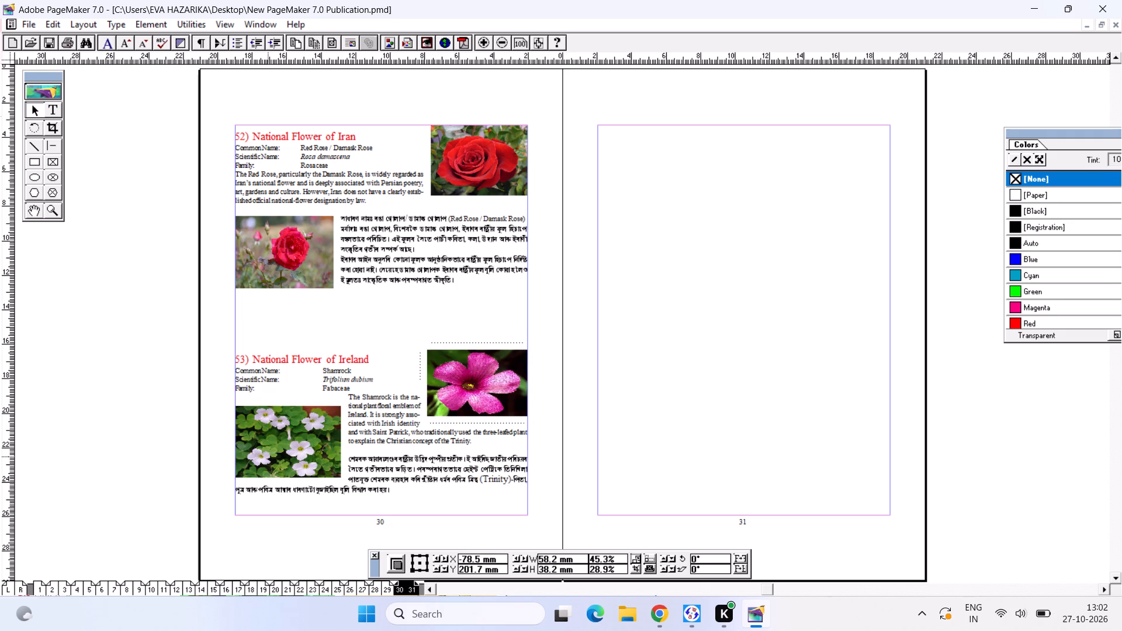
{"action": "left_click_drag", "start_coordinate": [270, 456], "coordinate": [270, 466]}
{"action": "left_click_drag", "start_coordinate": [278, 460], "coordinate": [279, 467]}
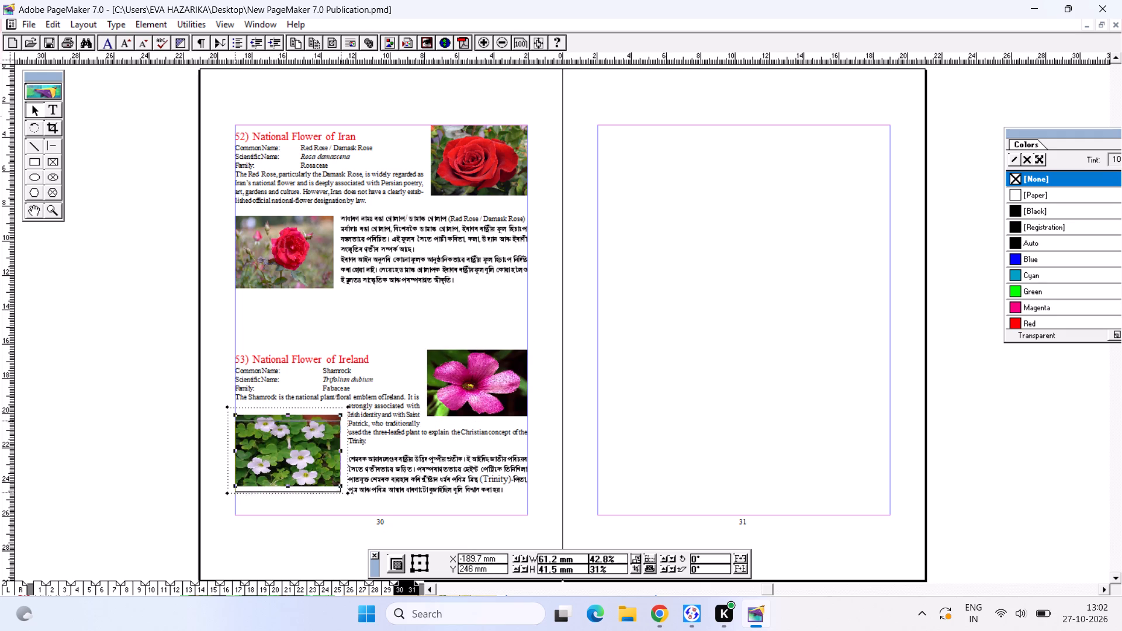
{"action": "left_click_drag", "start_coordinate": [279, 467], "coordinate": [279, 472]}
{"action": "left_click", "coordinate": [279, 472]}
{"action": "left_click_drag", "start_coordinate": [279, 473], "coordinate": [284, 473]}
{"action": "left_click_drag", "start_coordinate": [288, 473], "coordinate": [293, 474]}
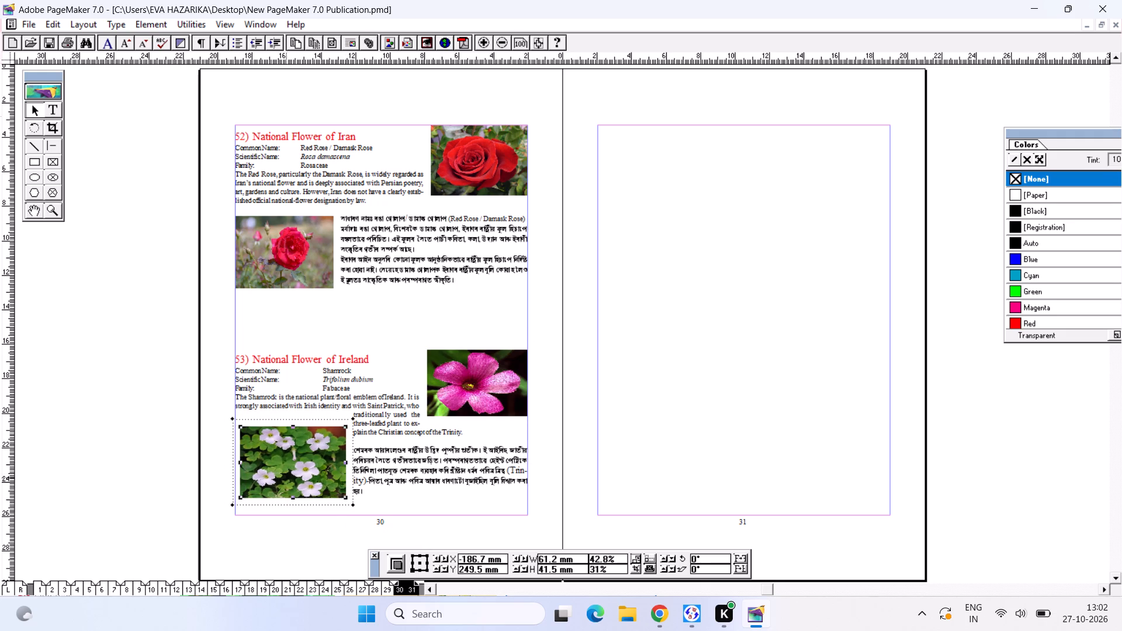
{"action": "left_click", "coordinate": [265, 462]}
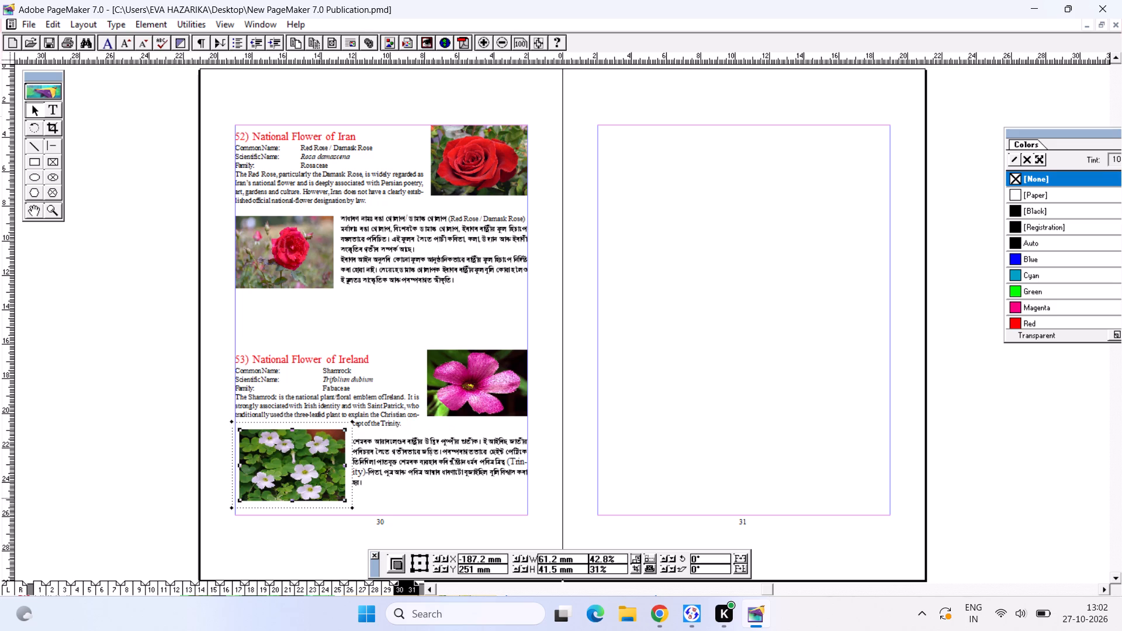
{"action": "left_click", "coordinate": [346, 499]}
{"action": "left_click_drag", "start_coordinate": [305, 477], "coordinate": [305, 479]}
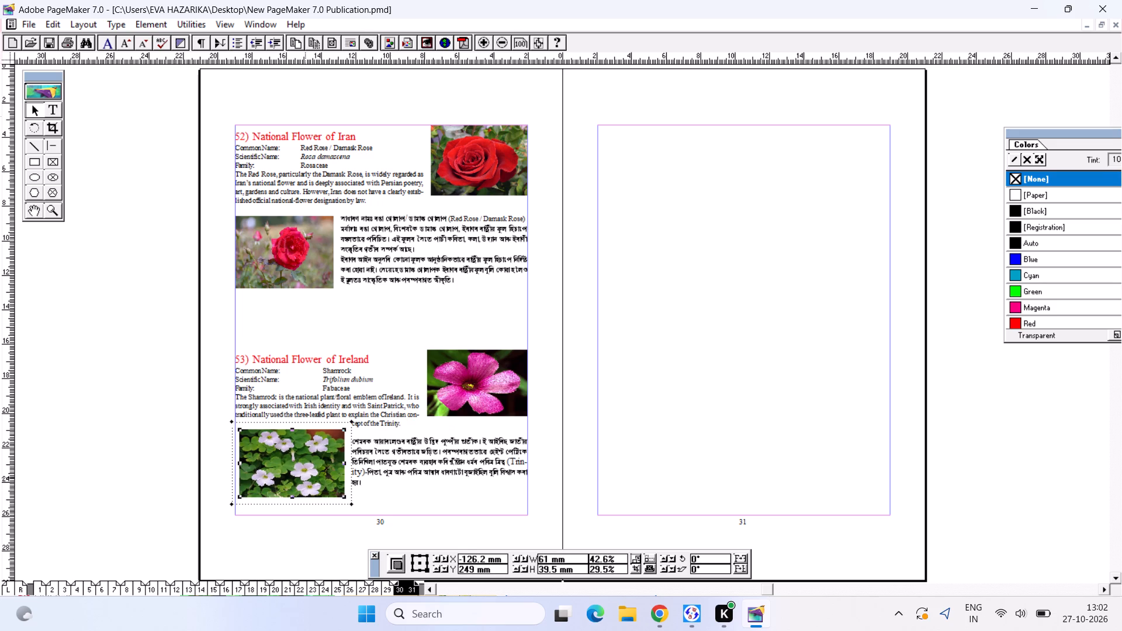
{"action": "left_click_drag", "start_coordinate": [305, 479], "coordinate": [306, 486]}
{"action": "left_click", "coordinate": [437, 466]}
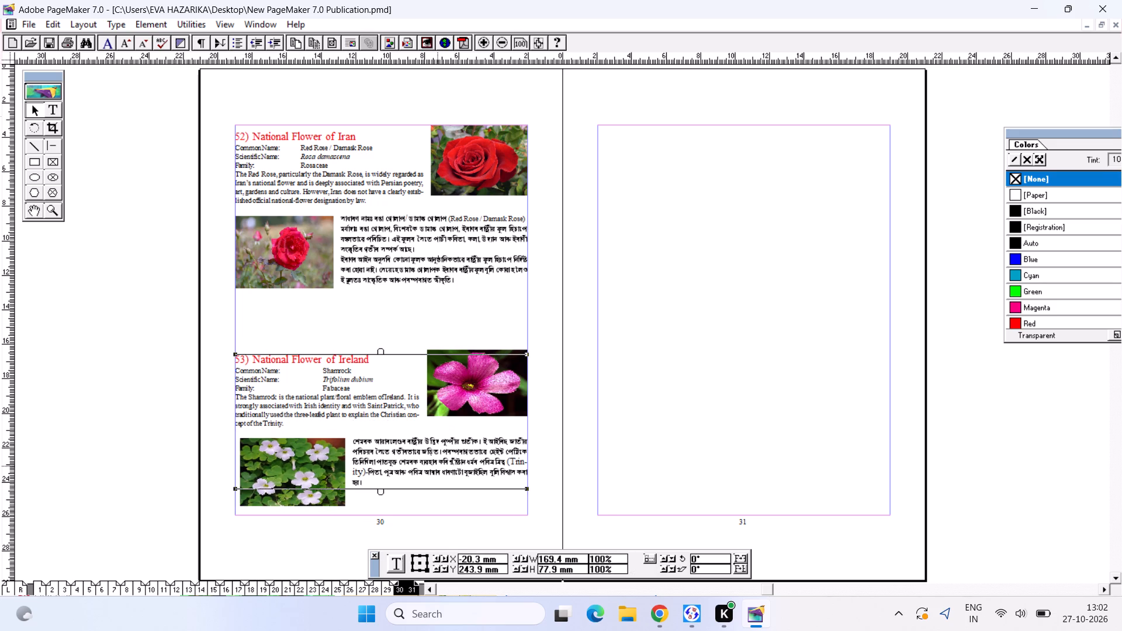
{"action": "left_click", "coordinate": [428, 456]}
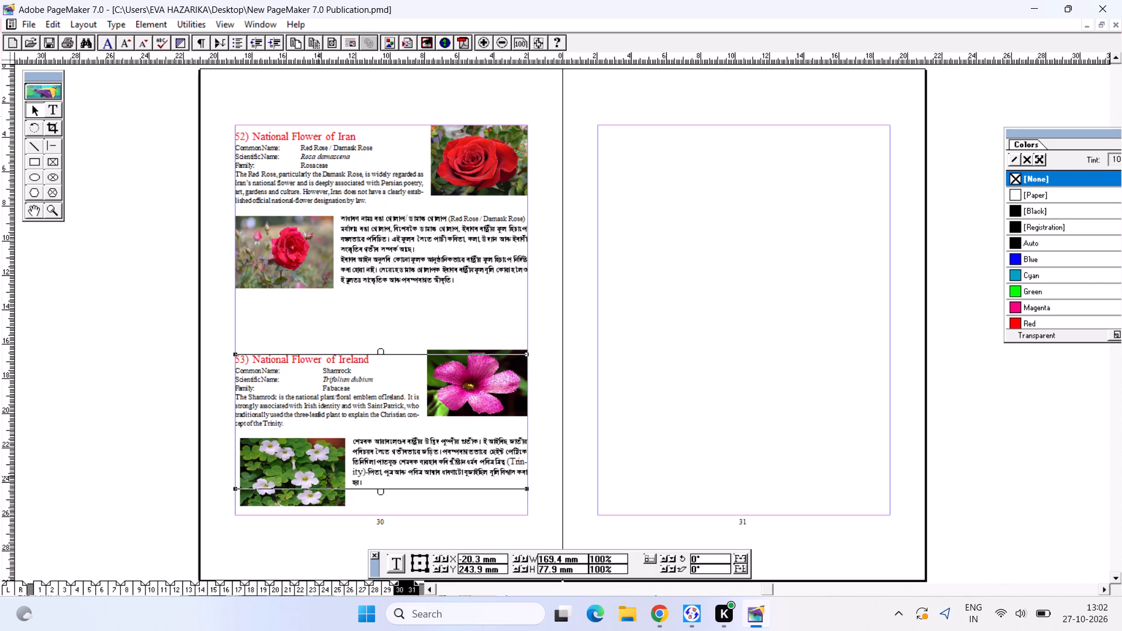
{"action": "left_click", "coordinate": [317, 476]}
{"action": "left_click_drag", "start_coordinate": [298, 473], "coordinate": [292, 473]}
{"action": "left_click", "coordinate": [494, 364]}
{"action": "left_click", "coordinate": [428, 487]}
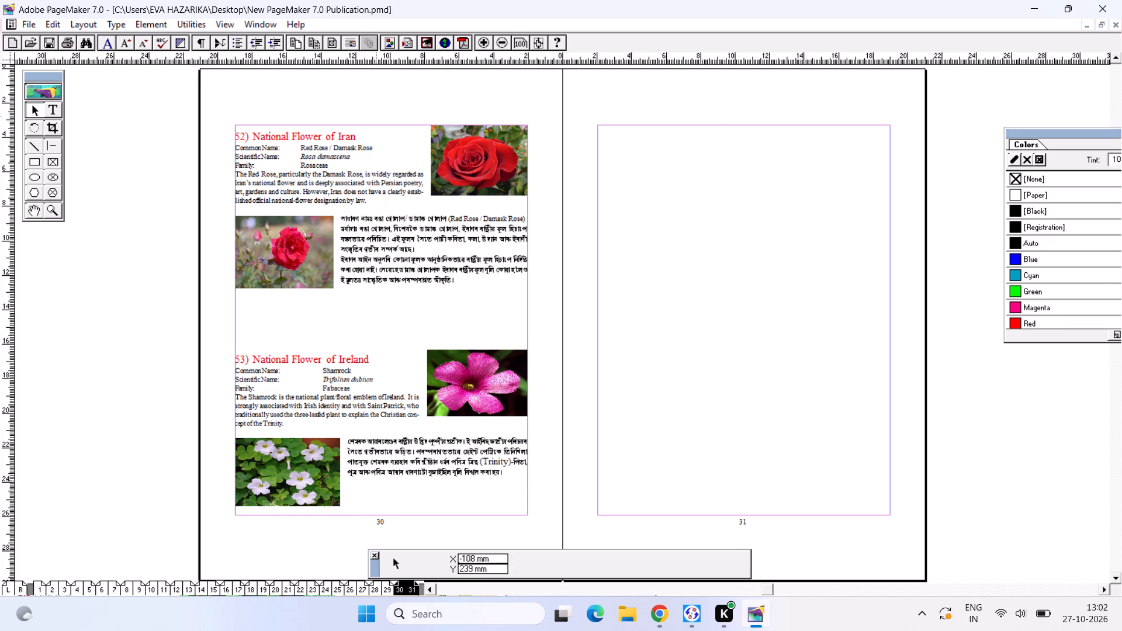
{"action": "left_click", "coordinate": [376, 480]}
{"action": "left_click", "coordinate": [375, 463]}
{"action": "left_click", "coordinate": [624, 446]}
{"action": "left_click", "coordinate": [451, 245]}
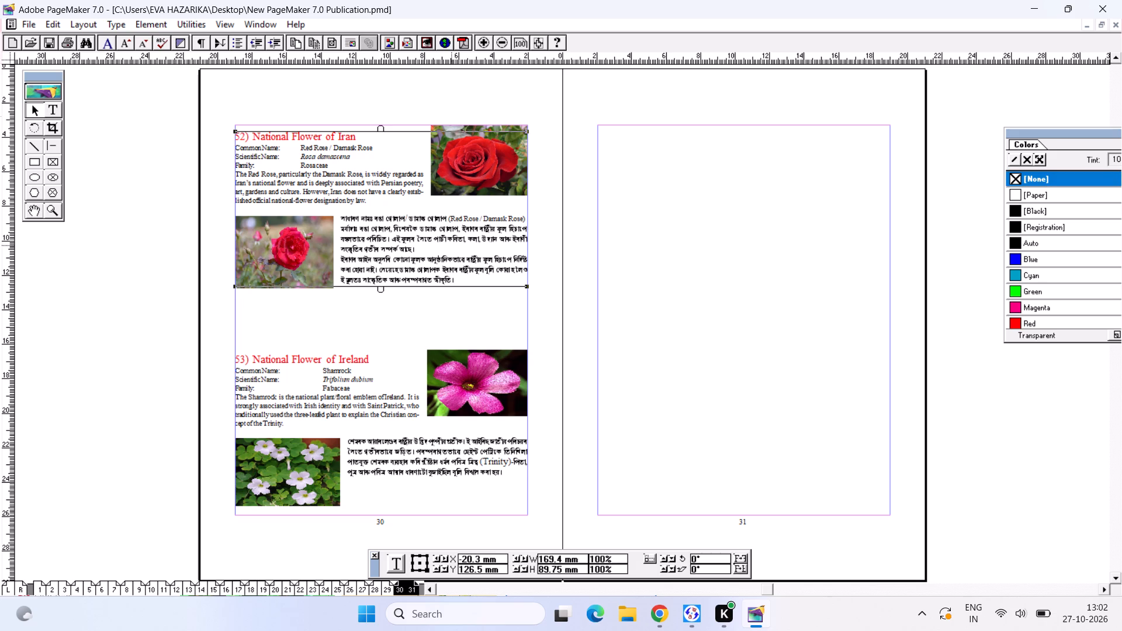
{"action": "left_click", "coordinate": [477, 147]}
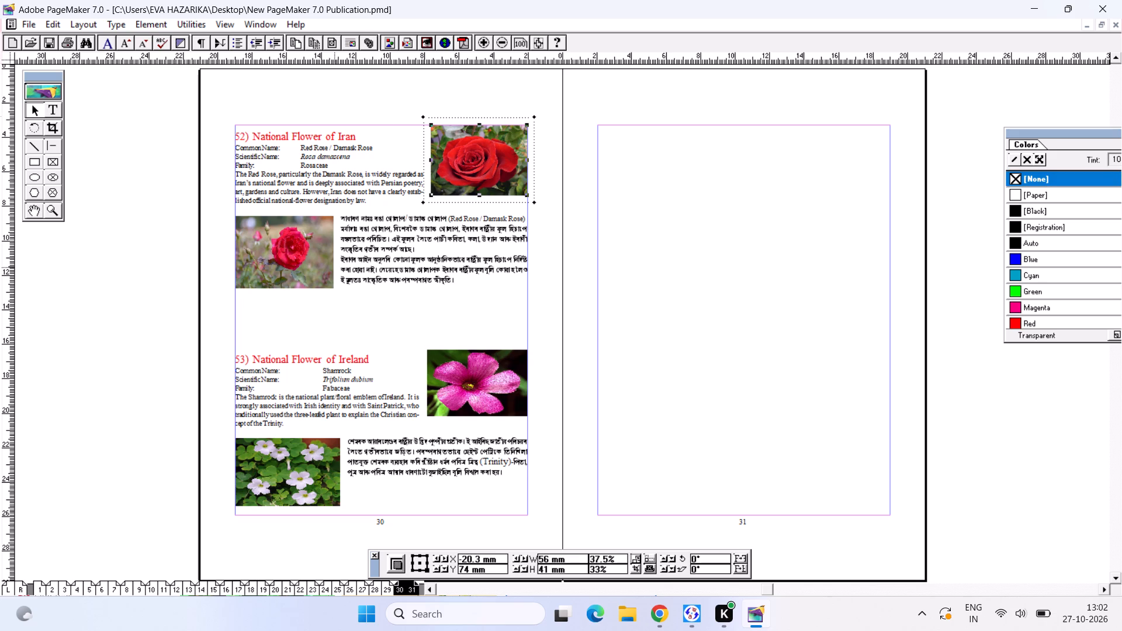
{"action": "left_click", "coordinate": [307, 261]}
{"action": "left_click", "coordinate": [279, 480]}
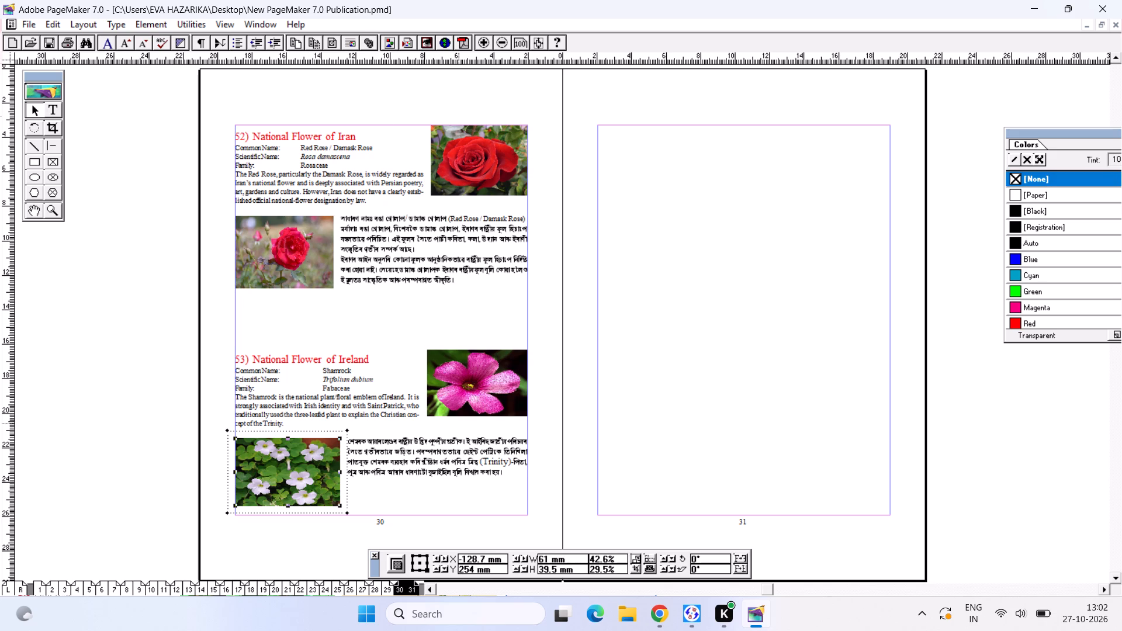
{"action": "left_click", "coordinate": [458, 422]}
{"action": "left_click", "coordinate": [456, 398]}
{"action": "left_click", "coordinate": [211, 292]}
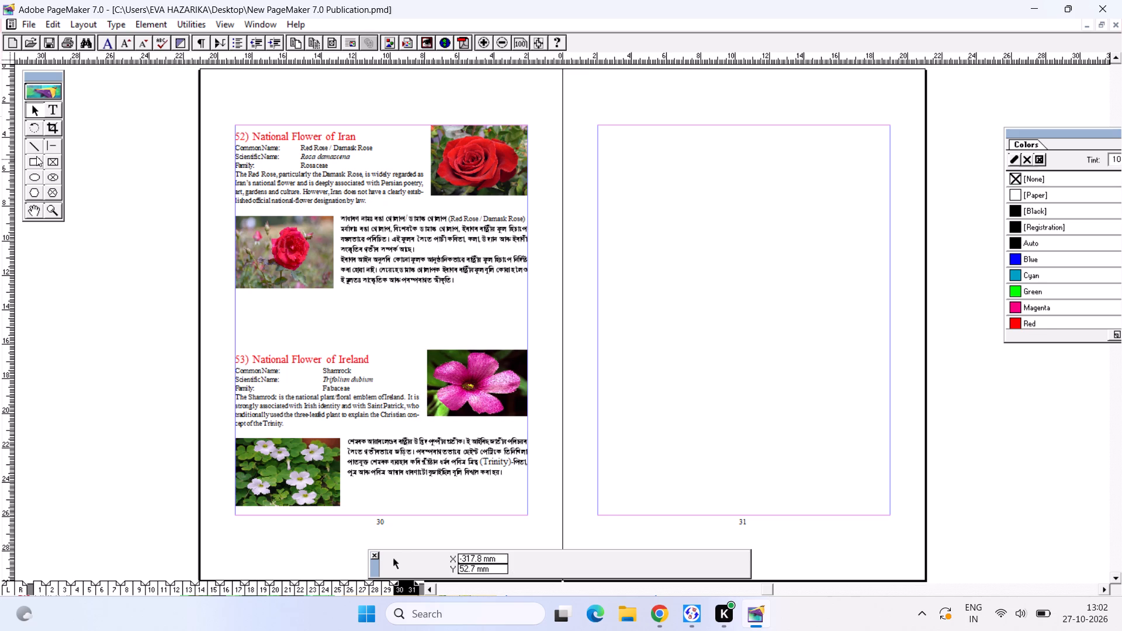
Draw two parallel horizontal lines about 169 mm long, margin to margin, between the Iran and Ireland entries at about Y 139 and 141 mm.
{"action": "left_click", "coordinate": [52, 144]}
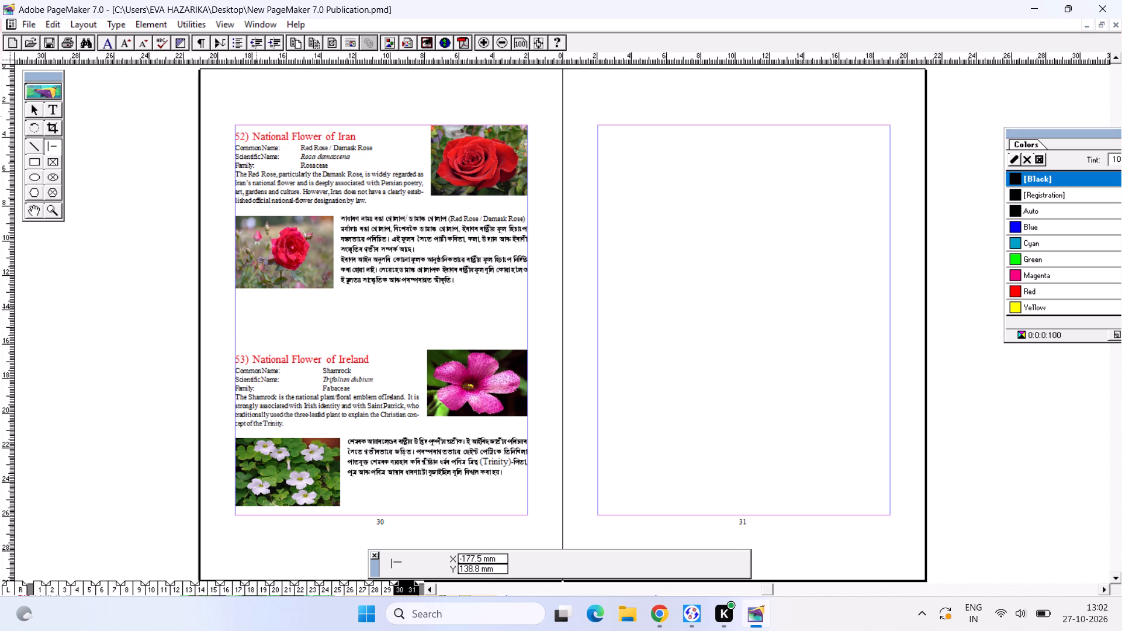
{"action": "left_click_drag", "start_coordinate": [234, 307], "coordinate": [514, 324]}
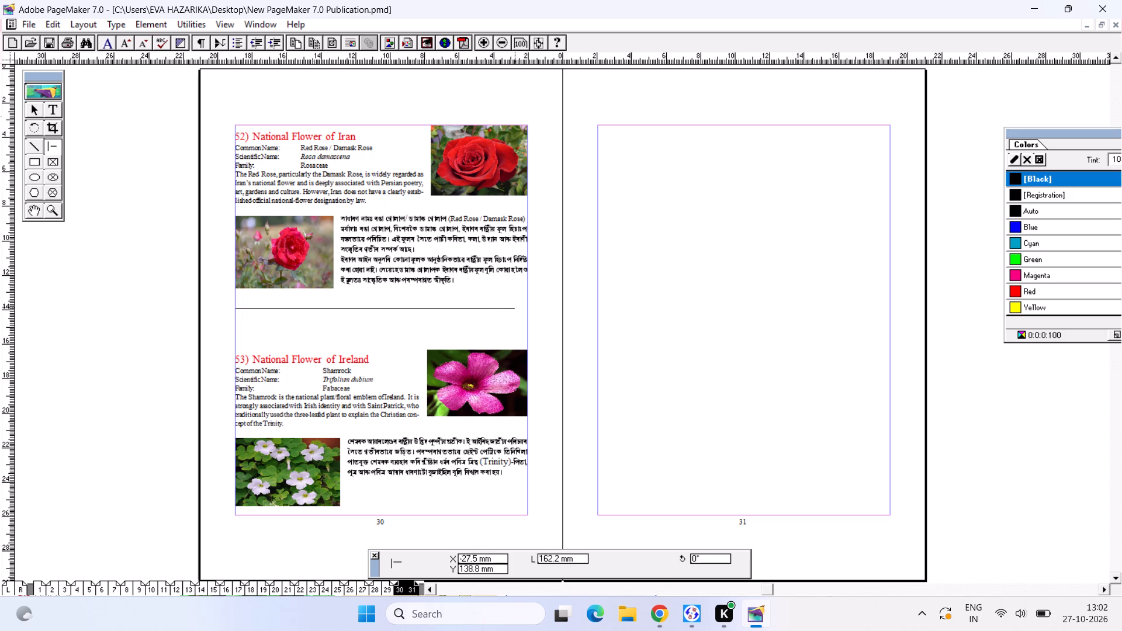
{"action": "left_click_drag", "start_coordinate": [514, 324], "coordinate": [527, 326]}
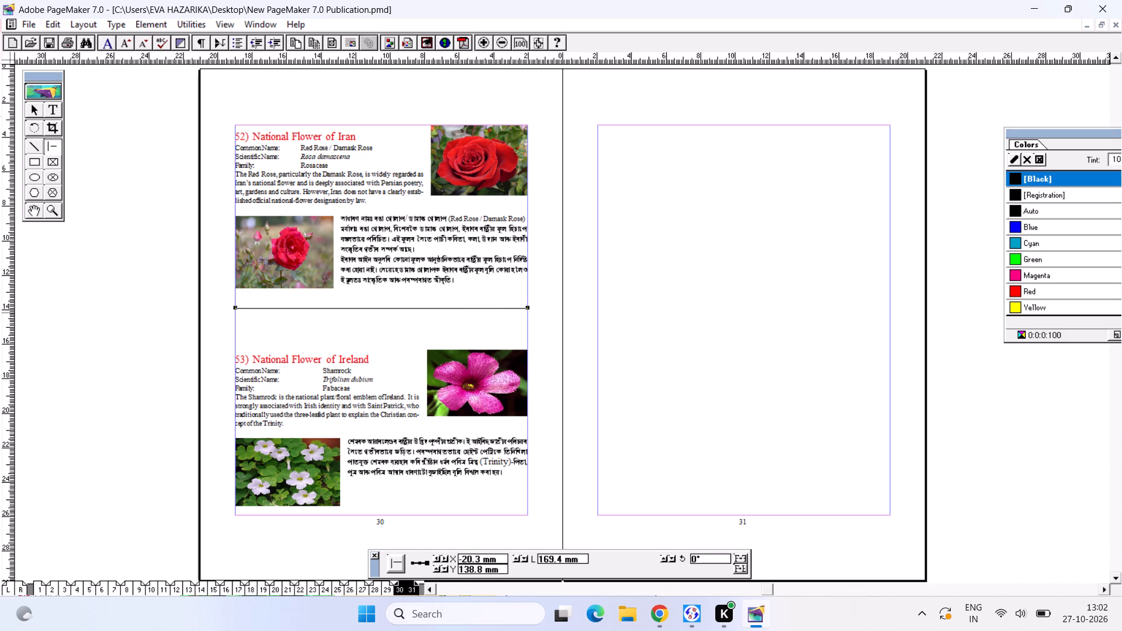
{"action": "left_click_drag", "start_coordinate": [234, 310], "coordinate": [494, 326]}
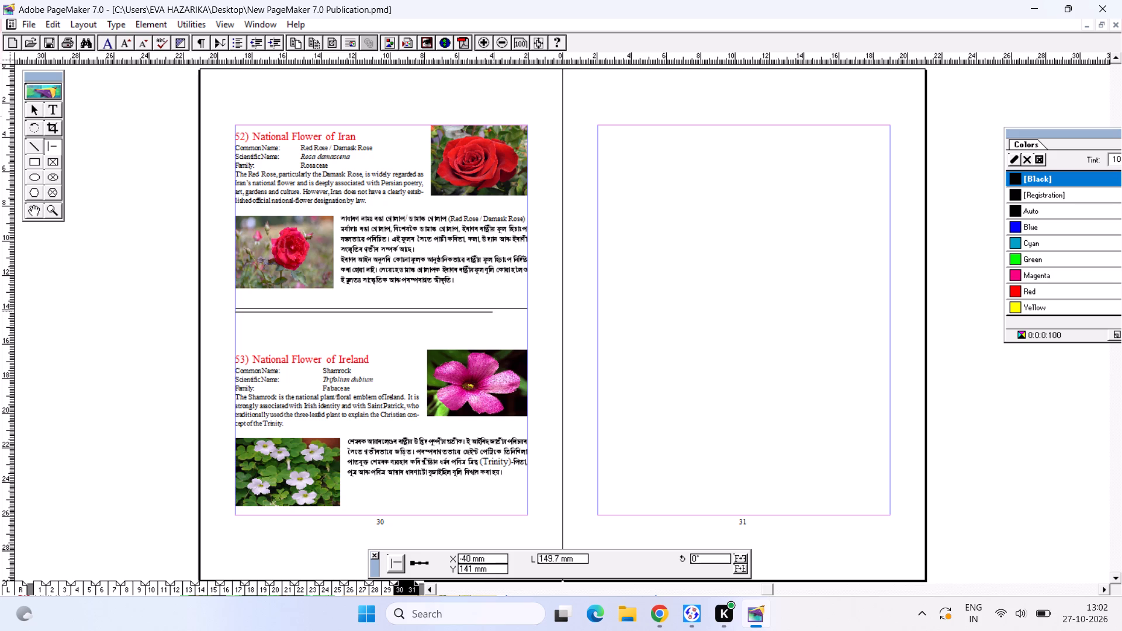
{"action": "left_click_drag", "start_coordinate": [494, 326], "coordinate": [527, 331]}
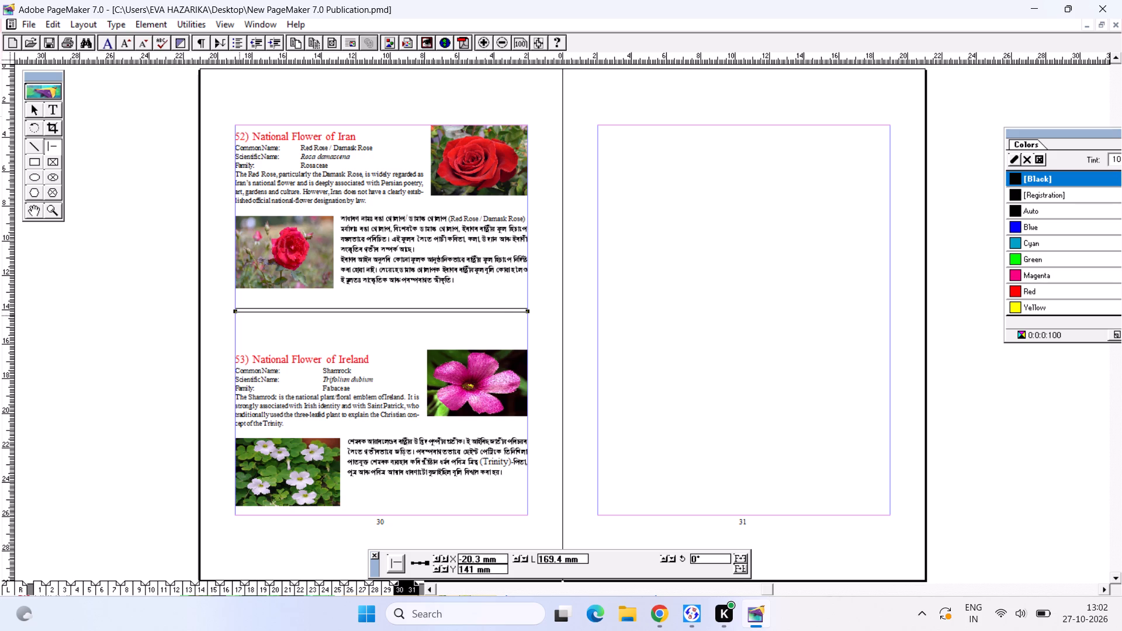
Draw a third parallel horizontal line about 169 mm long, margin to margin, below the Iran–Ireland separator lines at about Y 143 mm.
{"action": "left_click_drag", "start_coordinate": [234, 314], "coordinate": [522, 340]}
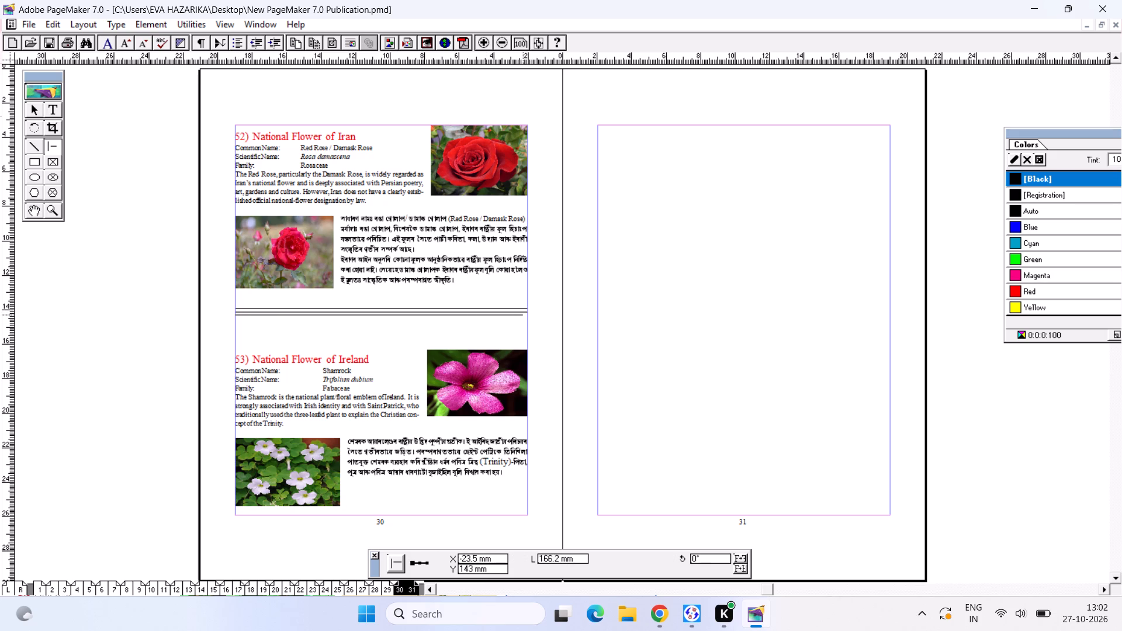
{"action": "left_click_drag", "start_coordinate": [522, 340], "coordinate": [527, 342]}
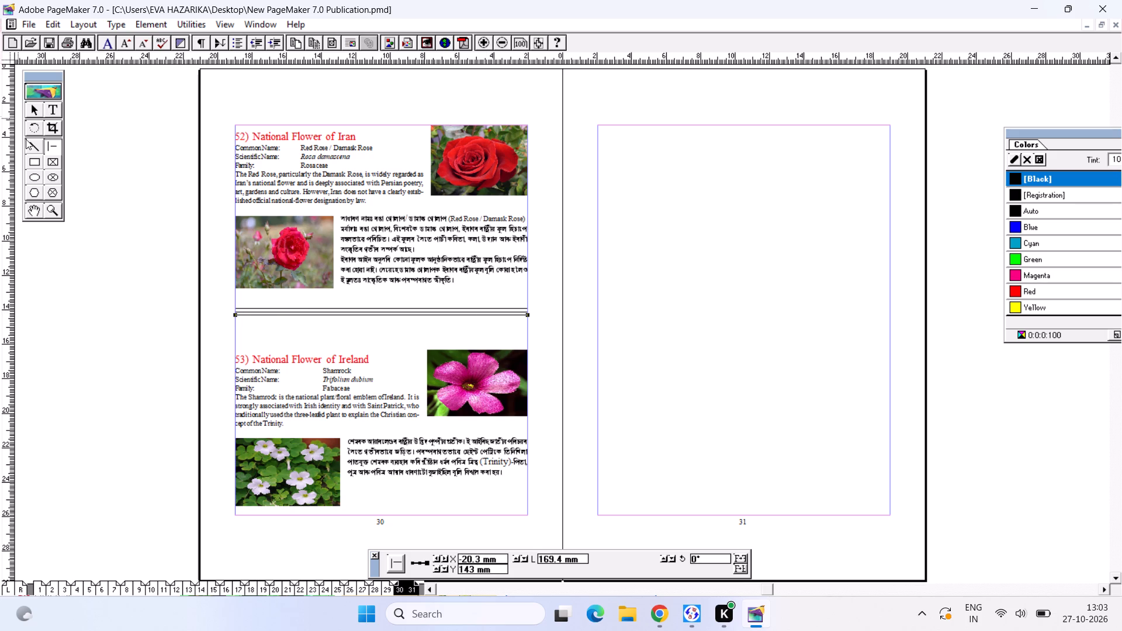
{"action": "left_click", "coordinate": [37, 110]}
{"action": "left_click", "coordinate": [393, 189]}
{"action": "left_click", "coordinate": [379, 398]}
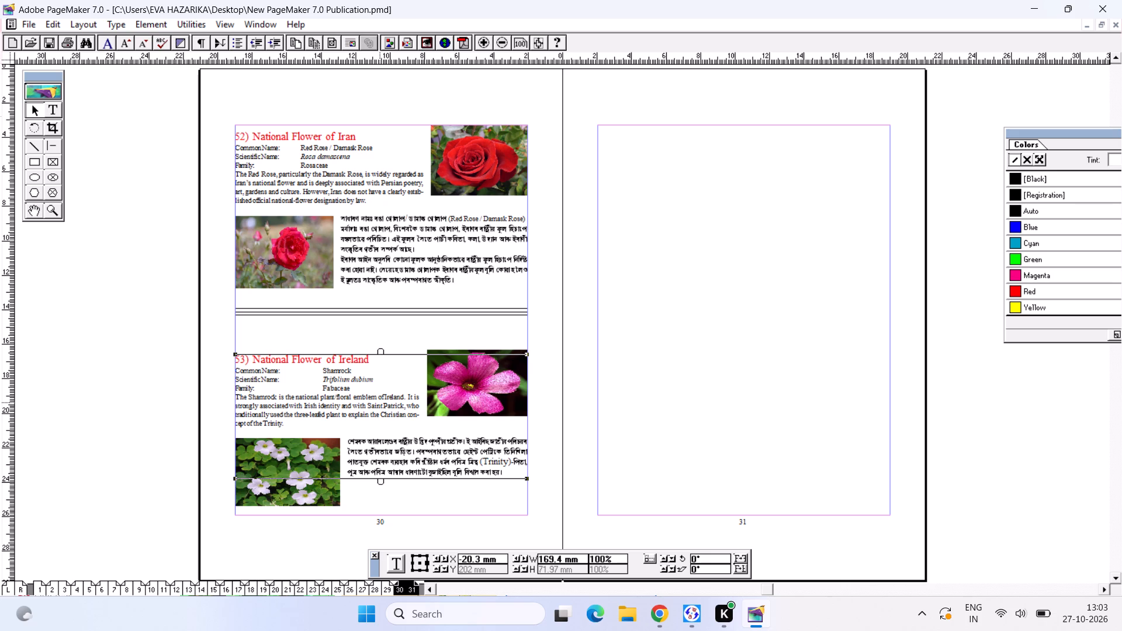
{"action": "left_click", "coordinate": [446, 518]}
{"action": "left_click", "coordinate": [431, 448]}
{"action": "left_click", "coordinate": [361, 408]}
Nudge the uppermost separator line between Iran and Ireland slightly down to about Y 139.65 mm, keeping it margin to margin.
{"action": "left_click", "coordinate": [400, 292]}
{"action": "left_click", "coordinate": [351, 308]}
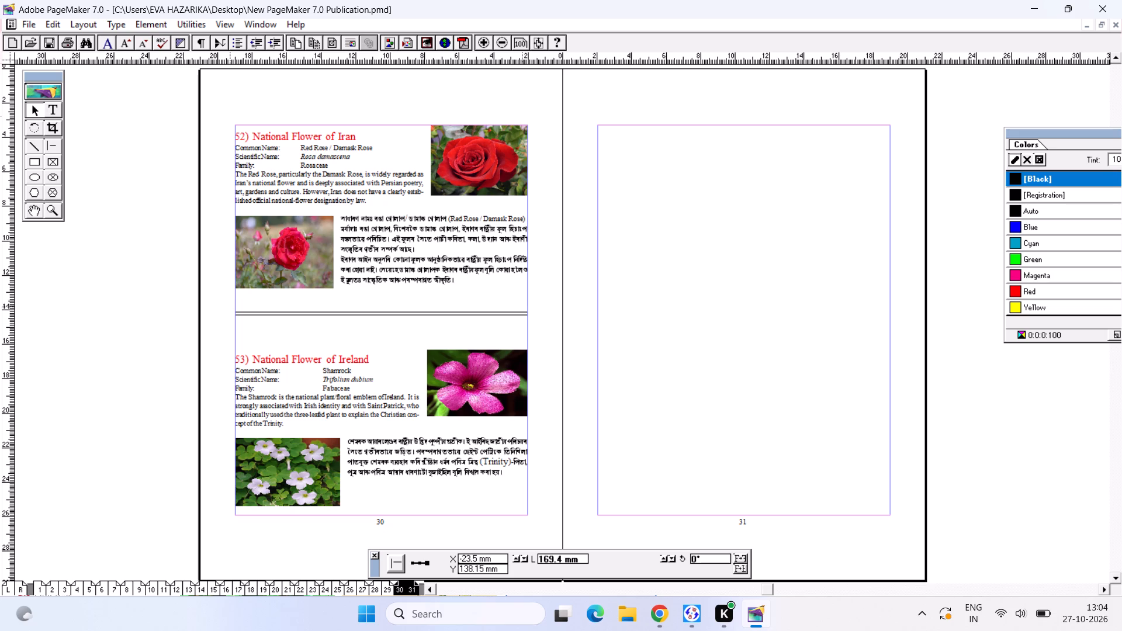
{"action": "left_click", "coordinate": [347, 307]}
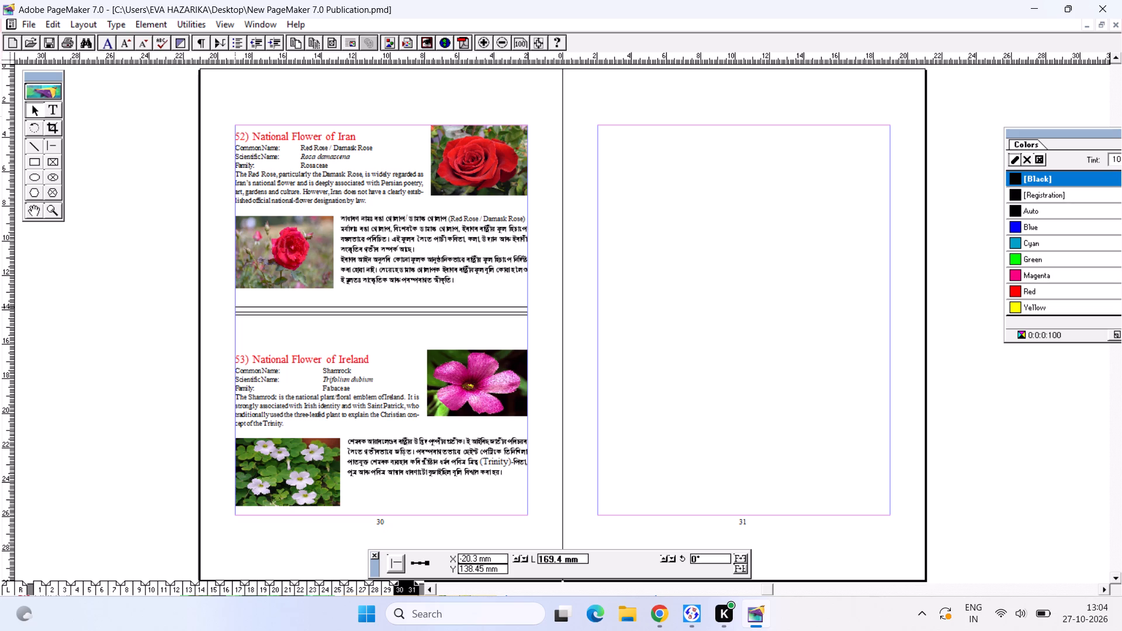
{"action": "left_click", "coordinate": [302, 326]}
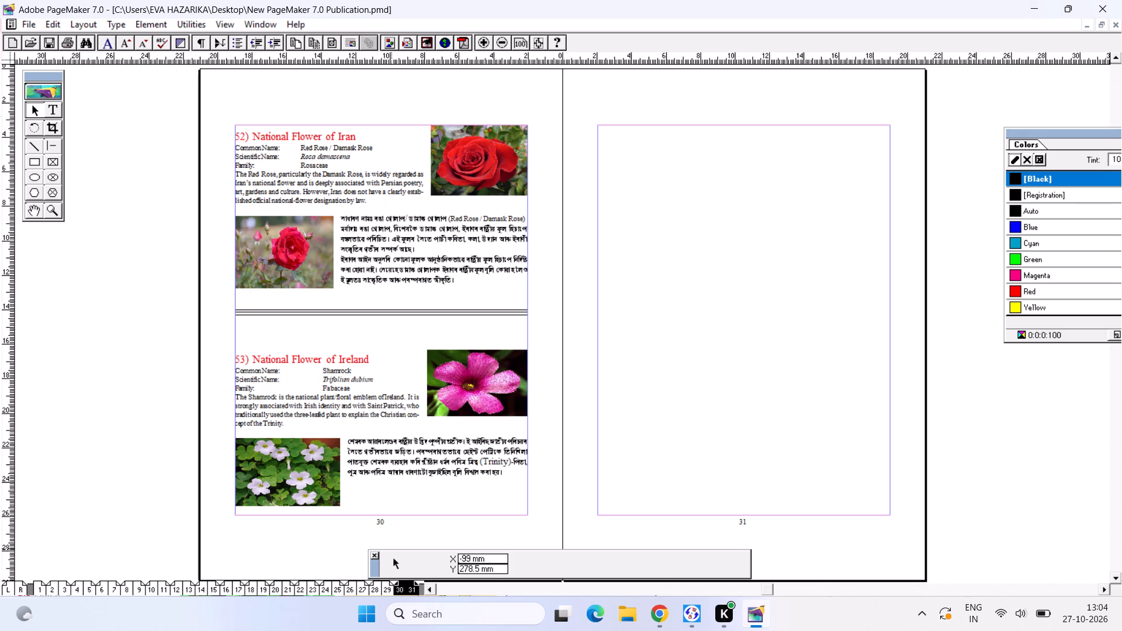
Select the red rose picture beside the National Flower of Iran heading on page 30.
{"action": "left_click", "coordinate": [500, 163]}
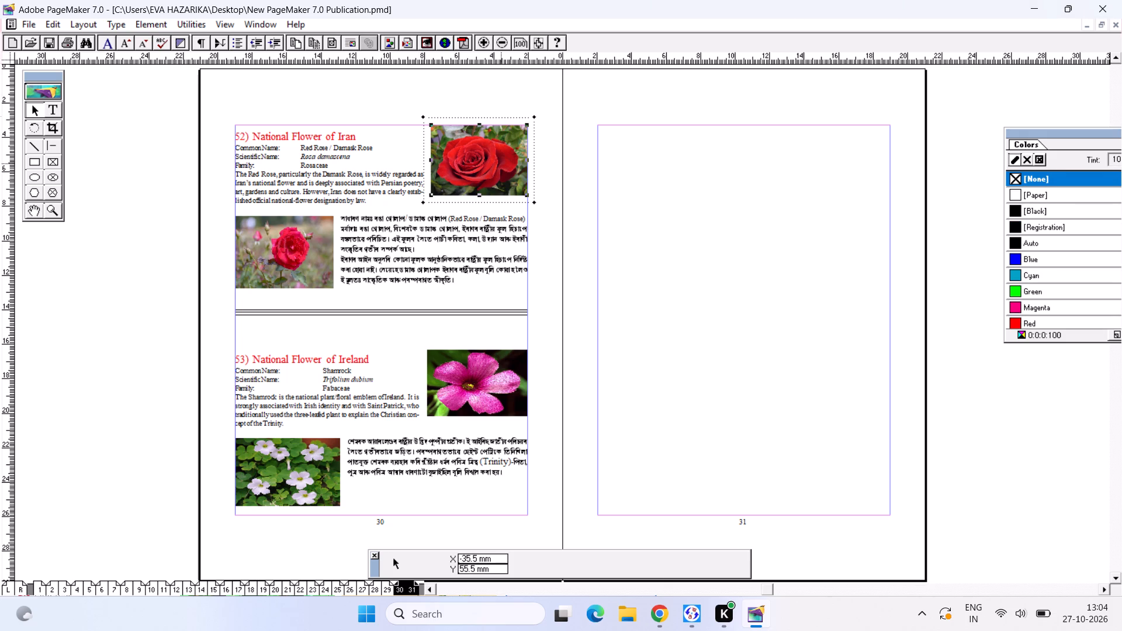
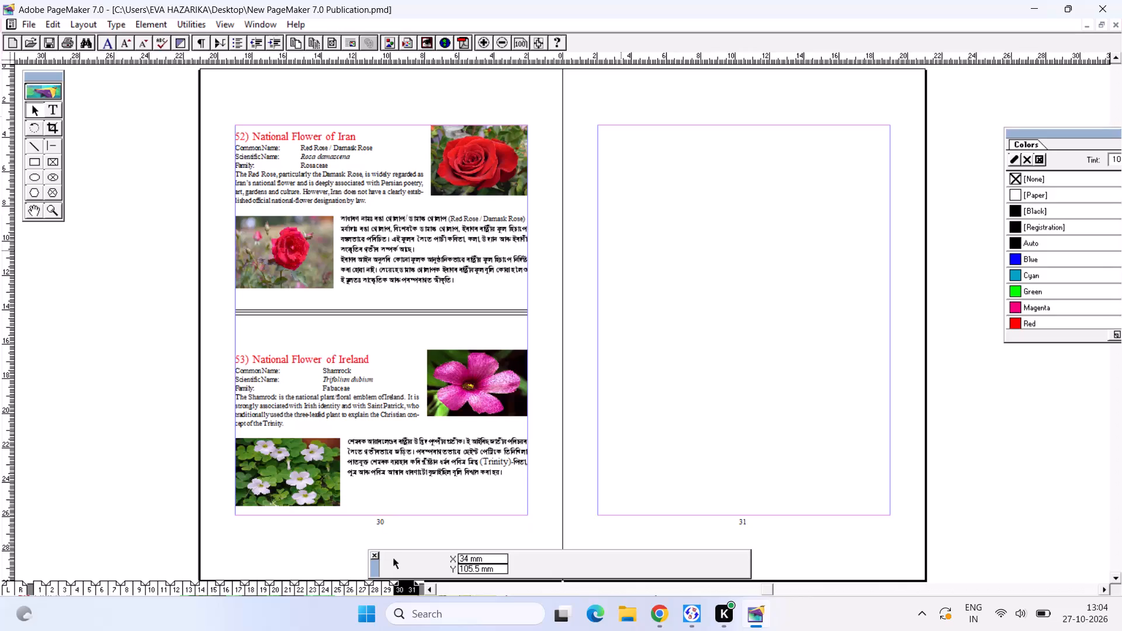
Save the national flowers publication with the finished Iran and Ireland page.
{"action": "key", "text": "ctrl+a"}
{"action": "key", "text": "ctrl+s"}
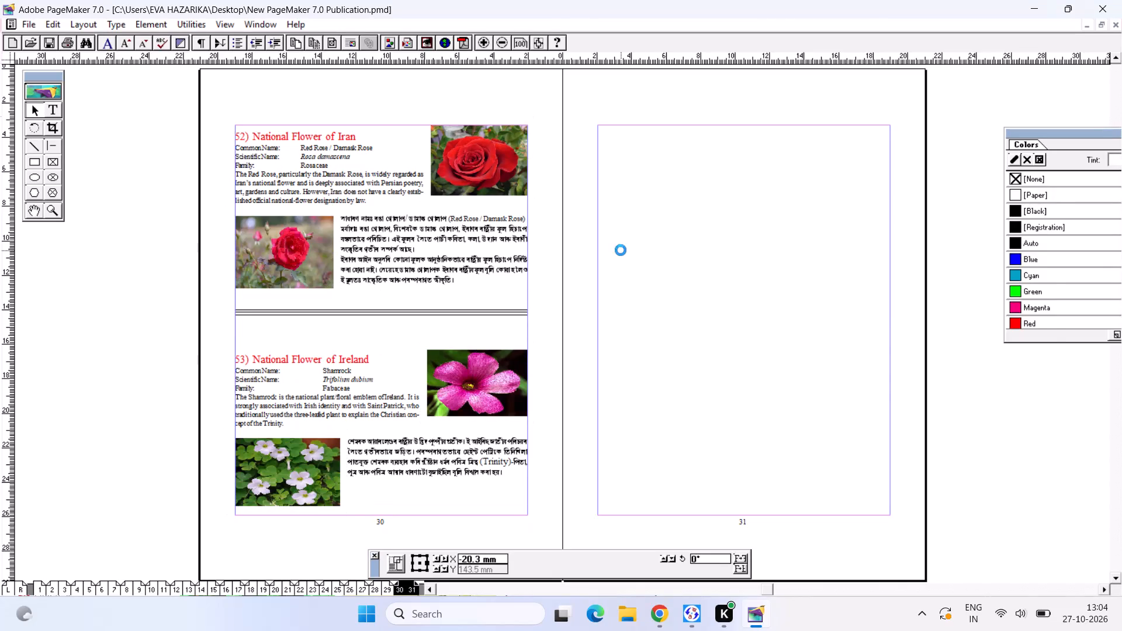
{"action": "key", "text": "ctrl+s"}
{"action": "key", "text": "ctrl+s"}
{"action": "key", "text": "ctrl+s"}
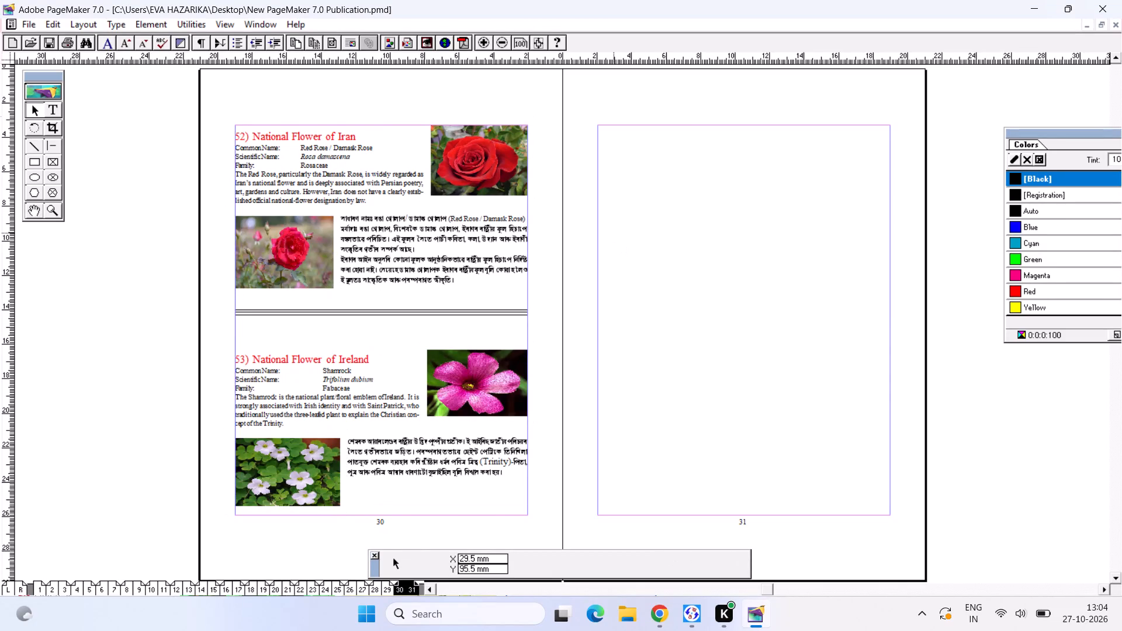
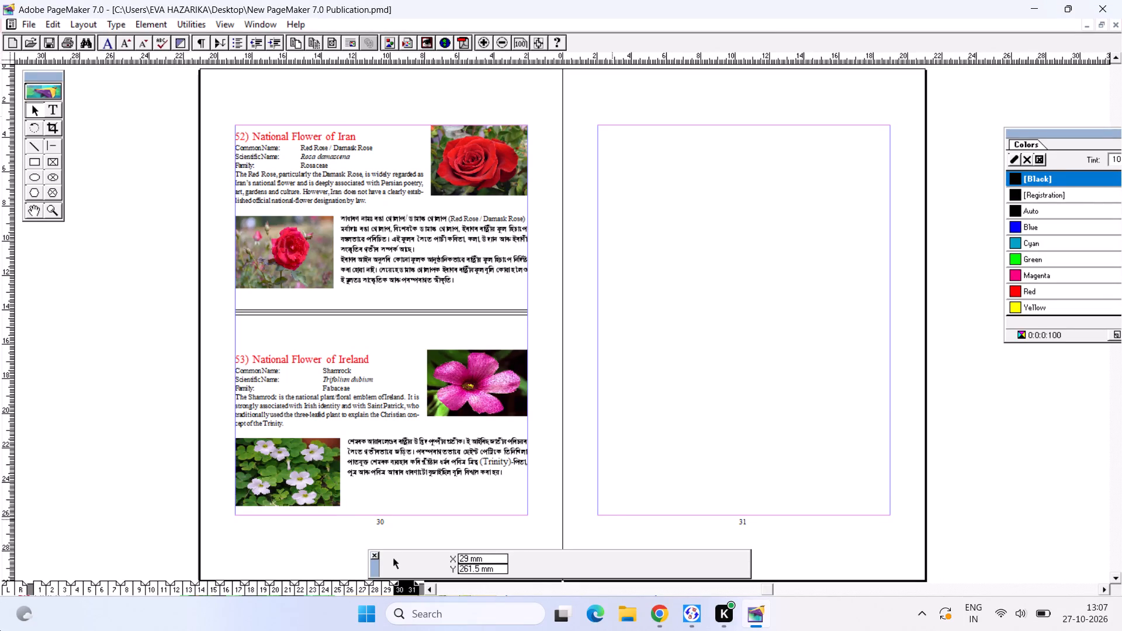
Move the upper red rose picture in the Iran entry slightly down to align with the entry's heading.
{"action": "left_click", "coordinate": [349, 169]}
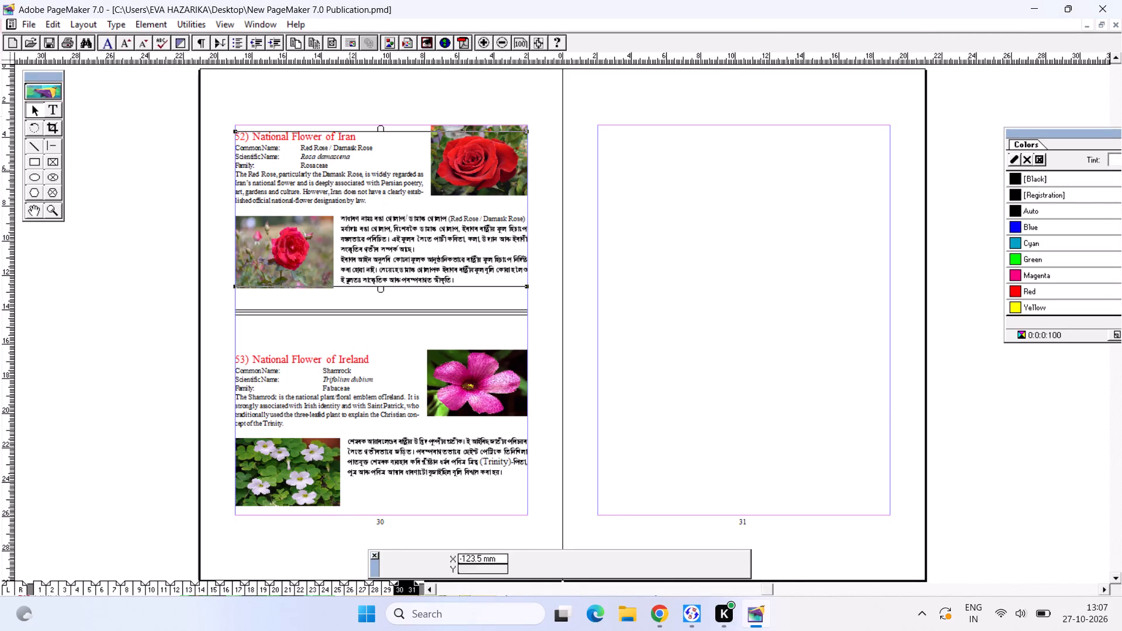
{"action": "left_click_drag", "start_coordinate": [486, 182], "coordinate": [486, 188]}
{"action": "left_click", "coordinate": [486, 188]}
{"action": "left_click", "coordinate": [434, 223]}
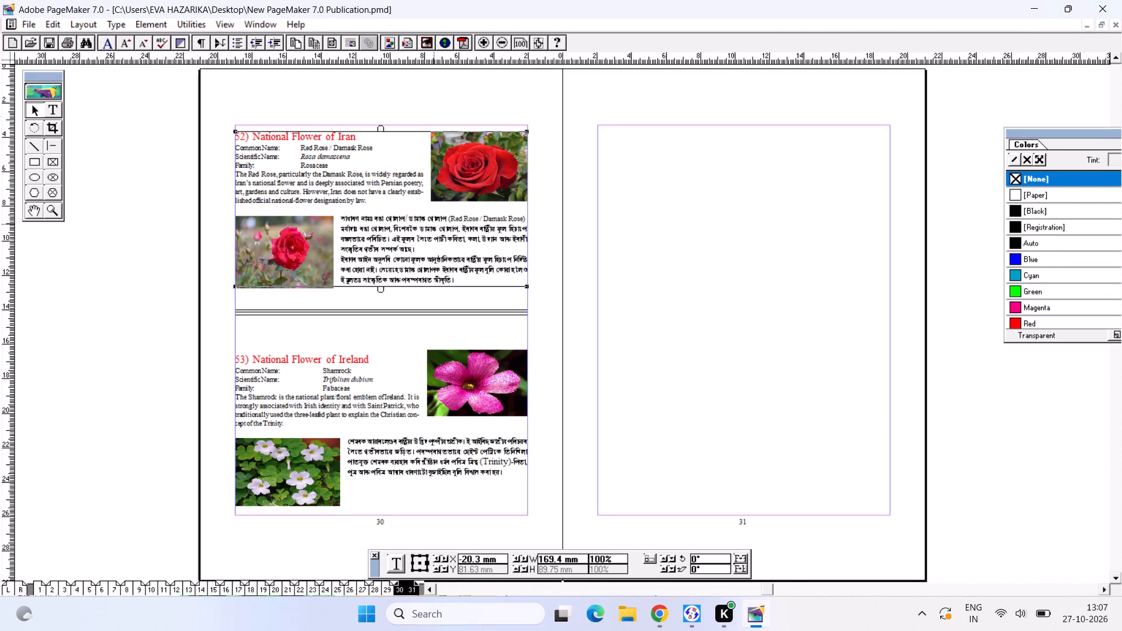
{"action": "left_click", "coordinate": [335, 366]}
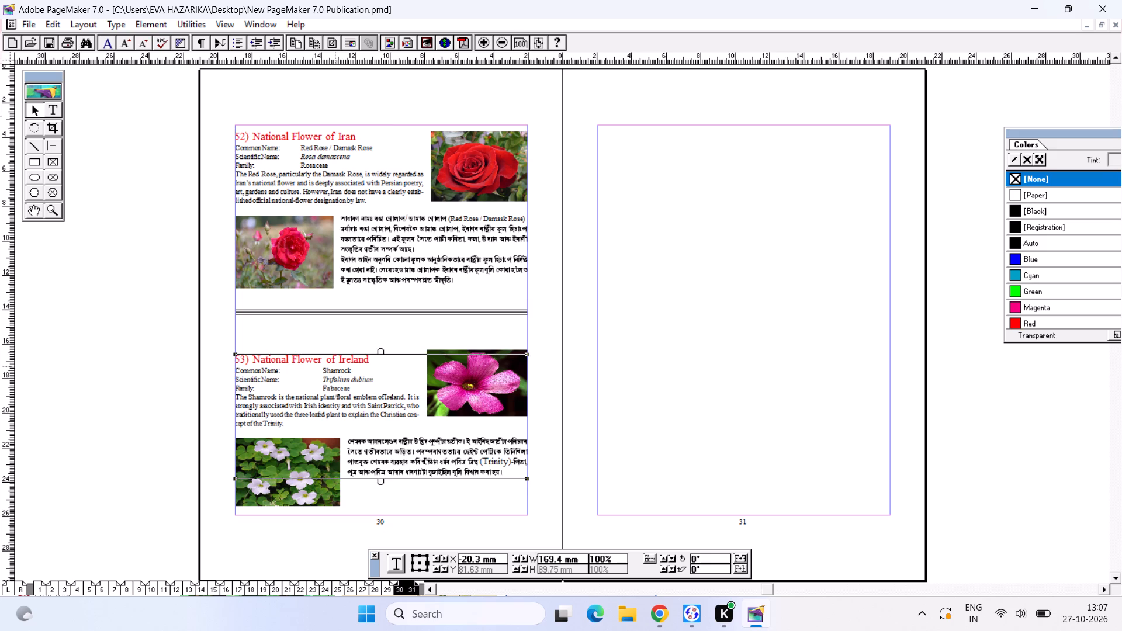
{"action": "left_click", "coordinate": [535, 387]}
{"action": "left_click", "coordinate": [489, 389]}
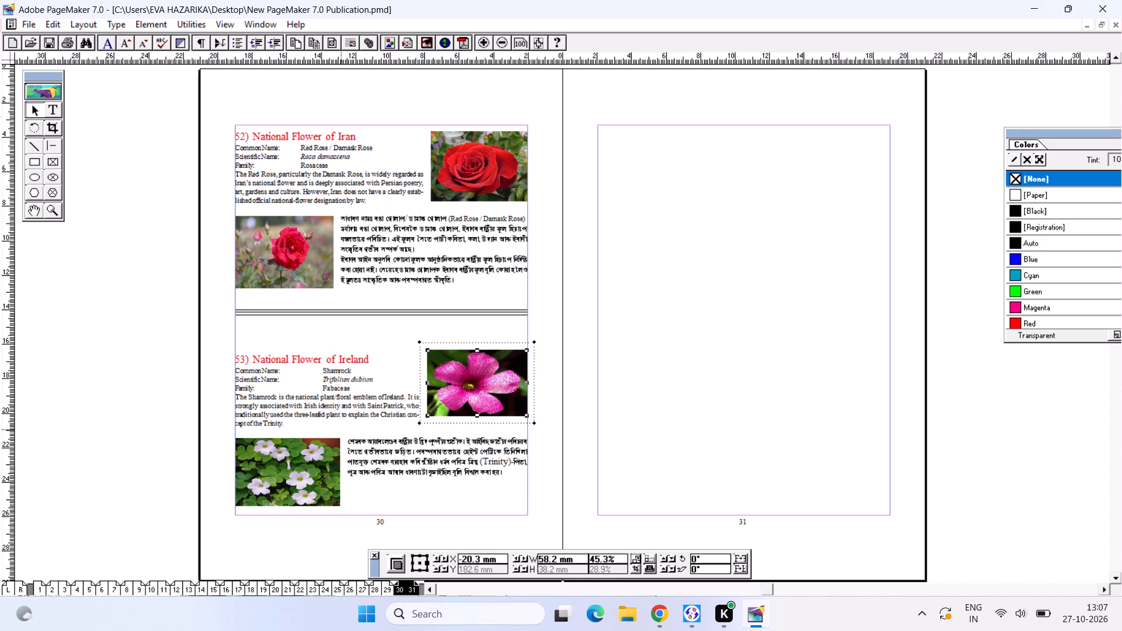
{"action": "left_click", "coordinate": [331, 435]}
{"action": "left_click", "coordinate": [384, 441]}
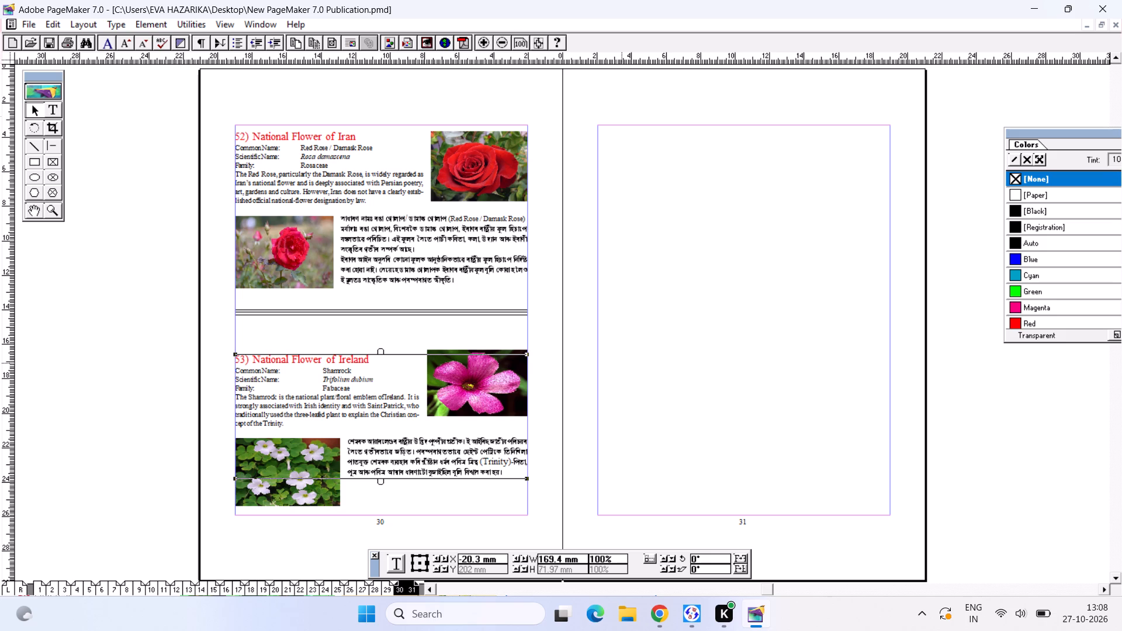
Copy the whole Israel entry from the national flowers (2) publication and place it at the top of page 31's text area.
{"action": "key", "text": "ctrl+Tab"}
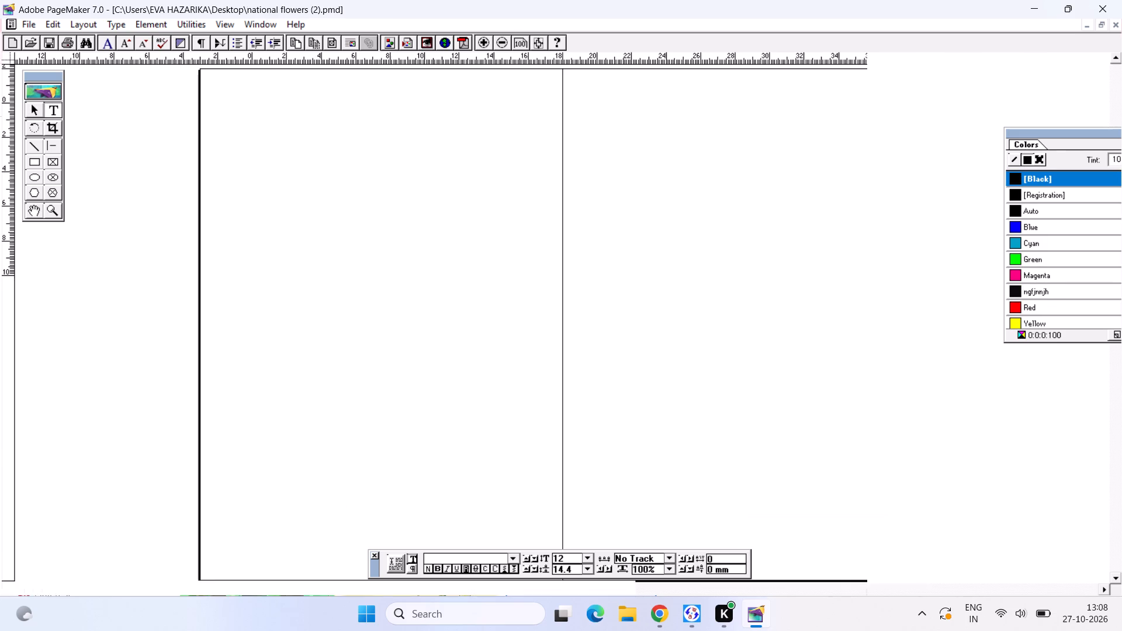
{"action": "left_click", "coordinate": [345, 587]}
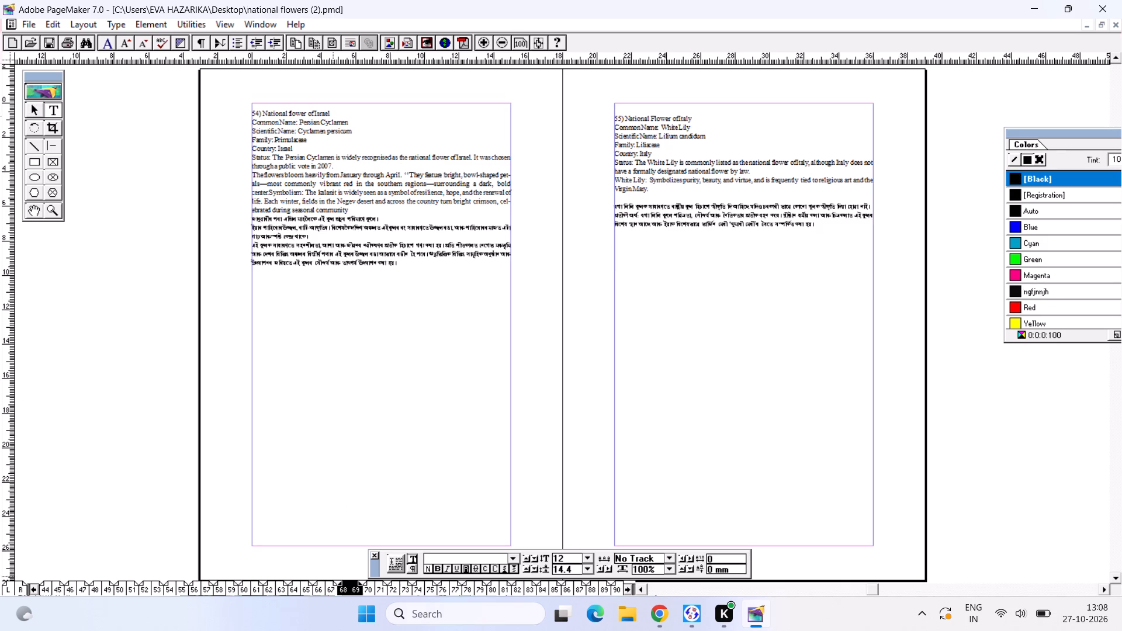
{"action": "left_click", "coordinate": [274, 143]}
{"action": "key", "text": "ctrl+a"}
{"action": "key", "text": "ctrl+c"}
{"action": "key", "text": "ctrl+c"}
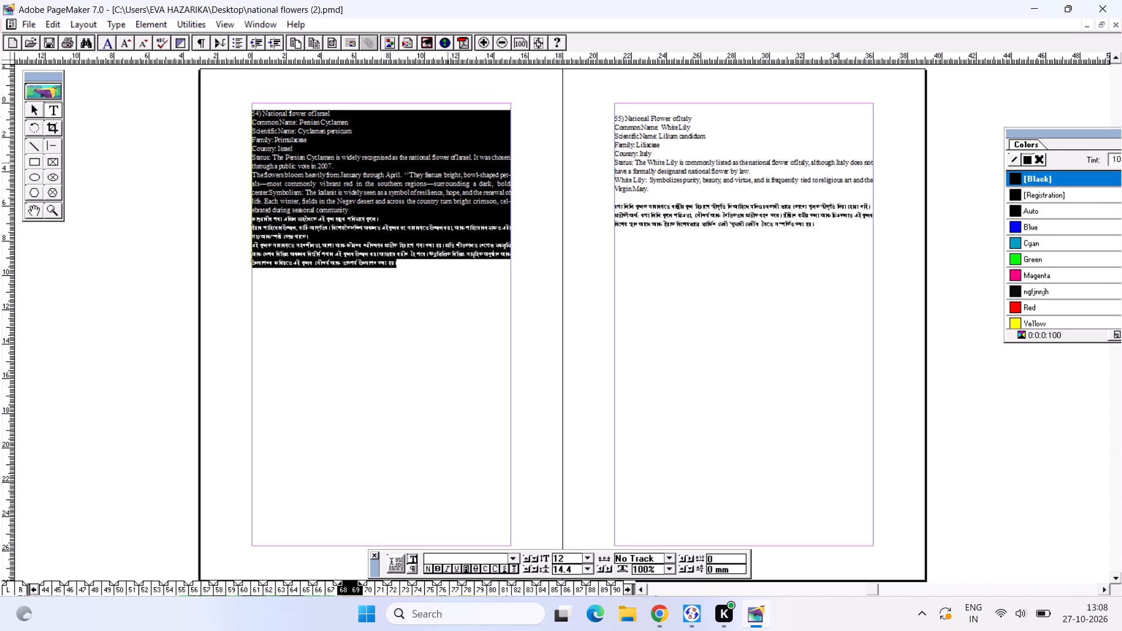
{"action": "key", "text": "ctrl+Tab"}
{"action": "key", "text": "ctrl+v"}
{"action": "left_click_drag", "start_coordinate": [654, 176], "coordinate": [701, 179]}
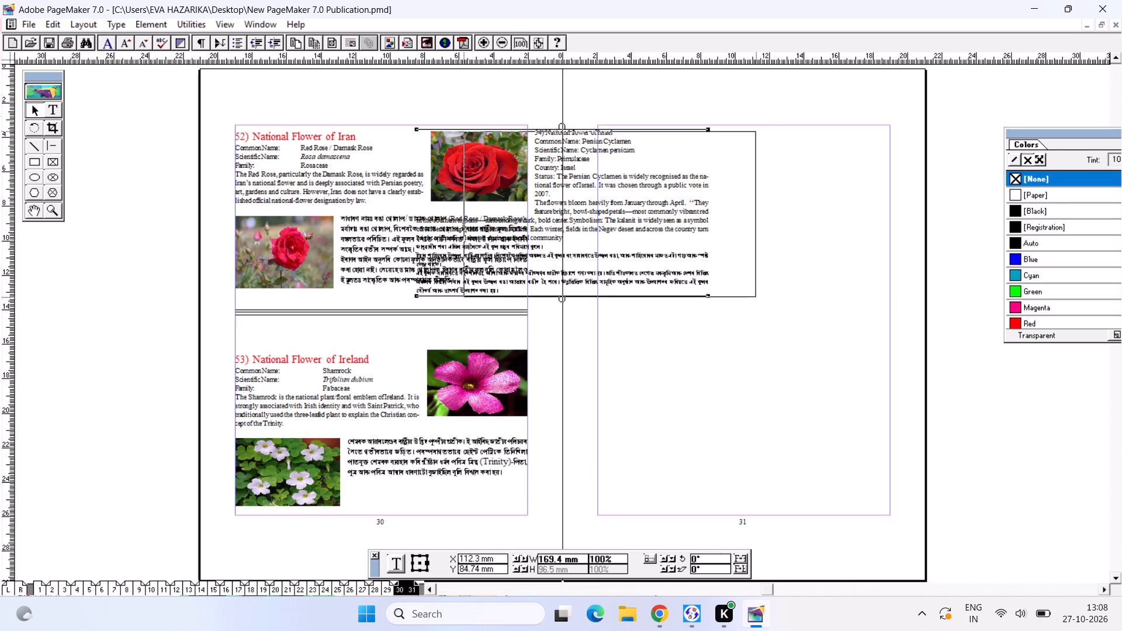
{"action": "left_click_drag", "start_coordinate": [701, 179], "coordinate": [866, 176]}
{"action": "left_click_drag", "start_coordinate": [859, 174], "coordinate": [829, 174]}
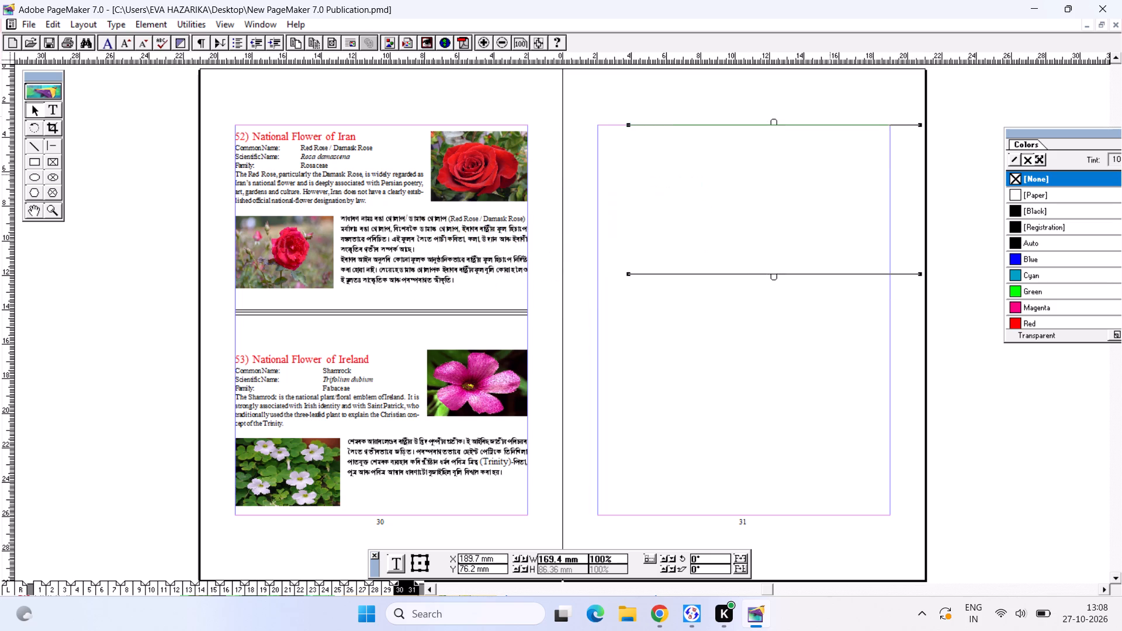
Enlarge the heading "54) National flower of Israel" to 18 pt and colour it Red.
{"action": "key", "text": "ctrl+2"}
{"action": "left_click_drag", "start_coordinate": [498, 196], "coordinate": [491, 212], "text": "alt"}
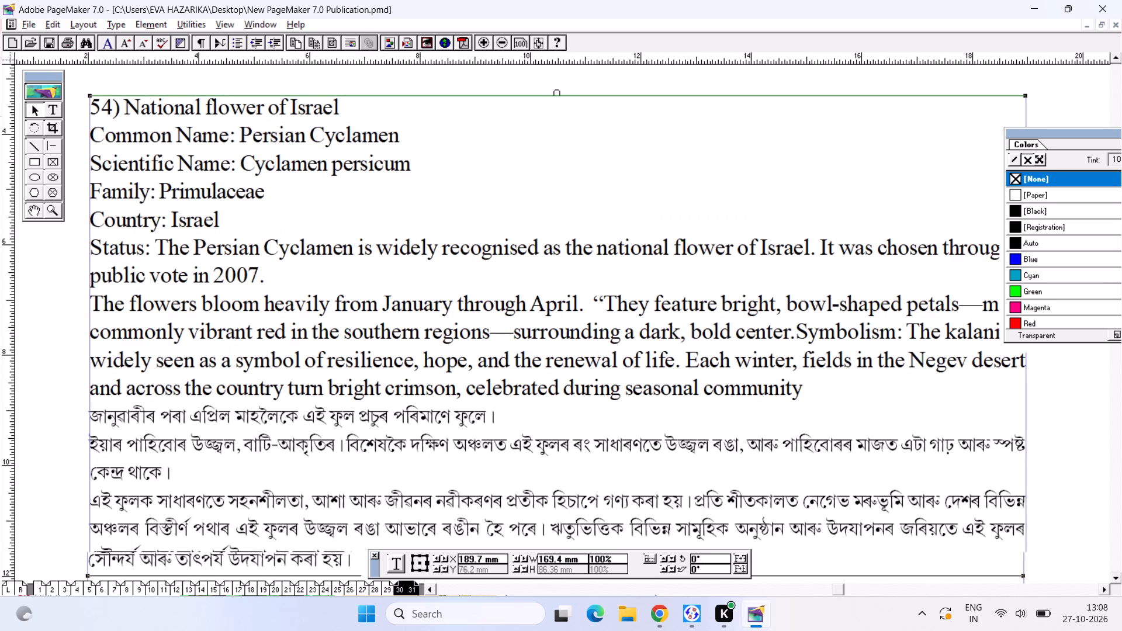
{"action": "left_click_drag", "start_coordinate": [491, 212], "coordinate": [487, 227], "text": "alt"}
{"action": "left_click", "coordinate": [54, 106]}
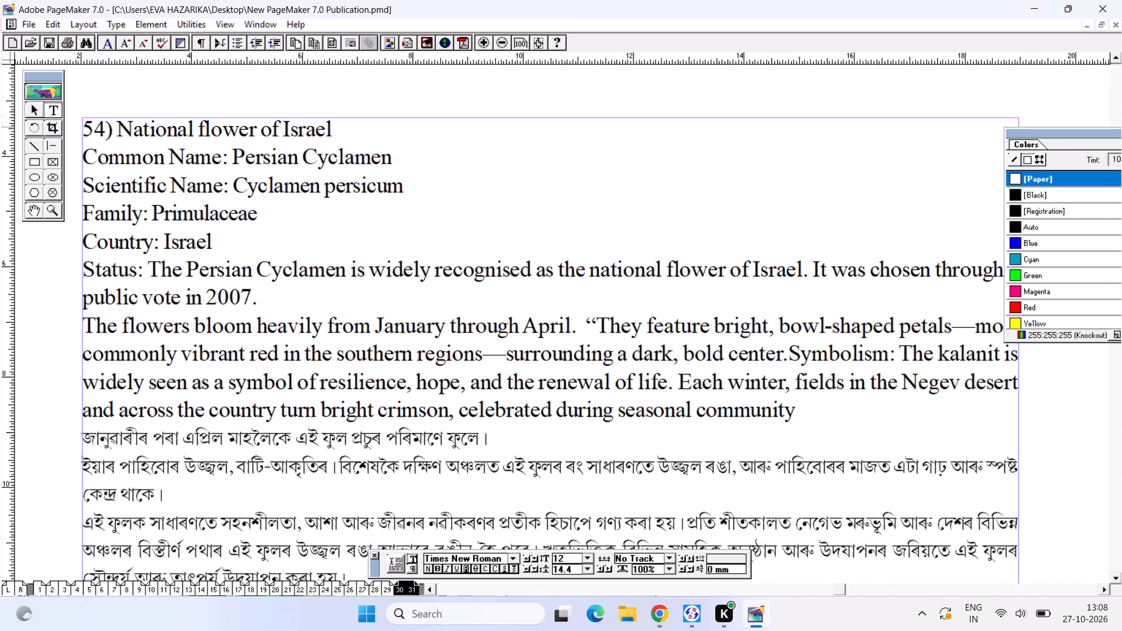
{"action": "left_click_drag", "start_coordinate": [370, 127], "coordinate": [85, 116]}
{"action": "key", "text": "ctrl+shift+period"}
{"action": "key", "text": "ctrl+shift+period"}
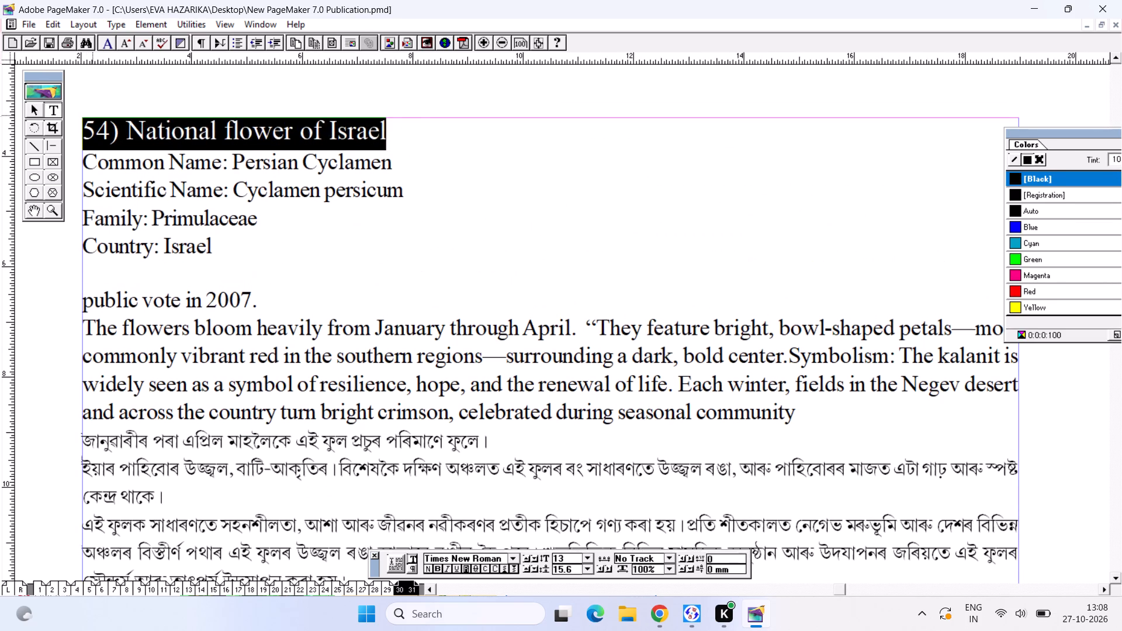
{"action": "key", "text": "ctrl+shift+period"}
{"action": "key", "text": "ctrl+shift+period"}
{"action": "key", "text": "ctrl+shift+period"}
{"action": "key", "text": "ctrl+shift+period"}
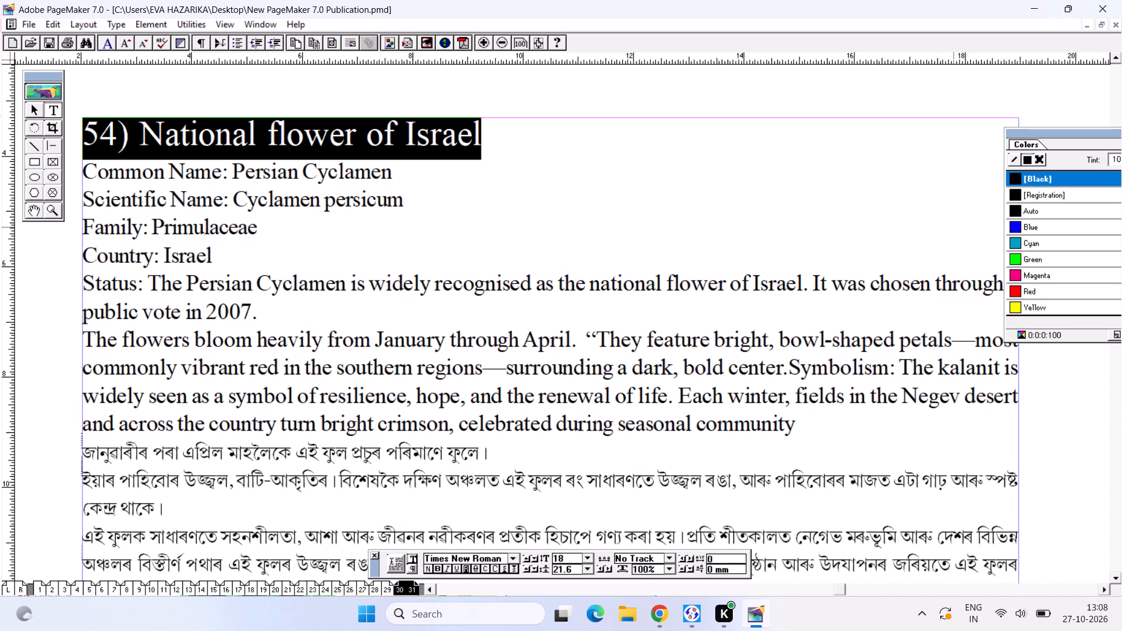
{"action": "left_click", "coordinate": [1034, 292]}
{"action": "left_click", "coordinate": [280, 268]}
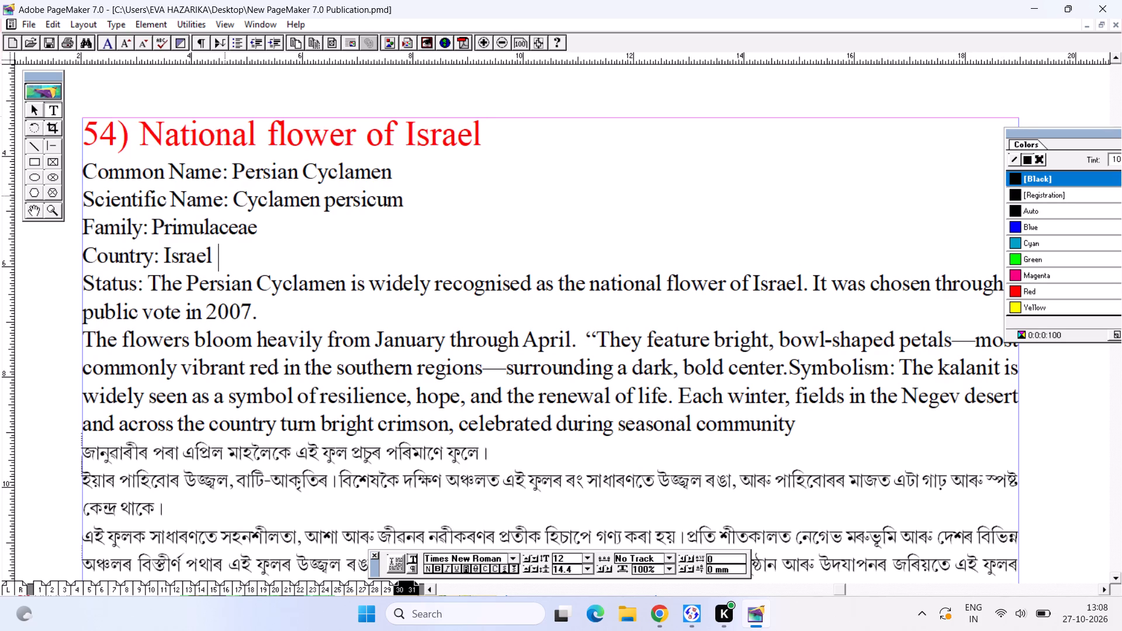
Replace the close spacing after the Common Name and Scientific Name labels with tabs so both values share one column.
{"action": "left_click", "coordinate": [228, 171]}
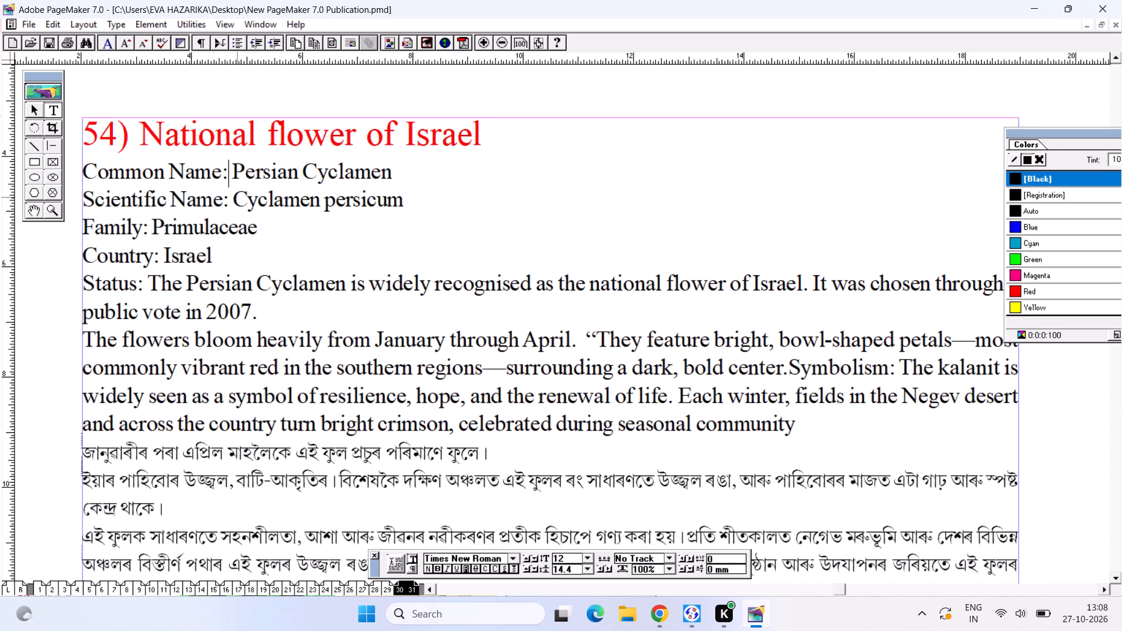
{"action": "left_click", "coordinate": [237, 183]}
{"action": "key", "text": "Tab"}
{"action": "key", "text": "Tab"}
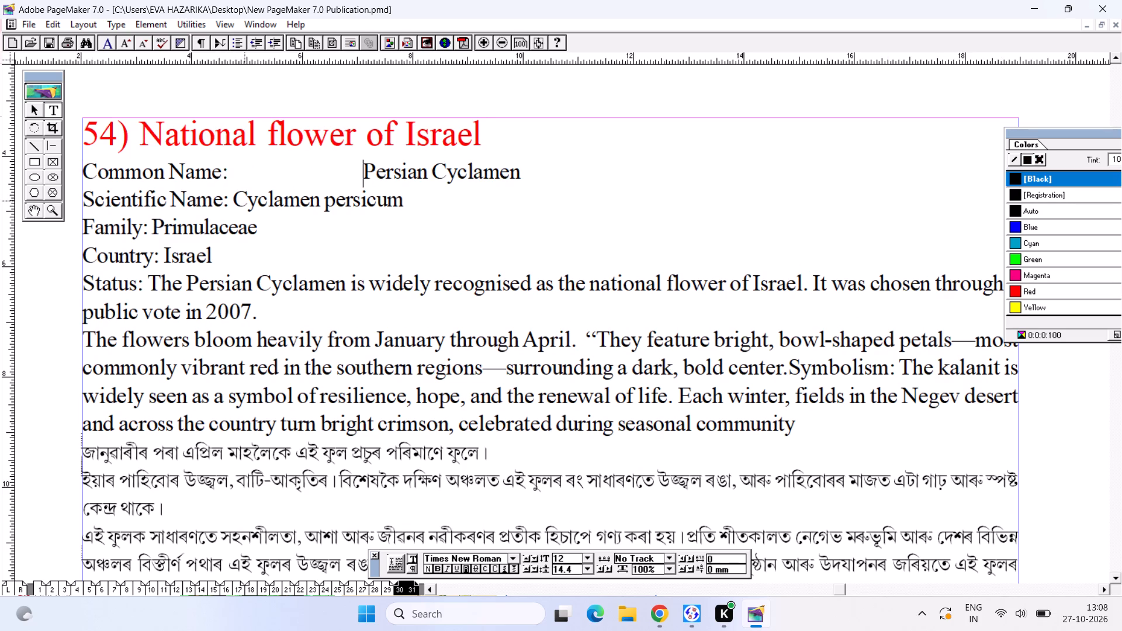
{"action": "left_click", "coordinate": [240, 200]}
{"action": "key", "text": "Tab"}
{"action": "key", "text": "Tab"}
Italicise the scientific name "Cyclamen persicum" in the Israel entry and save the publication.
{"action": "left_click_drag", "start_coordinate": [341, 209], "coordinate": [573, 206]}
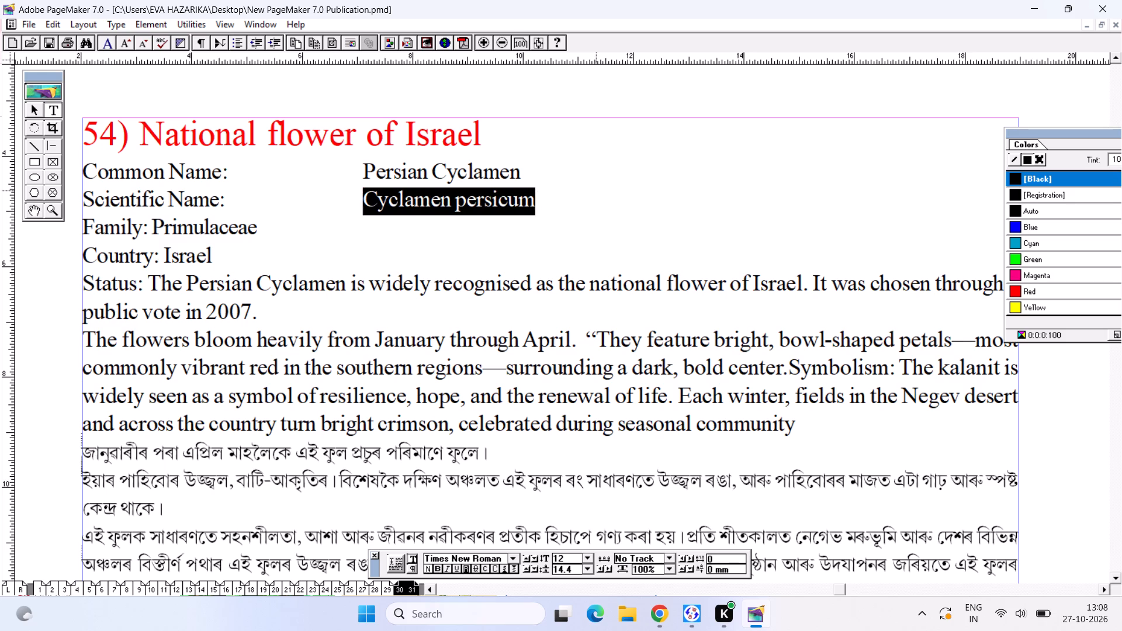
{"action": "key", "text": "ctrl+shift+i"}
{"action": "key", "text": "ctrl+s"}
{"action": "key", "text": "ctrl+s"}
{"action": "key", "text": "ctrl+s"}
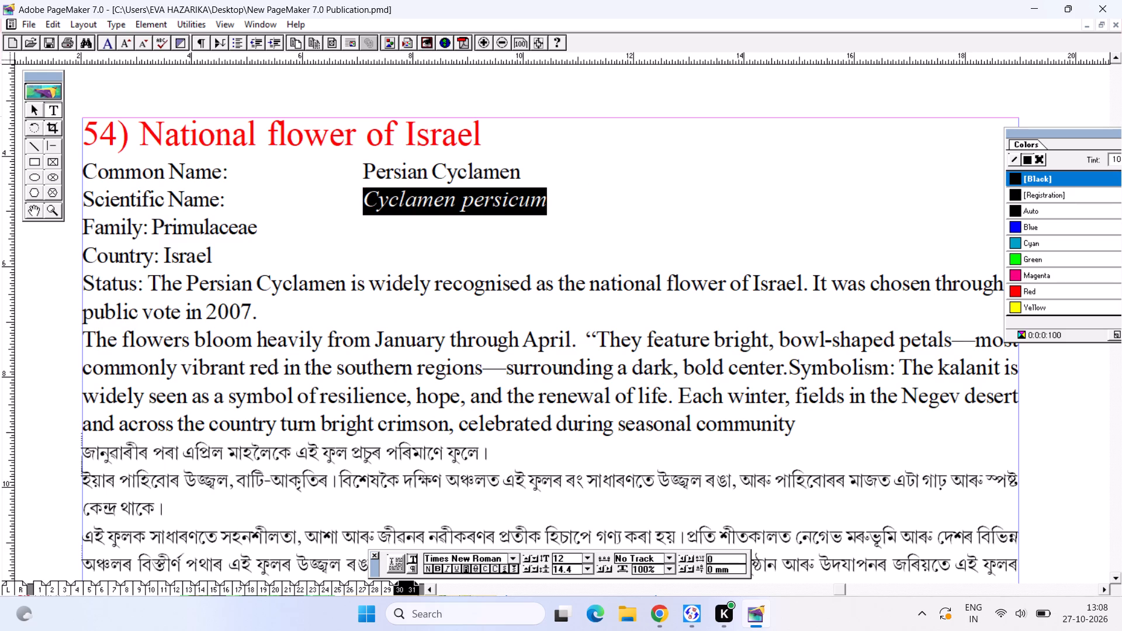
Tab the Family value "Primulaceae" across to align with the names above it.
{"action": "left_click", "coordinate": [150, 235]}
{"action": "key", "text": "Tab"}
{"action": "key", "text": "Tab"}
{"action": "key", "text": "Tab"}
{"action": "key", "text": "Tab"}
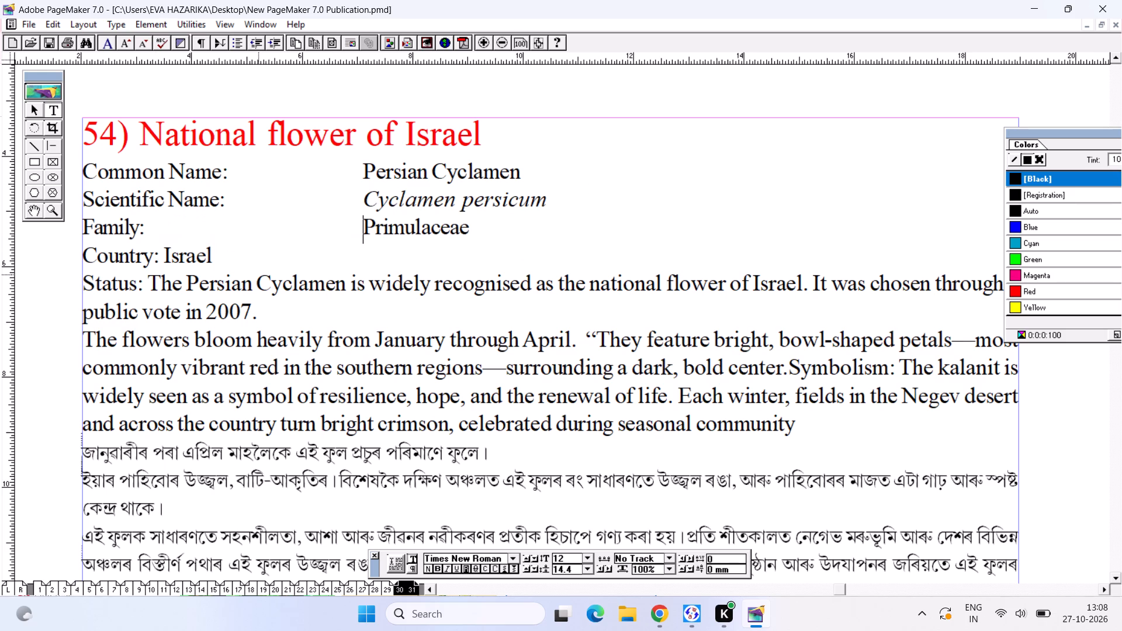
Delete the "Country: Israel" line and the "Status:" label from the Israel entry.
{"action": "left_click", "coordinate": [232, 242]}
{"action": "left_click_drag", "start_coordinate": [232, 256], "coordinate": [74, 252]}
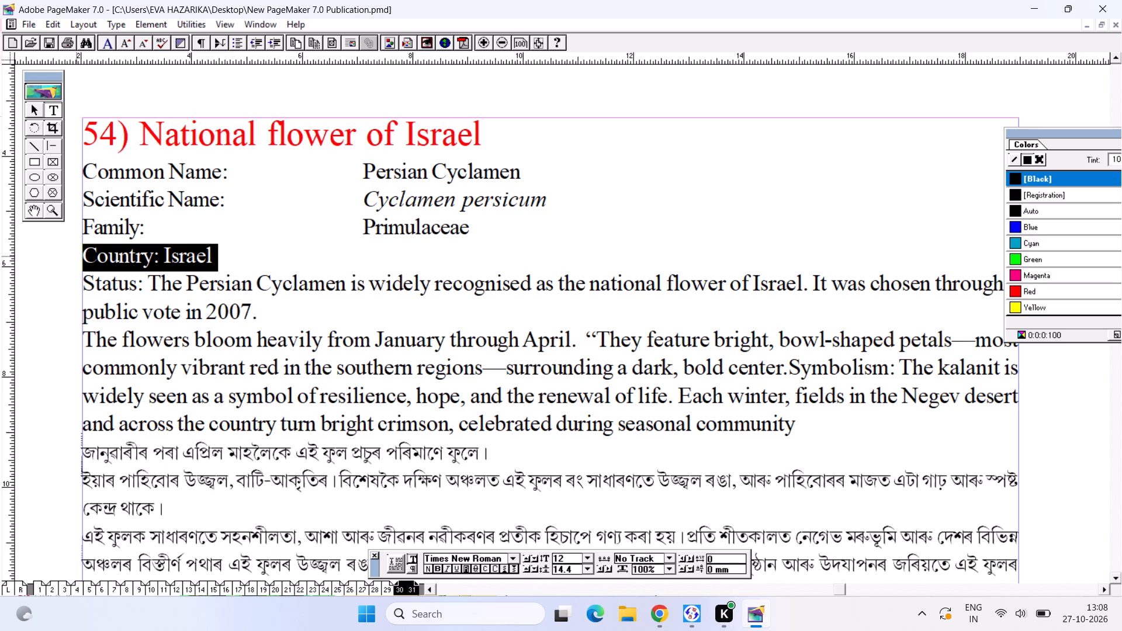
{"action": "key", "text": "BackSpace"}
{"action": "key", "text": "BackSpace"}
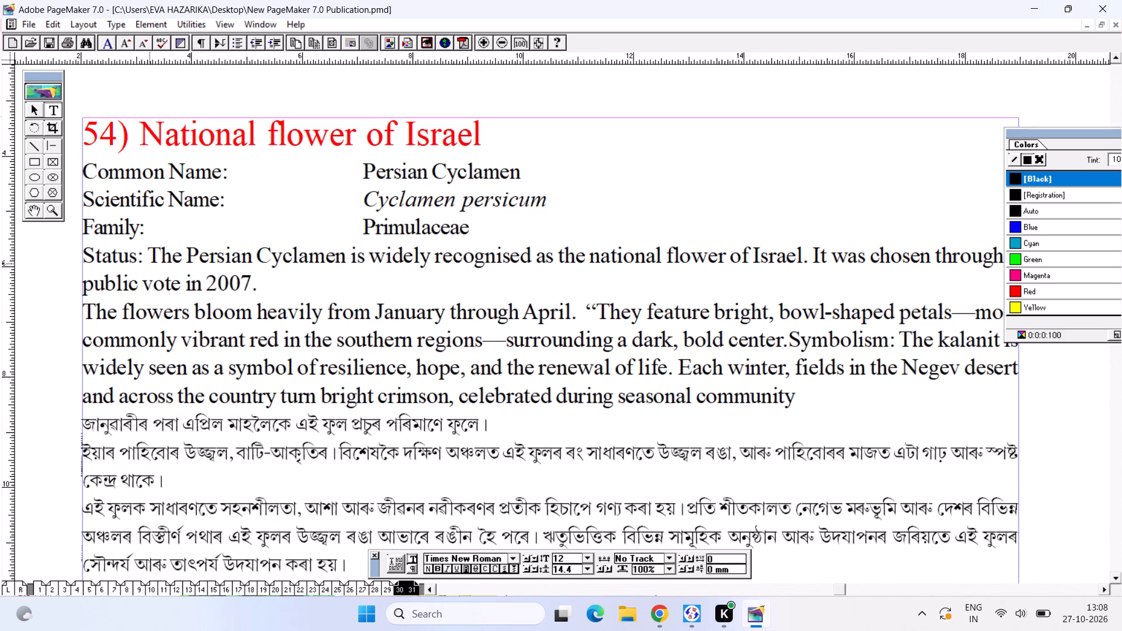
{"action": "left_click_drag", "start_coordinate": [148, 264], "coordinate": [81, 264]}
{"action": "key", "text": "BackSpace"}
Join the paragraph starting "The flowers bloom heavily" onto the end of the preceding paragraph and save.
{"action": "left_click", "coordinate": [82, 322]}
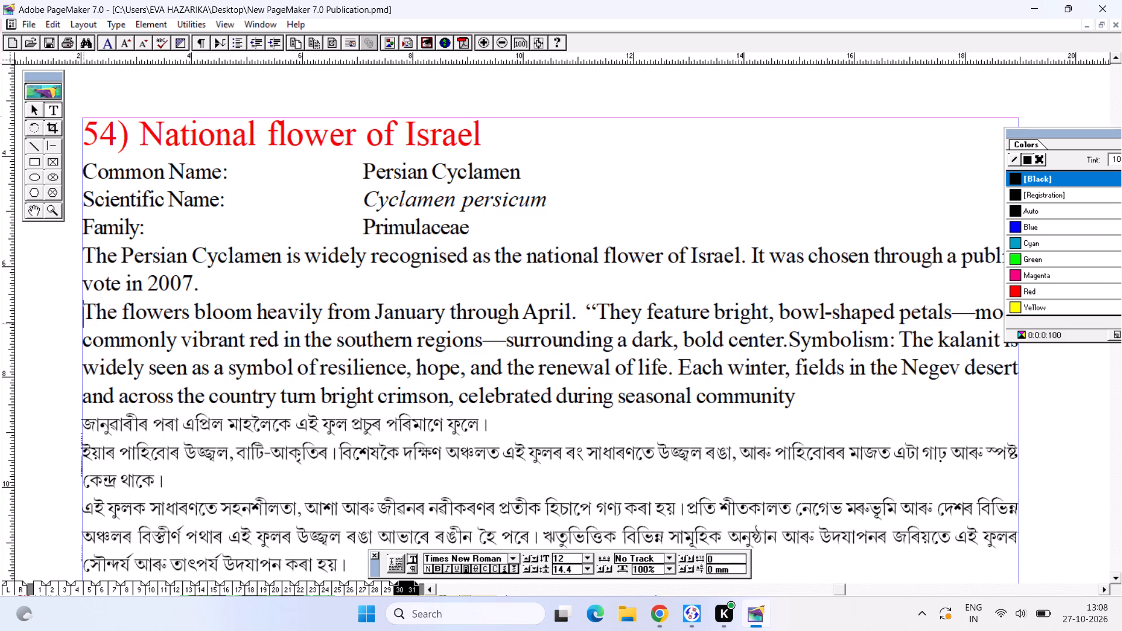
{"action": "key", "text": "BackSpace"}
{"action": "key", "text": "space"}
{"action": "key", "text": "ctrl+s"}
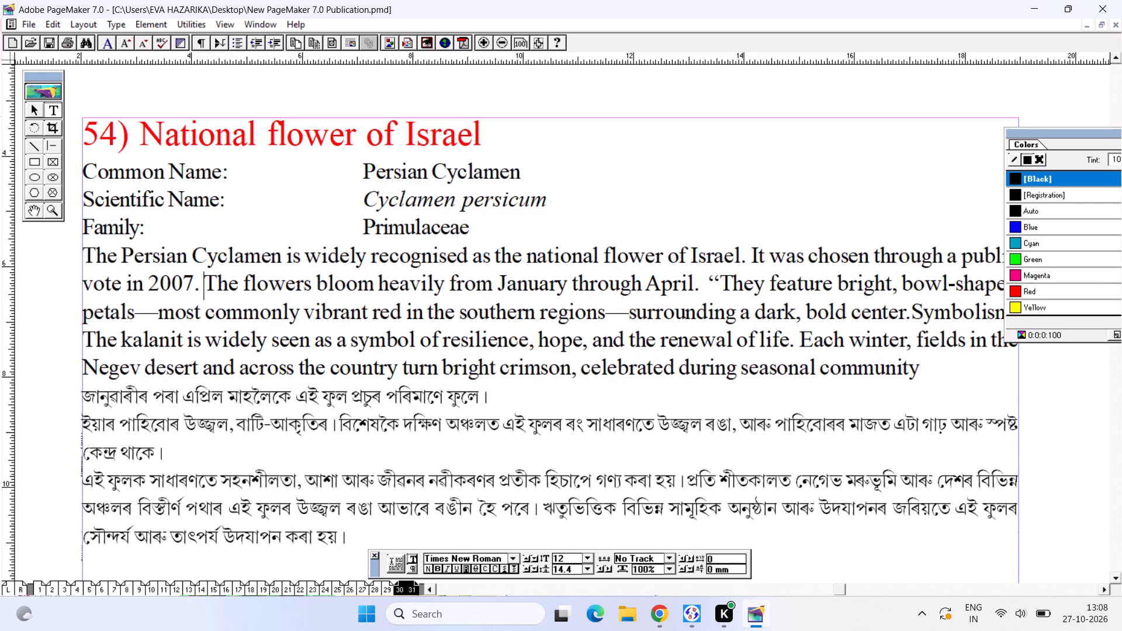
Enlarge all the Assamese text of the Israel entry to 14 pt and save the publication.
{"action": "left_click_drag", "start_coordinate": [363, 341], "coordinate": [303, 296], "text": "alt"}
{"action": "left_click_drag", "start_coordinate": [340, 366], "coordinate": [341, 345], "text": "alt"}
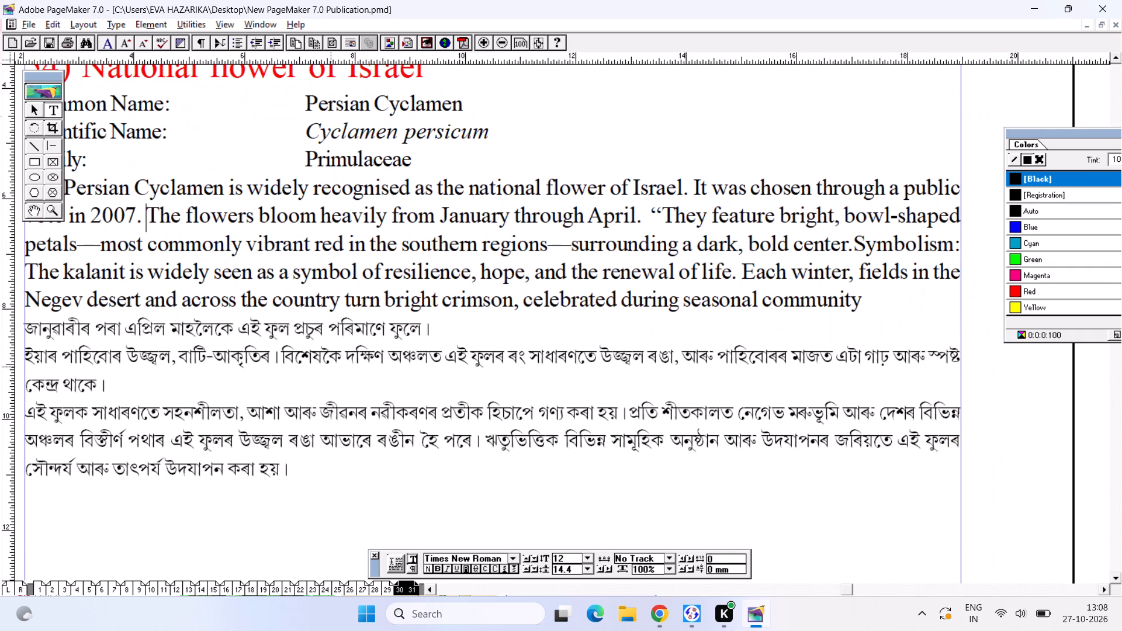
{"action": "left_click_drag", "start_coordinate": [330, 369], "coordinate": [344, 358], "text": "alt"}
{"action": "left_click_drag", "start_coordinate": [39, 316], "coordinate": [377, 472]}
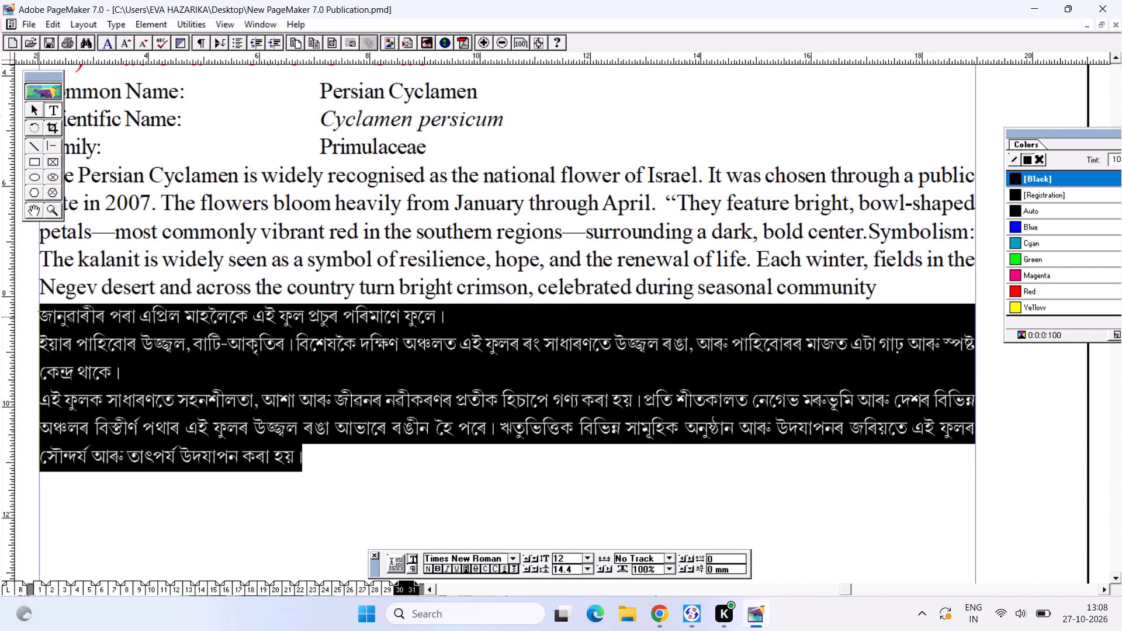
{"action": "key", "text": "ctrl+shift+period"}
{"action": "key", "text": "ctrl+shift+period"}
{"action": "key", "text": "ctrl+s"}
{"action": "left_click", "coordinate": [449, 336]}
{"action": "left_click_drag", "start_coordinate": [469, 262], "coordinate": [477, 463], "text": "alt"}
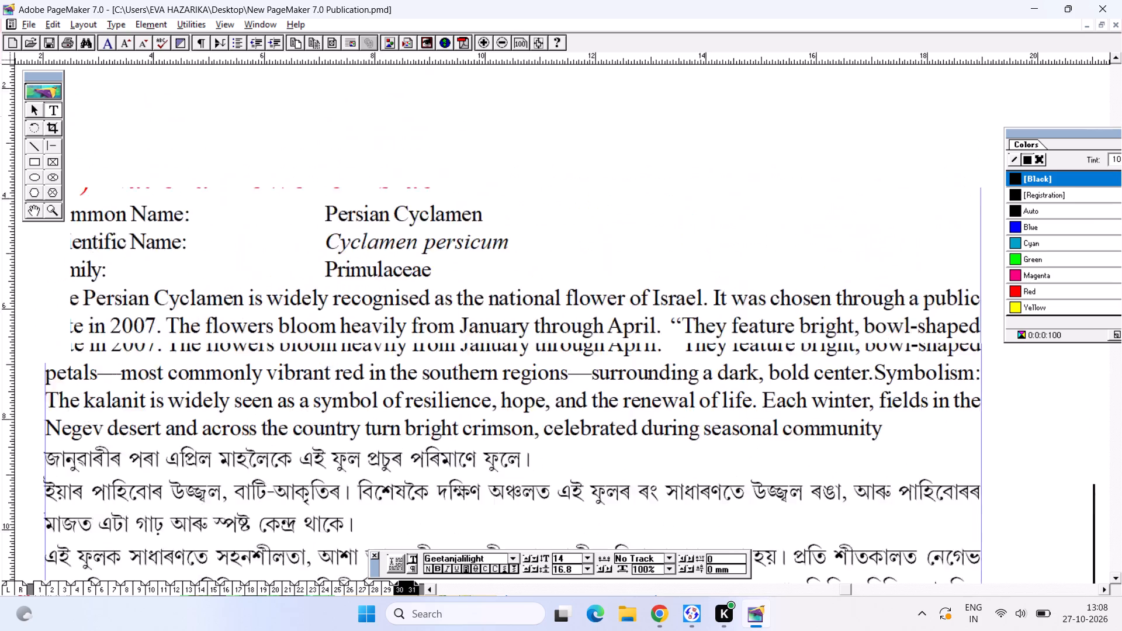
{"action": "left_click_drag", "start_coordinate": [431, 332], "coordinate": [479, 287], "text": "alt"}
{"action": "key", "text": "ctrl+s"}
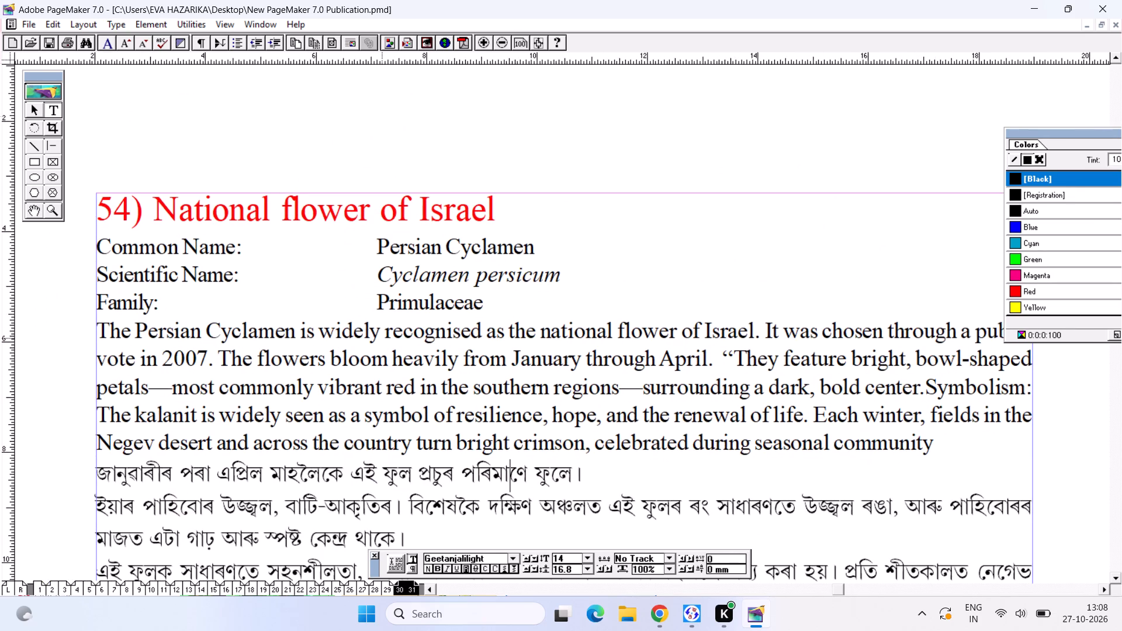
Check the rest of the formatted Israel entry, save the publication and return to the full page spread.
{"action": "left_click_drag", "start_coordinate": [321, 321], "coordinate": [264, 304], "text": "alt"}
{"action": "left_click_drag", "start_coordinate": [484, 455], "coordinate": [494, 373], "text": "alt"}
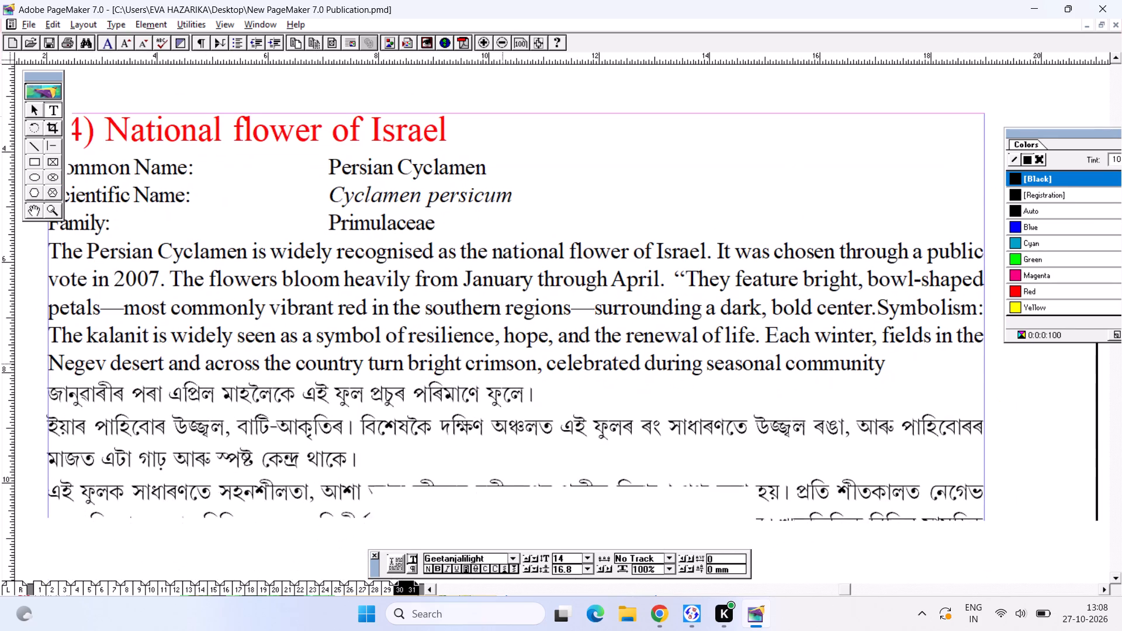
{"action": "left_click_drag", "start_coordinate": [338, 457], "coordinate": [350, 387], "text": "alt"}
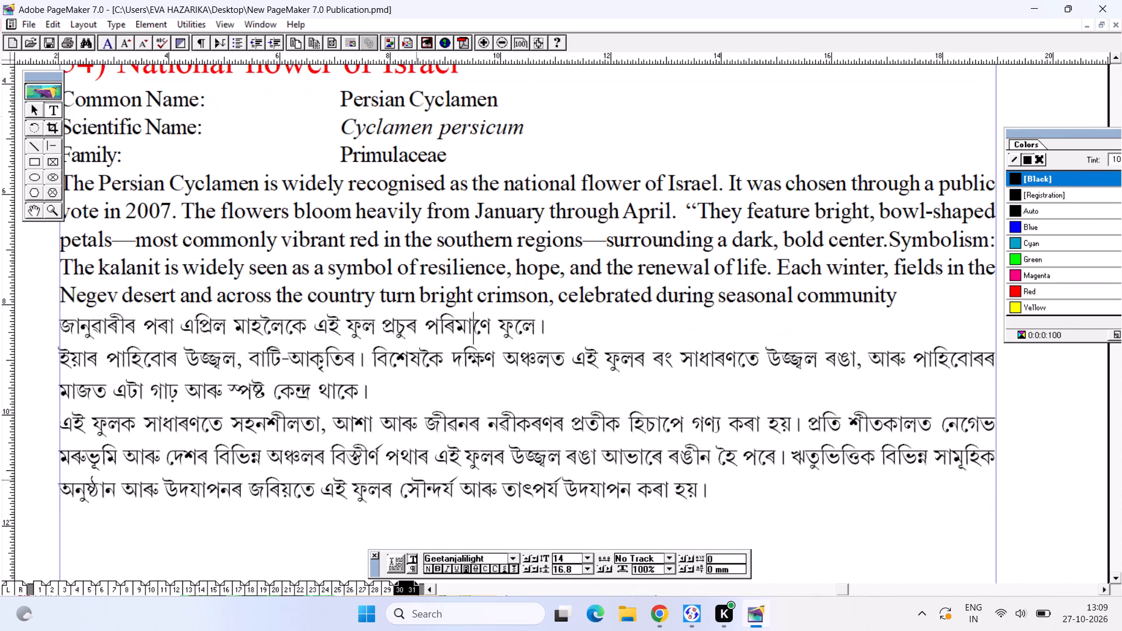
{"action": "key", "text": "ctrl+s"}
{"action": "key", "text": "ctrl+0"}
{"action": "key", "text": "ctrl+s"}
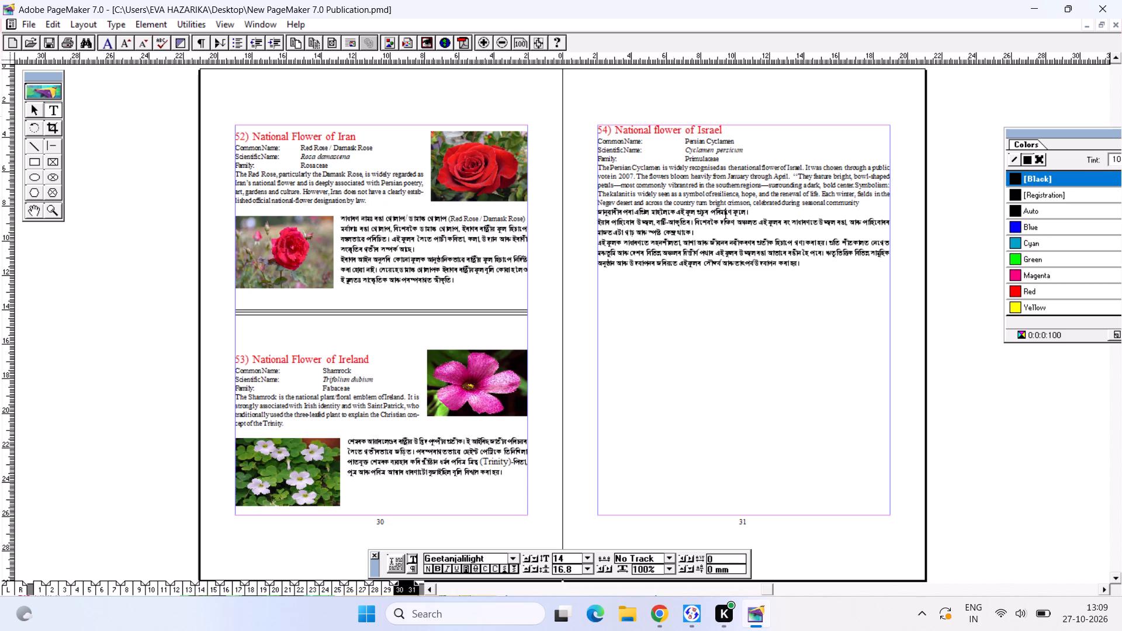
Copy "National flower of Israel" from the heading and run a Google Images search for it in Chrome.
{"action": "left_click_drag", "start_coordinate": [614, 129], "coordinate": [768, 129]}
{"action": "key", "text": "ctrl+c"}
{"action": "key", "text": "ctrl+c"}
{"action": "key", "text": "ctrl+c"}
{"action": "left_click", "coordinate": [652, 608]}
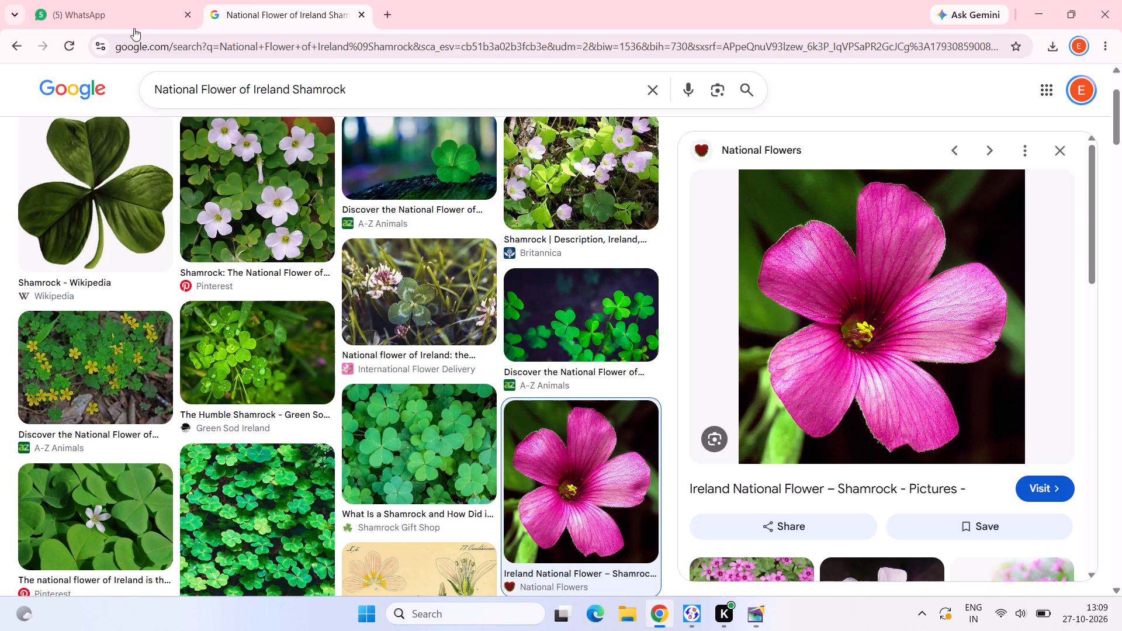
{"action": "left_click", "coordinate": [351, 74]}
{"action": "left_click_drag", "start_coordinate": [354, 91], "coordinate": [139, 78]}
{"action": "key", "text": "ctrl+v"}
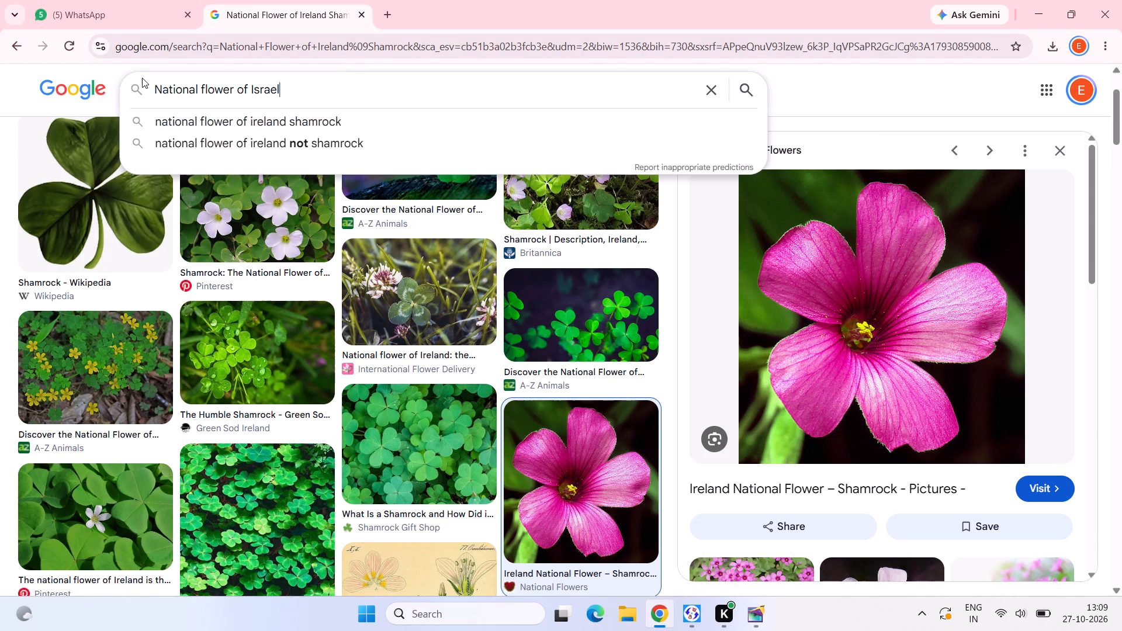
{"action": "key", "text": "Return"}
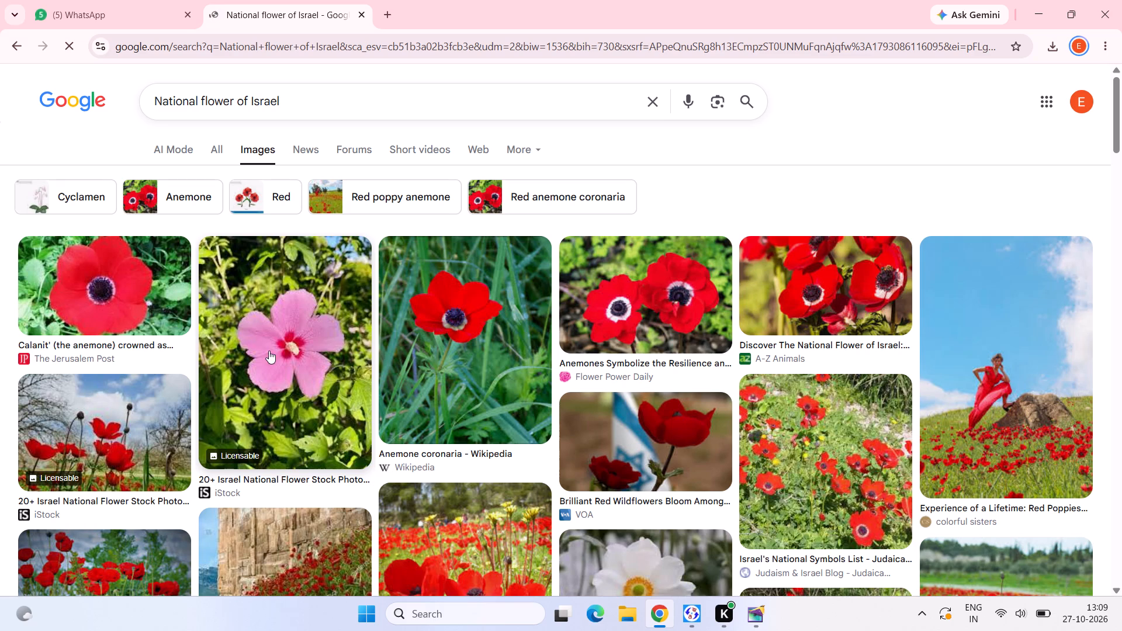
Return to PageMaker and copy the common name "Persian Cyclamen" from the Israel entry for the picture search.
{"action": "left_click", "coordinate": [756, 610]}
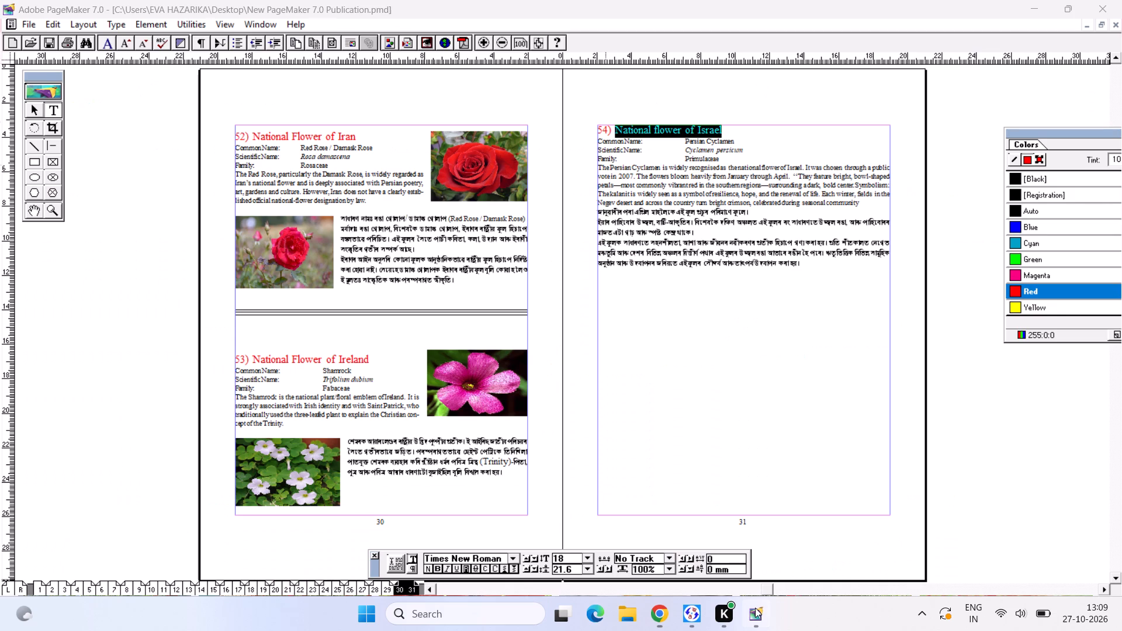
{"action": "left_click_drag", "start_coordinate": [686, 143], "coordinate": [736, 150]}
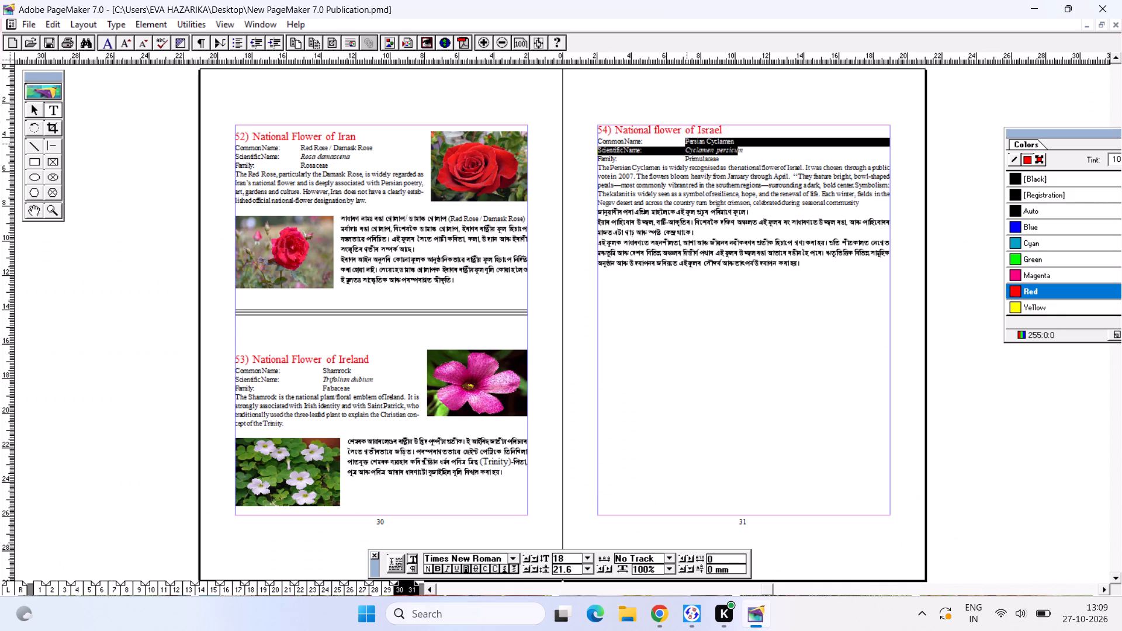
{"action": "left_click_drag", "start_coordinate": [736, 150], "coordinate": [750, 140]}
{"action": "key", "text": "ctrl+c"}
{"action": "key", "text": "ctrl+c"}
{"action": "key", "text": "ctrl+c"}
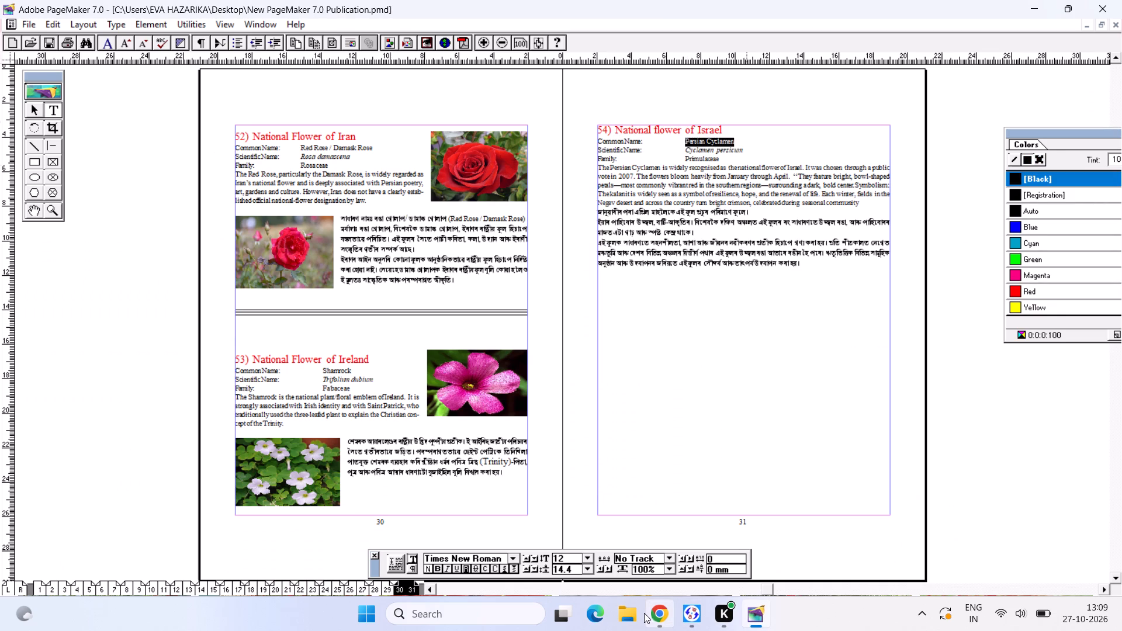
Switch to Chrome and extend the image search with the copied common name: "National flower of Israel Persian Cyclamen".
{"action": "left_click", "coordinate": [670, 614]}
{"action": "left_click", "coordinate": [347, 91]}
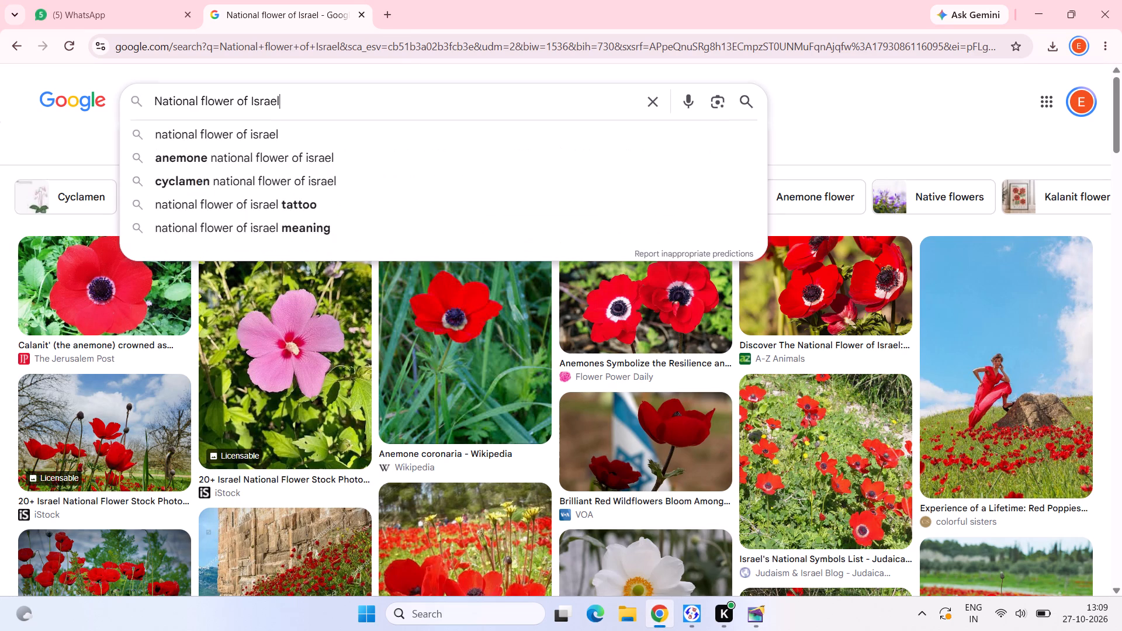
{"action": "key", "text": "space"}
{"action": "key", "text": "ctrl+v"}
{"action": "key", "text": "Return"}
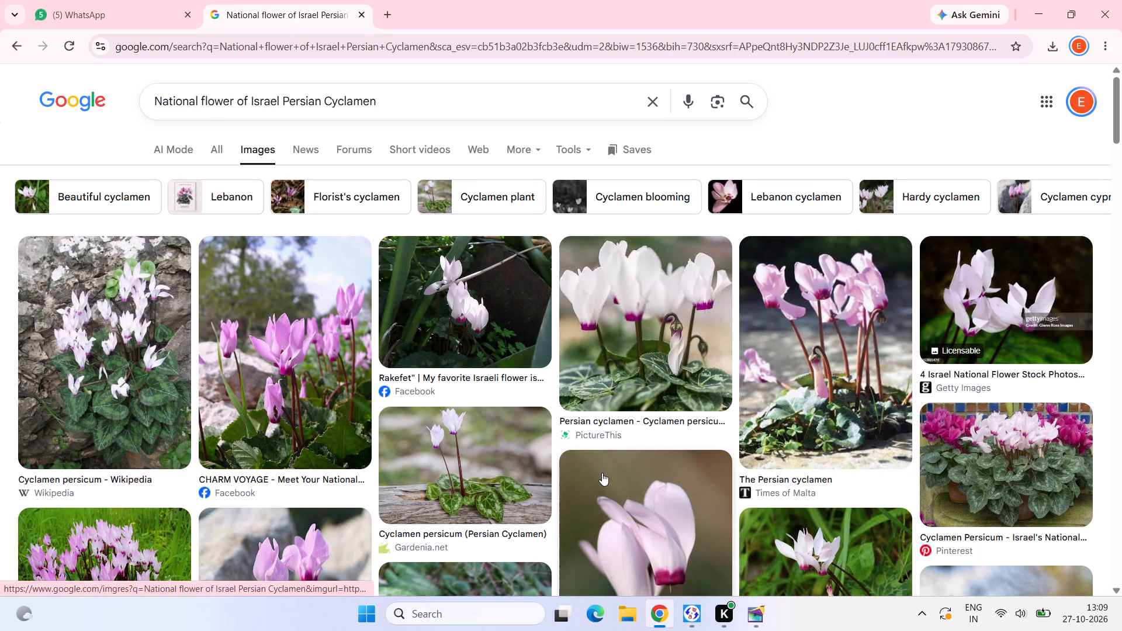
Browse the Persian Cyclamen image results for a suitable flower picture and open the ArtPal close-up of the pale pink blooms.
{"action": "scroll", "coordinate": [602, 473], "scroll_direction": "down", "scroll_amount": 2}
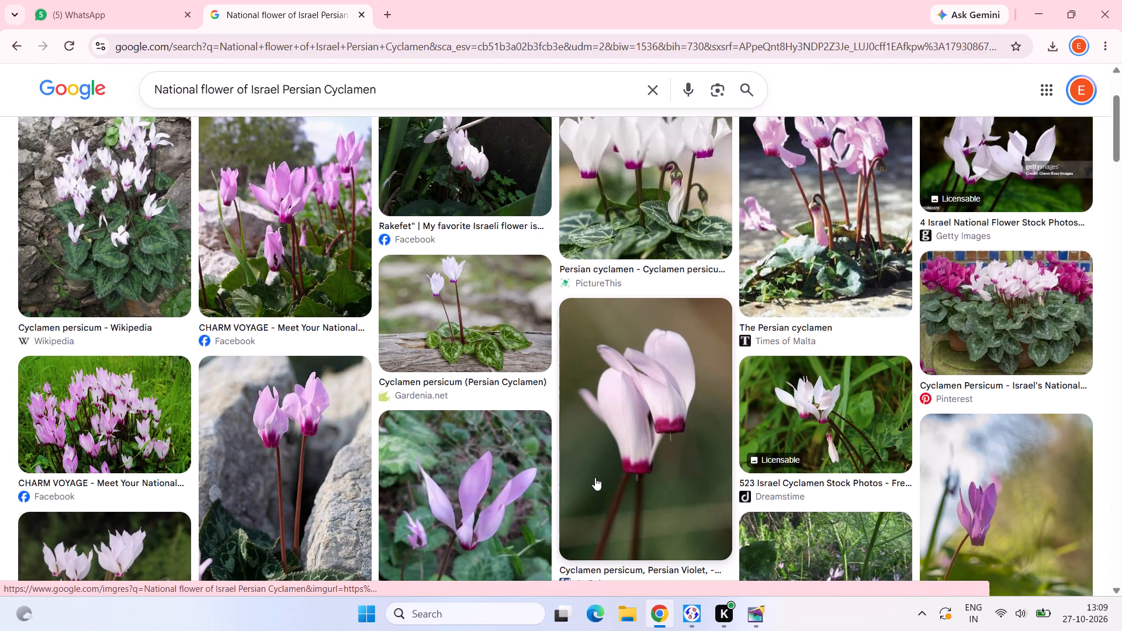
{"action": "scroll", "coordinate": [595, 477], "scroll_direction": "up", "scroll_amount": 1}
{"action": "scroll", "coordinate": [595, 477], "scroll_direction": "down", "scroll_amount": 2}
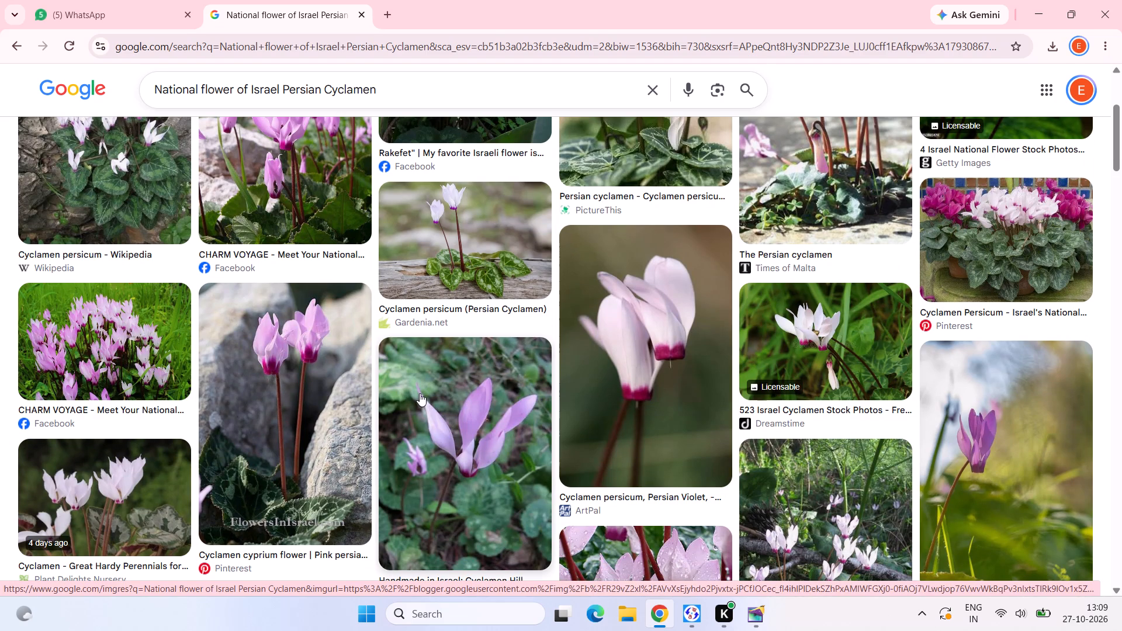
{"action": "left_click", "coordinate": [664, 299]}
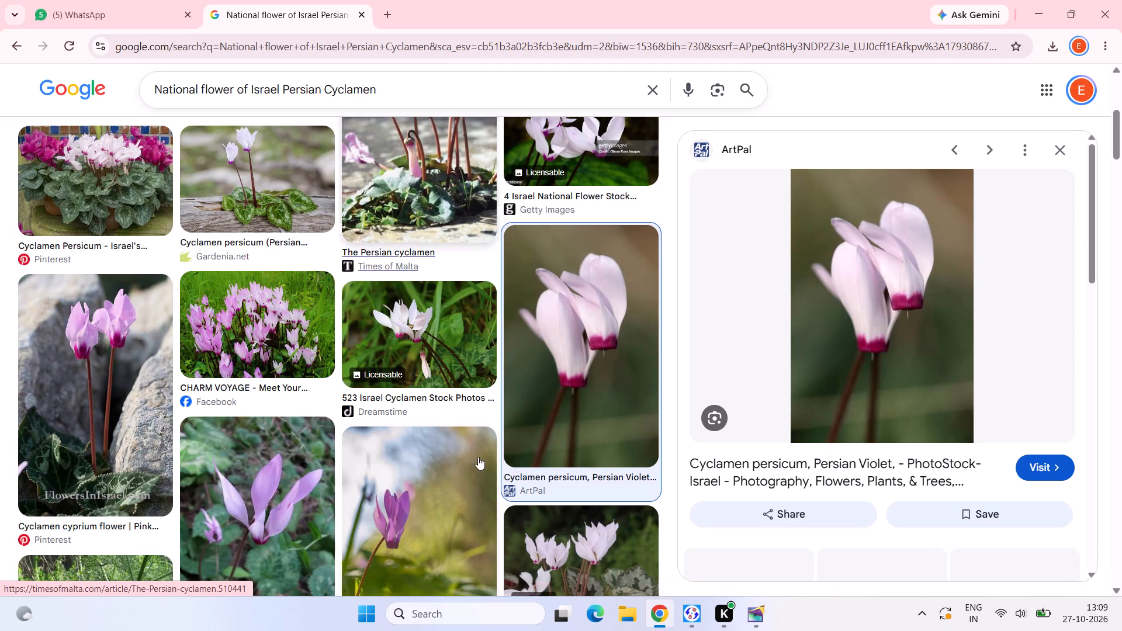
{"action": "left_click", "coordinate": [1055, 154]}
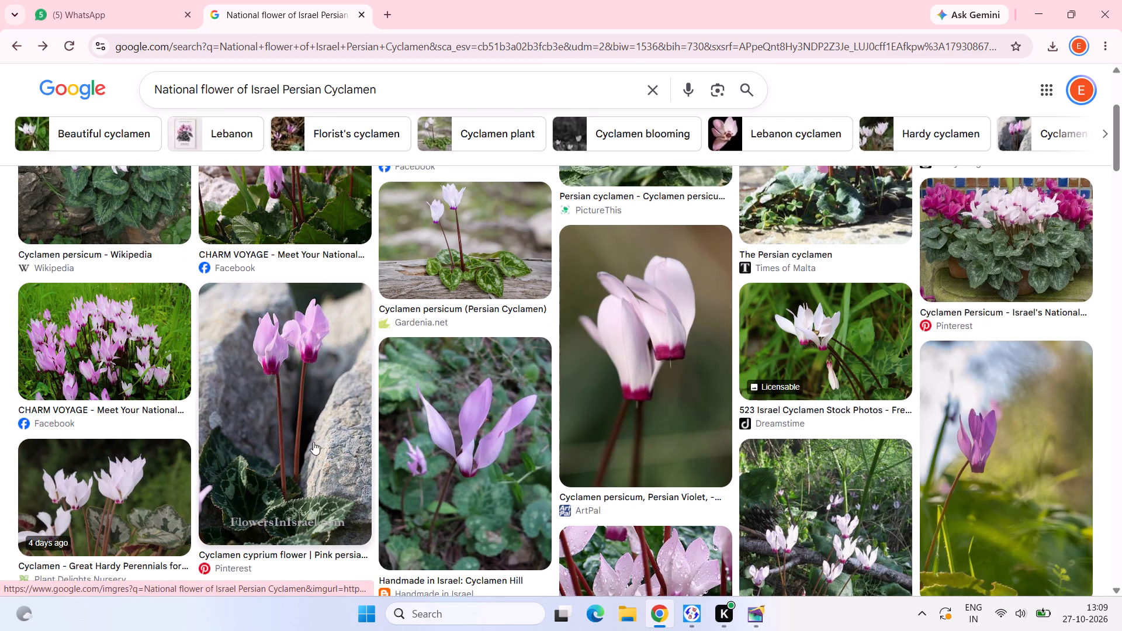
{"action": "scroll", "coordinate": [546, 341], "scroll_direction": "down", "scroll_amount": 1}
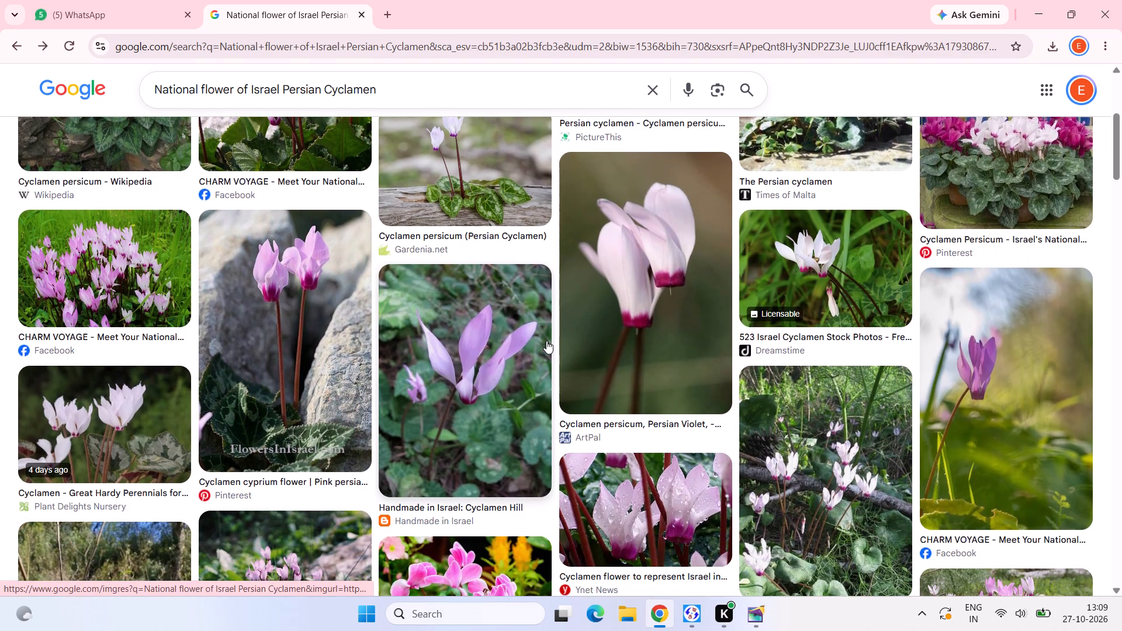
{"action": "scroll", "coordinate": [546, 341], "scroll_direction": "down", "scroll_amount": 2}
{"action": "scroll", "coordinate": [632, 361], "scroll_direction": "down", "scroll_amount": 1}
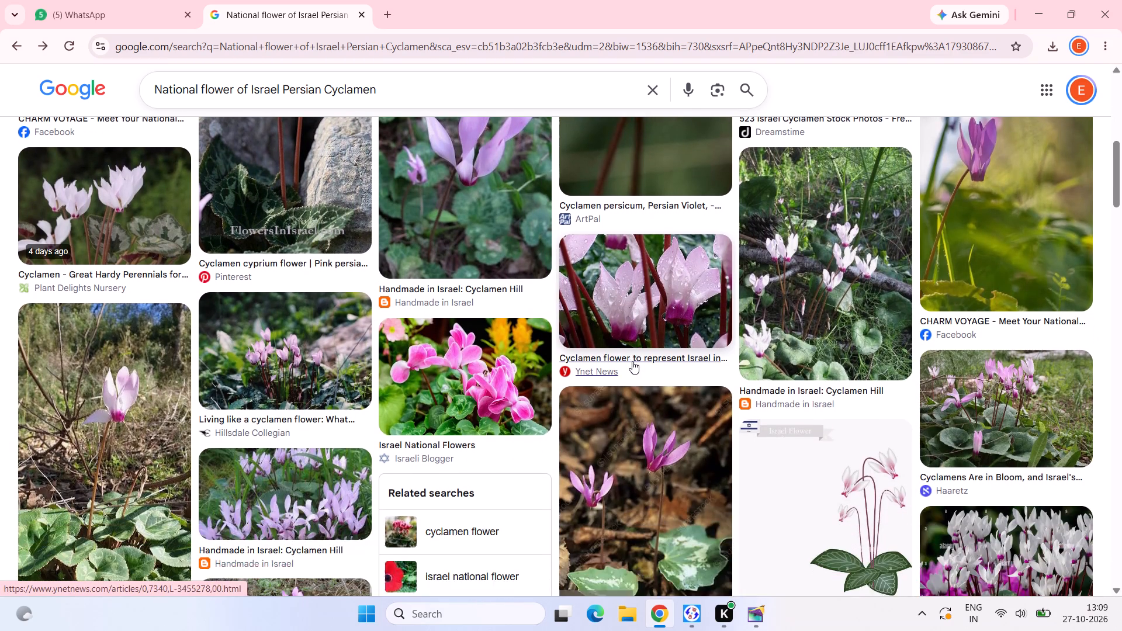
{"action": "scroll", "coordinate": [632, 361], "scroll_direction": "up", "scroll_amount": 4}
{"action": "left_click", "coordinate": [633, 352]}
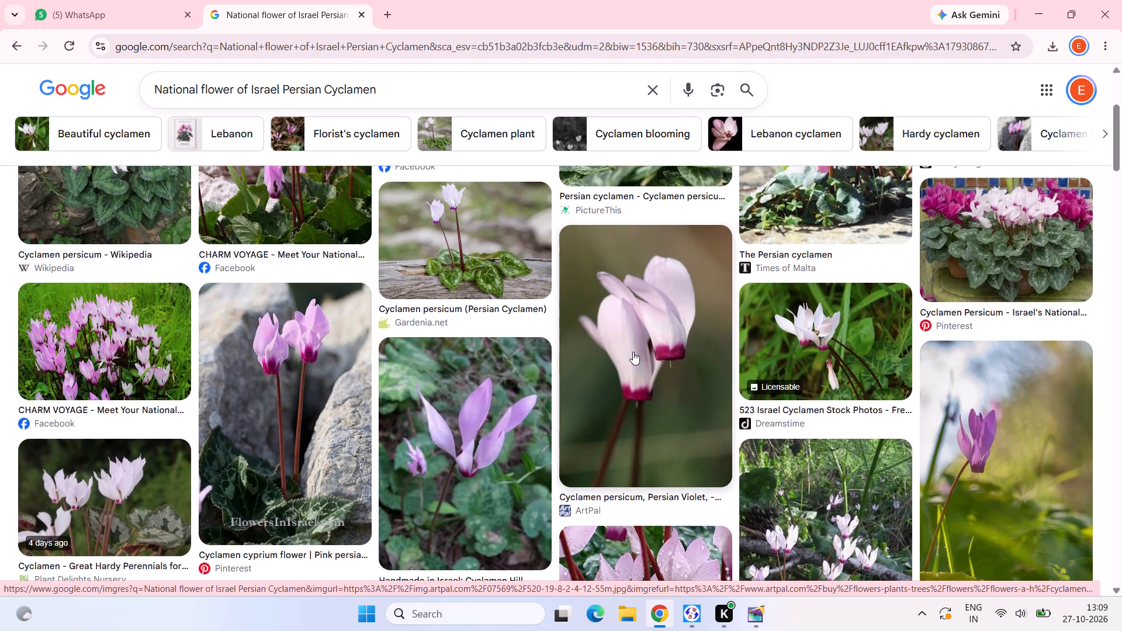
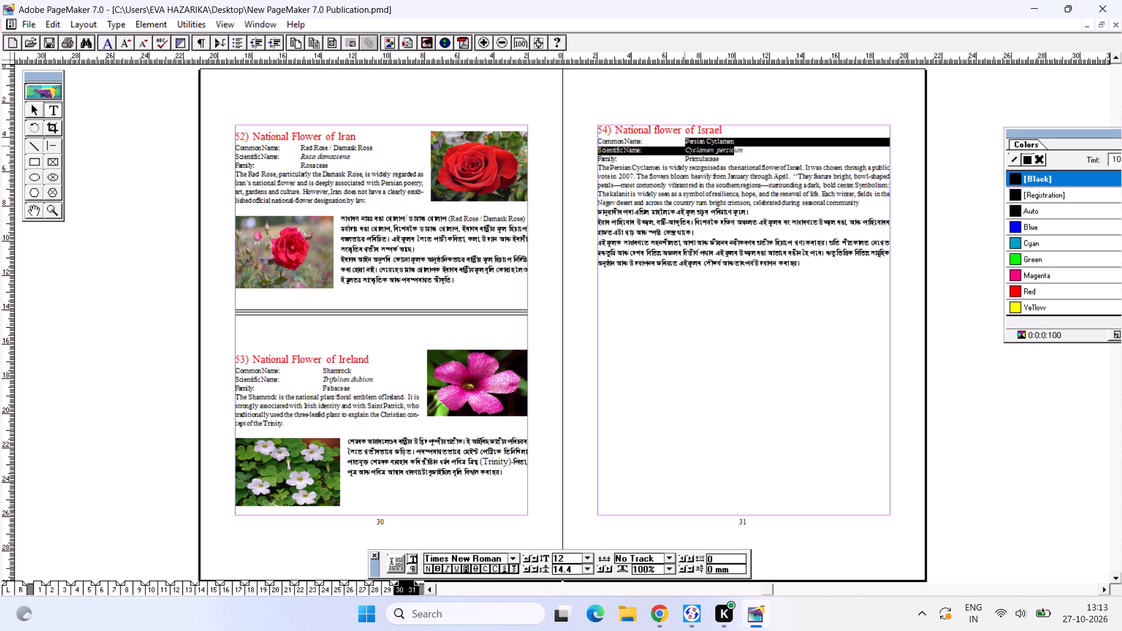
Select only the common name "Persian Cyclamen" in the Israel entry.
{"action": "left_click_drag", "start_coordinate": [747, 147], "coordinate": [782, 141]}
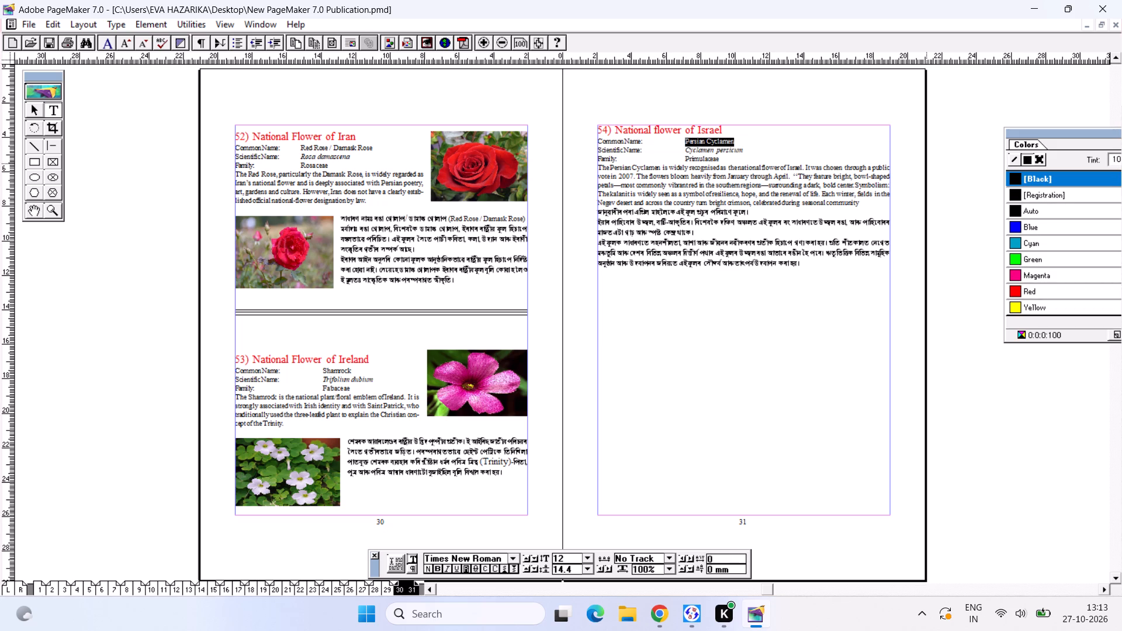
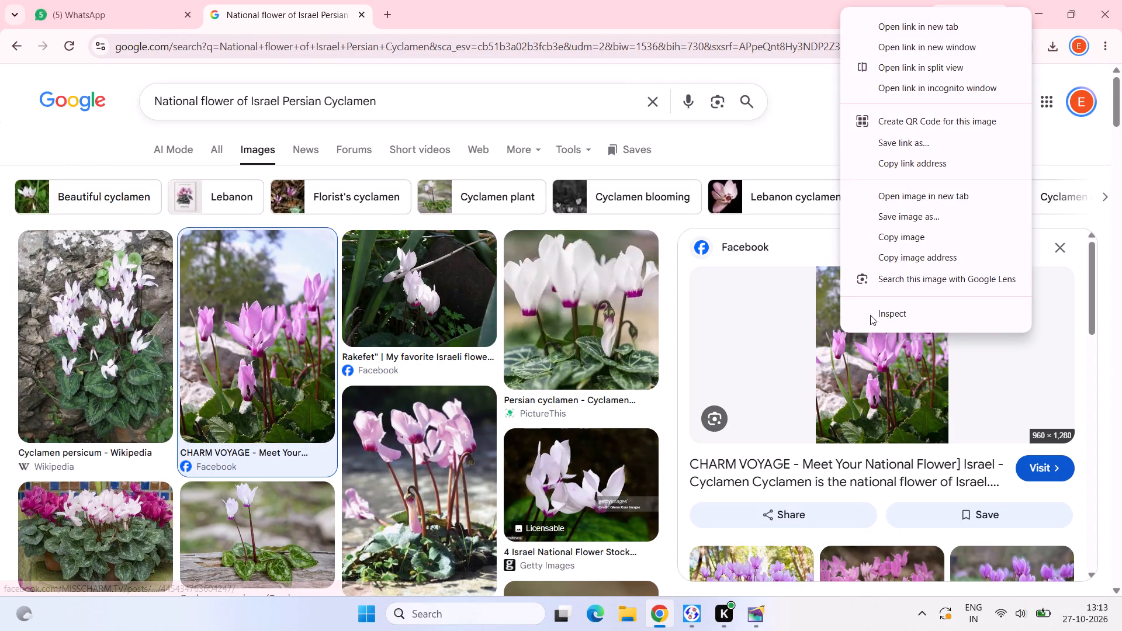
Copy the pink cyclamen picture from the CHARM VOYAGE result and paste it into the PageMaker publication, over page 31's outer margin beside the Israel entry.
{"action": "left_click", "coordinate": [893, 238]}
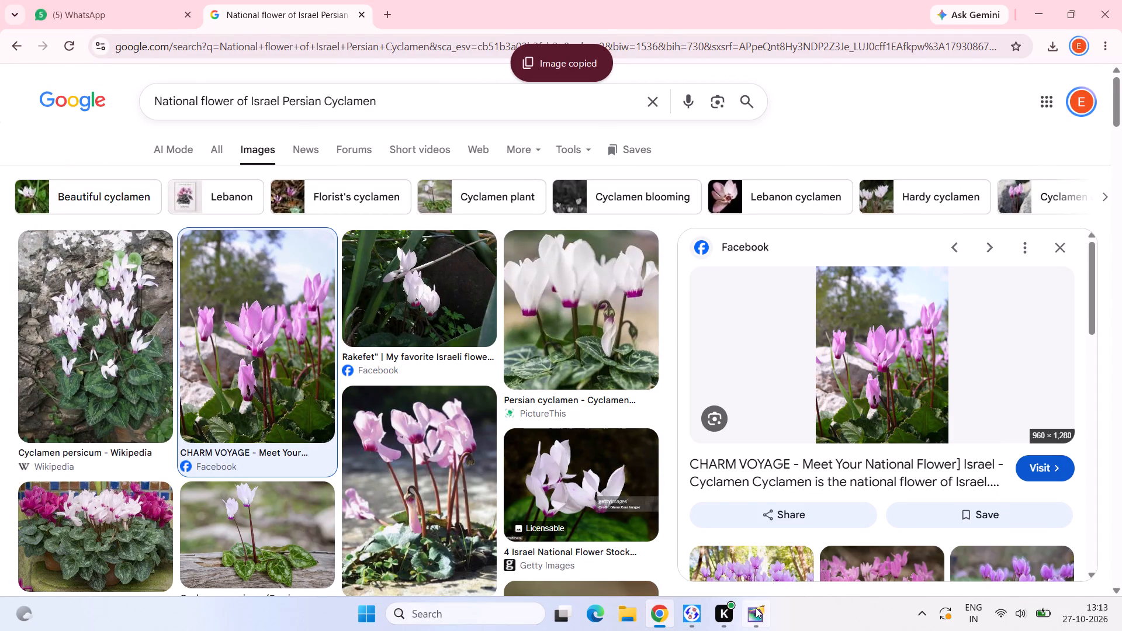
{"action": "left_click", "coordinate": [756, 608]}
{"action": "left_click", "coordinate": [36, 105]}
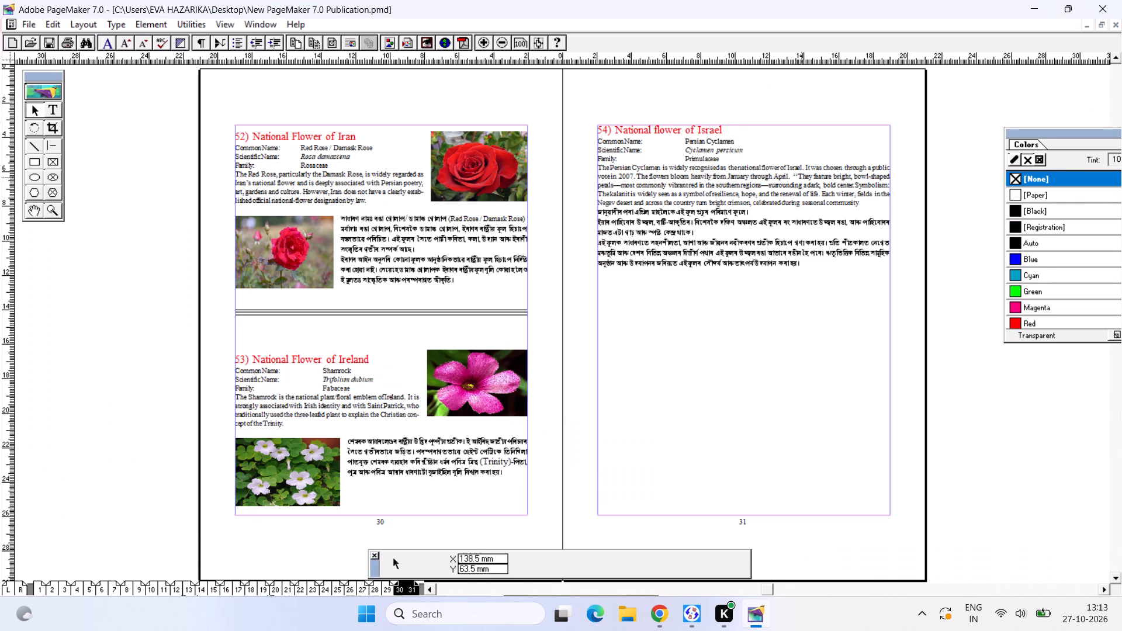
{"action": "key", "text": "ctrl+v"}
{"action": "left_click_drag", "start_coordinate": [539, 213], "coordinate": [854, 215]}
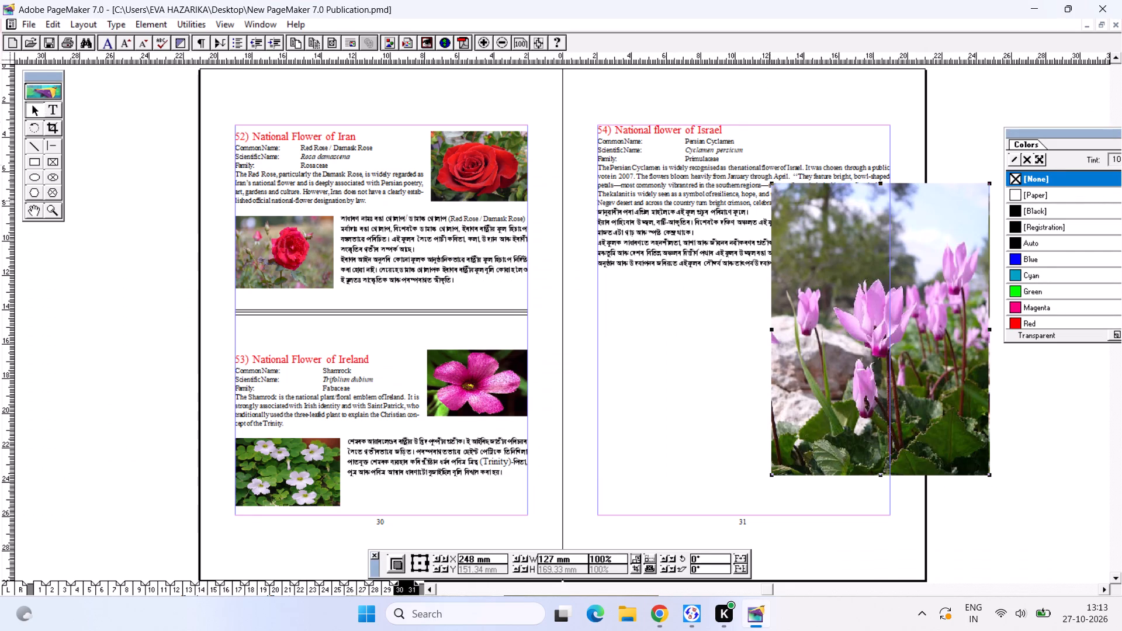
Shrink the pasted cyclamen picture to about 86 mm wide by 74 mm high.
{"action": "left_click_drag", "start_coordinate": [771, 184], "coordinate": [841, 346]}
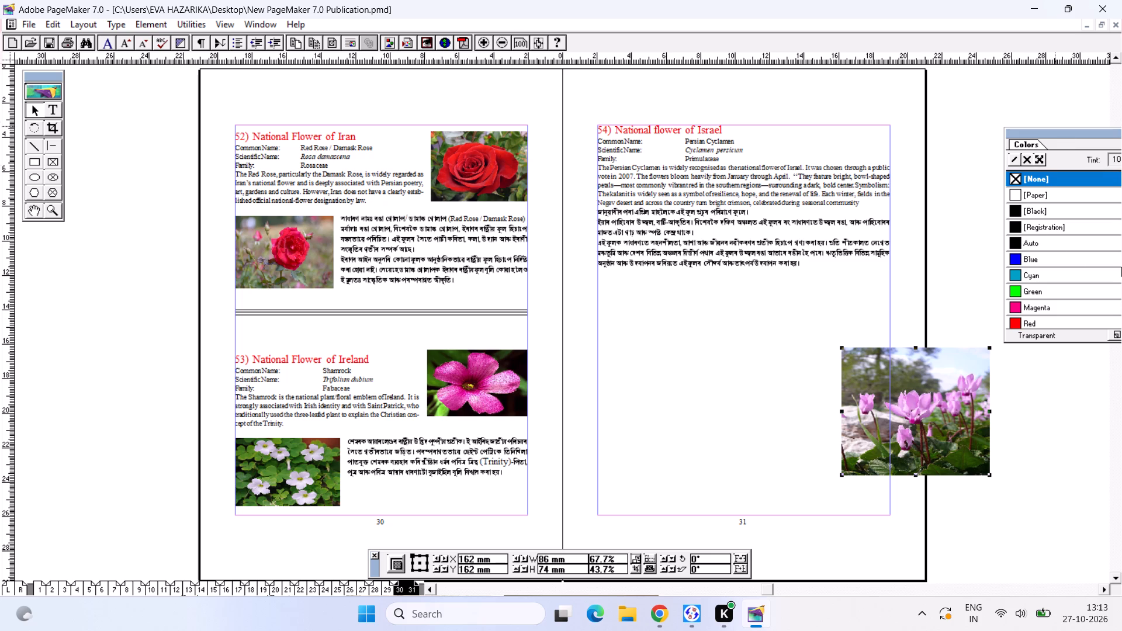
Place the pink cyclamen picture at the top right corner of the Israel entry, scaled to about 69 x 48.5 mm.
{"action": "left_click_drag", "start_coordinate": [904, 419], "coordinate": [726, 232]}
{"action": "left_click_drag", "start_coordinate": [661, 160], "coordinate": [674, 190]}
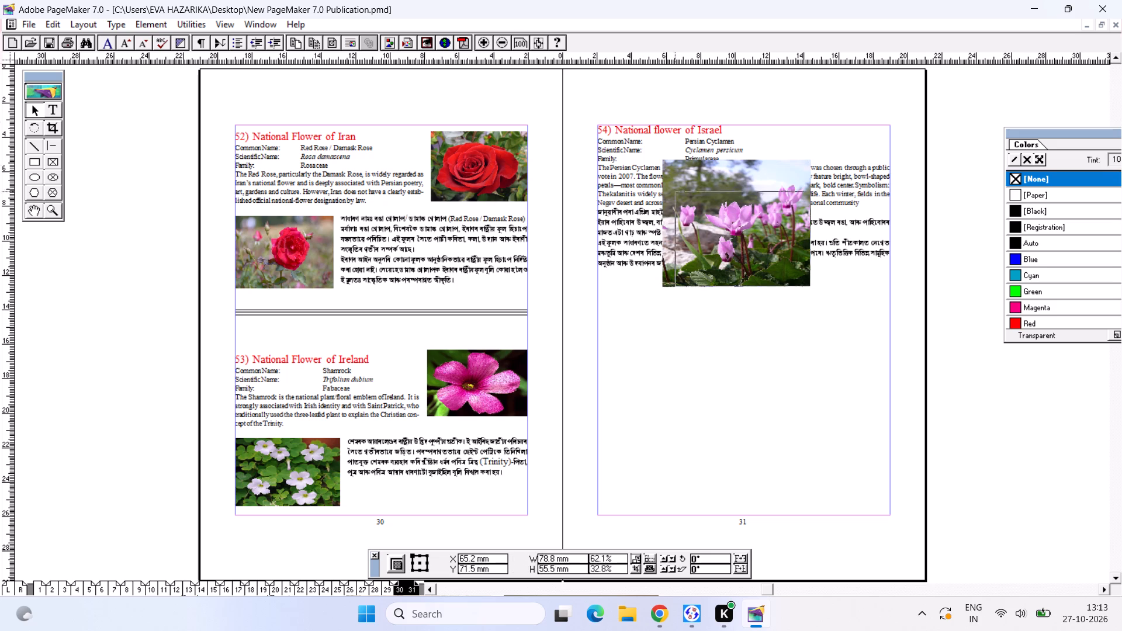
{"action": "left_click_drag", "start_coordinate": [674, 190], "coordinate": [674, 193]}
{"action": "left_click_drag", "start_coordinate": [704, 237], "coordinate": [781, 173]}
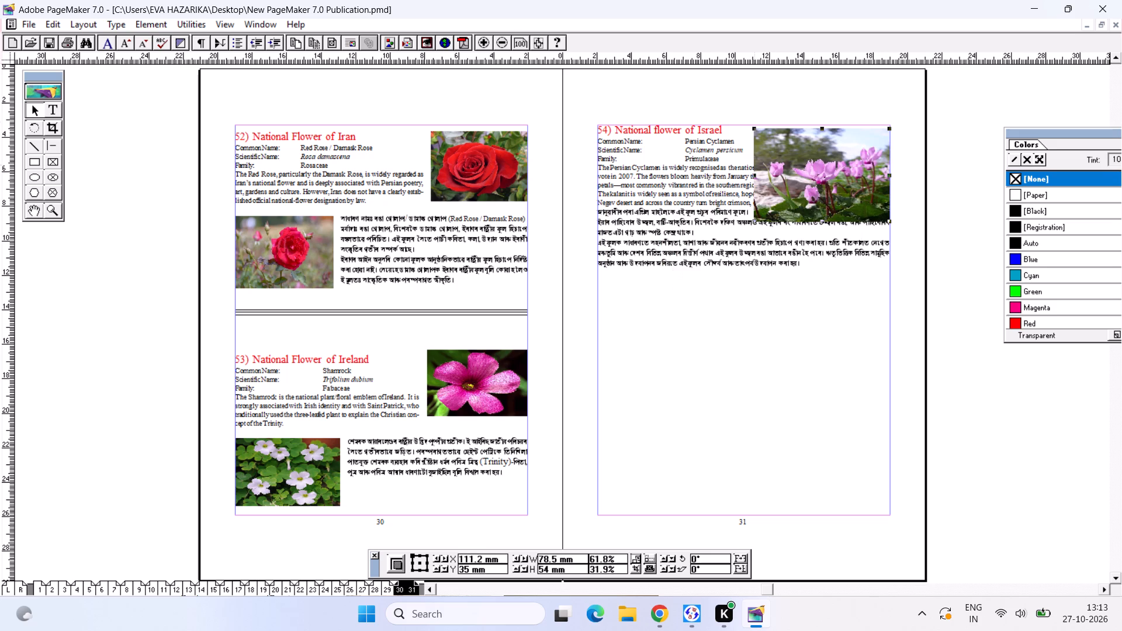
{"action": "left_click_drag", "start_coordinate": [754, 224], "coordinate": [769, 212]}
{"action": "left_click", "coordinate": [808, 189]}
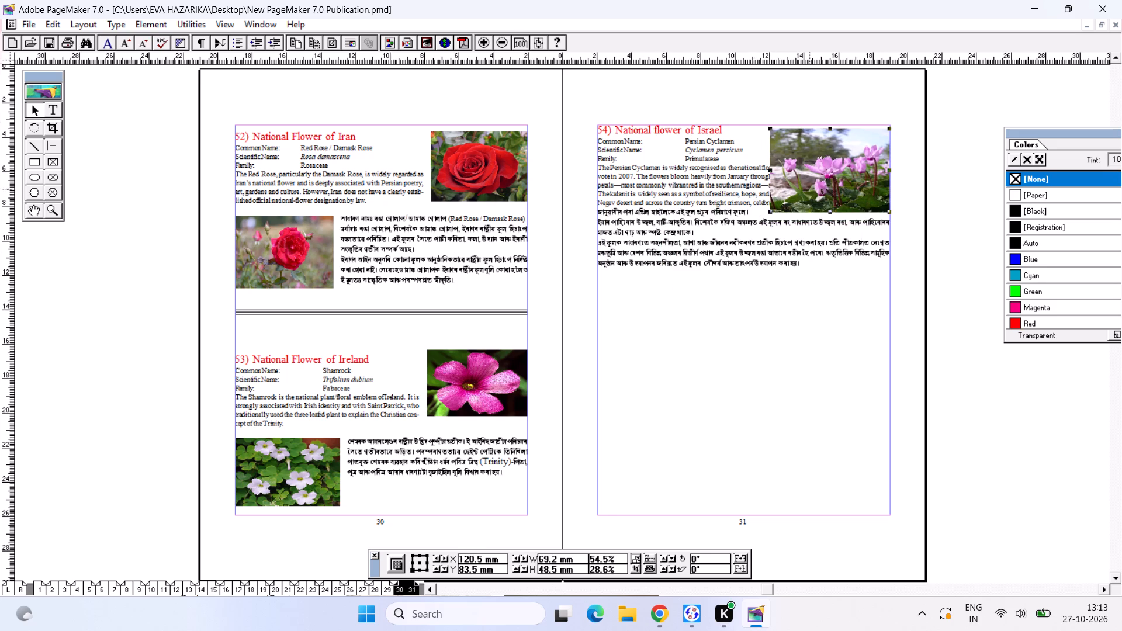
Apply rectangular text wrap to the pink cyclamen picture so the Israel entry's text flows around it.
{"action": "left_click", "coordinate": [157, 20]}
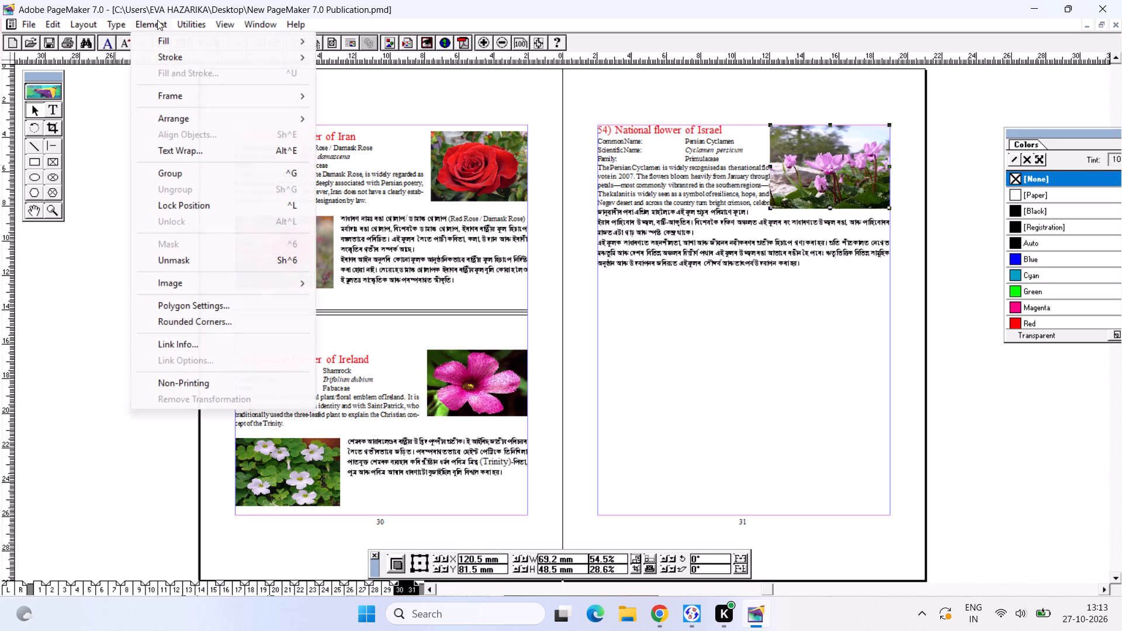
{"action": "left_click", "coordinate": [177, 154]}
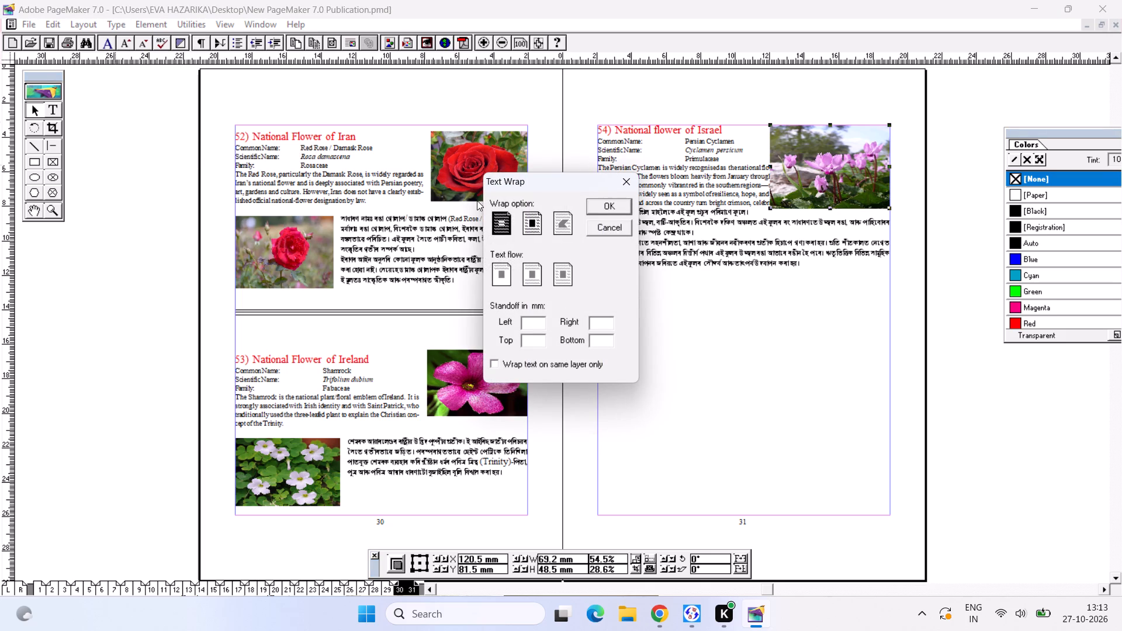
{"action": "left_click", "coordinate": [541, 216]}
{"action": "left_click", "coordinate": [535, 219]}
{"action": "left_click", "coordinate": [607, 199]}
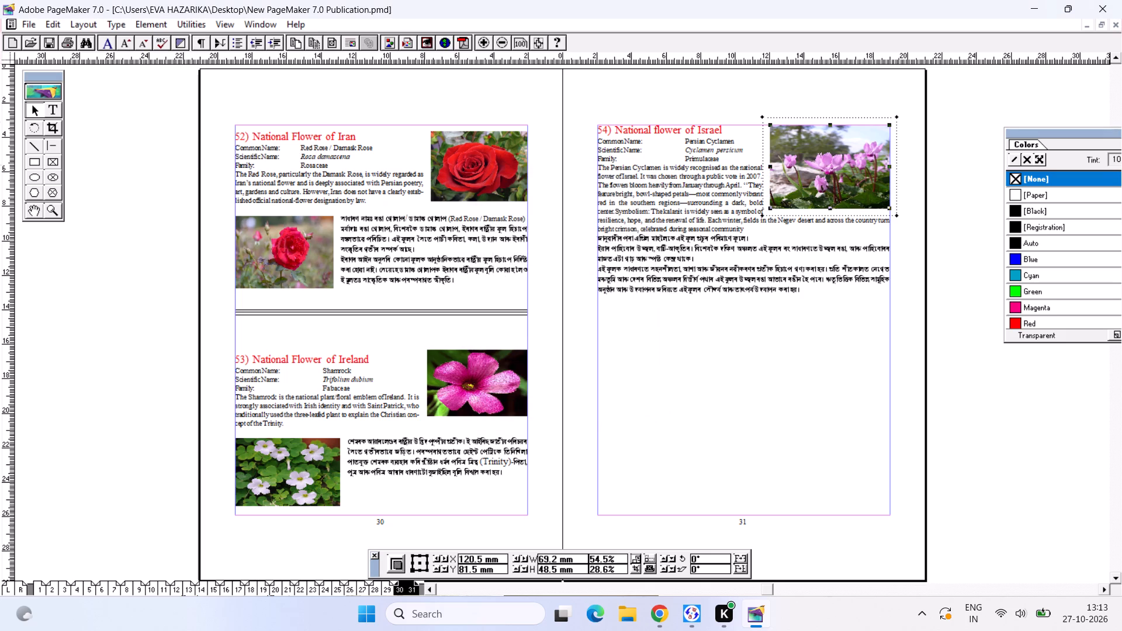
Scale the wrapped pink cyclamen picture down to about 64.7 x 44 mm, keeping it in the entry's top right corner.
{"action": "left_click", "coordinate": [798, 177]}
{"action": "left_click_drag", "start_coordinate": [769, 211], "coordinate": [777, 200]}
{"action": "left_click", "coordinate": [811, 176]}
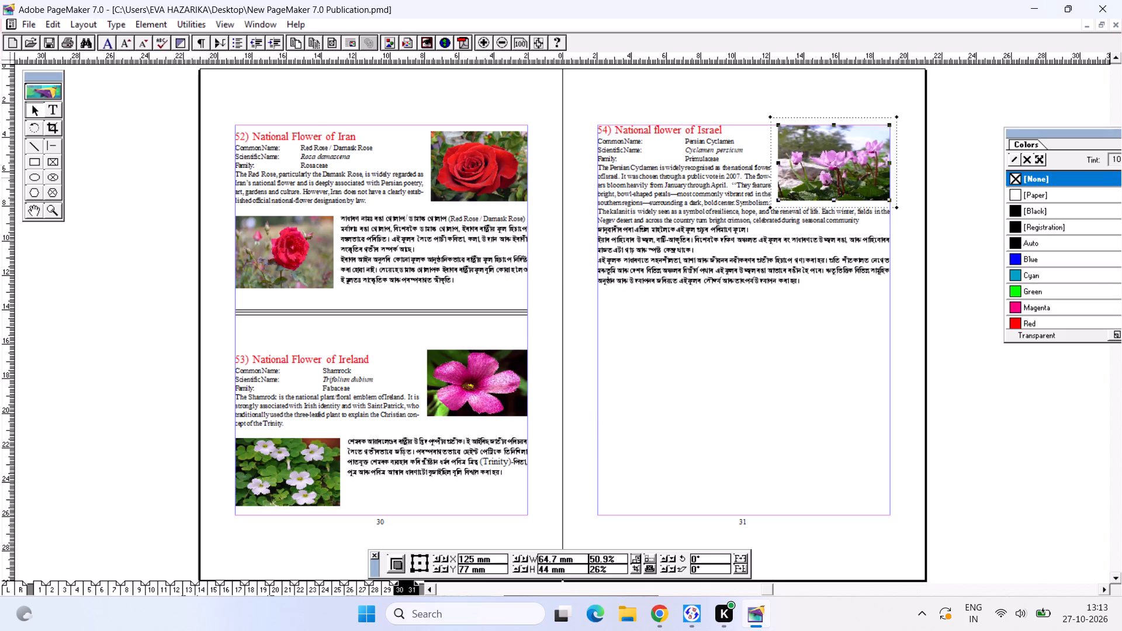
{"action": "left_click", "coordinate": [735, 237]}
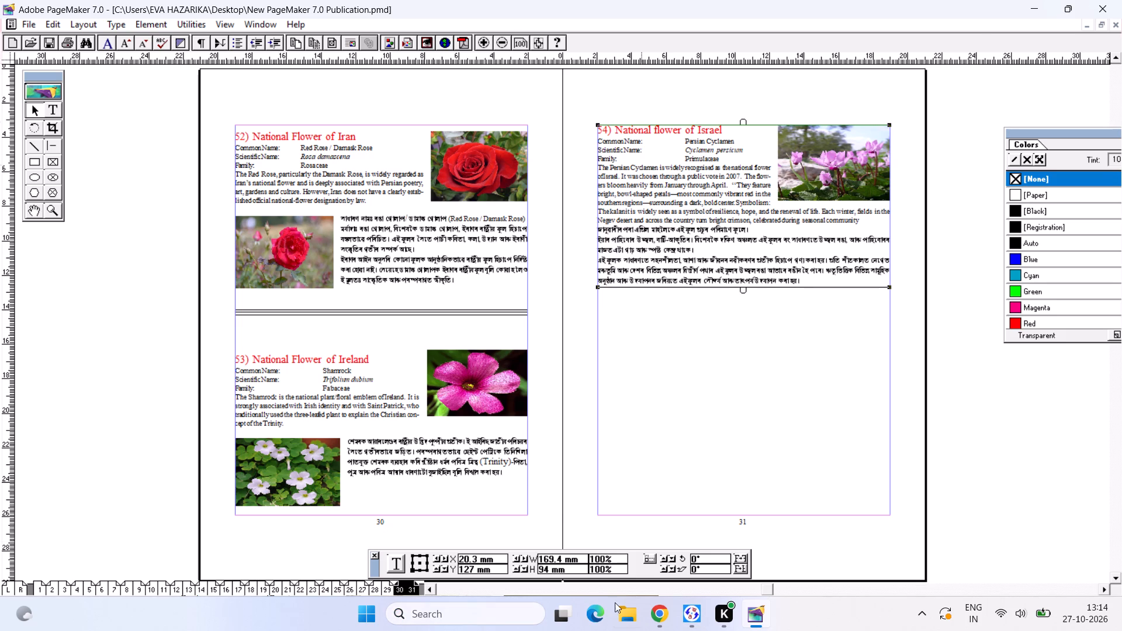
Switch to Chrome and copy the ArtPal close-up of pale pink Cyclamen persicum from the image results.
{"action": "left_click", "coordinate": [662, 615]}
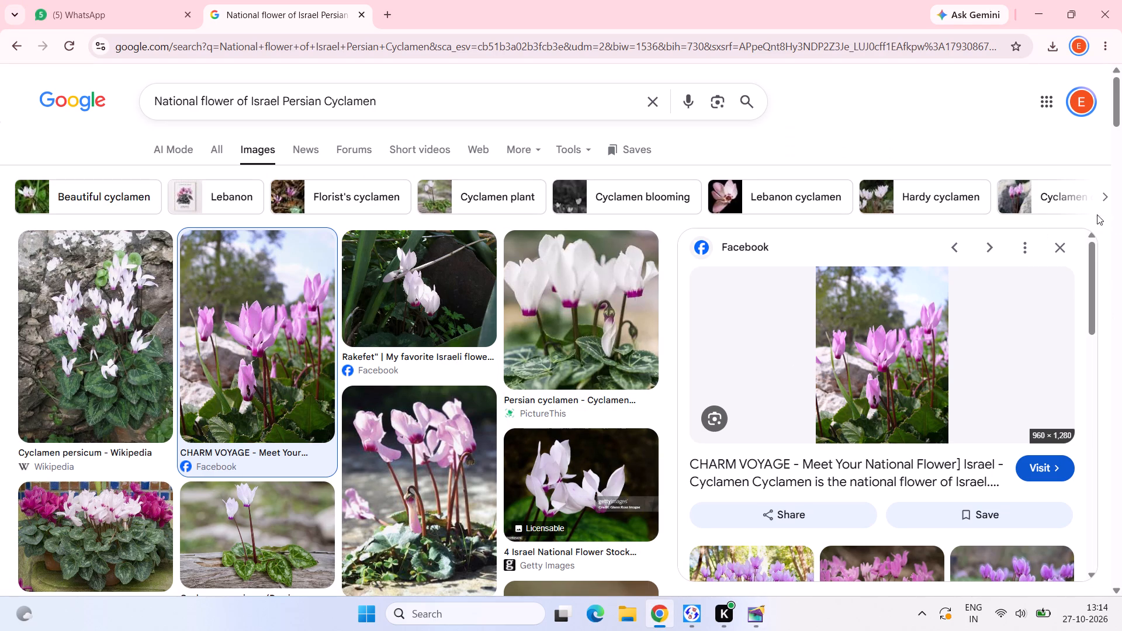
{"action": "left_click", "coordinate": [1066, 243]}
{"action": "scroll", "coordinate": [626, 369], "scroll_direction": "down", "scroll_amount": 2}
{"action": "left_click", "coordinate": [644, 363]}
{"action": "right_click", "coordinate": [819, 240]}
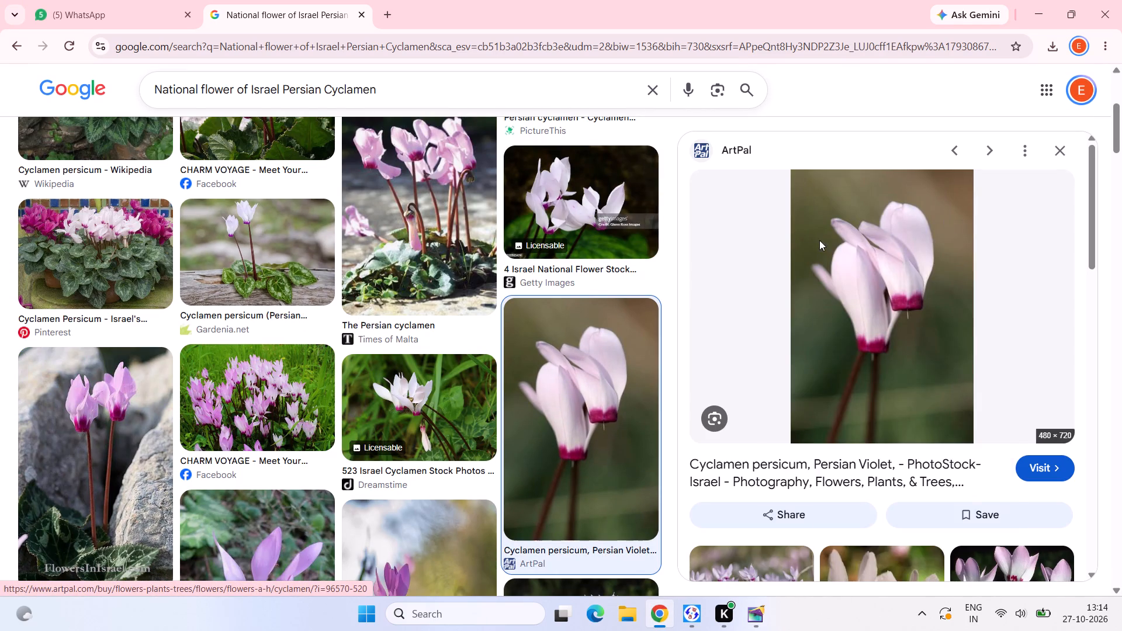
{"action": "left_click", "coordinate": [872, 466]}
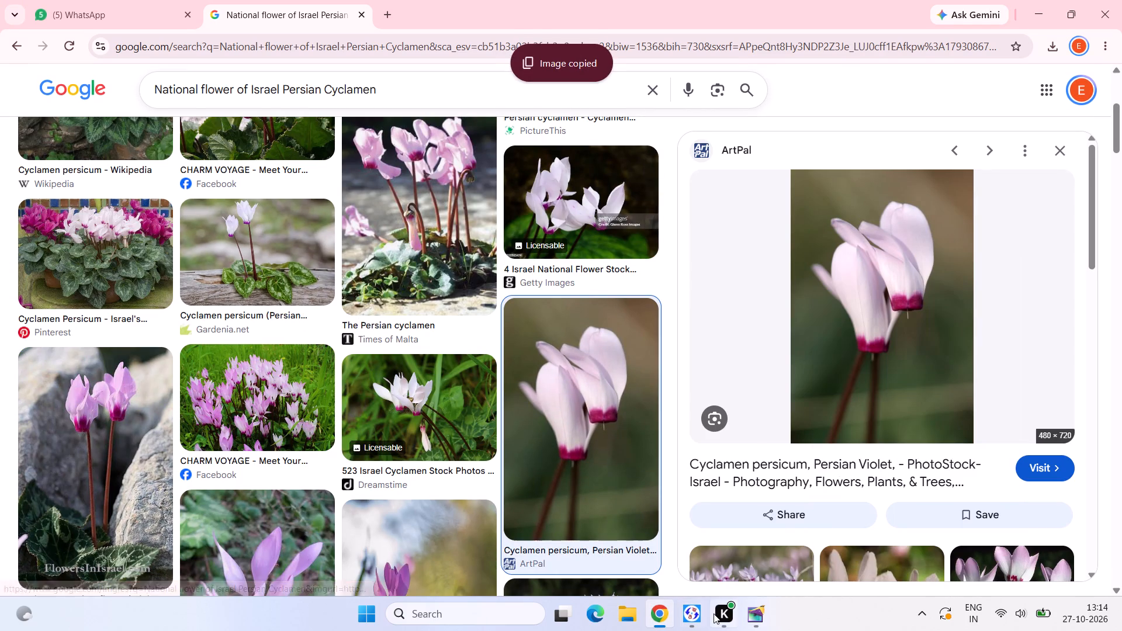
Paste the close-up into the PageMaker publication, scaled to about 61 x 56.6 mm, at the left margin below the Israel entry's Family line.
{"action": "left_click", "coordinate": [761, 613]}
{"action": "left_click", "coordinate": [672, 238]}
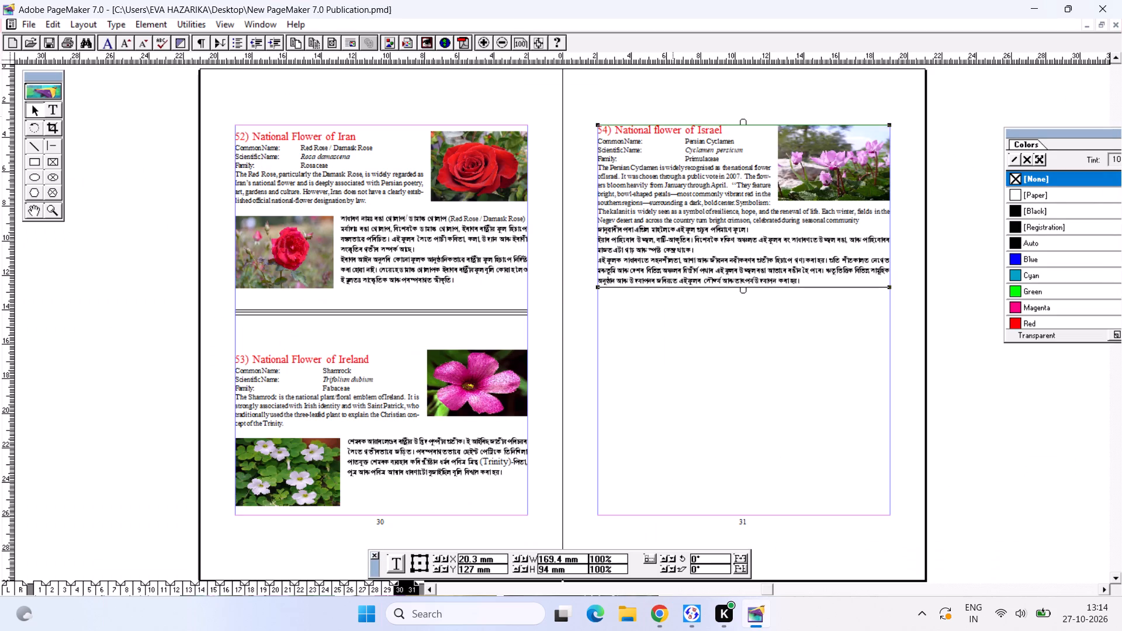
{"action": "key", "text": "ctrl+v"}
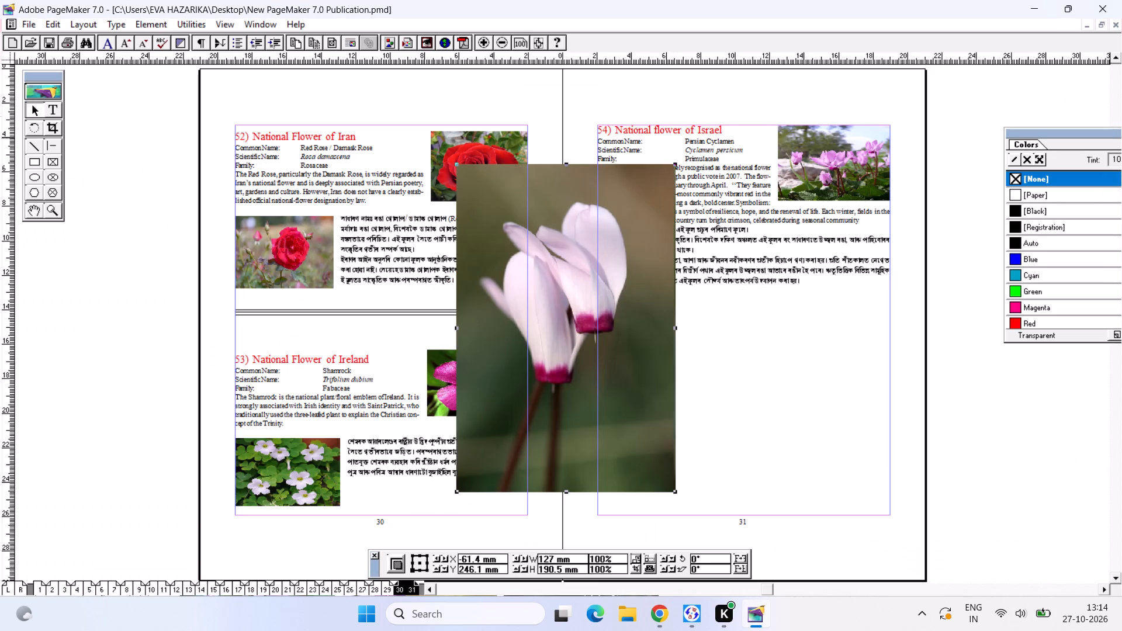
{"action": "left_click_drag", "start_coordinate": [459, 166], "coordinate": [563, 380]}
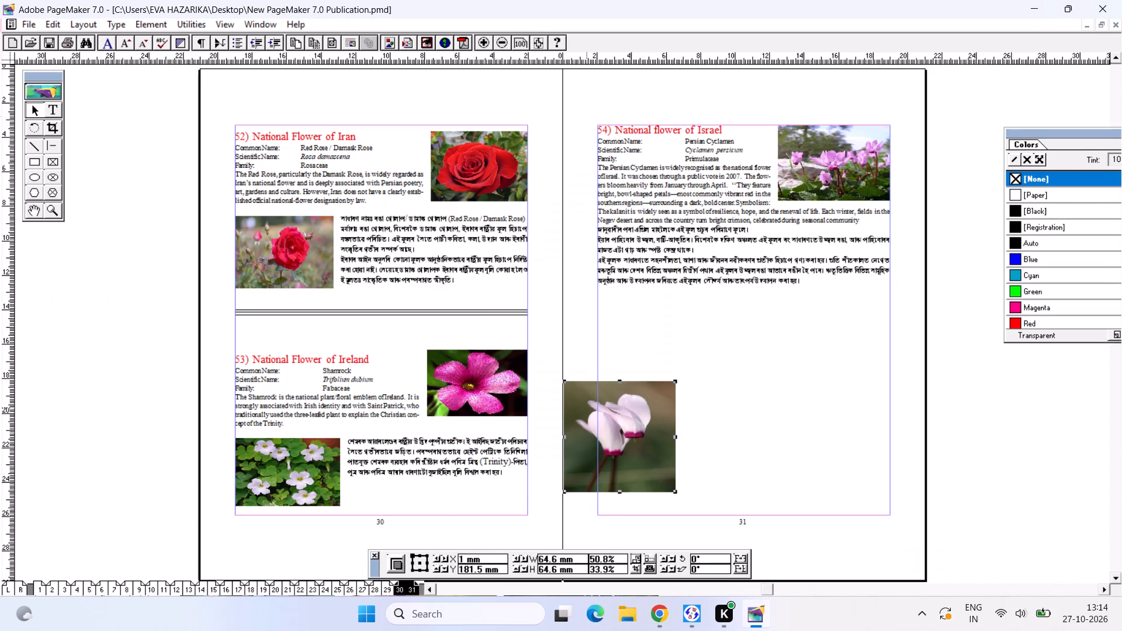
{"action": "left_click_drag", "start_coordinate": [592, 416], "coordinate": [642, 354]}
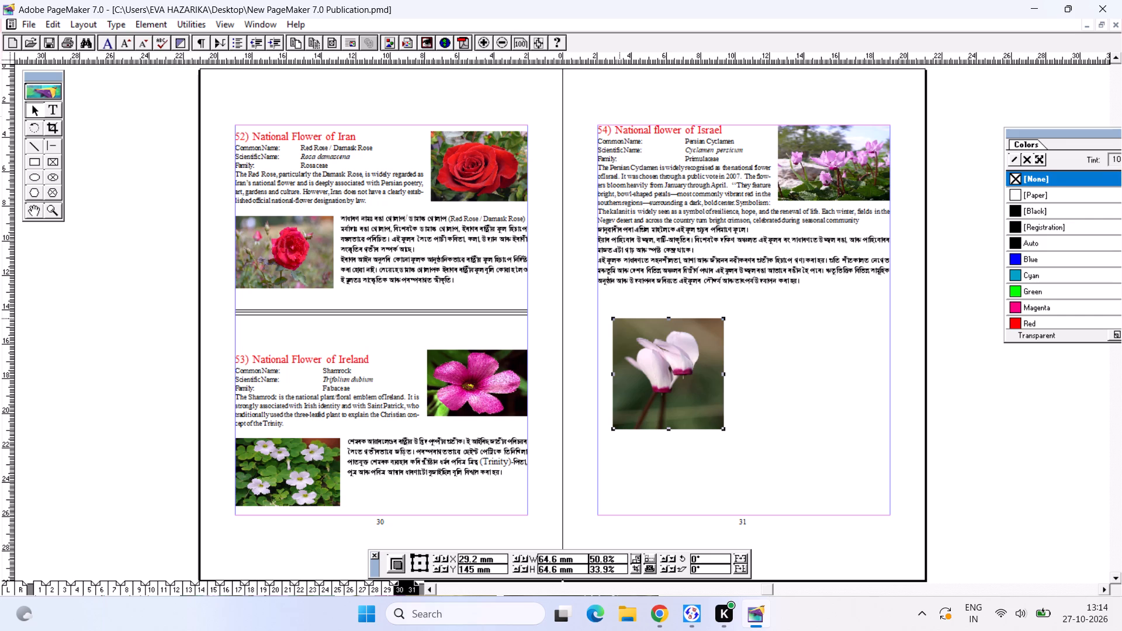
{"action": "left_click_drag", "start_coordinate": [661, 352], "coordinate": [659, 290]}
{"action": "left_click_drag", "start_coordinate": [612, 255], "coordinate": [614, 269]}
{"action": "left_click_drag", "start_coordinate": [693, 320], "coordinate": [674, 230]}
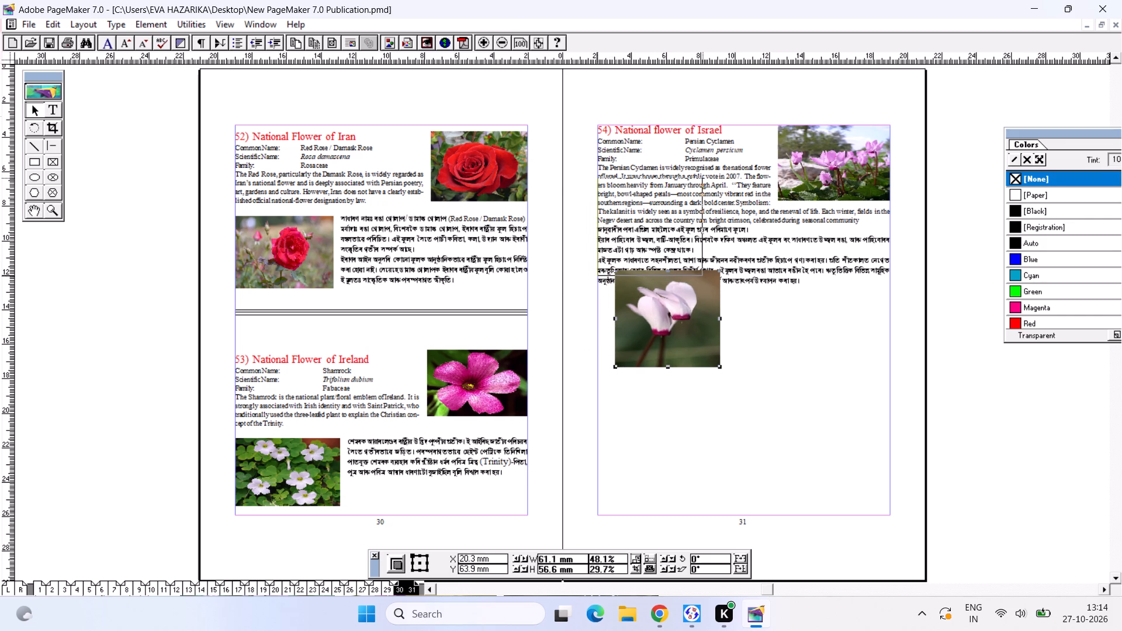
{"action": "left_click_drag", "start_coordinate": [674, 230], "coordinate": [675, 230]}
Apply rectangular text wrap to the pale pink cyclamen close-up in the Israel entry.
{"action": "left_click", "coordinate": [135, 21]}
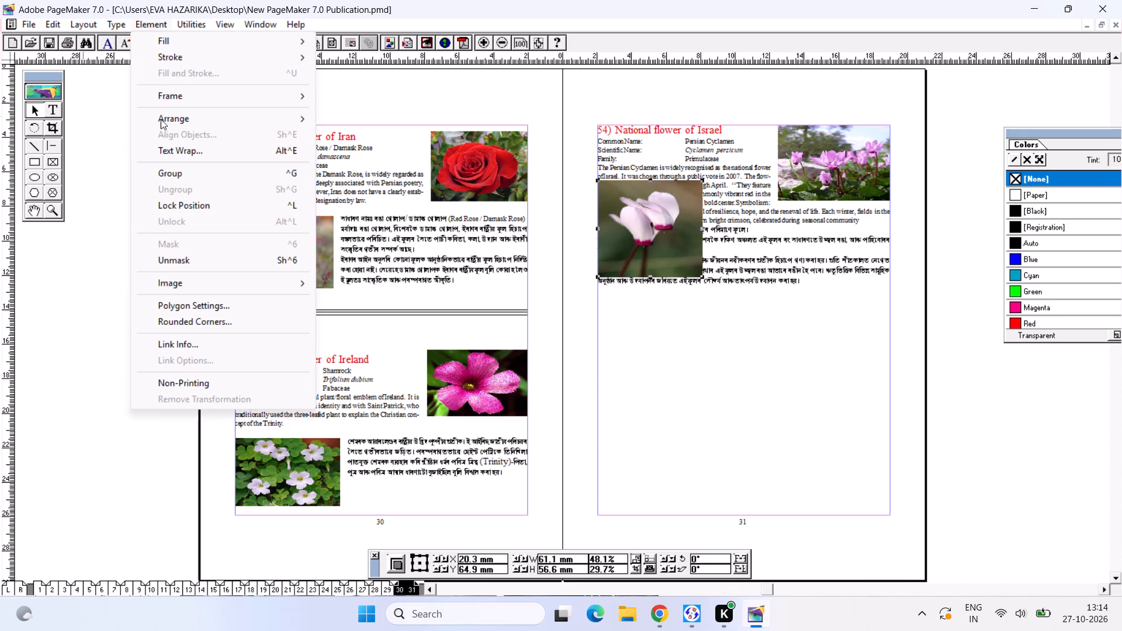
{"action": "left_click", "coordinate": [181, 158]}
{"action": "left_click", "coordinate": [188, 151]}
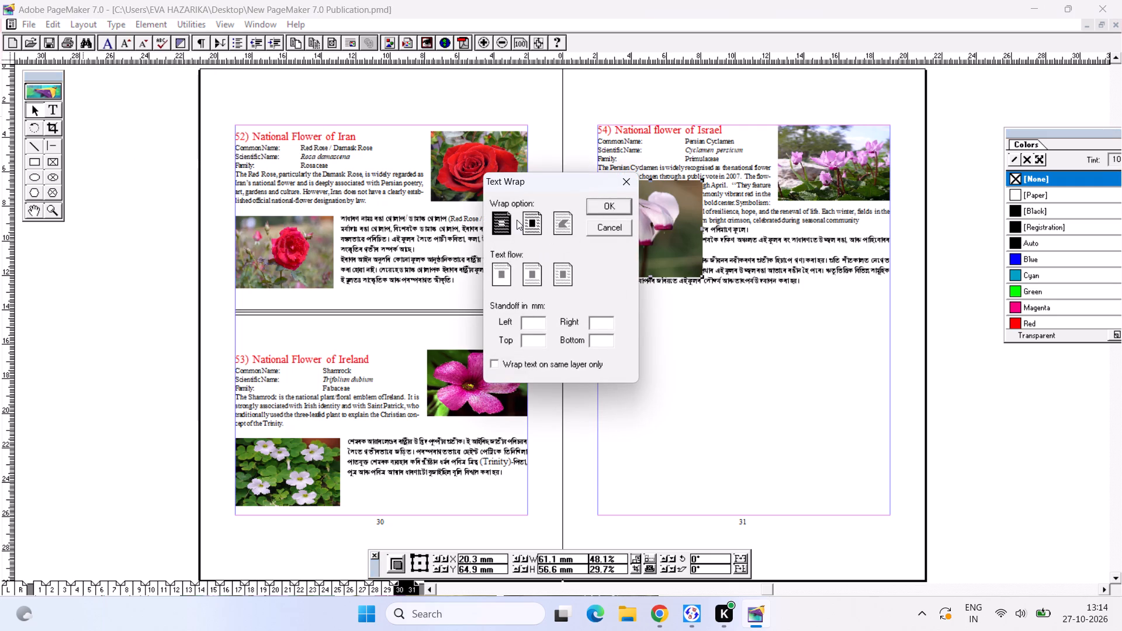
{"action": "left_click", "coordinate": [517, 220]}
{"action": "left_click", "coordinate": [526, 215]}
{"action": "left_click", "coordinate": [589, 209]}
Move the white cyclamen picture down along page 31's left margin and scale it to about 58.7 x 53.6 mm.
{"action": "left_click_drag", "start_coordinate": [695, 218], "coordinate": [693, 217]}
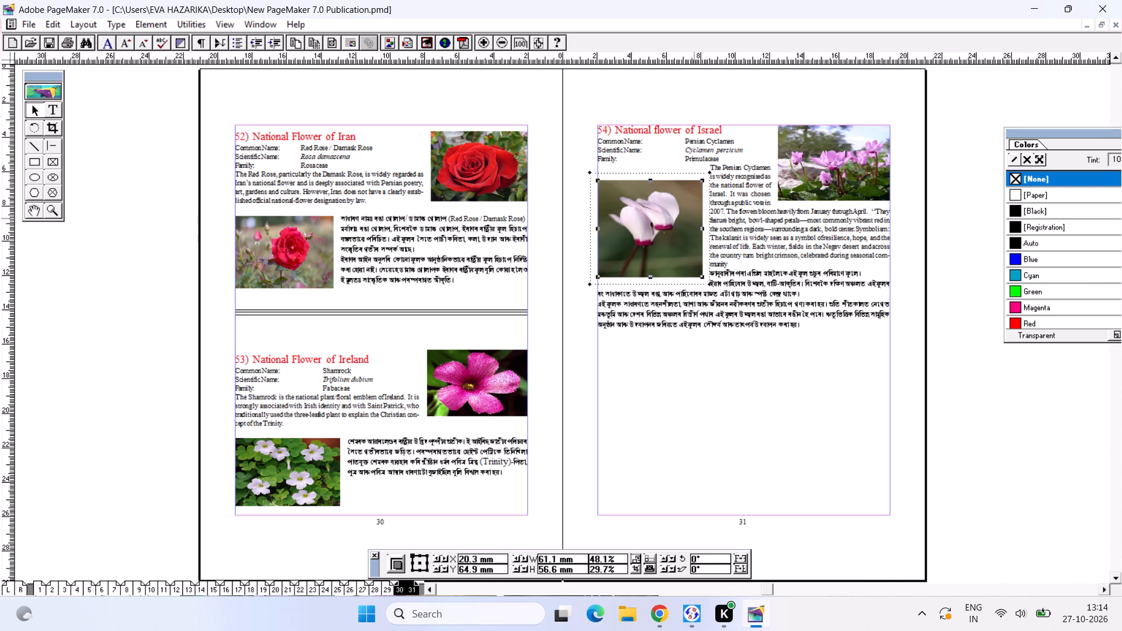
{"action": "left_click_drag", "start_coordinate": [693, 217], "coordinate": [692, 246]}
{"action": "left_click", "coordinate": [684, 251]}
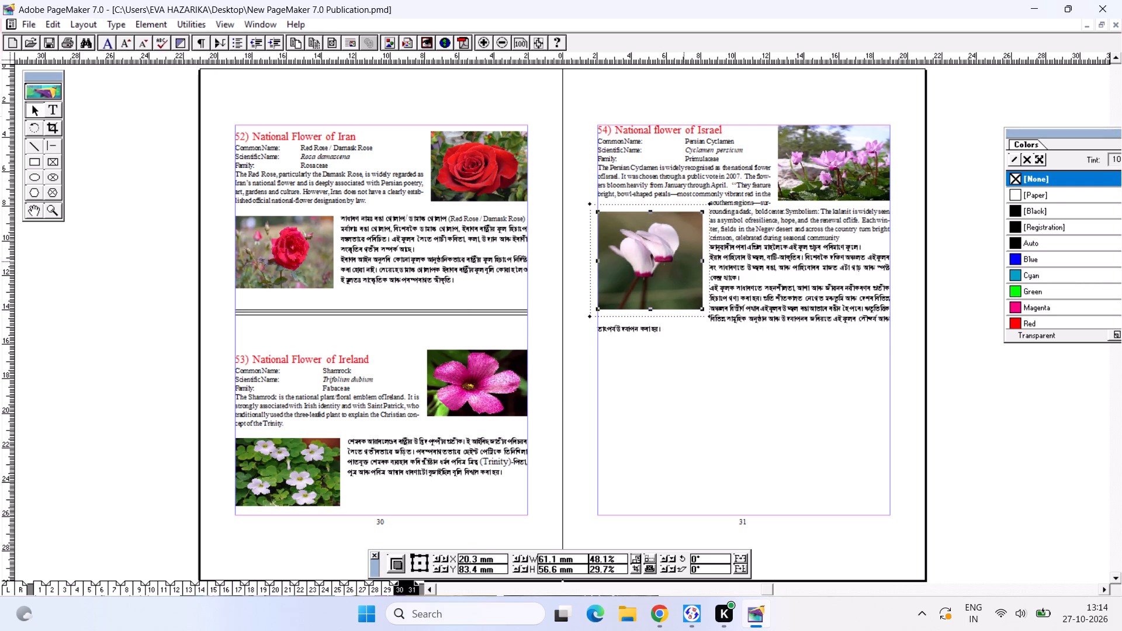
{"action": "left_click_drag", "start_coordinate": [681, 261], "coordinate": [669, 283]}
{"action": "left_click", "coordinate": [669, 283]}
{"action": "left_click_drag", "start_coordinate": [671, 283], "coordinate": [676, 278]}
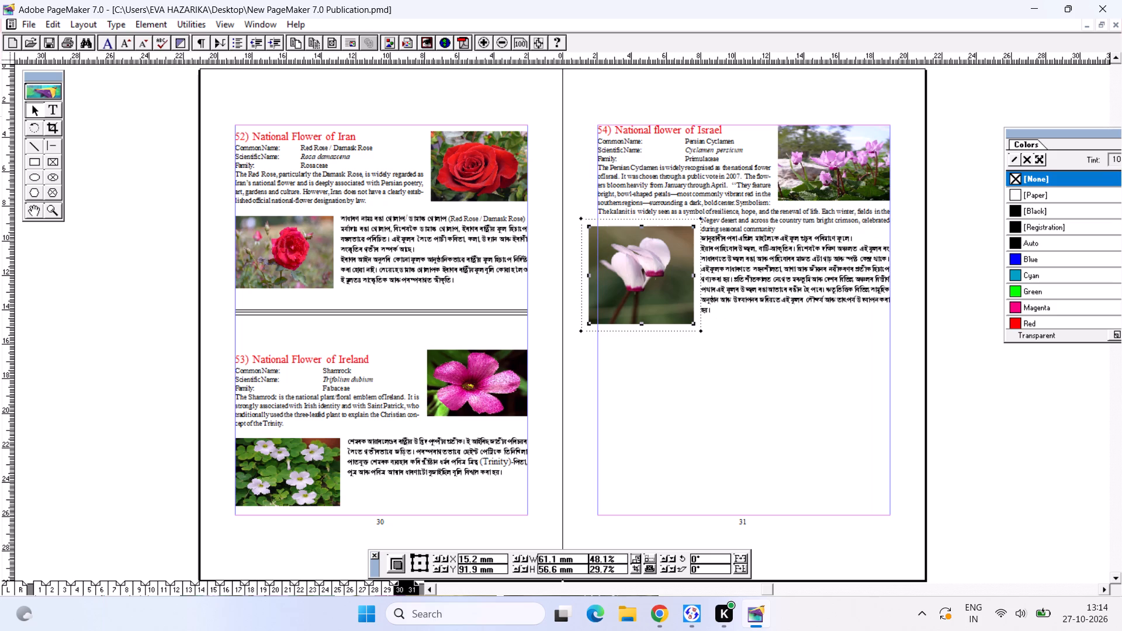
{"action": "left_click_drag", "start_coordinate": [698, 320], "coordinate": [701, 307]}
{"action": "left_click_drag", "start_coordinate": [681, 298], "coordinate": [689, 293]}
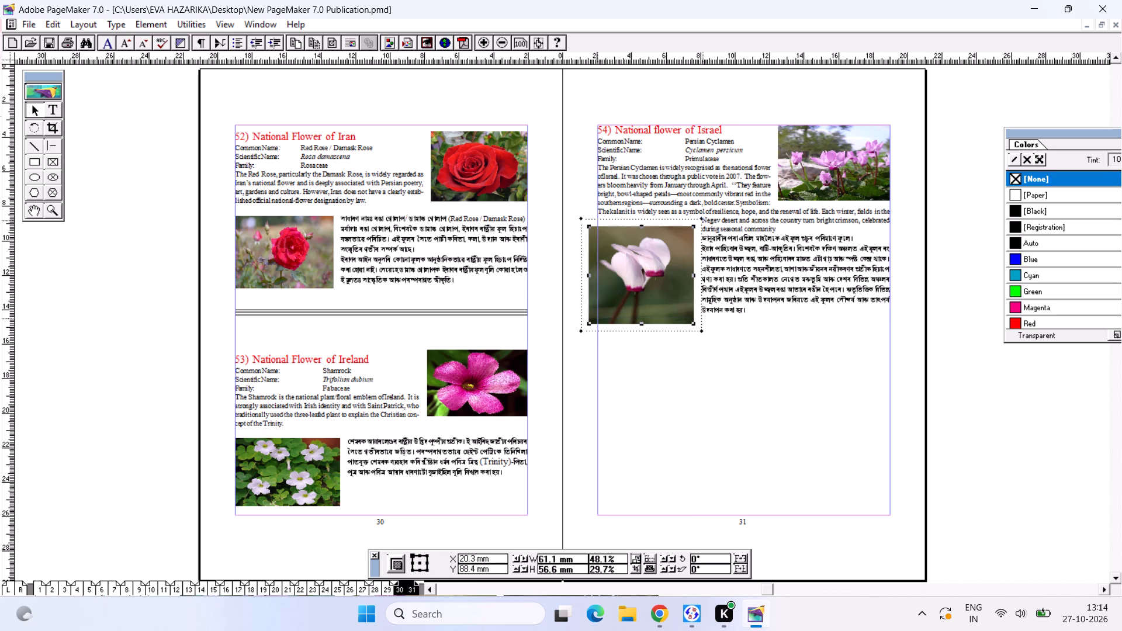
{"action": "left_click", "coordinate": [700, 314]}
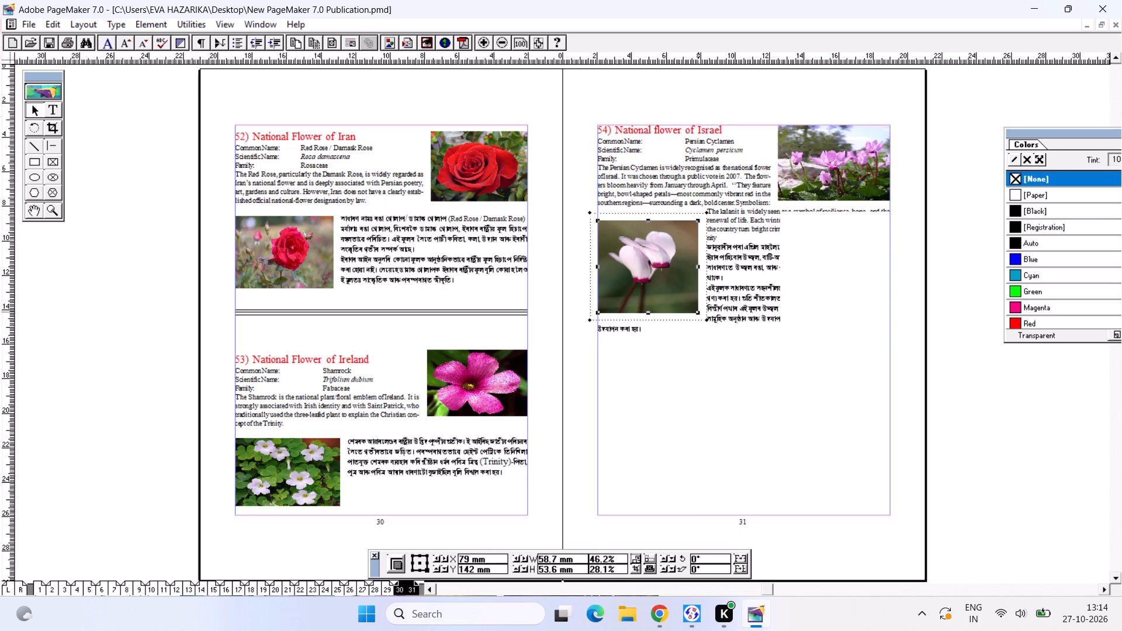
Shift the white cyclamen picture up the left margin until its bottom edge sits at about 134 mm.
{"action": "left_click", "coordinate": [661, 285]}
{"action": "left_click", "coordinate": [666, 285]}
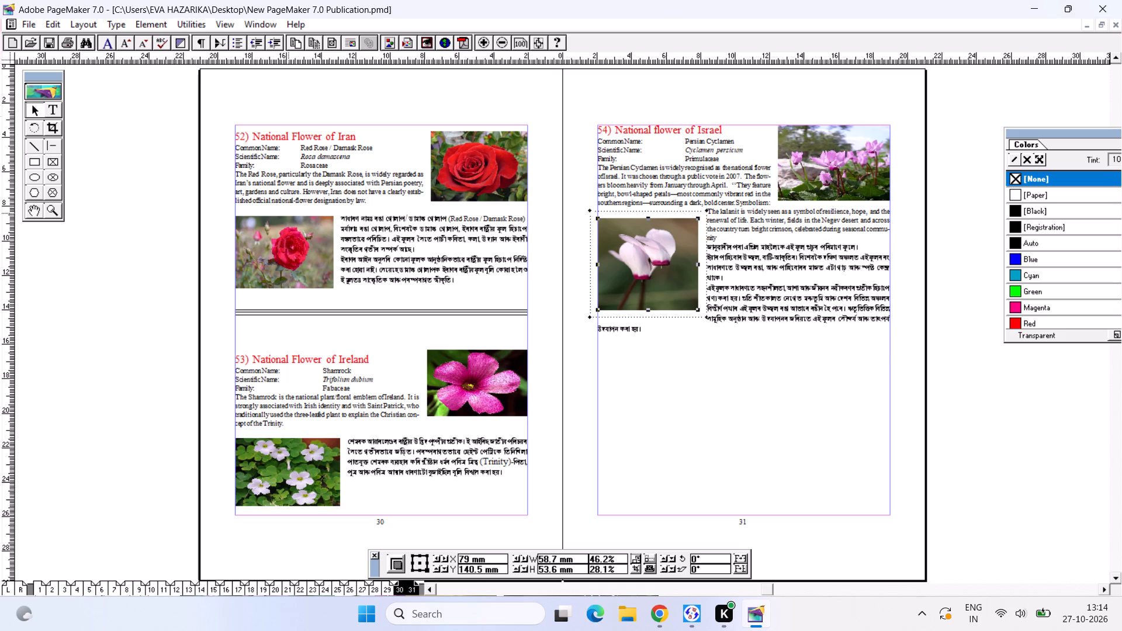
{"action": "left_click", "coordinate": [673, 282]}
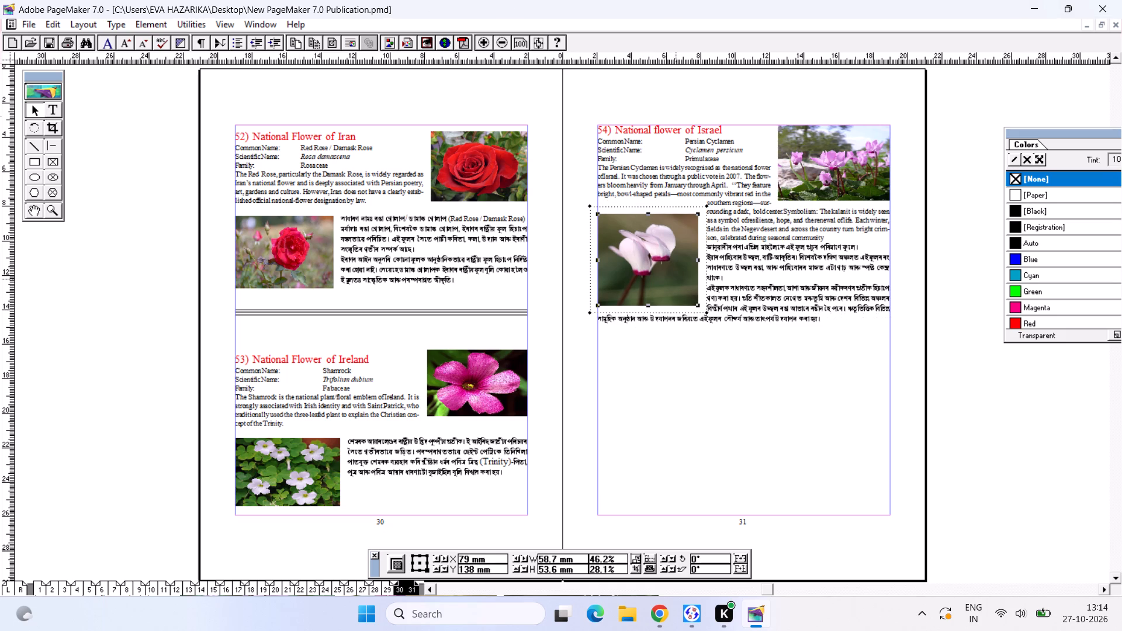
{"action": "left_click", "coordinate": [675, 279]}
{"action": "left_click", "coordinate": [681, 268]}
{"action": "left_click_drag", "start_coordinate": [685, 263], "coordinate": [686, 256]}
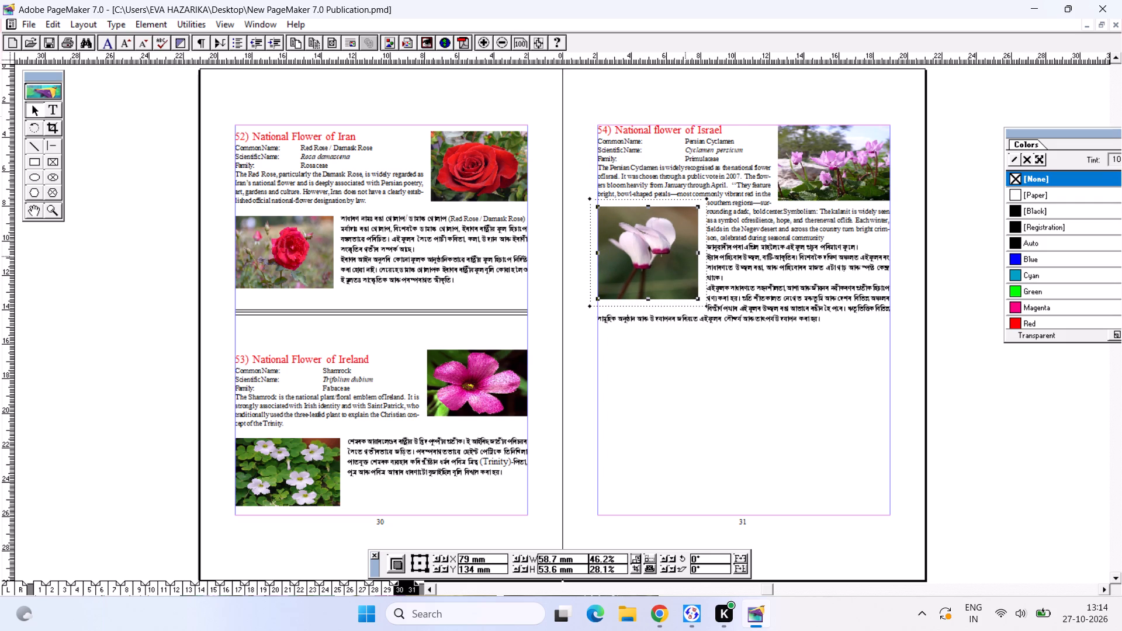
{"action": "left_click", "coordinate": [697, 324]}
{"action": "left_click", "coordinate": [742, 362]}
Move the white cyclamen picture down beside the Assamese text of the Israel entry and reduce its height slightly.
{"action": "left_click_drag", "start_coordinate": [635, 250], "coordinate": [636, 255]}
{"action": "left_click_drag", "start_coordinate": [636, 255], "coordinate": [640, 266]}
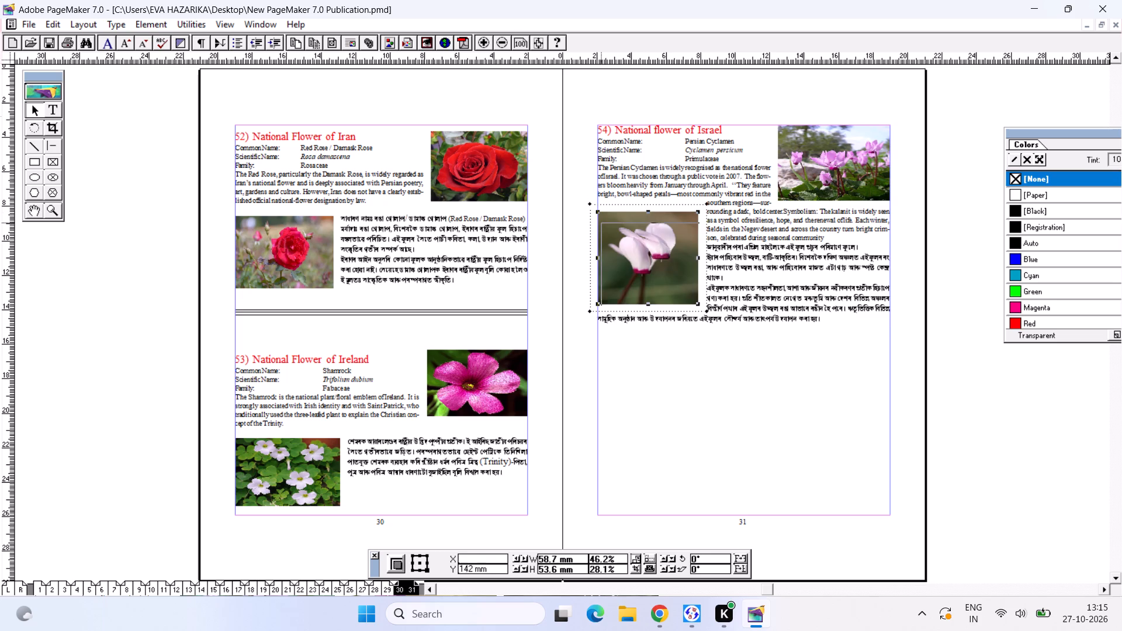
{"action": "left_click_drag", "start_coordinate": [640, 266], "coordinate": [640, 267]}
{"action": "left_click_drag", "start_coordinate": [640, 267], "coordinate": [640, 282]}
{"action": "left_click_drag", "start_coordinate": [640, 282], "coordinate": [640, 280]}
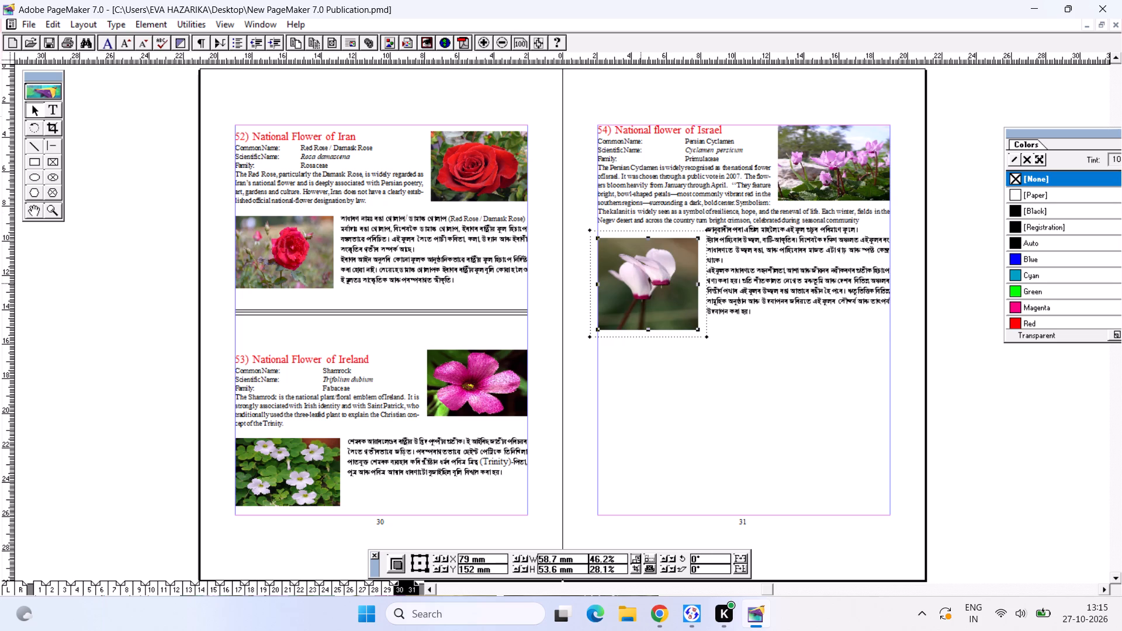
{"action": "left_click_drag", "start_coordinate": [640, 280], "coordinate": [640, 276]}
{"action": "left_click_drag", "start_coordinate": [701, 323], "coordinate": [700, 317]}
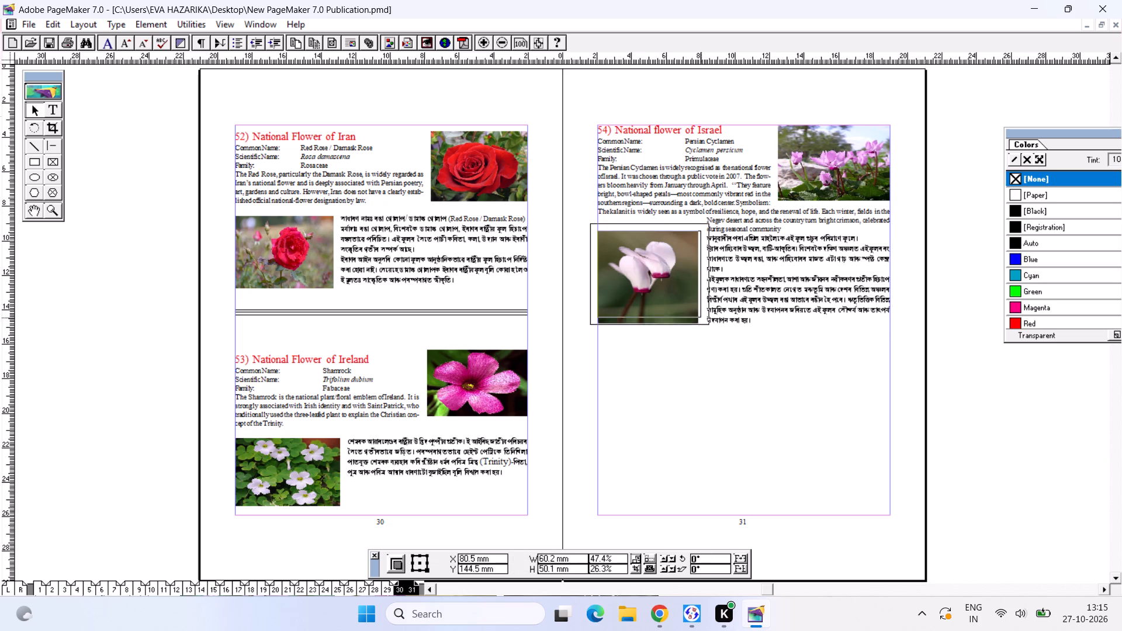
{"action": "left_click_drag", "start_coordinate": [700, 317], "coordinate": [700, 313]}
{"action": "left_click", "coordinate": [686, 282]}
{"action": "left_click", "coordinate": [818, 288]}
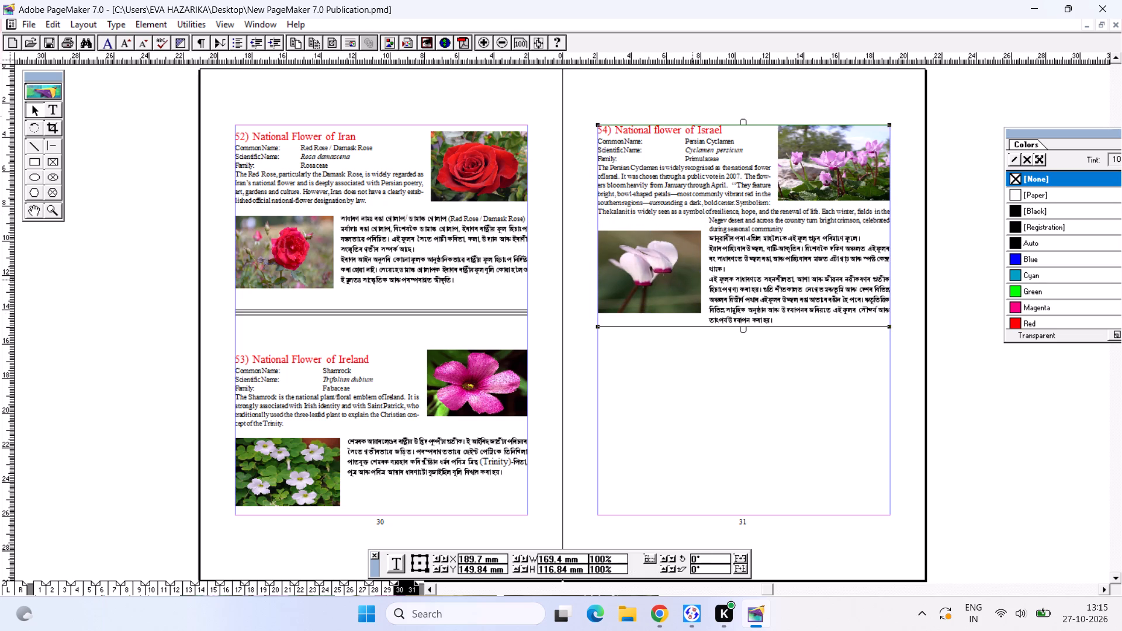
{"action": "left_click", "coordinate": [681, 276]}
{"action": "left_click", "coordinate": [867, 260]}
{"action": "left_click", "coordinate": [708, 506]}
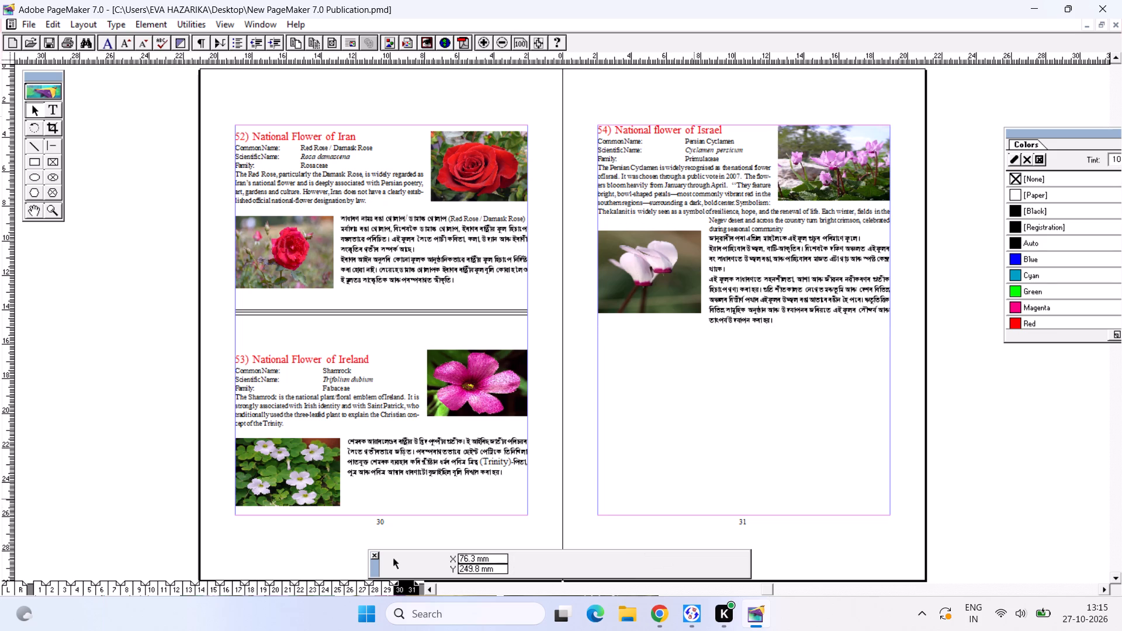
Copy the Italy entry from the national flowers (2) publication and place it within page 31's margins below the Israel entry.
{"action": "key", "text": "ctrl+Tab"}
{"action": "left_click", "coordinate": [664, 179]}
{"action": "key", "text": "ctrl+a"}
{"action": "key", "text": "ctrl+c"}
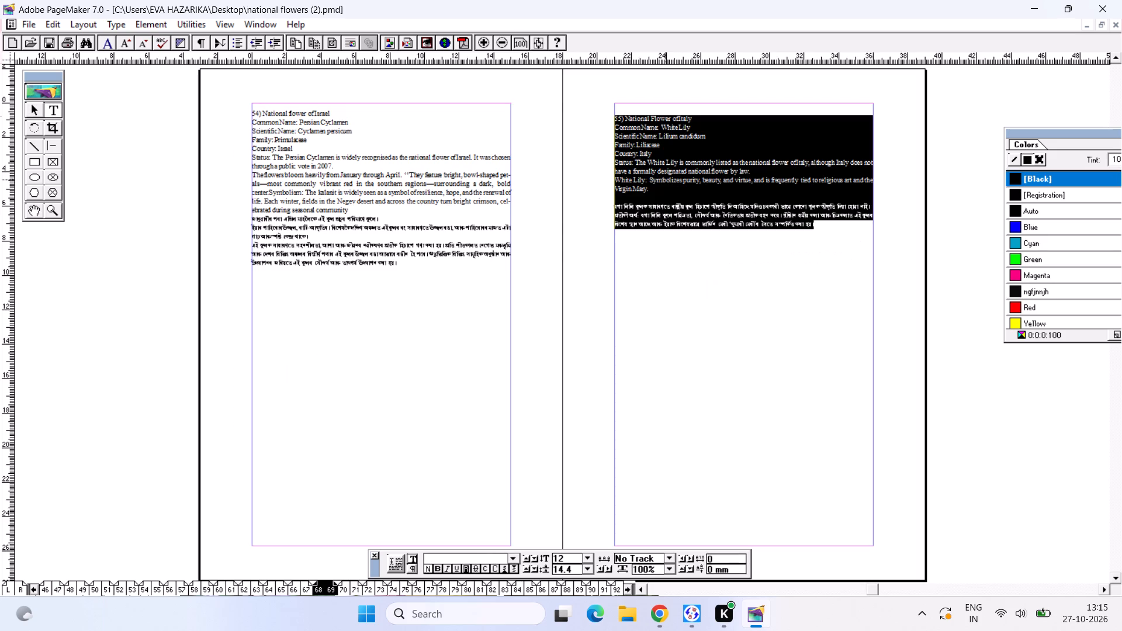
{"action": "key", "text": "ctrl+Tab"}
{"action": "key", "text": "ctrl+v"}
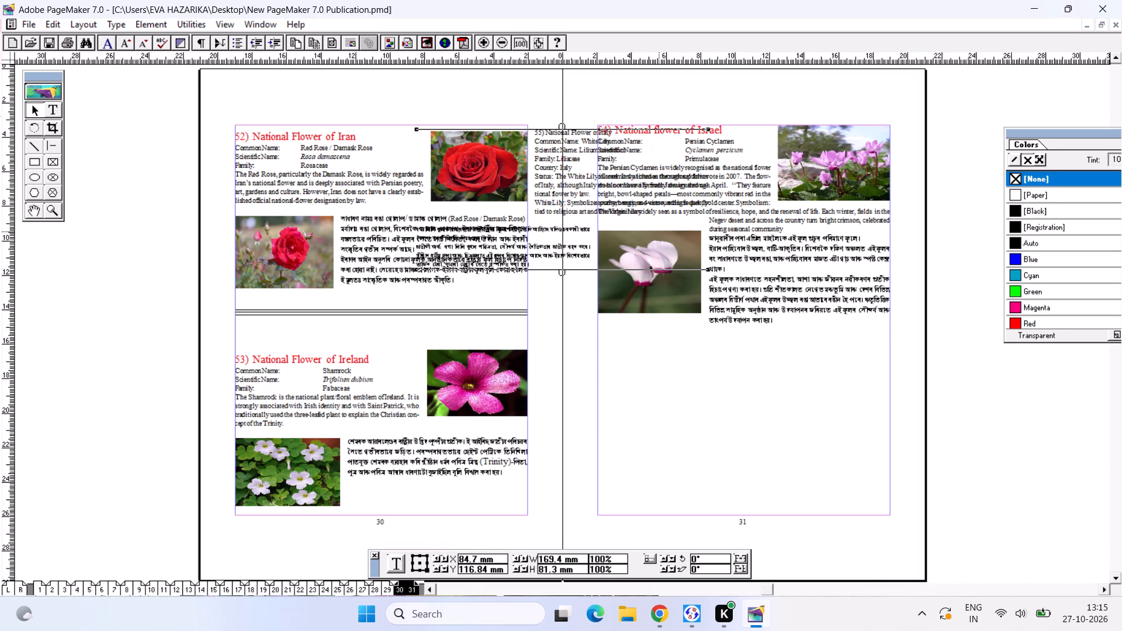
{"action": "left_click_drag", "start_coordinate": [650, 209], "coordinate": [827, 461]}
{"action": "double_click", "coordinate": [832, 457]}
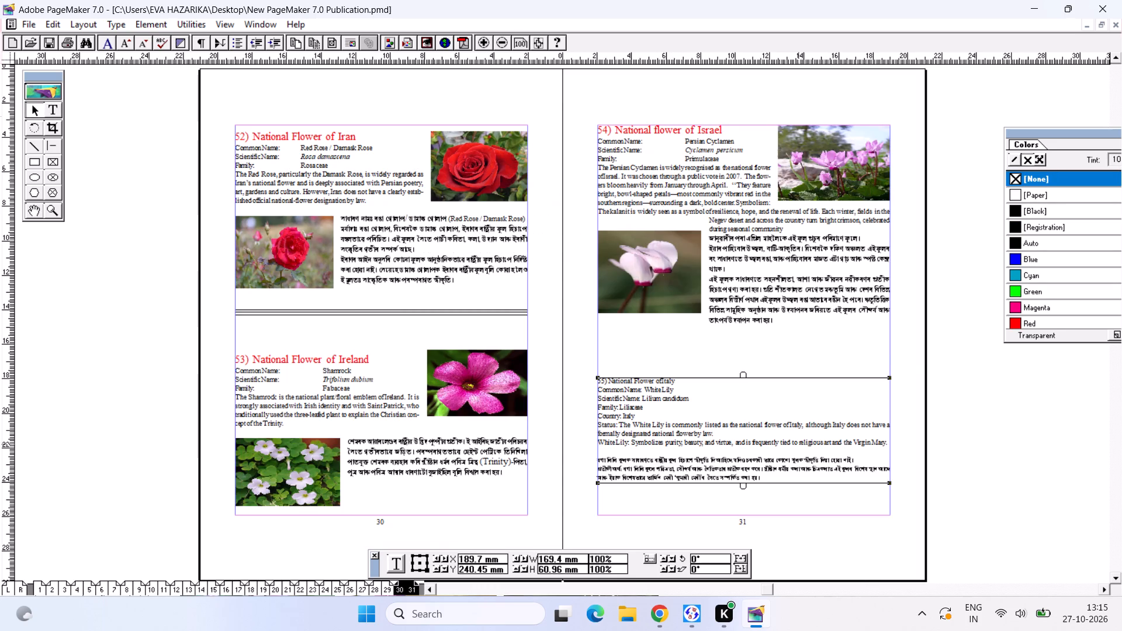
Format the heading "55) National Flower of Italy" at 18 pt in Red.
{"action": "key", "text": "ctrl+2"}
{"action": "left_click_drag", "start_coordinate": [653, 385], "coordinate": [617, 400], "text": "alt"}
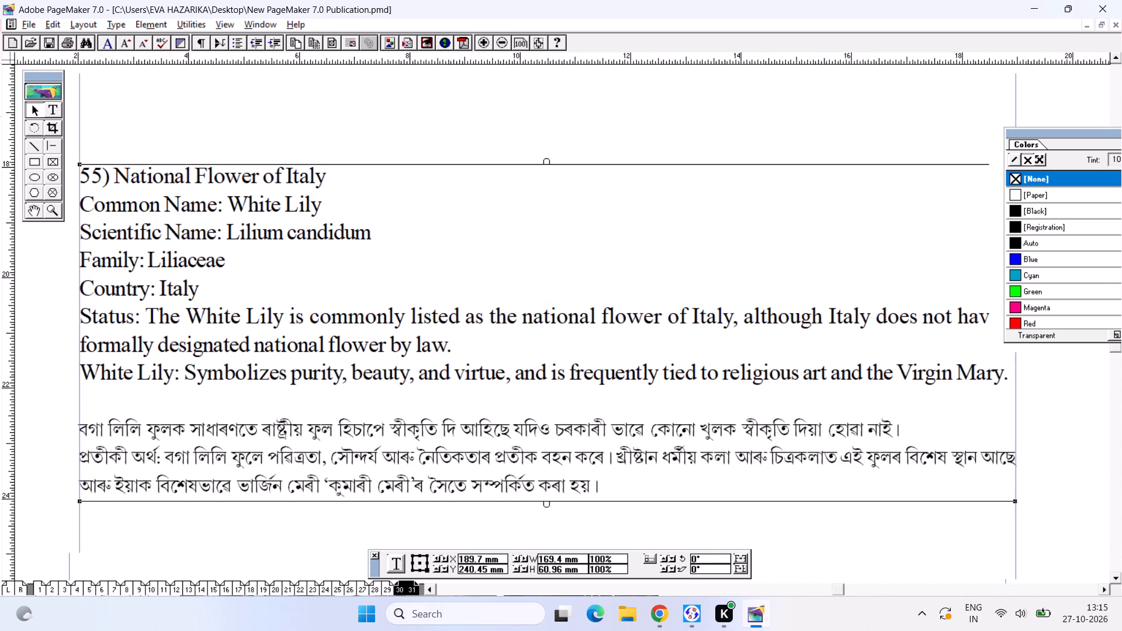
{"action": "left_click", "coordinate": [623, 401], "text": "alt"}
{"action": "left_click_drag", "start_coordinate": [578, 388], "coordinate": [590, 385], "text": "alt"}
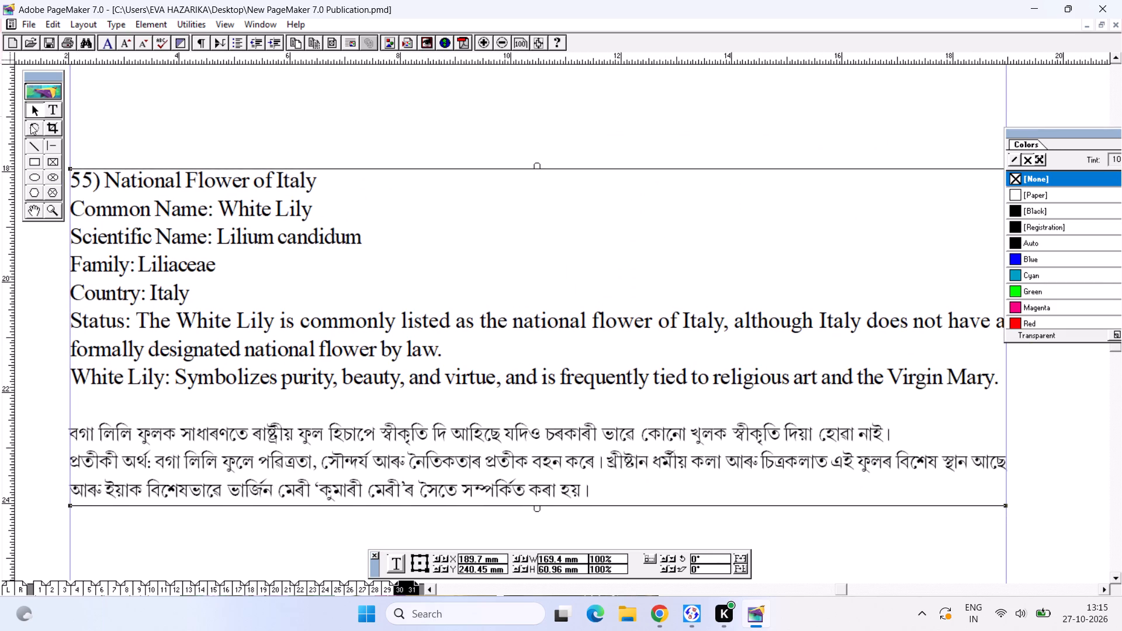
{"action": "left_click", "coordinate": [60, 115]}
{"action": "left_click_drag", "start_coordinate": [329, 175], "coordinate": [249, 176]}
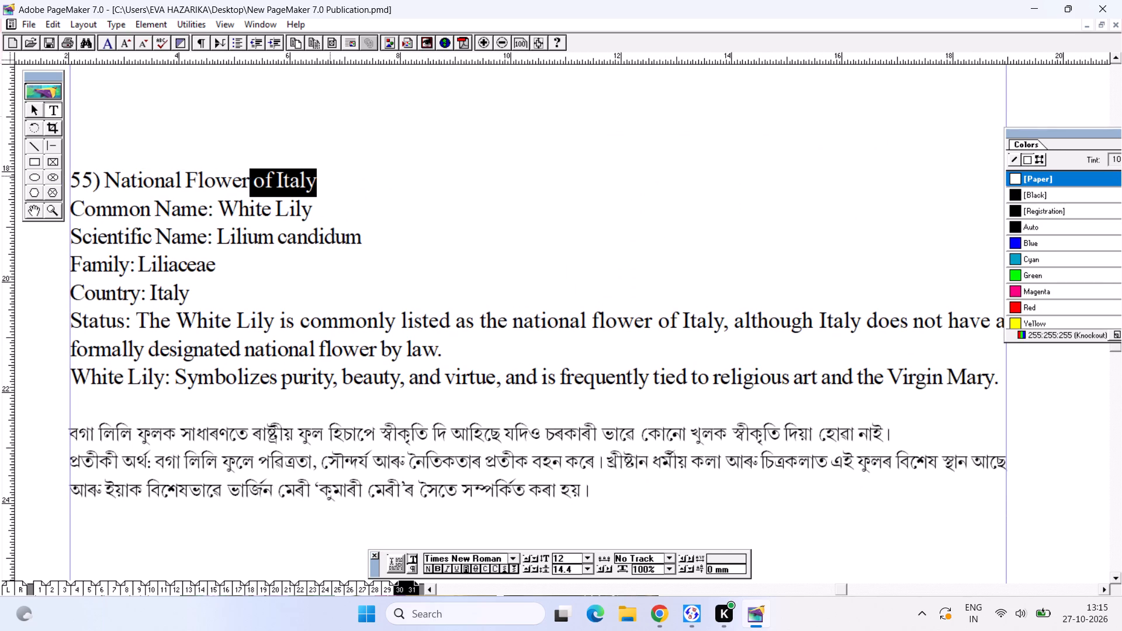
{"action": "left_click_drag", "start_coordinate": [249, 176], "coordinate": [56, 165]}
{"action": "key", "text": "ctrl+shift+period"}
{"action": "key", "text": "ctrl+shift+period"}
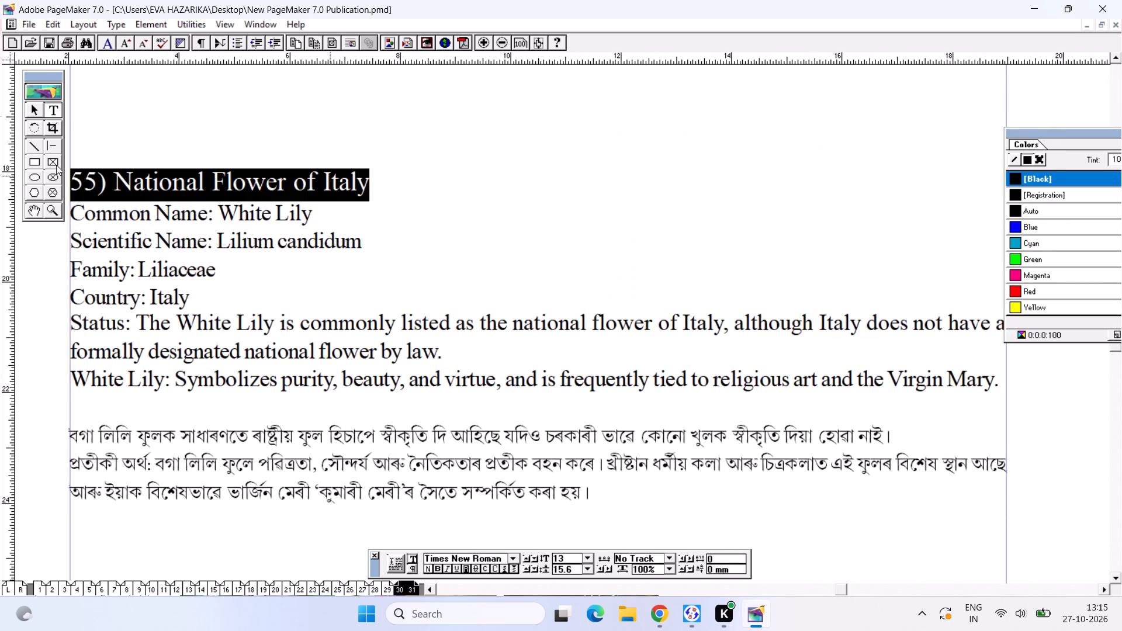
{"action": "key", "text": "ctrl+shift+period"}
{"action": "key", "text": "ctrl+shift+period"}
{"action": "key", "text": "ctrl+shift+period"}
{"action": "key", "text": "ctrl+shift+period"}
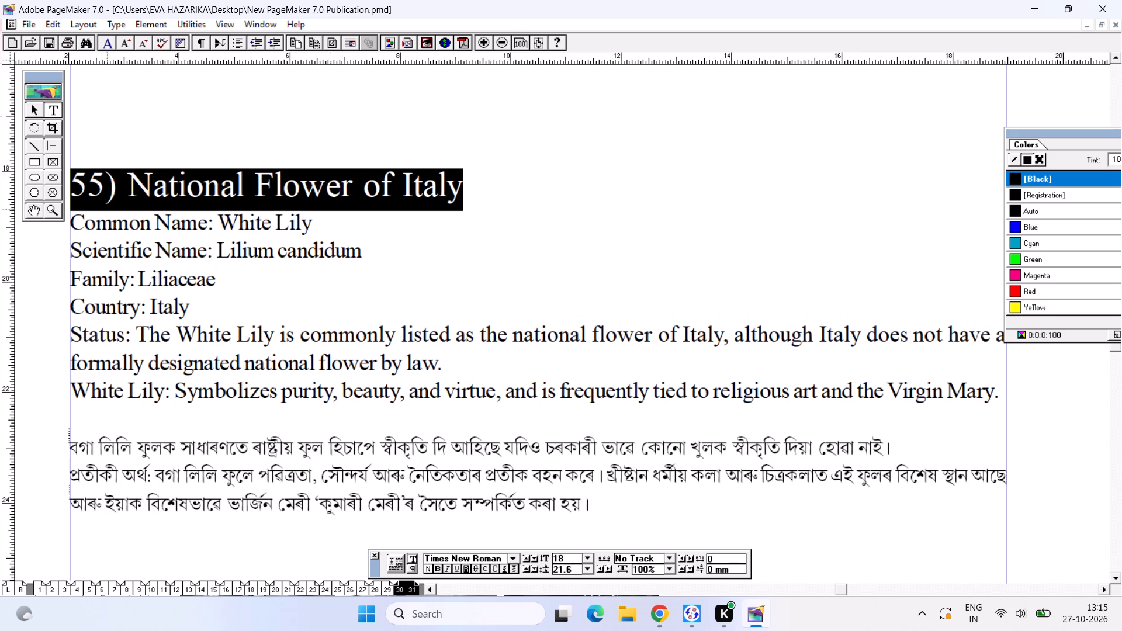
{"action": "left_click", "coordinate": [1052, 292]}
{"action": "left_click", "coordinate": [490, 286]}
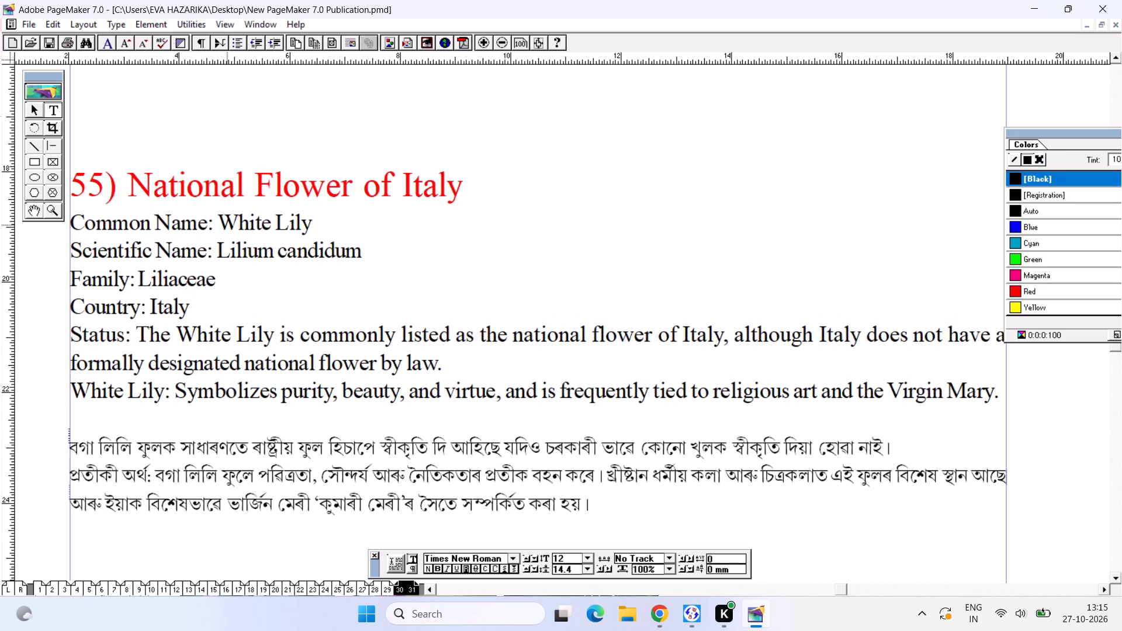
Tab the values White Lily and Lilium candidum across into an aligned column beside their labels.
{"action": "left_click", "coordinate": [226, 225]}
{"action": "key", "text": "Tab"}
{"action": "key", "text": "Tab"}
{"action": "left_click", "coordinate": [218, 247]}
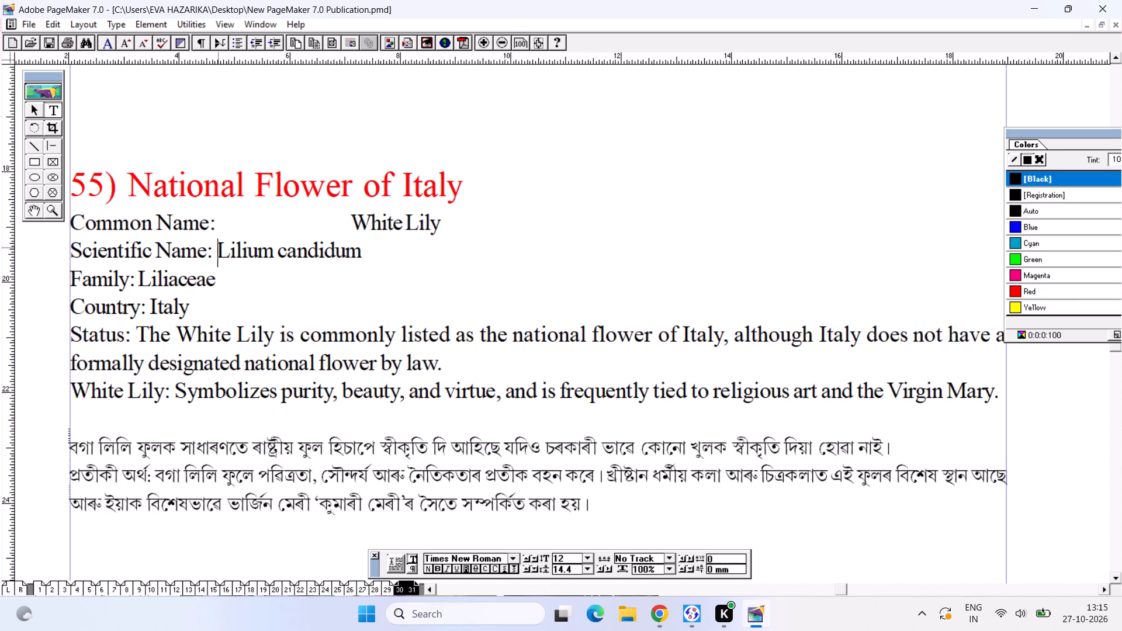
{"action": "key", "text": "Tab"}
{"action": "key", "text": "Tab"}
Italicise the scientific name Lilium candidum and save the publication.
{"action": "left_click_drag", "start_coordinate": [345, 256], "coordinate": [573, 268]}
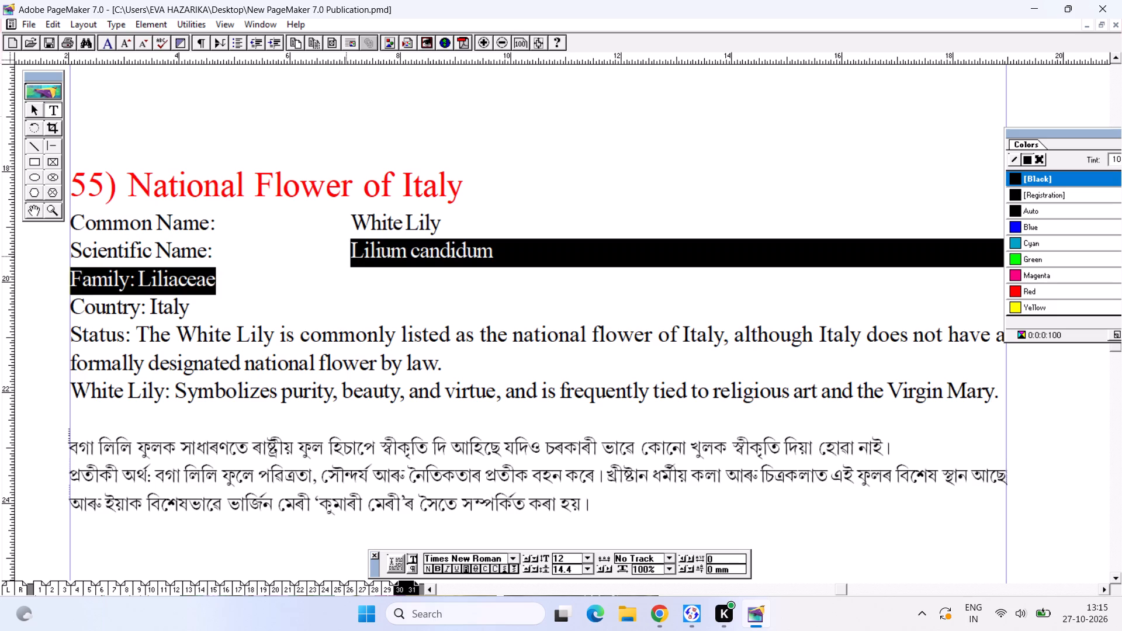
{"action": "left_click_drag", "start_coordinate": [573, 268], "coordinate": [574, 256]}
{"action": "key", "text": "ctrl+shift+i"}
{"action": "key", "text": "ctrl+s"}
{"action": "key", "text": "ctrl+s"}
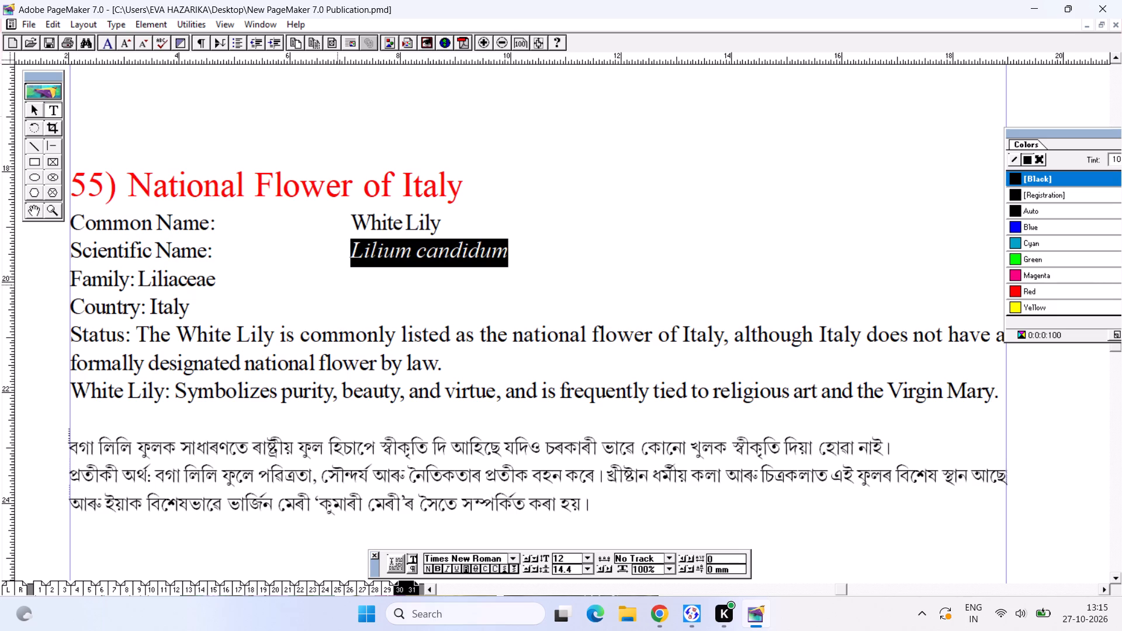
Tab the family name Liliaceae across to line up with the other values of the Italy entry.
{"action": "left_click", "coordinate": [140, 272]}
{"action": "key", "text": "Tab"}
{"action": "key", "text": "Tab"}
{"action": "key", "text": "Tab"}
{"action": "key", "text": "Tab"}
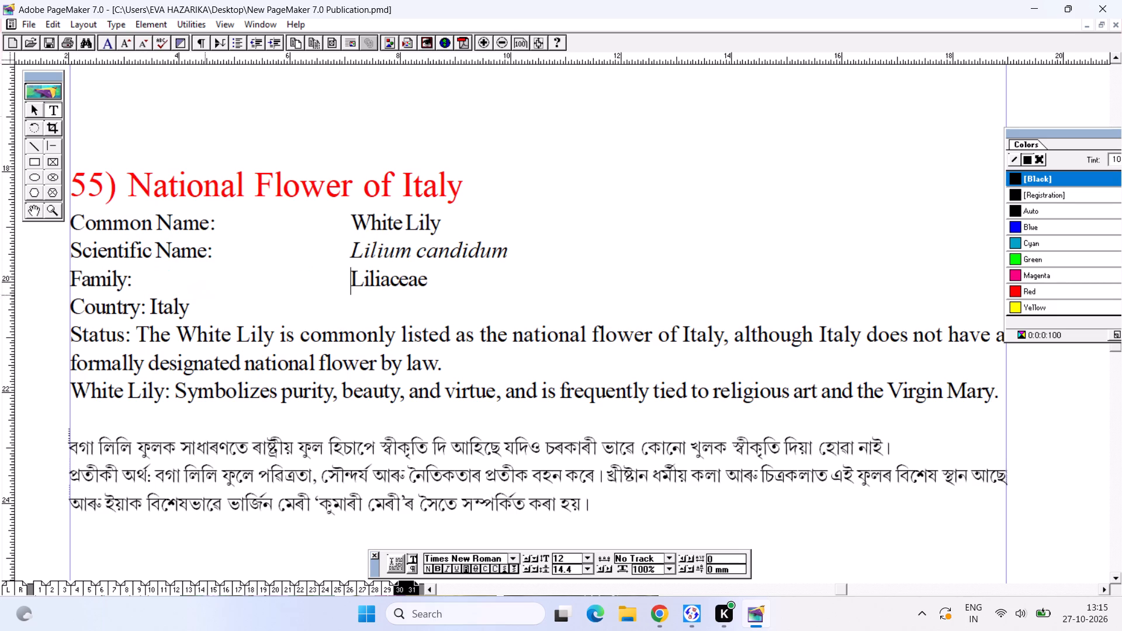
Delete the Country line and the "Status:" label from the Italy entry, closing up the empty line.
{"action": "left_click_drag", "start_coordinate": [223, 307], "coordinate": [74, 301]}
{"action": "key", "text": "BackSpace"}
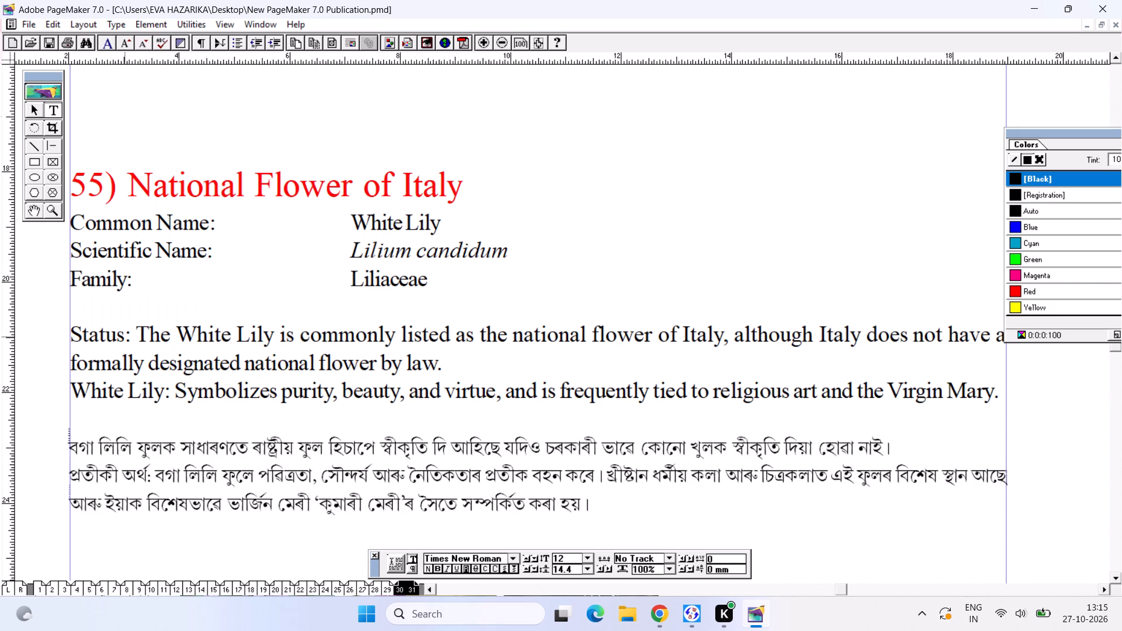
{"action": "left_click_drag", "start_coordinate": [136, 339], "coordinate": [72, 335]}
{"action": "key", "text": "BackSpace"}
{"action": "key", "text": "BackSpace"}
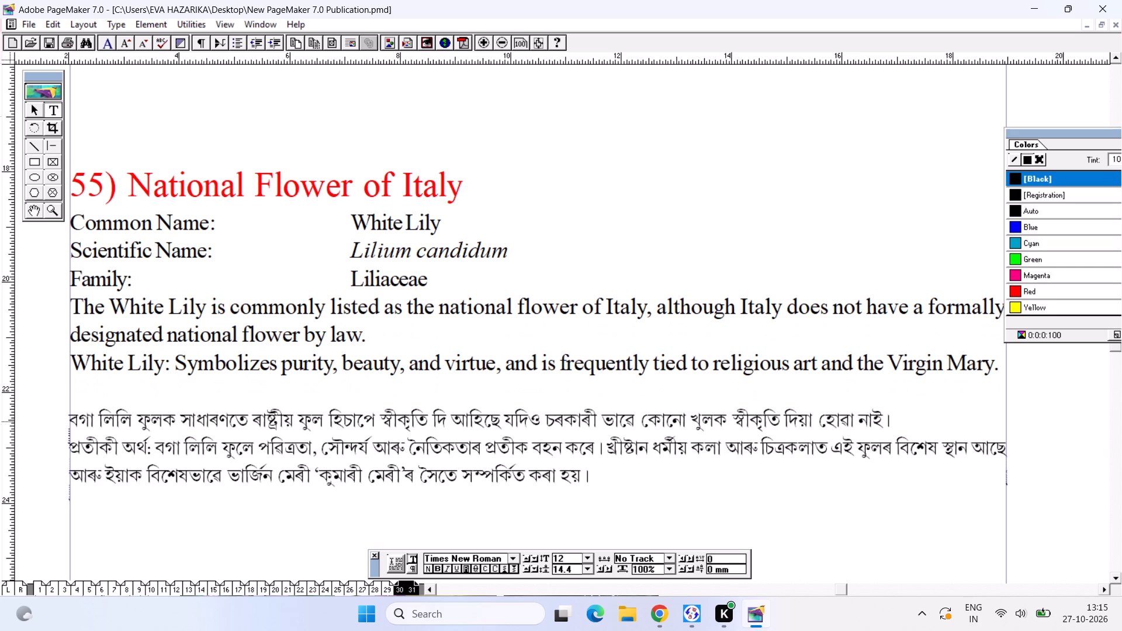
Enlarge the Assamese paragraphs of the Italy entry to 14 pt and save the publication.
{"action": "left_click_drag", "start_coordinate": [70, 418], "coordinate": [696, 503]}
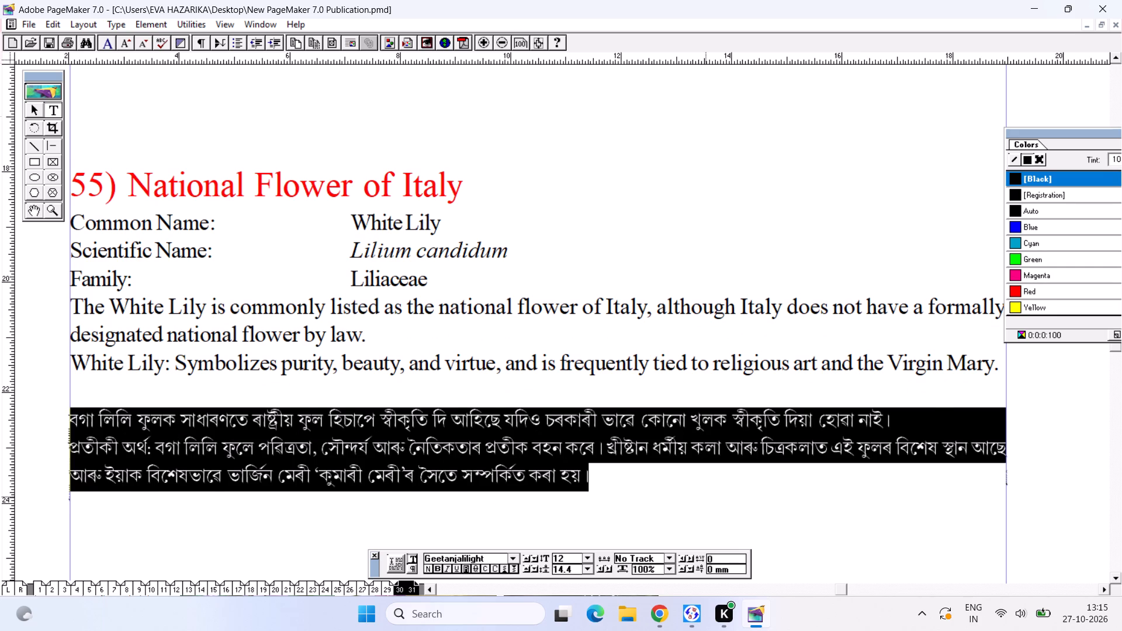
{"action": "key", "text": "ctrl+shift+period"}
{"action": "key", "text": "ctrl+shift+period"}
{"action": "key", "text": "ctrl+0"}
{"action": "key", "text": "ctrl+s"}
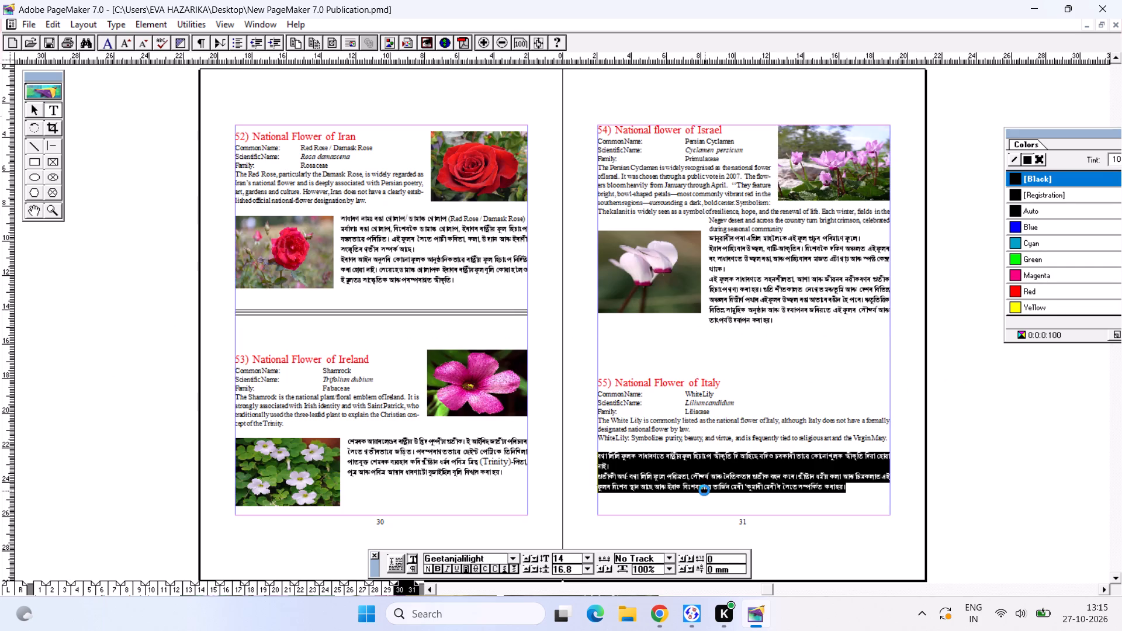
{"action": "left_click", "coordinate": [802, 403]}
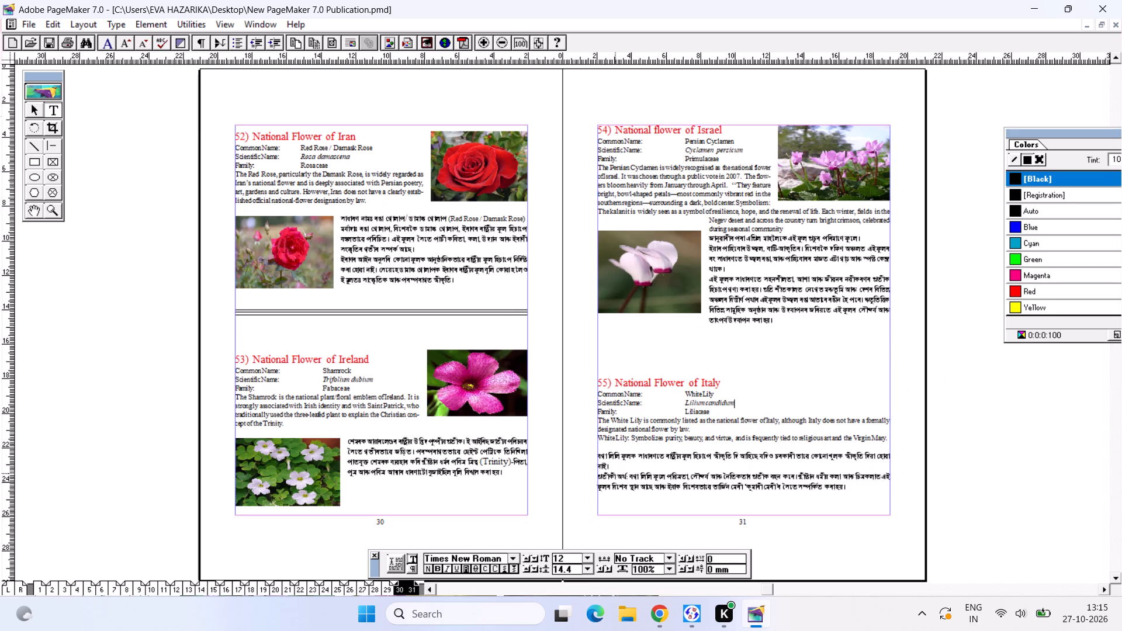
{"action": "left_click", "coordinate": [598, 476]}
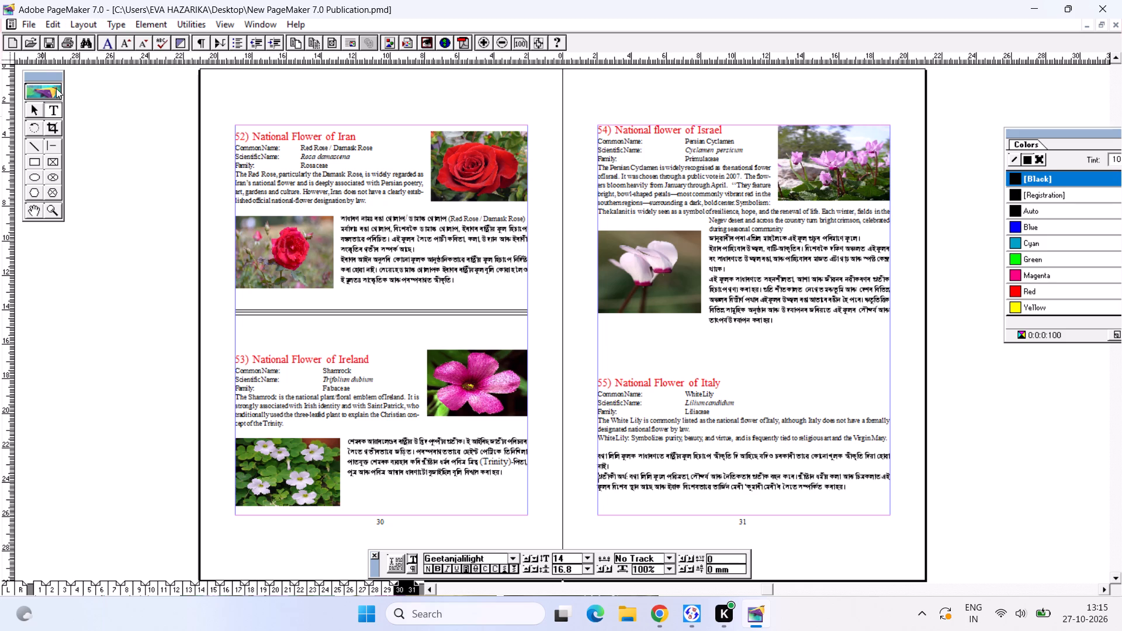
Copy the heading text "National Flower of Italy" and run an image search for it in Chrome.
{"action": "left_click", "coordinate": [57, 101]}
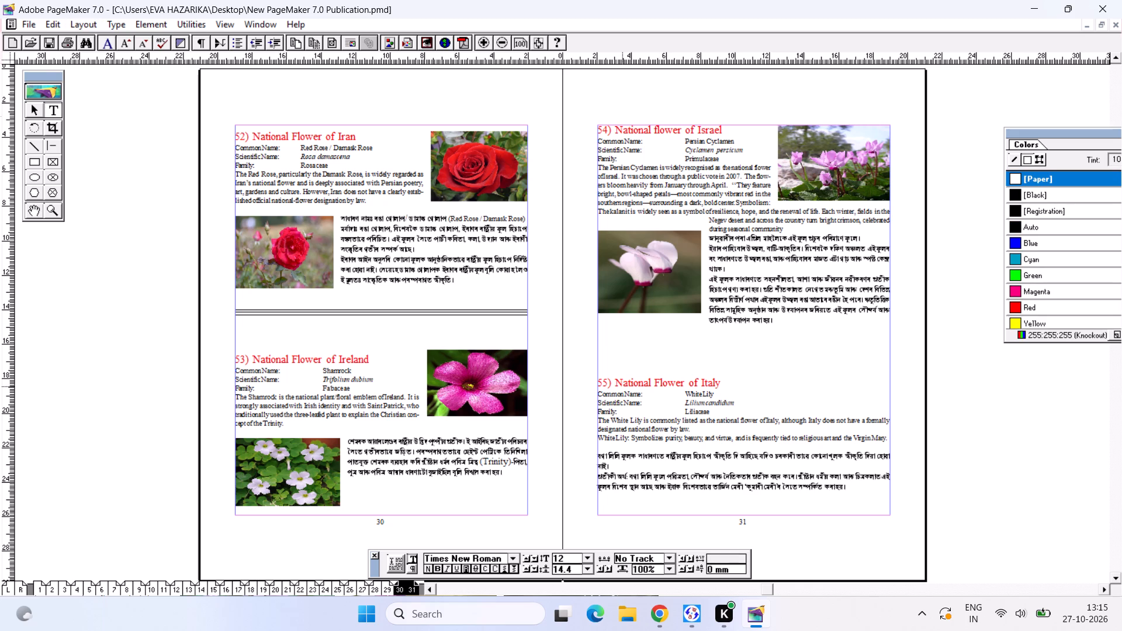
{"action": "left_click_drag", "start_coordinate": [618, 384], "coordinate": [743, 386]}
{"action": "key", "text": "ctrl+c"}
{"action": "key", "text": "ctrl+c"}
{"action": "key", "text": "ctrl+c"}
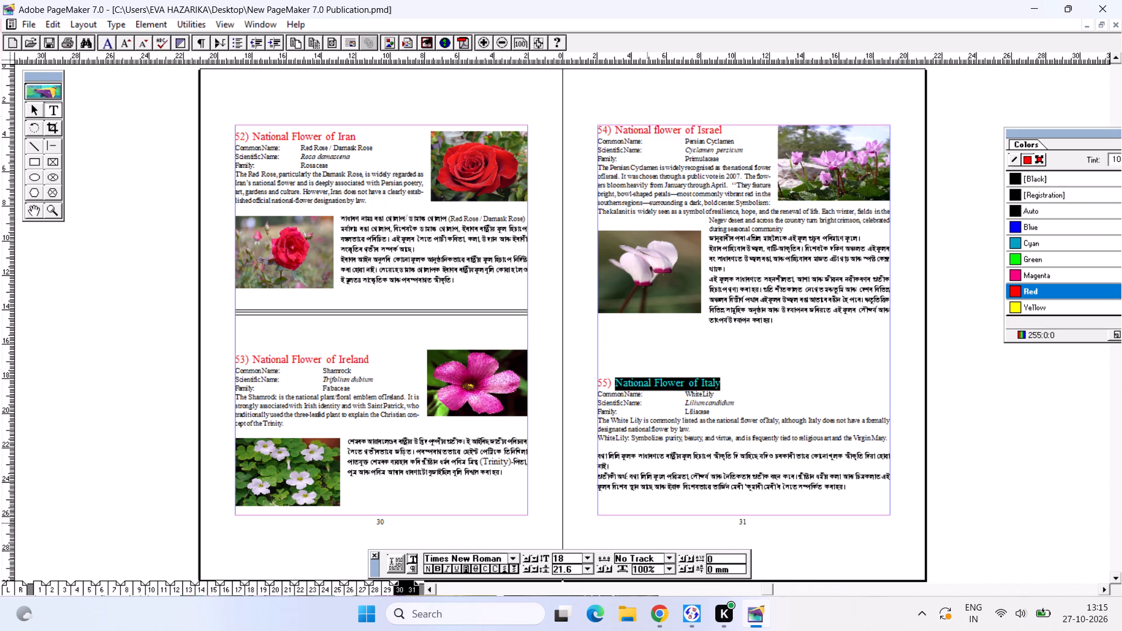
{"action": "key", "text": "ctrl+c"}
{"action": "left_click", "coordinate": [659, 616]}
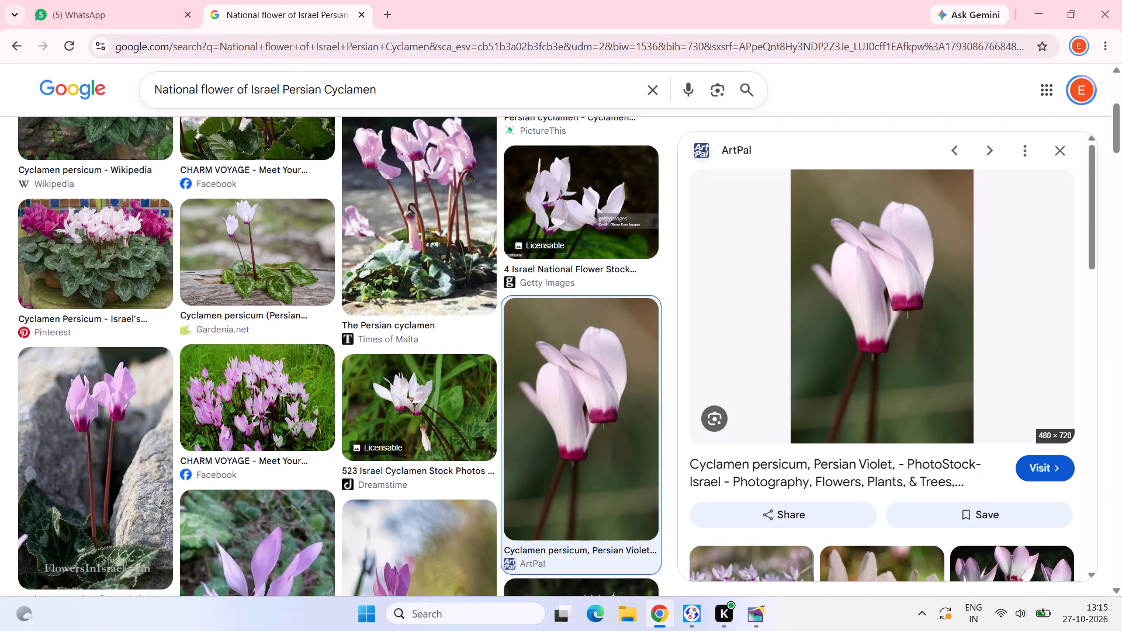
{"action": "left_click_drag", "start_coordinate": [389, 91], "coordinate": [91, 53]}
{"action": "key", "text": "ctrl+v"}
{"action": "key", "text": "Return"}
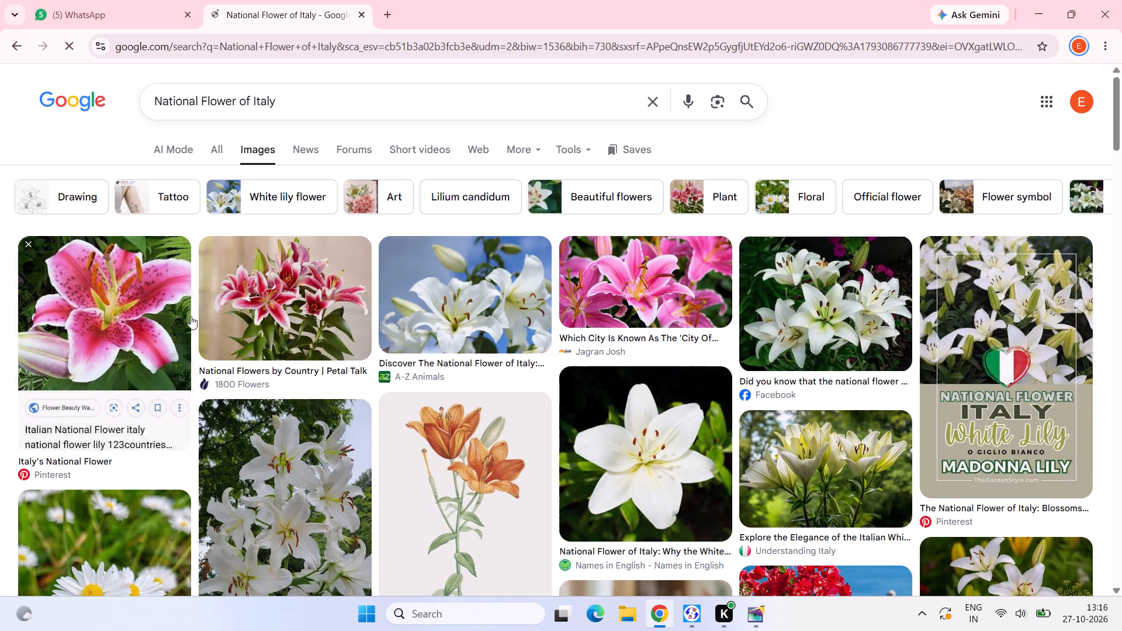
Copy the common name White Lily from PageMaker's Italy entry and extend Chrome's image search to "National Flower of Italy White Lily".
{"action": "left_click", "coordinate": [768, 609]}
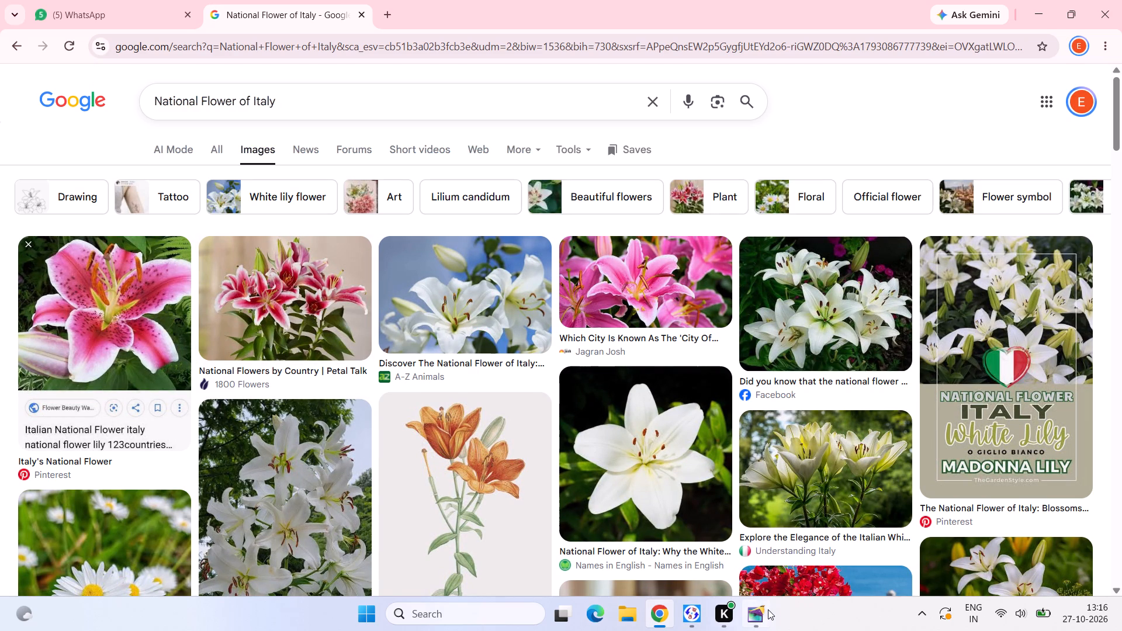
{"action": "left_click_drag", "start_coordinate": [684, 396], "coordinate": [716, 397]}
{"action": "key", "text": "ctrl+c"}
{"action": "key", "text": "ctrl+c"}
{"action": "key", "text": "ctrl+c"}
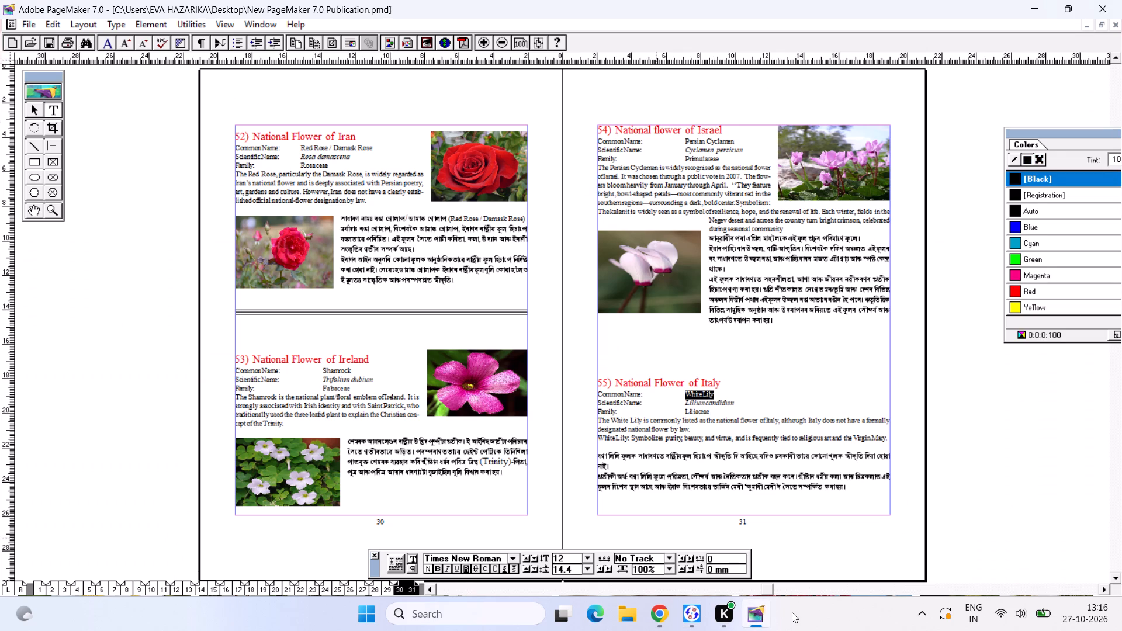
{"action": "left_click", "coordinate": [764, 613]}
{"action": "left_click", "coordinate": [296, 93]}
{"action": "key", "text": "space"}
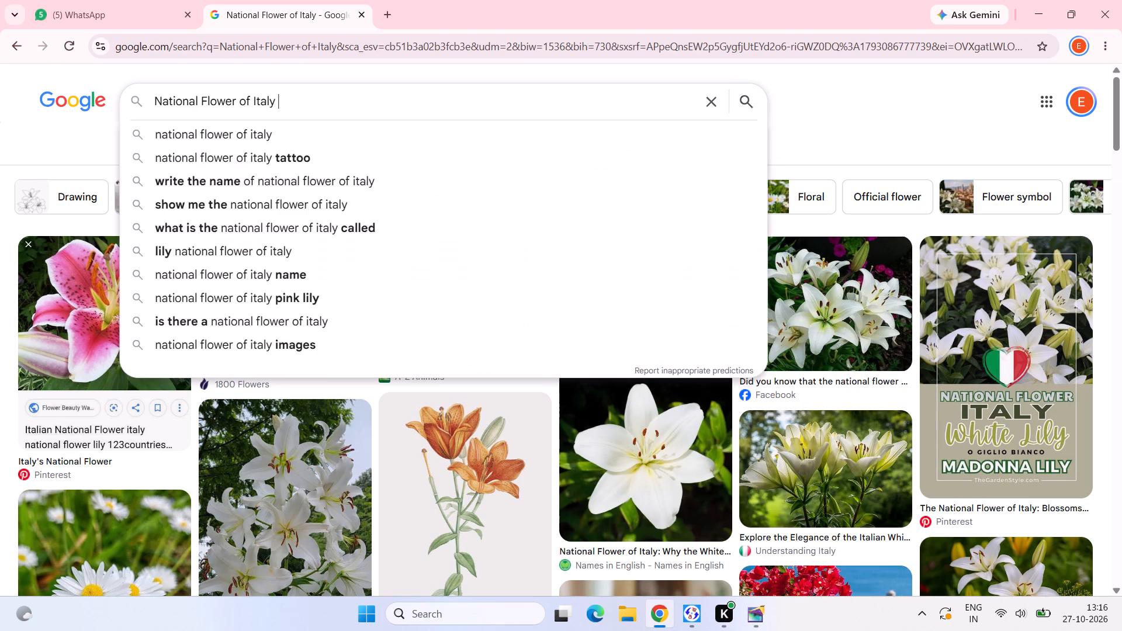
{"action": "key", "text": "ctrl+v"}
{"action": "key", "text": "Return"}
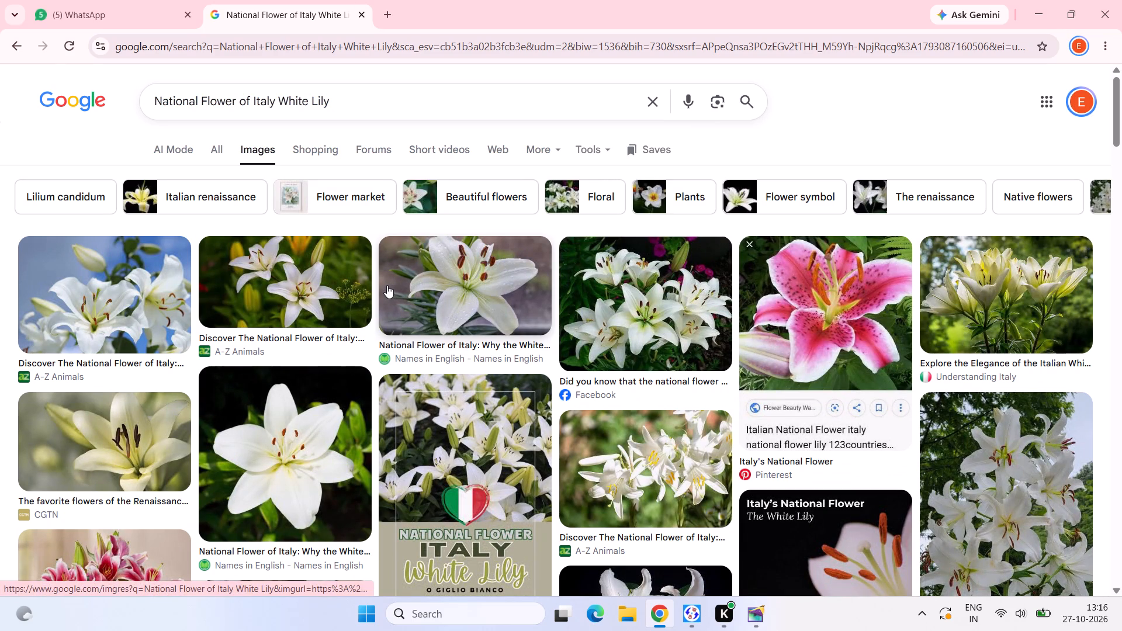
Copy the single white lily picture from the Names in English result and bring it over to the PageMaker publication.
{"action": "left_click", "coordinate": [257, 410]}
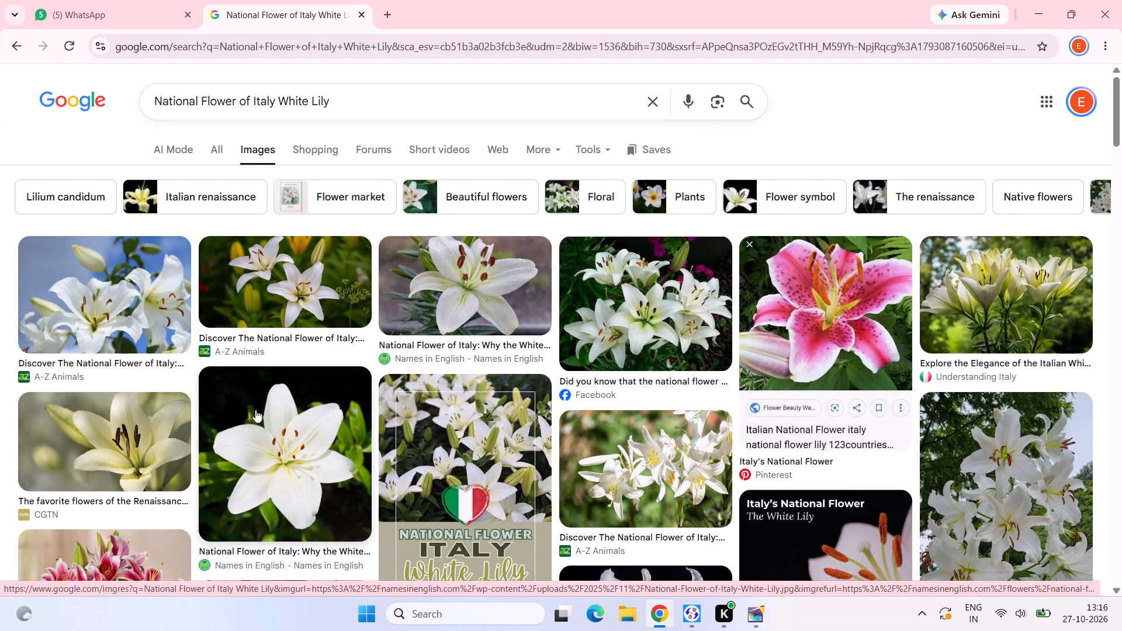
{"action": "right_click", "coordinate": [832, 323]}
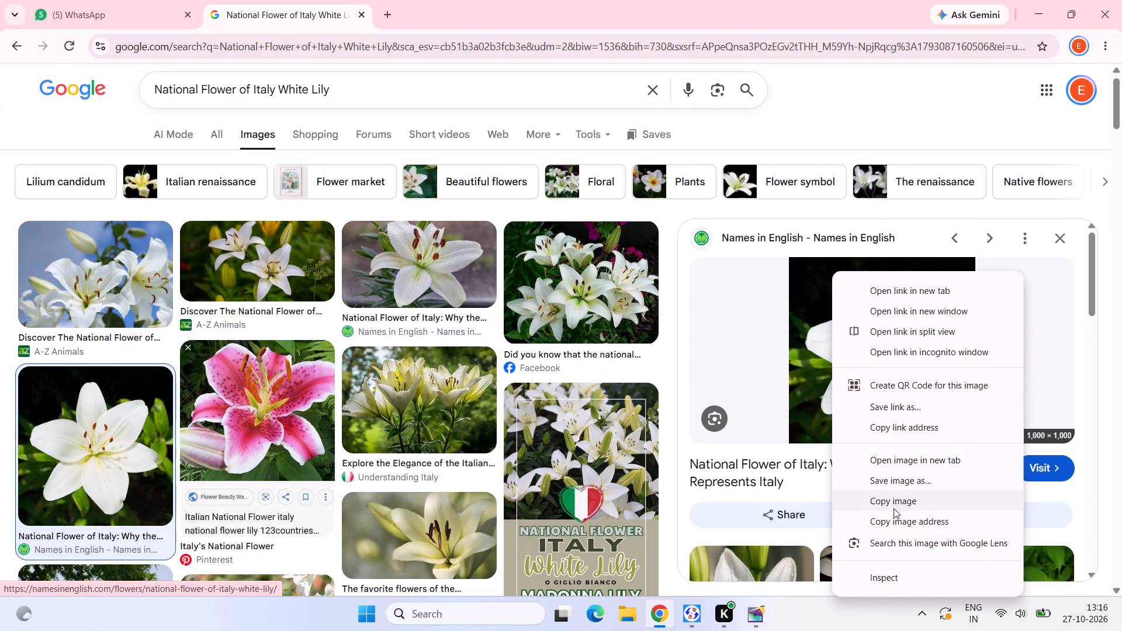
{"action": "left_click", "coordinate": [898, 500]}
{"action": "left_click", "coordinate": [754, 622]}
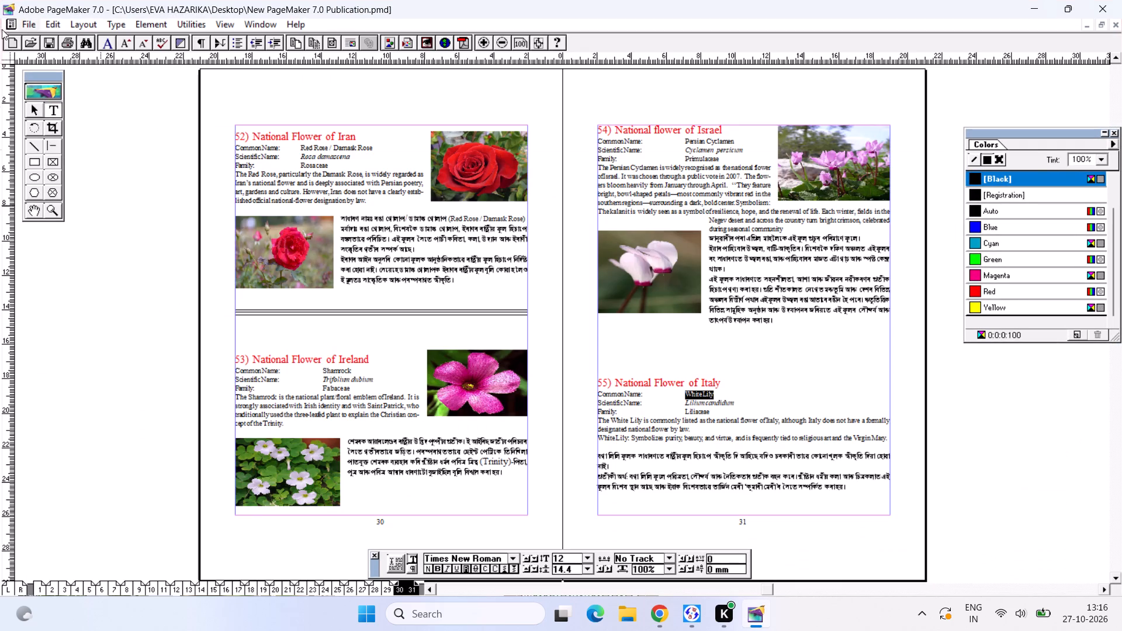
{"action": "left_click", "coordinate": [36, 105]}
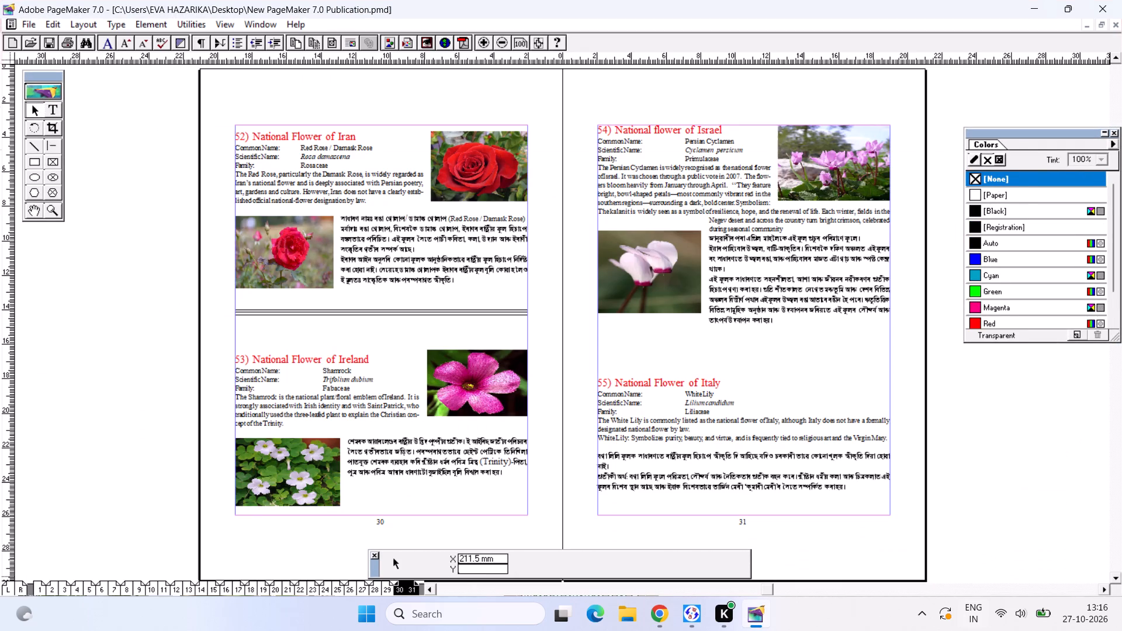
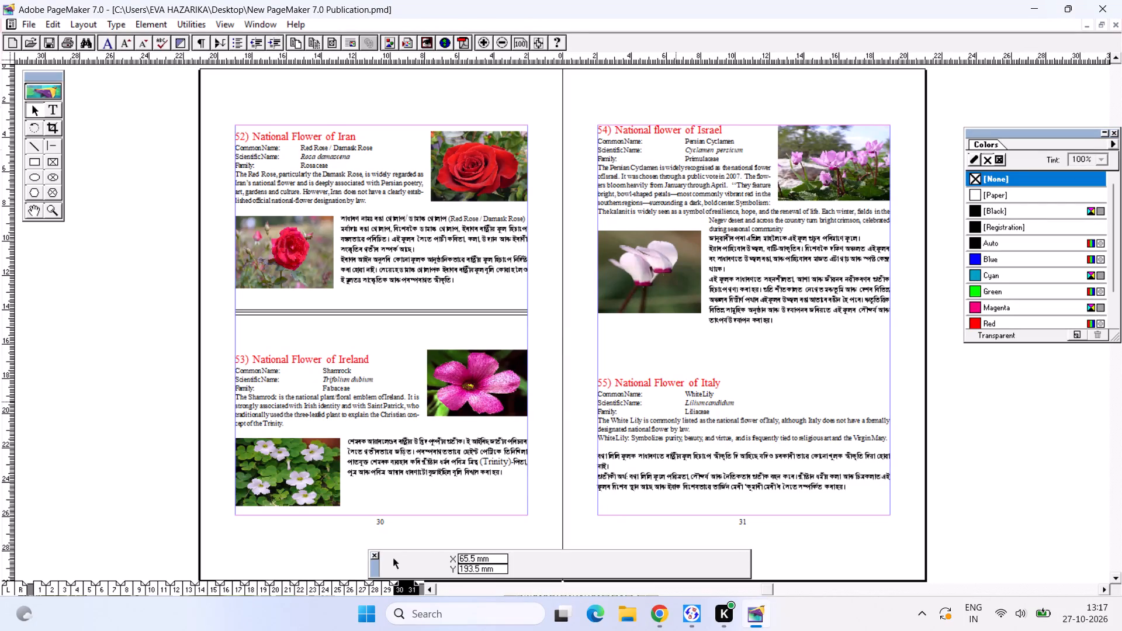
Paste the single white lily picture, shrink it to about 60.5 by 40.8 mm and place it against page 31's outer margin beside the Italy heading.
{"action": "key", "text": "ctrl+v"}
{"action": "left_click_drag", "start_coordinate": [542, 225], "coordinate": [640, 249]}
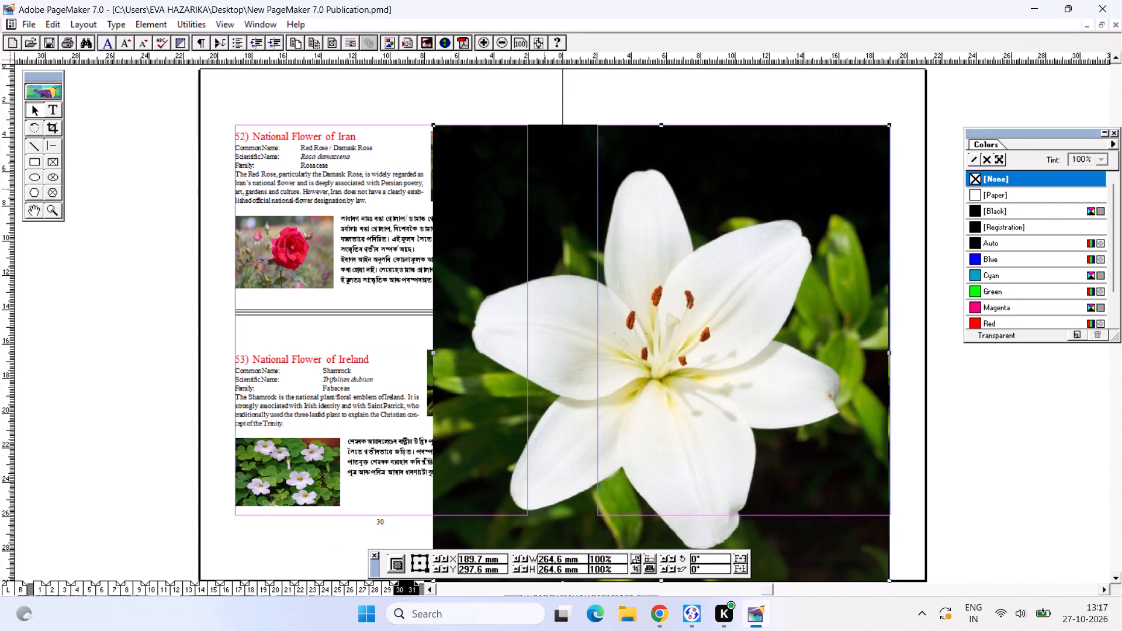
{"action": "left_click_drag", "start_coordinate": [438, 127], "coordinate": [744, 457]}
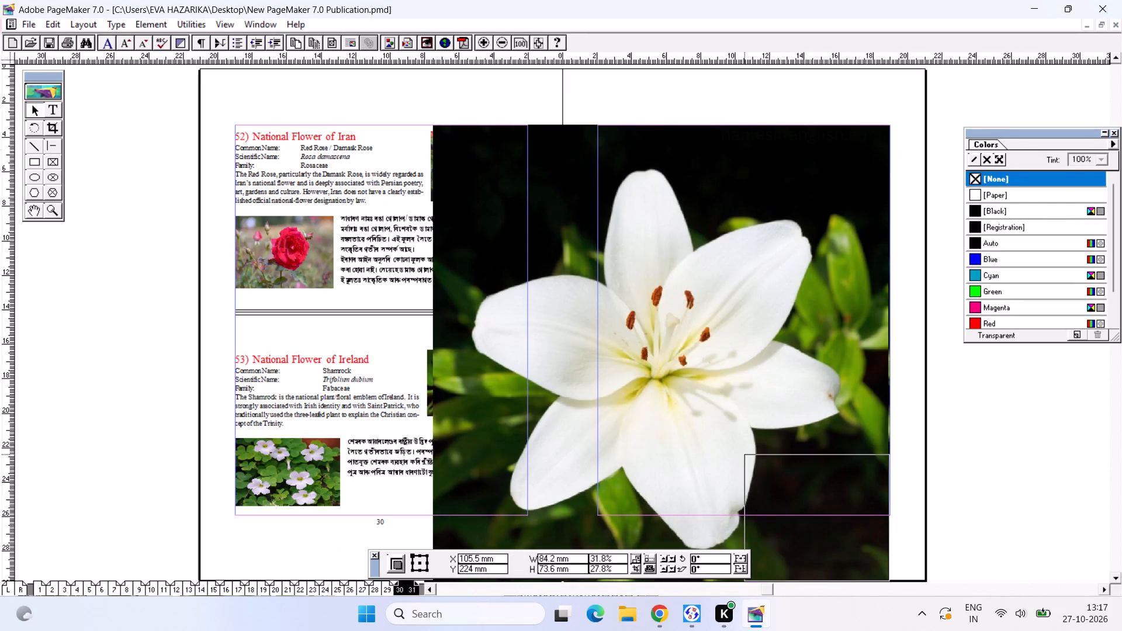
{"action": "left_click_drag", "start_coordinate": [744, 457], "coordinate": [762, 484]}
{"action": "left_click_drag", "start_coordinate": [792, 530], "coordinate": [783, 367]}
{"action": "left_click_drag", "start_coordinate": [756, 324], "coordinate": [772, 346]}
{"action": "left_click_drag", "start_coordinate": [800, 372], "coordinate": [801, 389]}
{"action": "left_click_drag", "start_coordinate": [801, 390], "coordinate": [805, 391]}
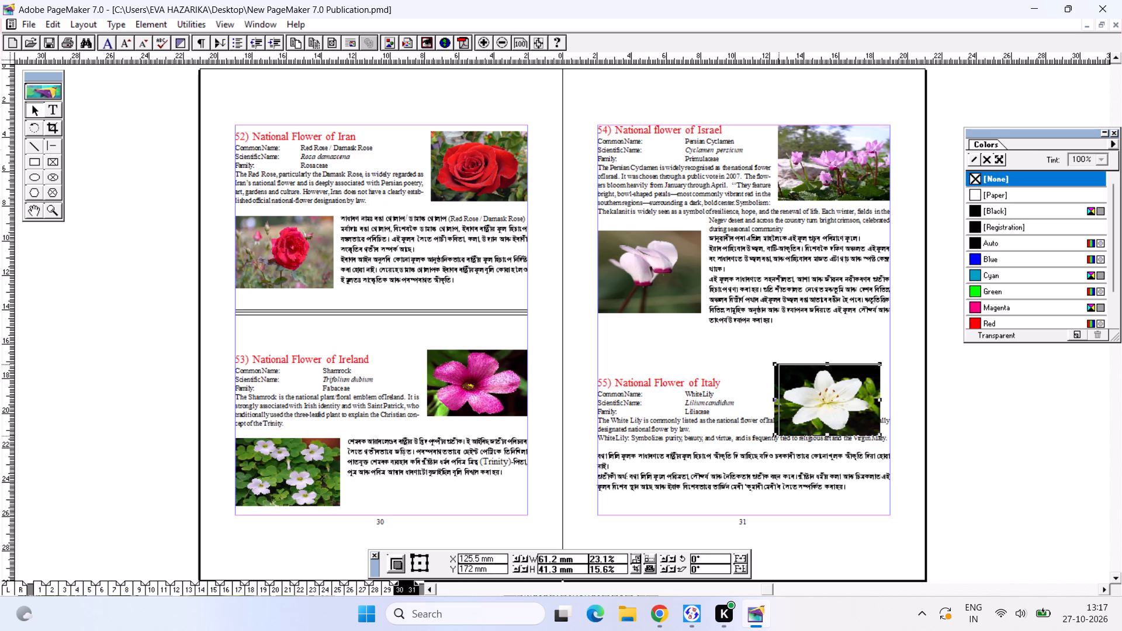
{"action": "left_click_drag", "start_coordinate": [805, 391], "coordinate": [811, 391]}
{"action": "left_click", "coordinate": [787, 367]}
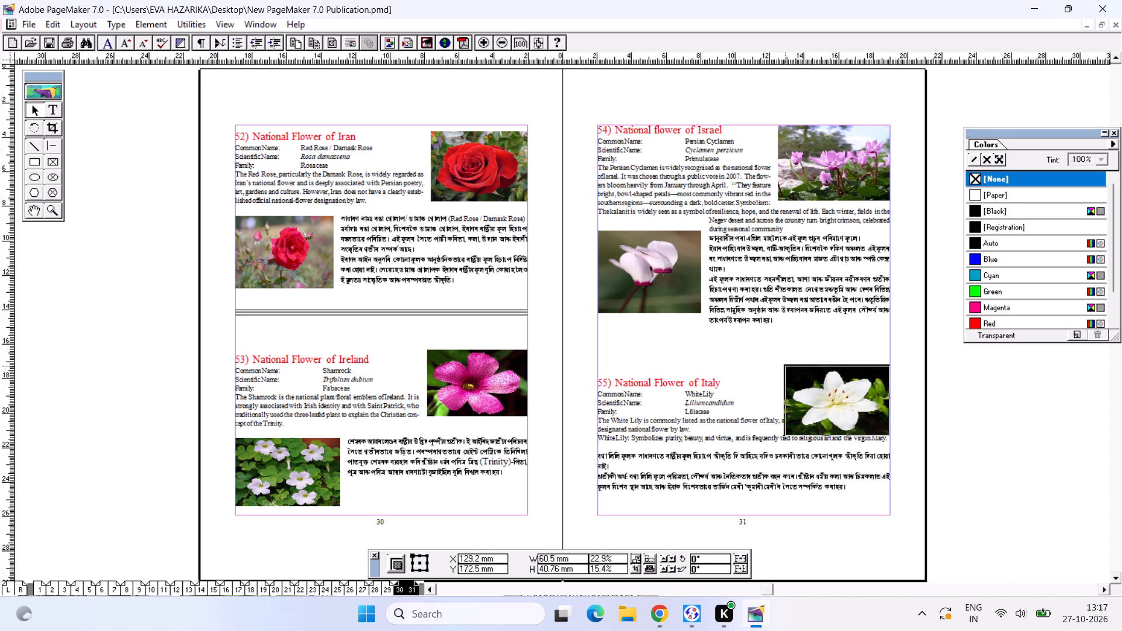
{"action": "left_click", "coordinate": [856, 417]}
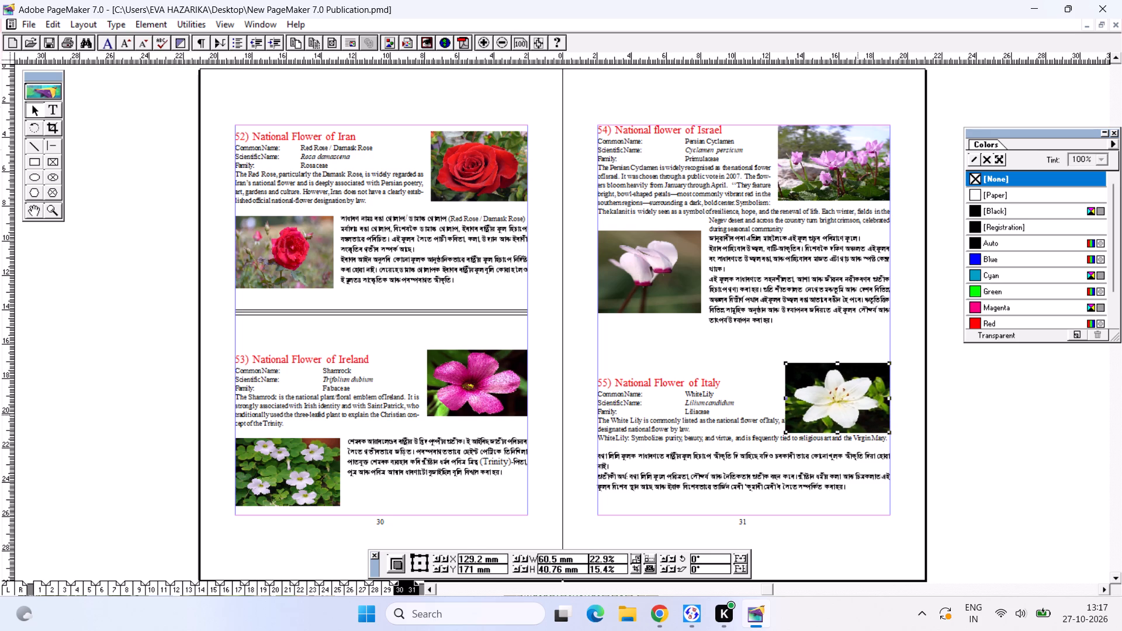
Apply a rectangular text wrap to the single white lily picture in the Italy entry.
{"action": "left_click", "coordinate": [149, 39]}
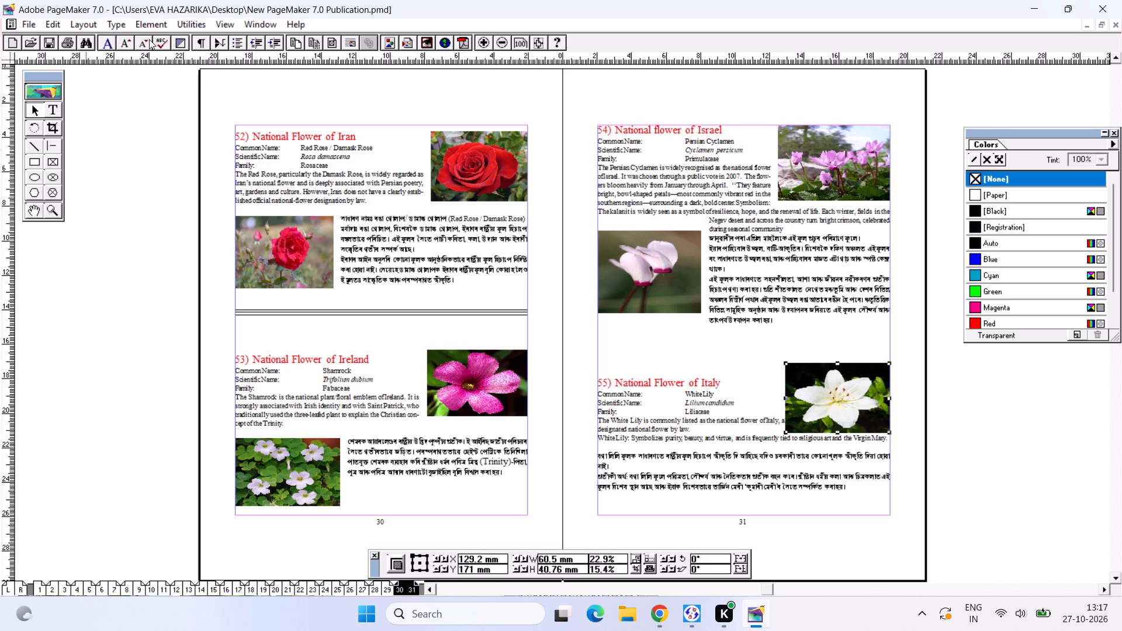
{"action": "left_click", "coordinate": [154, 27]}
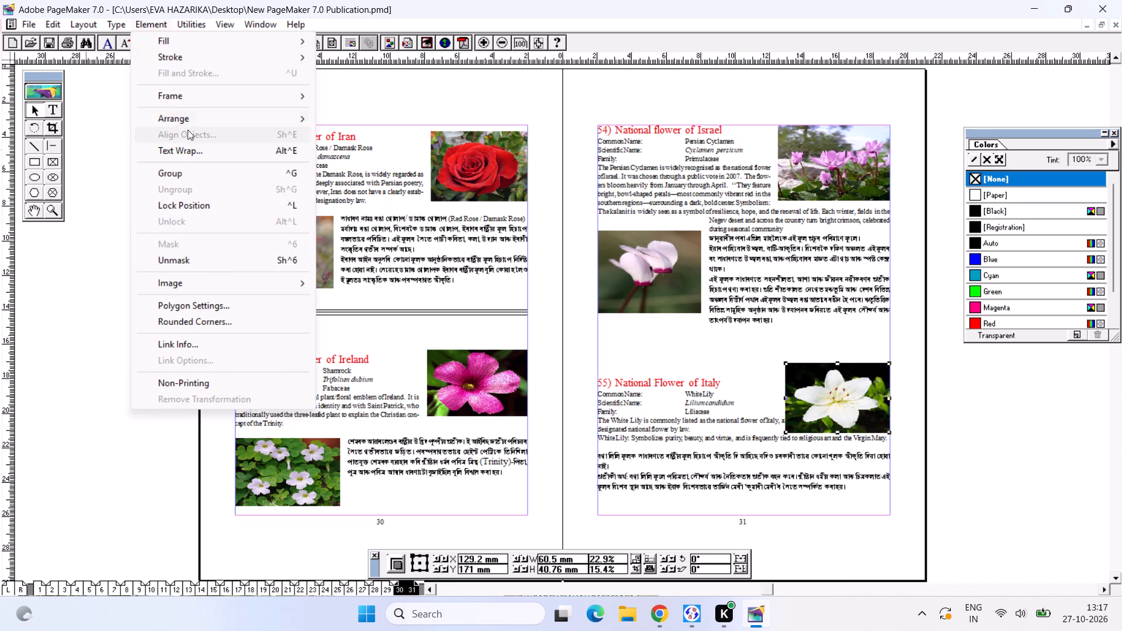
{"action": "left_click", "coordinate": [184, 155]}
{"action": "left_click", "coordinate": [533, 216]}
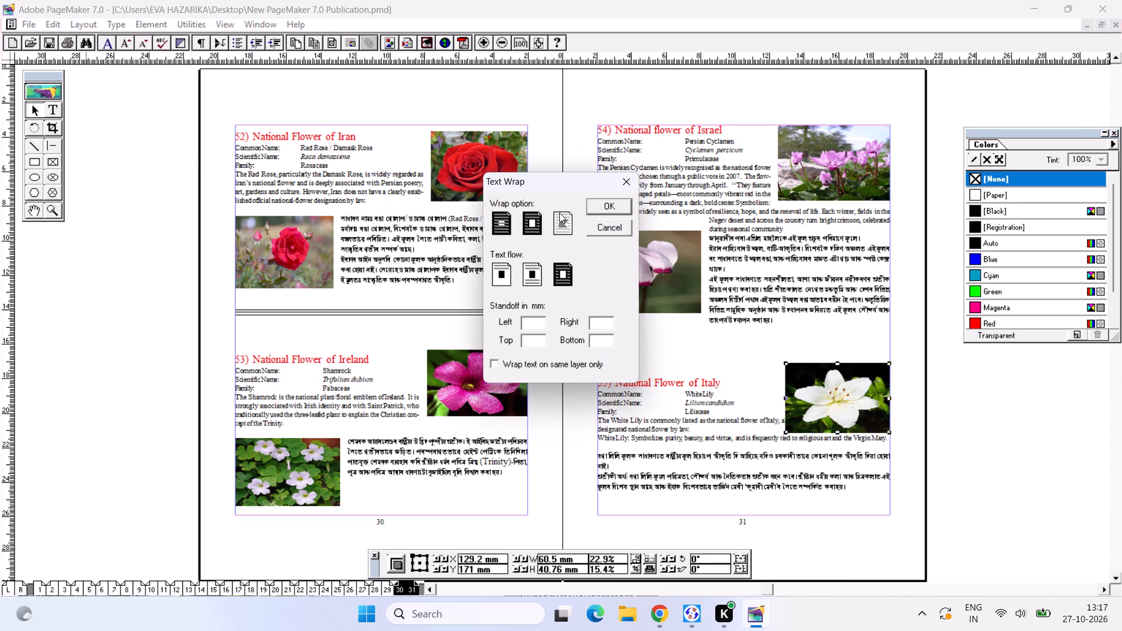
{"action": "left_click", "coordinate": [608, 207]}
Reduce the single lily picture to about 59.7 by 39.8 mm and raise the Italy text block alongside it.
{"action": "left_click", "coordinate": [843, 400]}
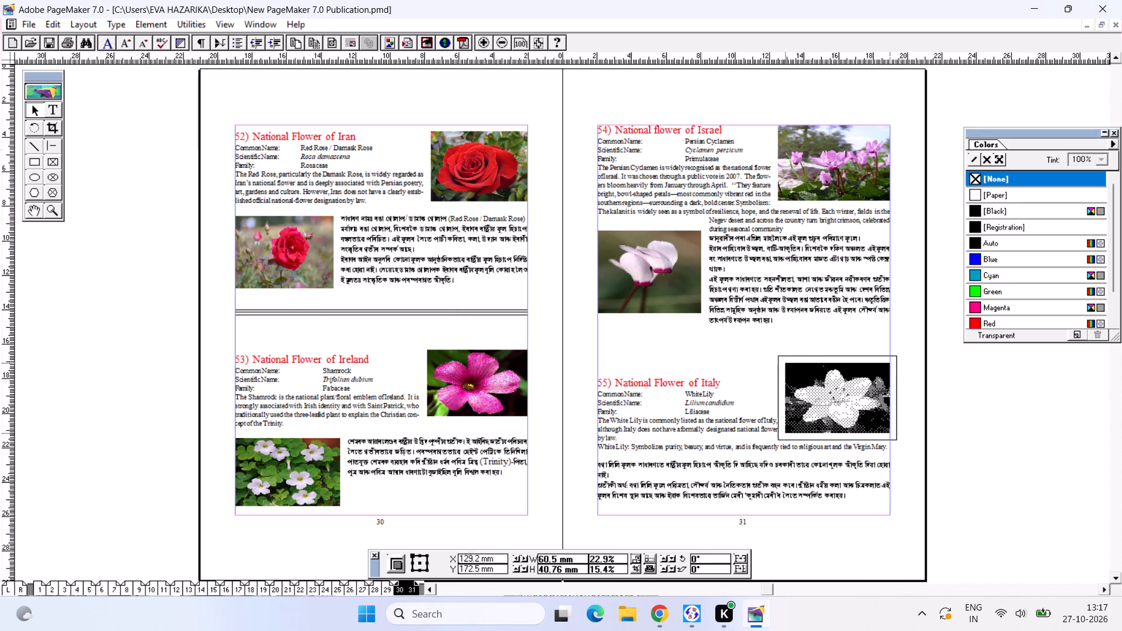
{"action": "left_click", "coordinate": [785, 367]}
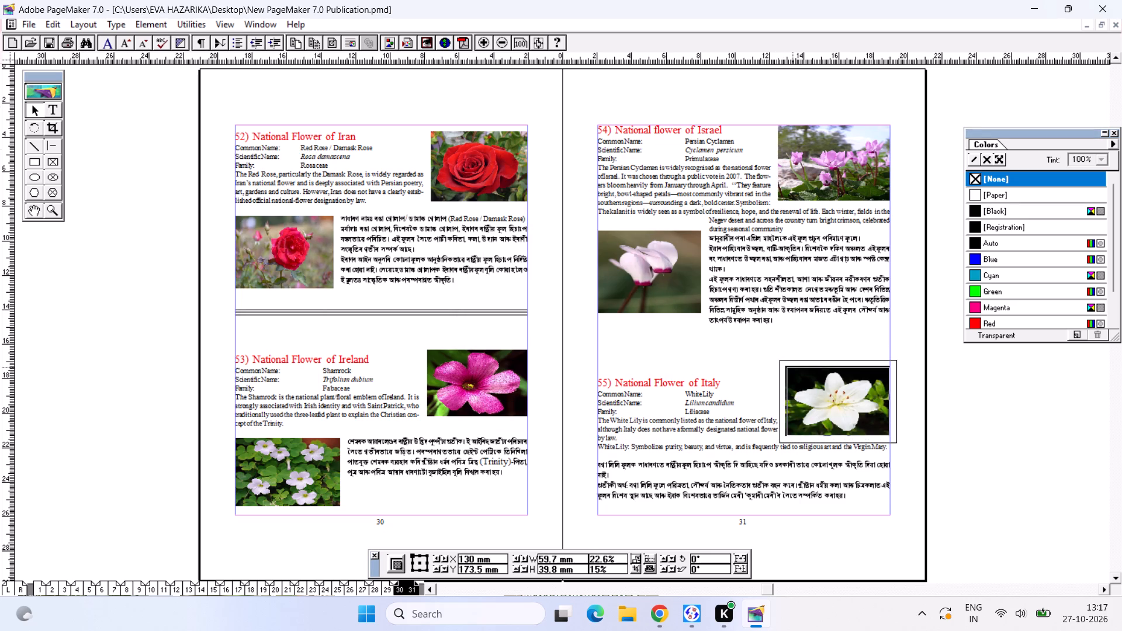
{"action": "left_click", "coordinate": [833, 403]}
{"action": "left_click_drag", "start_coordinate": [656, 424], "coordinate": [655, 417]}
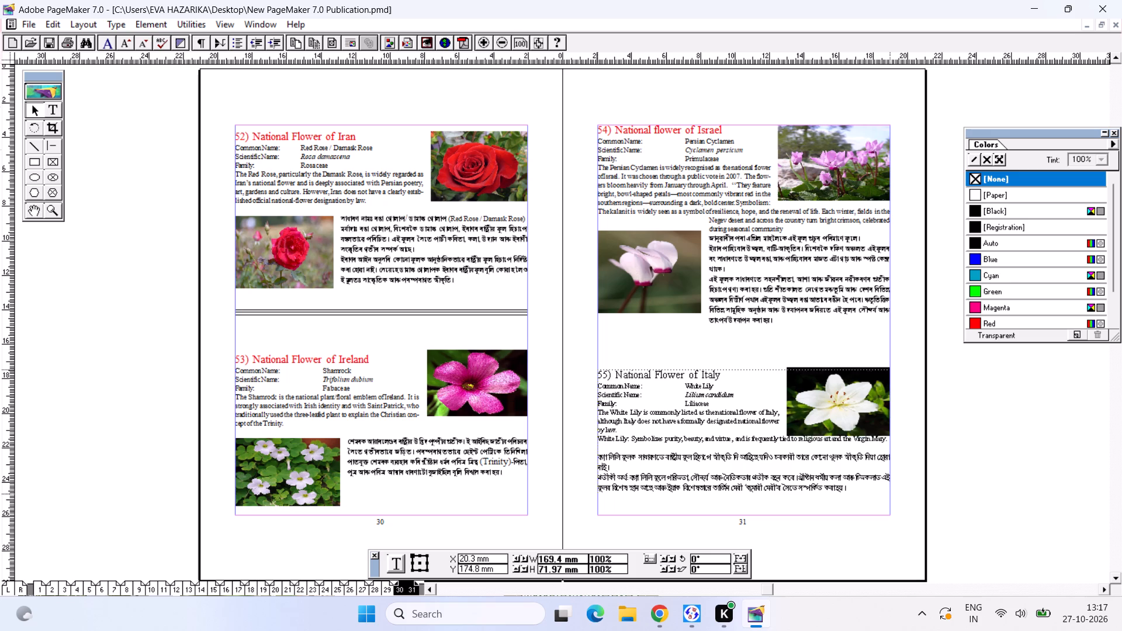
{"action": "left_click_drag", "start_coordinate": [655, 417], "coordinate": [656, 411]}
{"action": "left_click", "coordinate": [833, 398]}
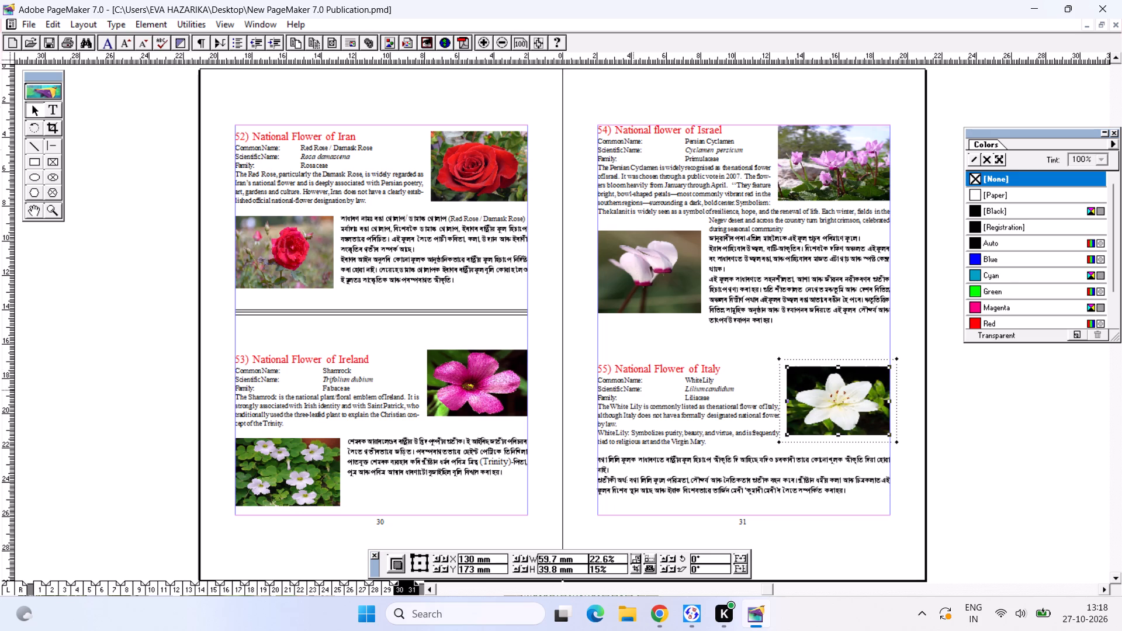
Copy the white lily cluster picture from the Facebook image result in Chrome and return to PageMaker.
{"action": "left_click", "coordinate": [660, 617]}
{"action": "left_click", "coordinate": [1052, 240]}
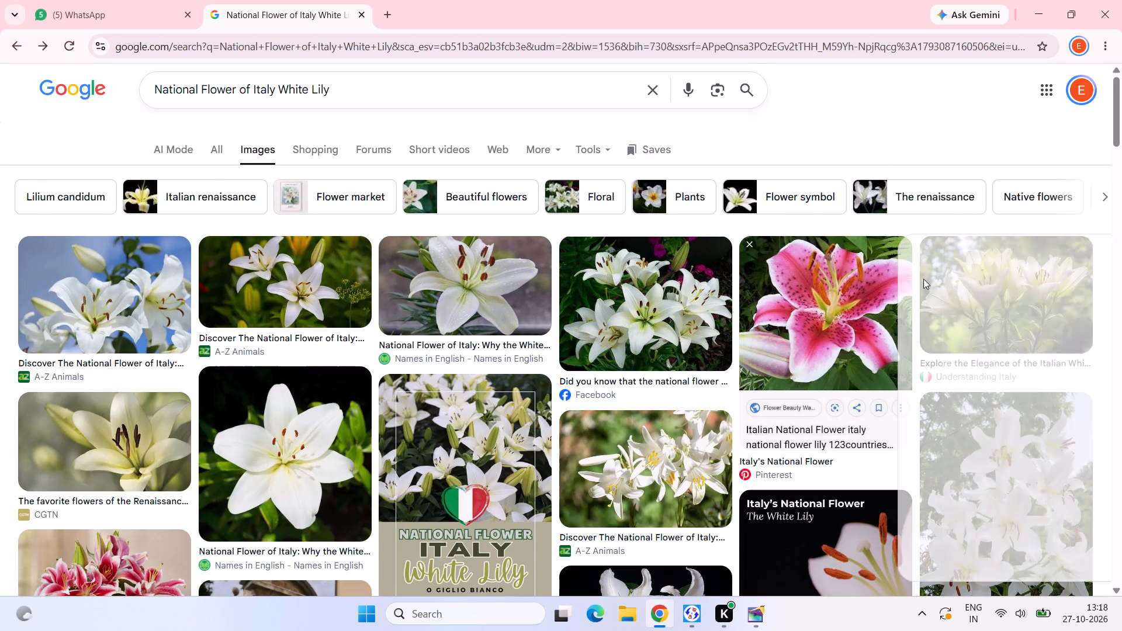
{"action": "left_click", "coordinate": [632, 308]}
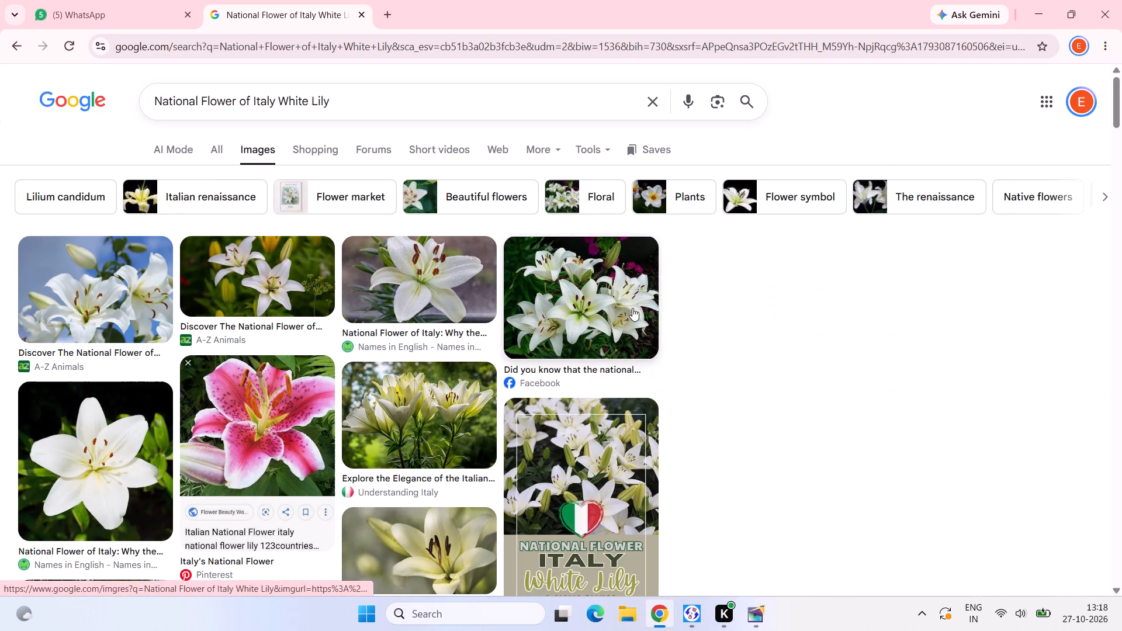
{"action": "right_click", "coordinate": [844, 319]}
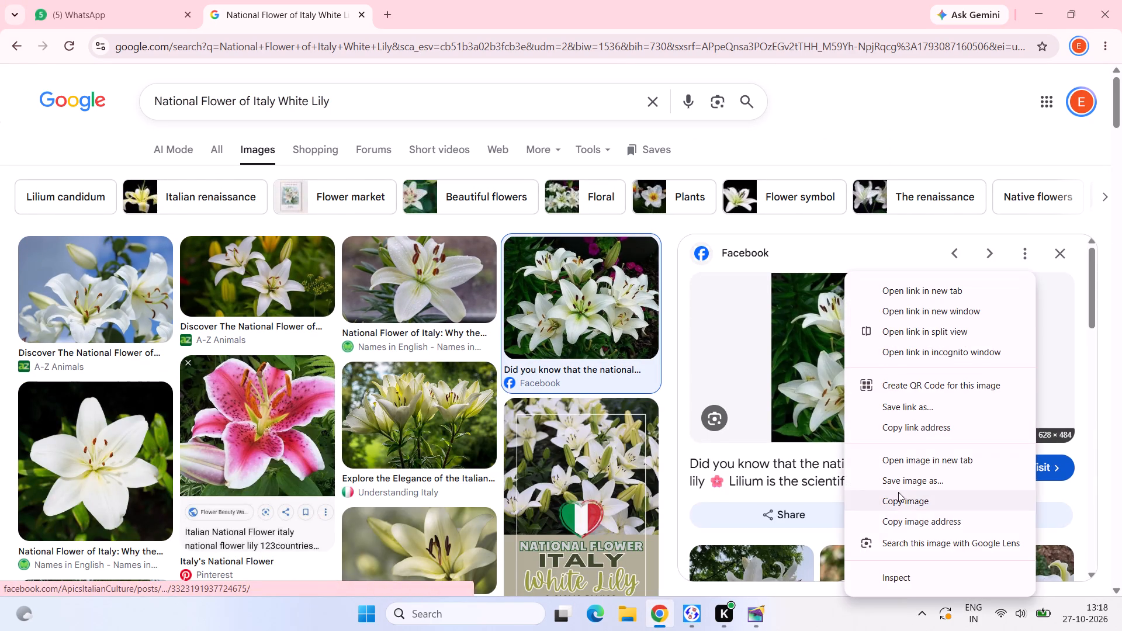
{"action": "left_click", "coordinate": [899, 493]}
{"action": "left_click", "coordinate": [756, 612]}
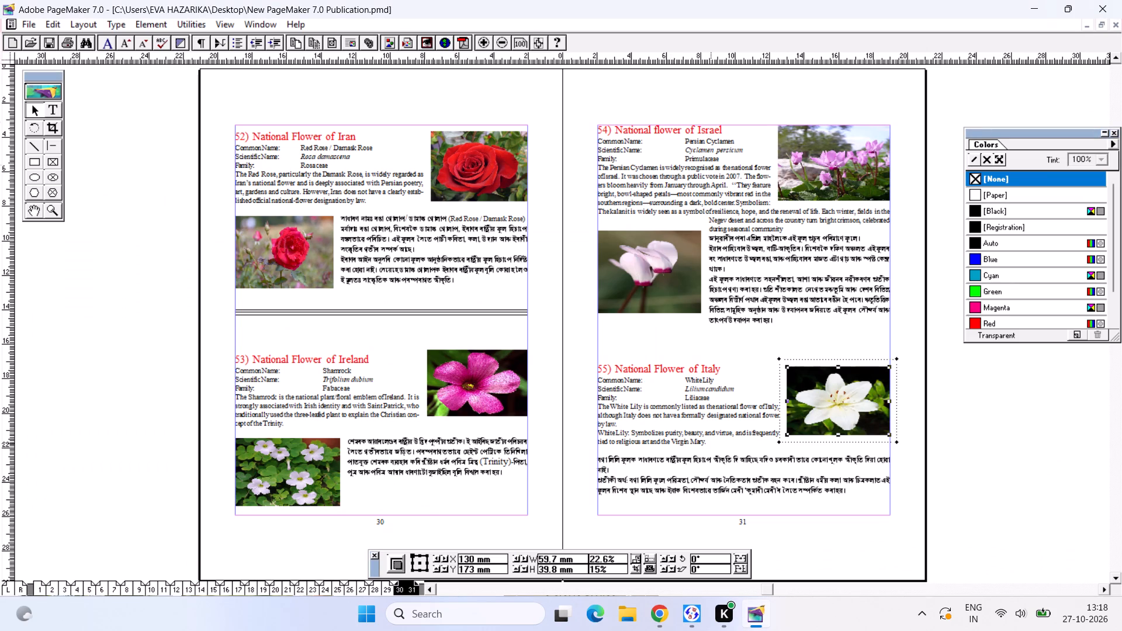
Paste the lily cluster picture, shrink it to about 60.7 by 35 mm and place it at the inner margin of the Italy entry.
{"action": "left_click", "coordinate": [711, 442]}
{"action": "key", "text": "ctrl+v"}
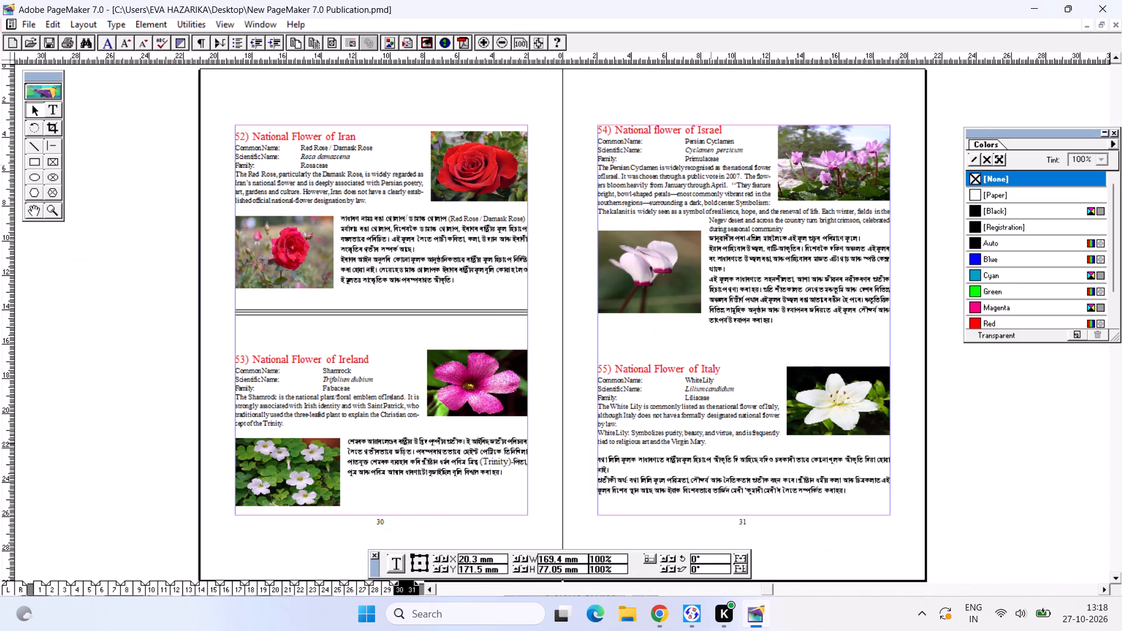
{"action": "left_click_drag", "start_coordinate": [422, 220], "coordinate": [602, 373]}
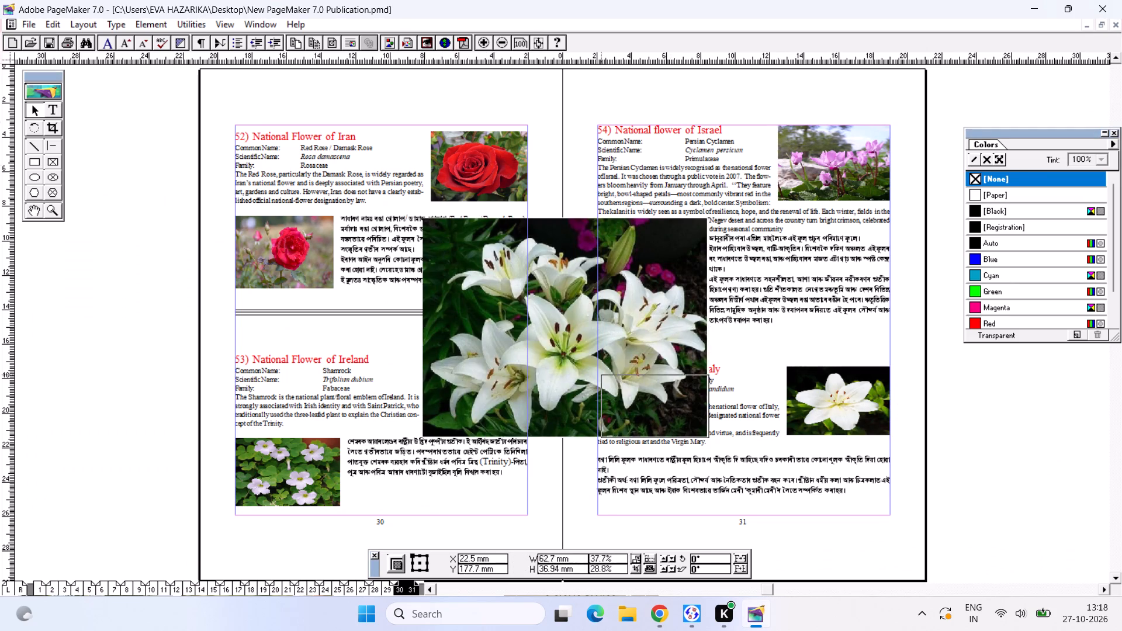
{"action": "left_click_drag", "start_coordinate": [602, 373], "coordinate": [586, 364]}
{"action": "left_click_drag", "start_coordinate": [629, 389], "coordinate": [667, 437]}
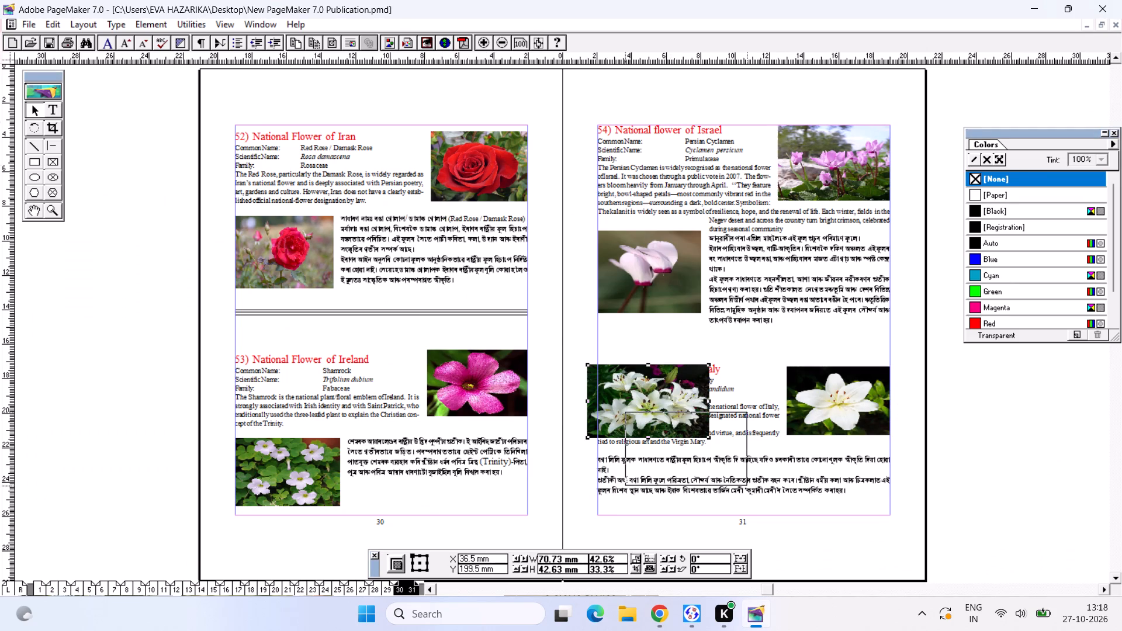
{"action": "left_click_drag", "start_coordinate": [667, 437], "coordinate": [643, 435]}
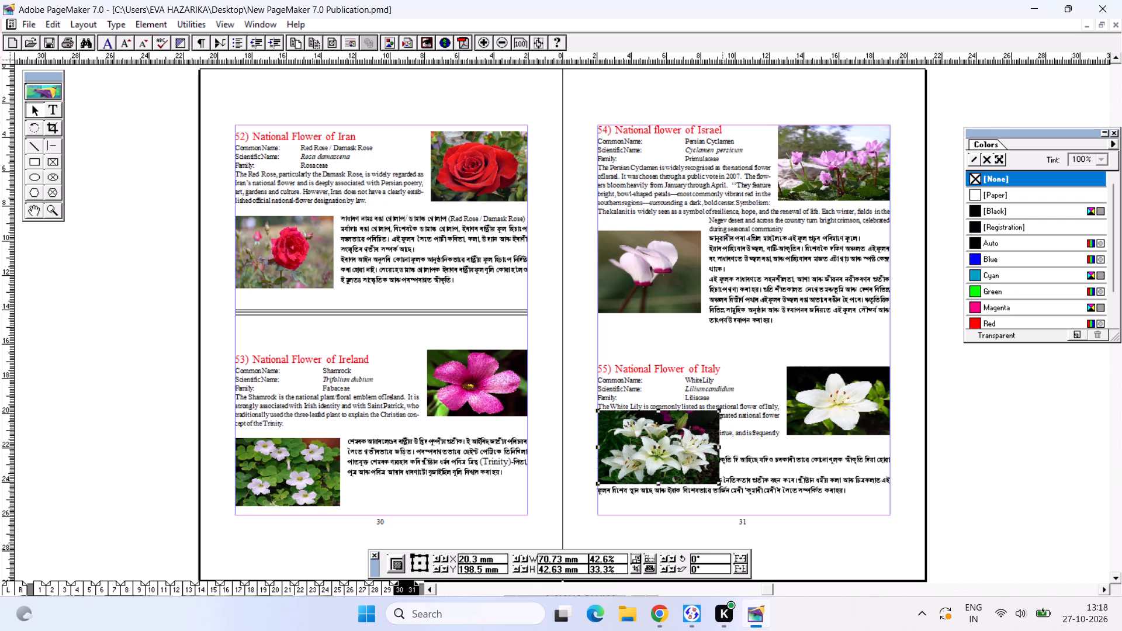
{"action": "left_click_drag", "start_coordinate": [720, 481], "coordinate": [701, 470]}
{"action": "left_click_drag", "start_coordinate": [677, 457], "coordinate": [677, 463]}
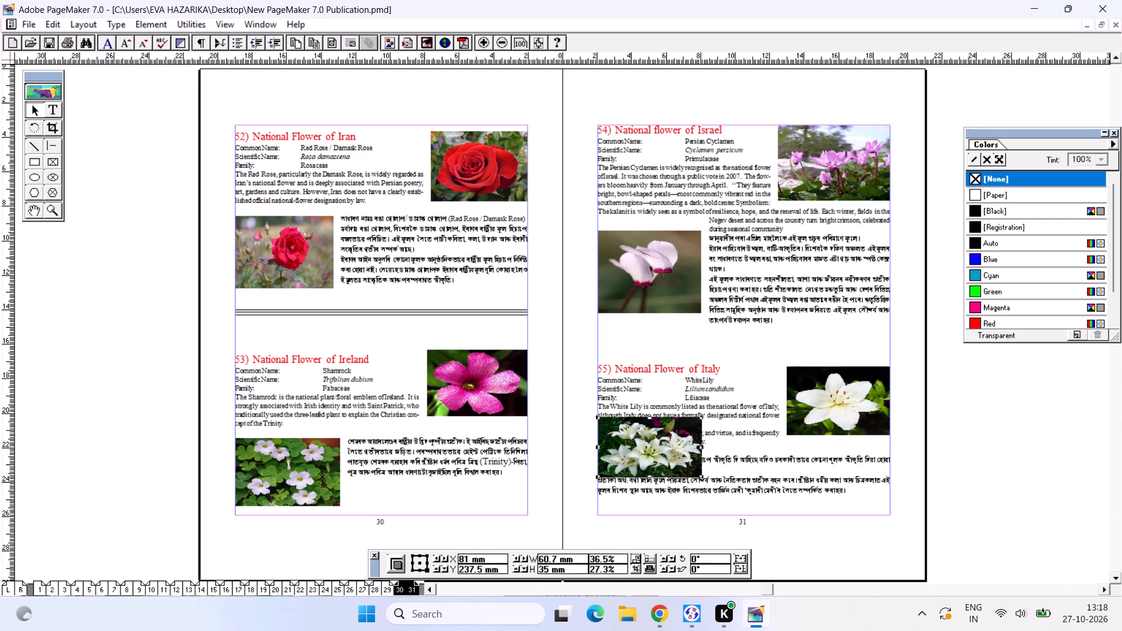
Apply a rectangular text wrap with 4.23 mm standoff on all sides to the lily cluster picture.
{"action": "left_click", "coordinate": [154, 27]}
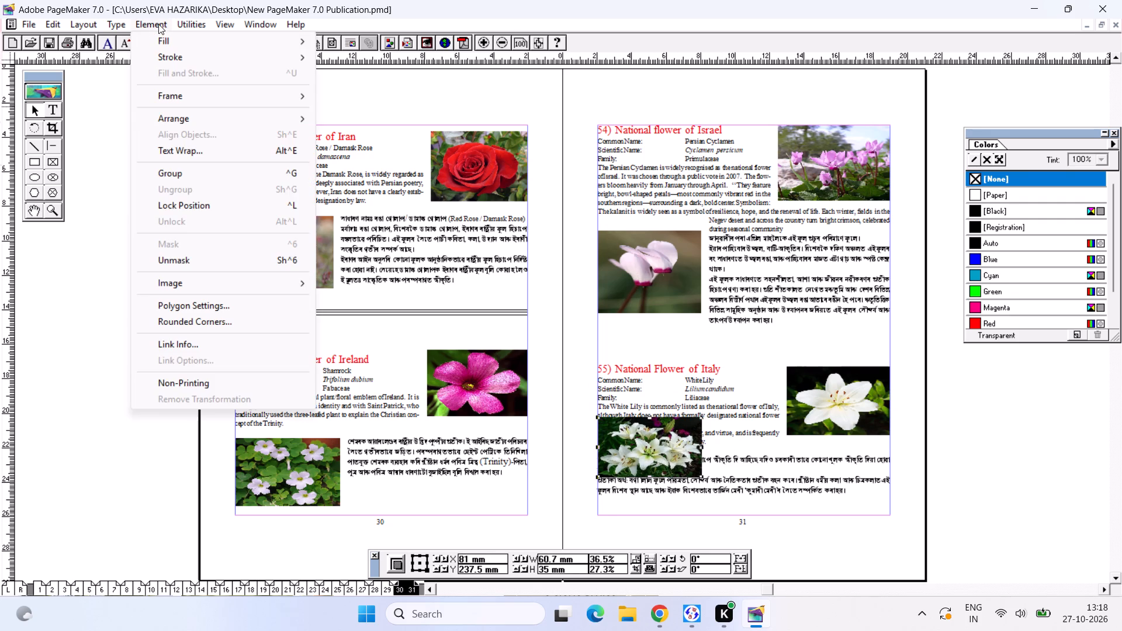
{"action": "left_click", "coordinate": [183, 155]}
{"action": "left_click", "coordinate": [531, 221]}
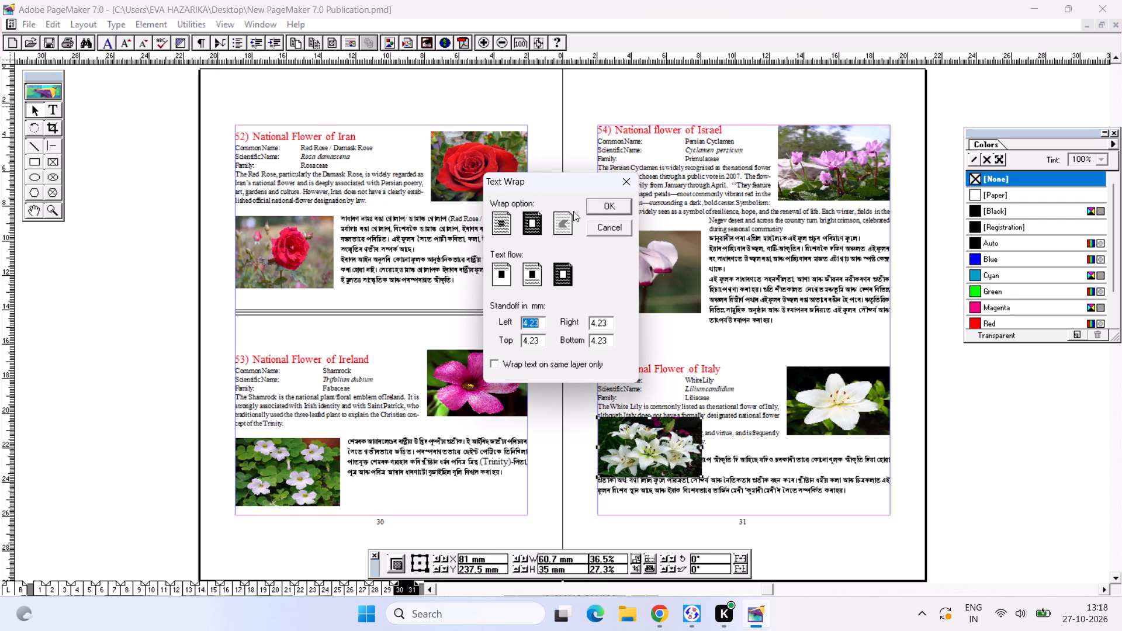
{"action": "left_click", "coordinate": [615, 206]}
Fine-tune the lily cluster picture's position at the inner margin and resize it to about 61.5 by 34 mm.
{"action": "left_click_drag", "start_coordinate": [673, 436], "coordinate": [675, 442]}
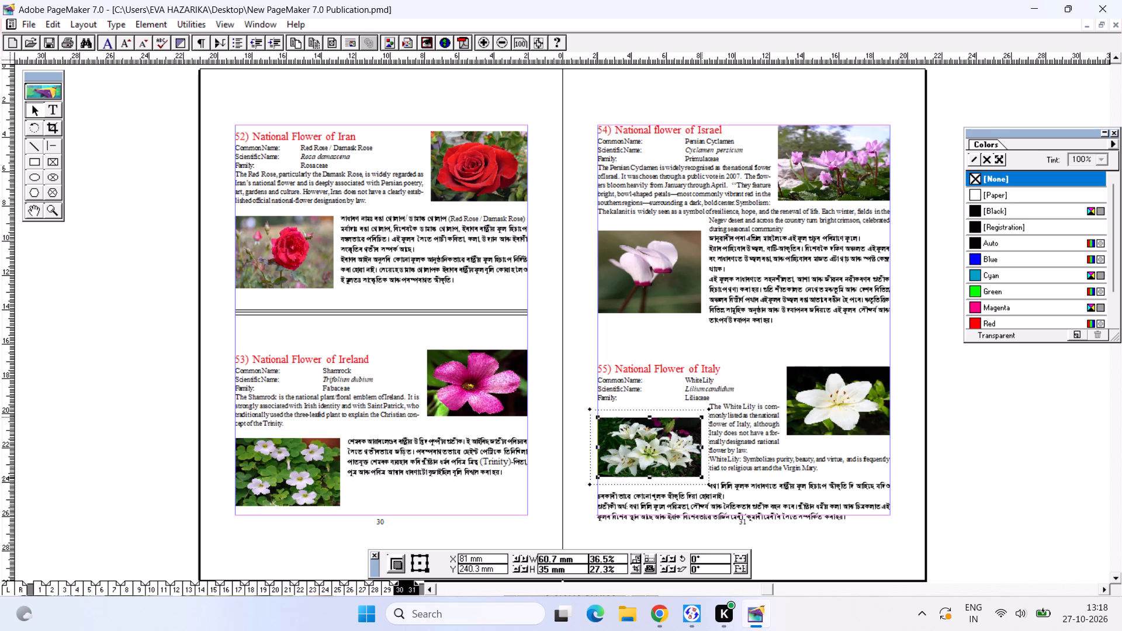
{"action": "left_click_drag", "start_coordinate": [675, 442], "coordinate": [676, 443]}
{"action": "left_click", "coordinate": [673, 443]}
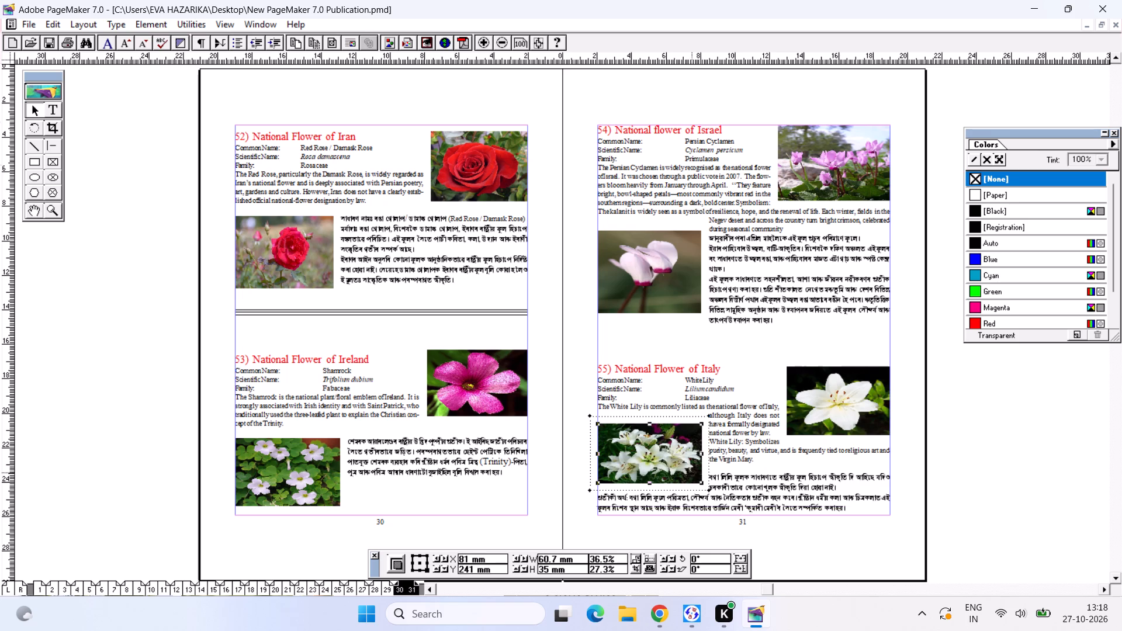
{"action": "left_click", "coordinate": [702, 481]}
{"action": "left_click", "coordinate": [669, 450]}
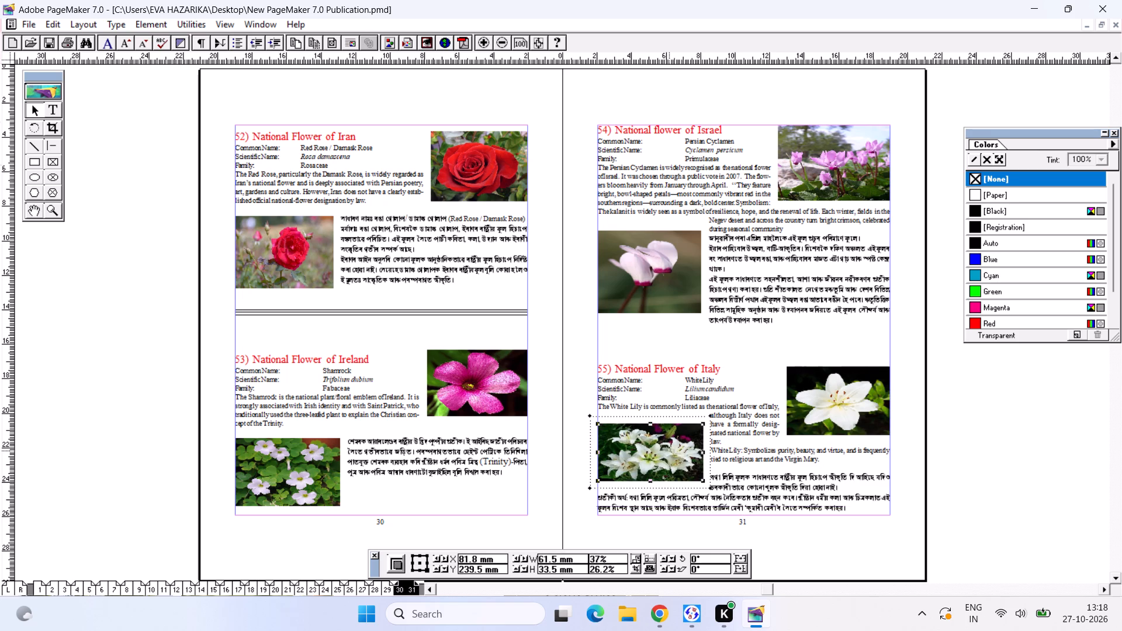
{"action": "left_click", "coordinate": [673, 447]}
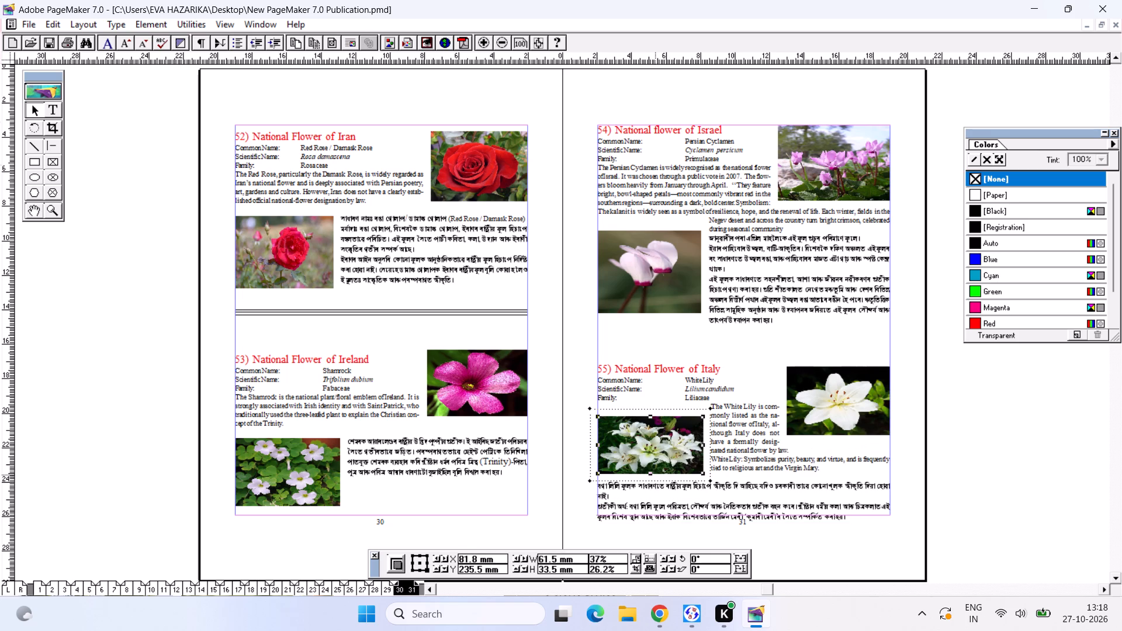
{"action": "left_click", "coordinate": [654, 474]}
{"action": "left_click", "coordinate": [659, 446]}
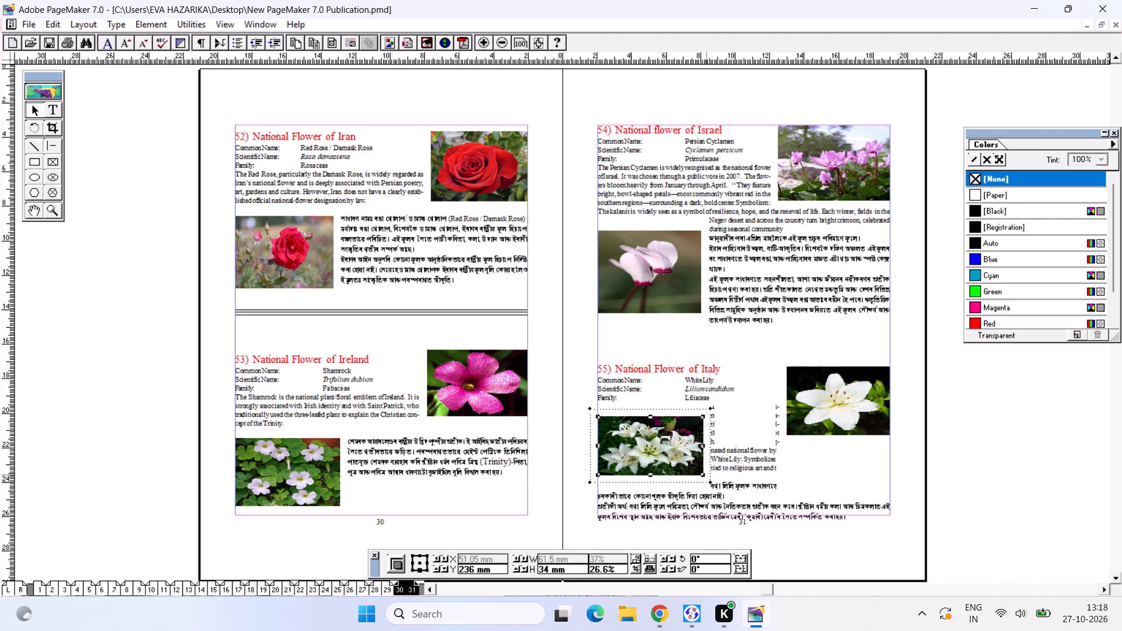
Widen the lily cluster picture's text wrap boundary on the side facing the Italy paragraphs.
{"action": "left_click_drag", "start_coordinate": [707, 475], "coordinate": [715, 469]}
{"action": "left_click", "coordinate": [667, 452]}
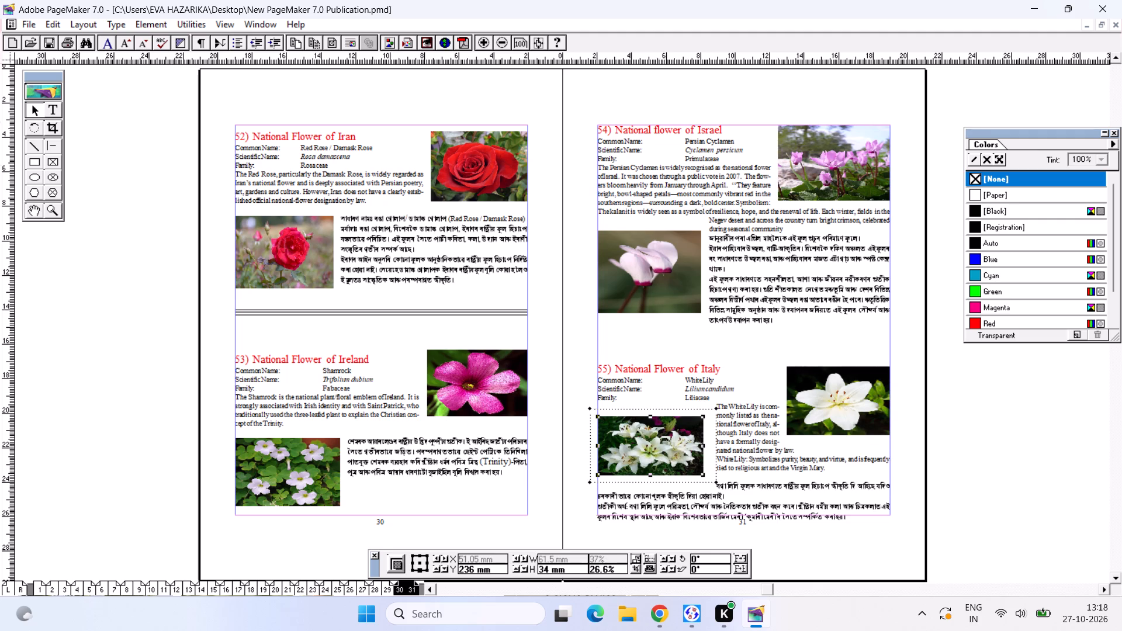
{"action": "left_click", "coordinate": [813, 406]}
{"action": "left_click", "coordinate": [670, 305]}
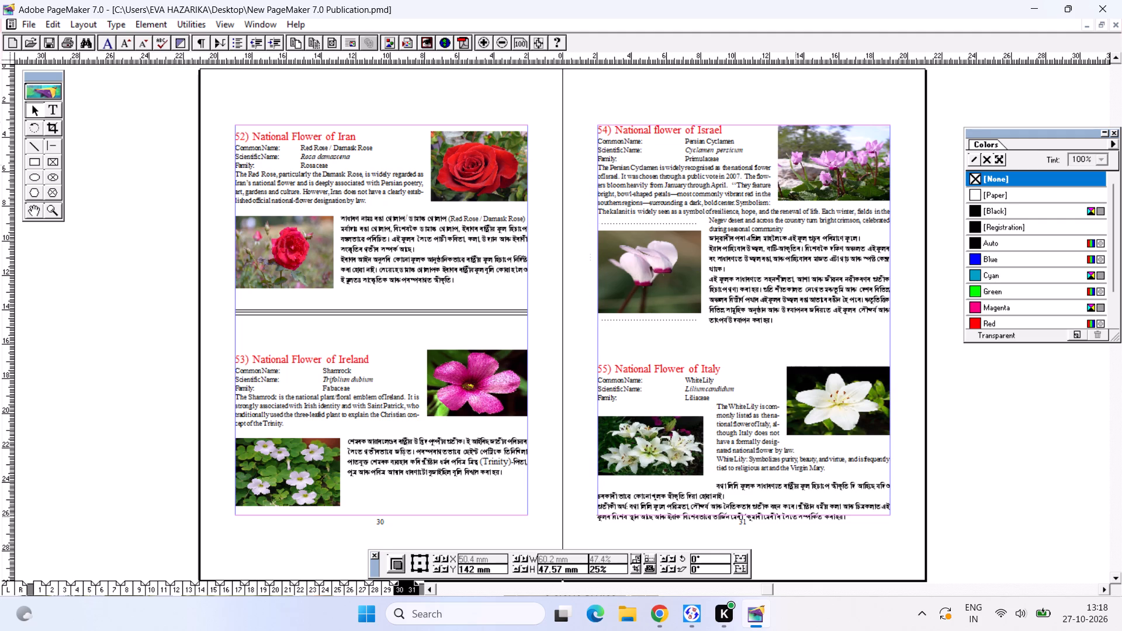
Move the Italy text block up slightly so its last Assamese line fits inside page 31's bottom margin.
{"action": "left_click", "coordinate": [794, 516]}
{"action": "left_click", "coordinate": [670, 438]}
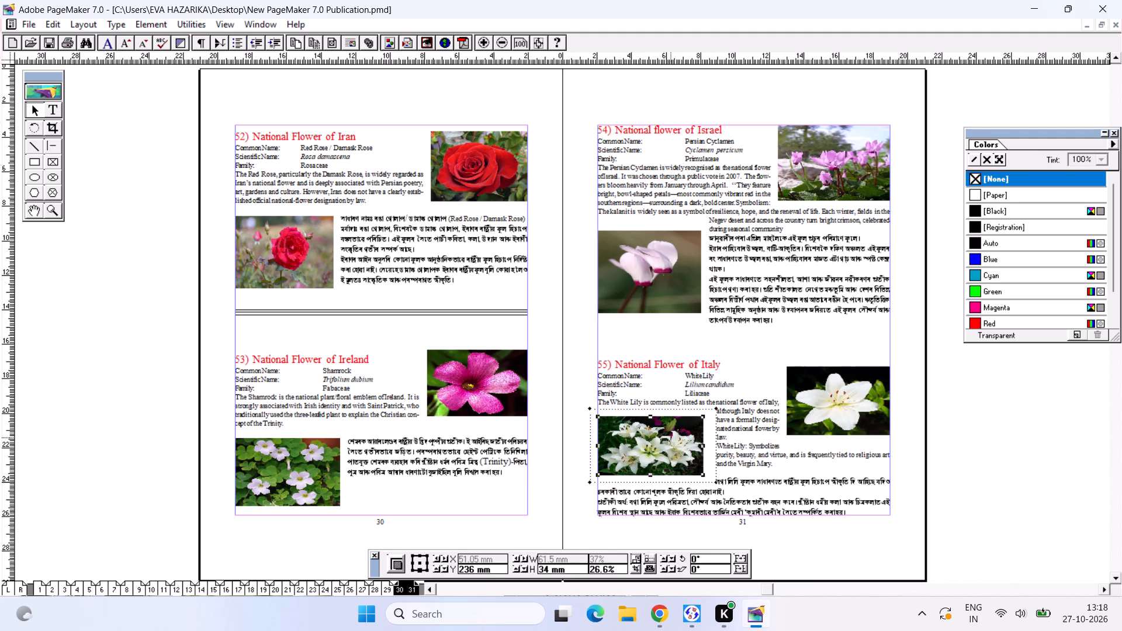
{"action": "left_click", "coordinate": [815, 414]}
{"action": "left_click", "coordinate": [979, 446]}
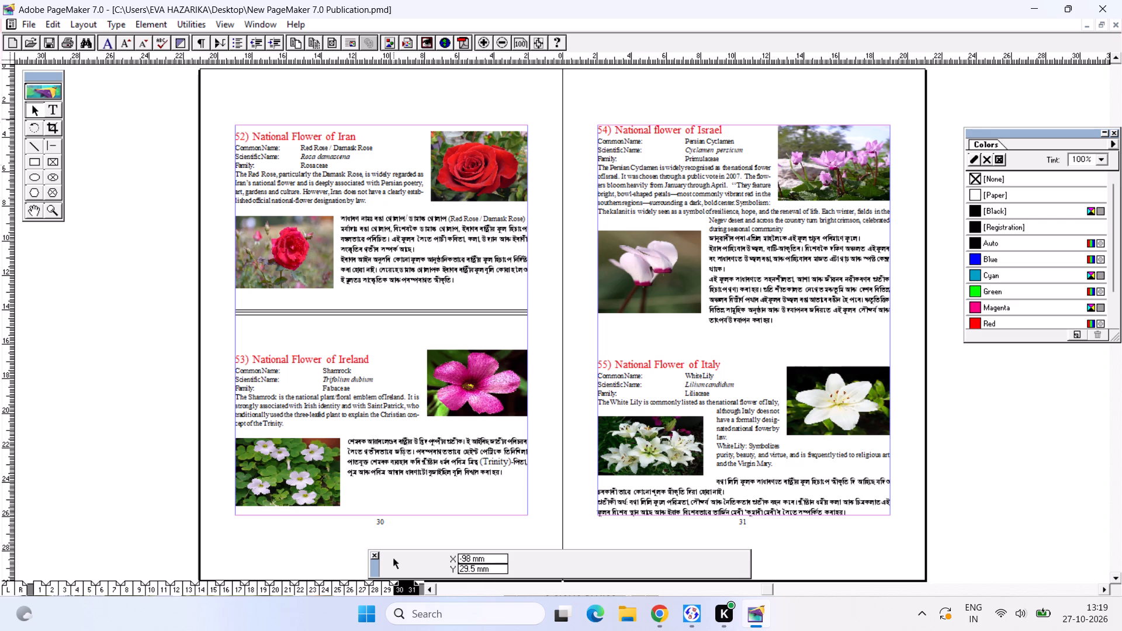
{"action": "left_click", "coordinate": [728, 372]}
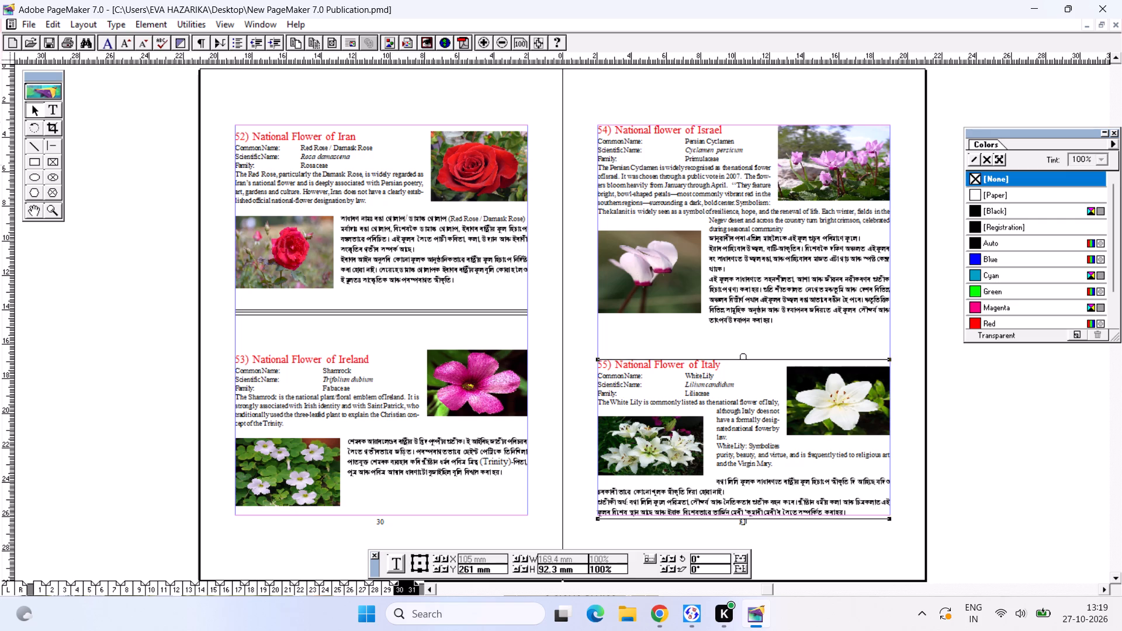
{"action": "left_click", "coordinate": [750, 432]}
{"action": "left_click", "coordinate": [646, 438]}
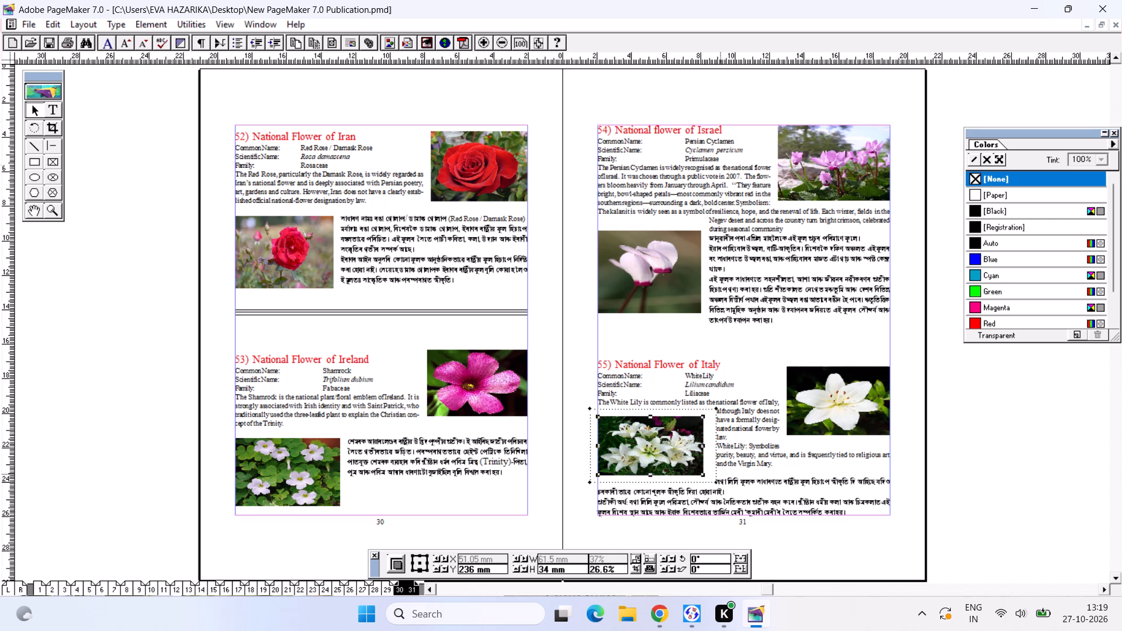
Nudge the Italy text block up slightly within page 31's bottom margin and check the entry's layout close up.
{"action": "left_click", "coordinate": [763, 488]}
{"action": "key", "text": "ctrl+2"}
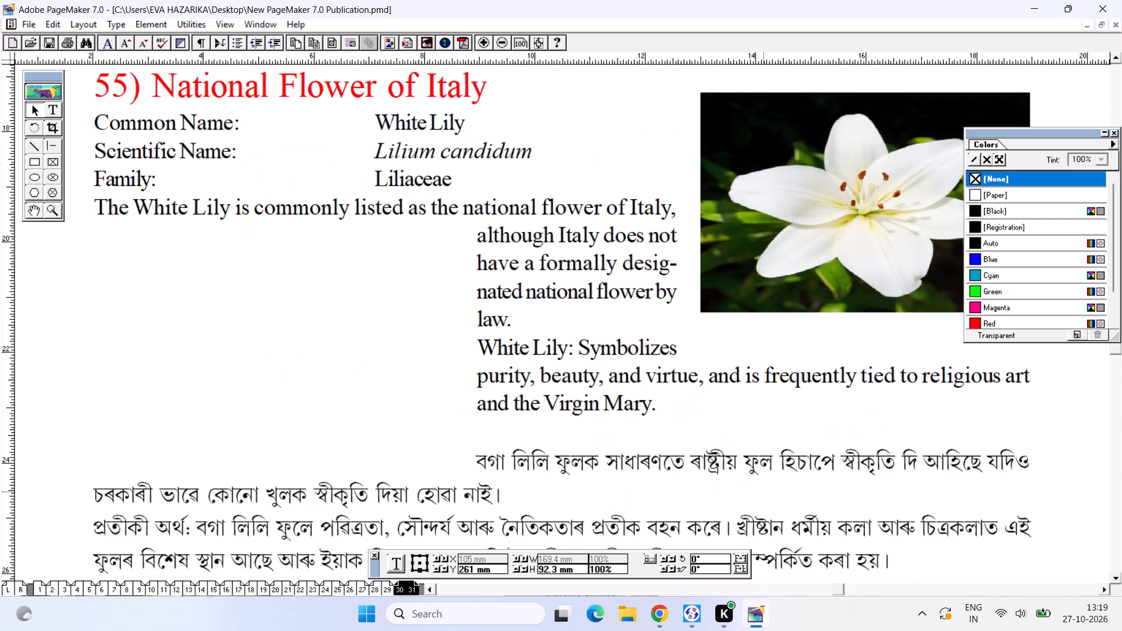
{"action": "left_click_drag", "start_coordinate": [600, 436], "coordinate": [600, 307], "text": "alt"}
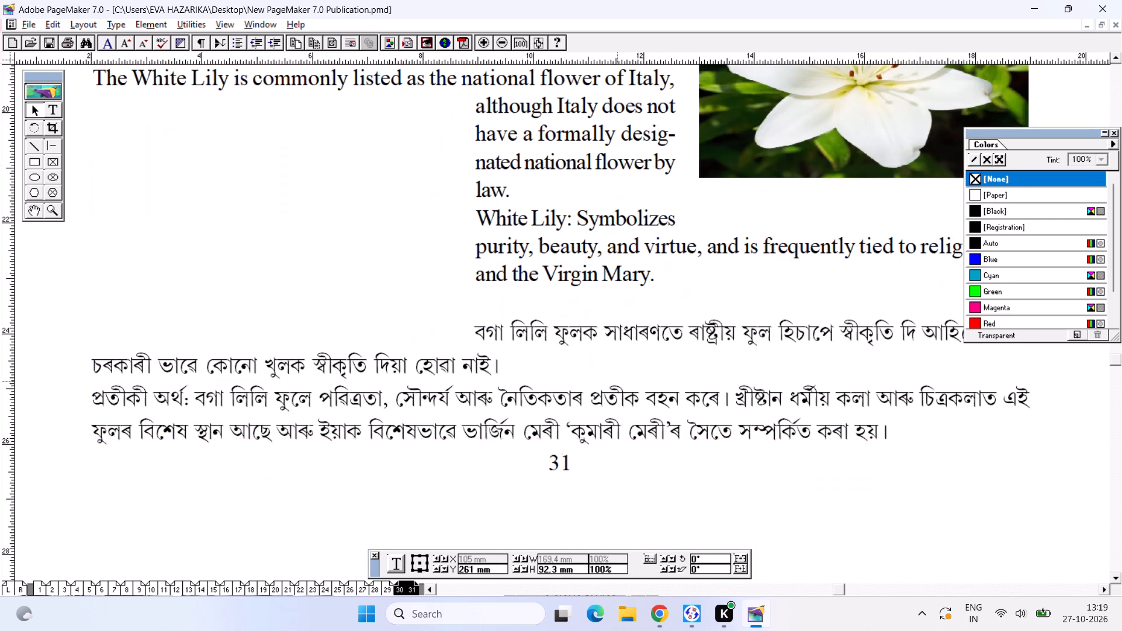
{"action": "left_click_drag", "start_coordinate": [617, 384], "coordinate": [604, 384], "text": "alt"}
{"action": "left_click", "coordinate": [605, 383]}
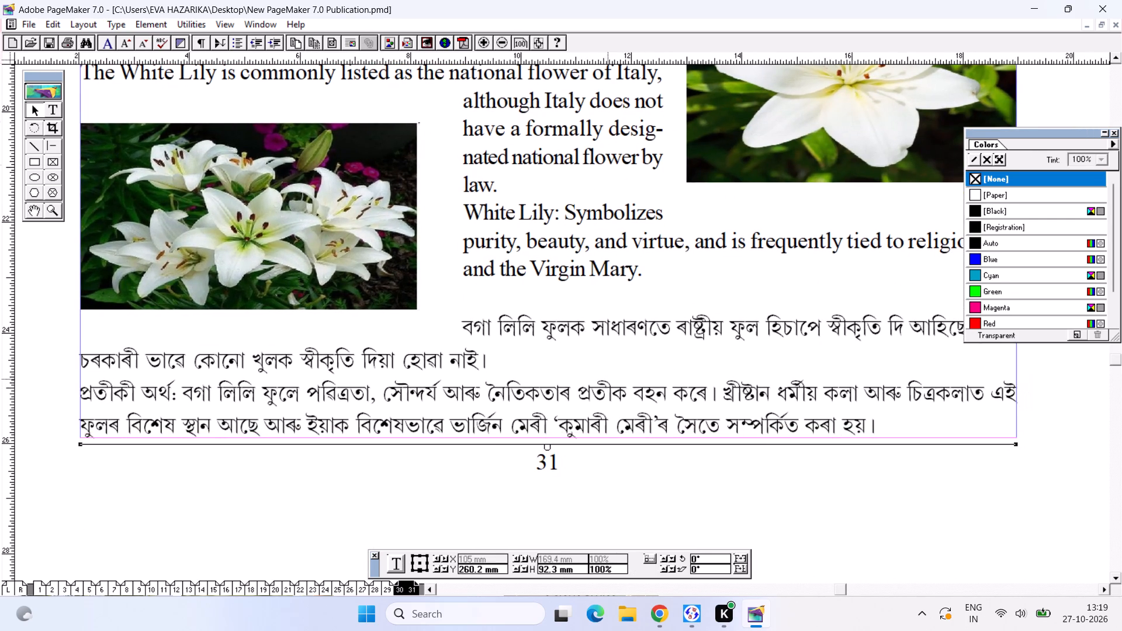
{"action": "left_click_drag", "start_coordinate": [610, 364], "coordinate": [602, 525], "text": "alt"}
{"action": "left_click_drag", "start_coordinate": [591, 324], "coordinate": [598, 377], "text": "alt"}
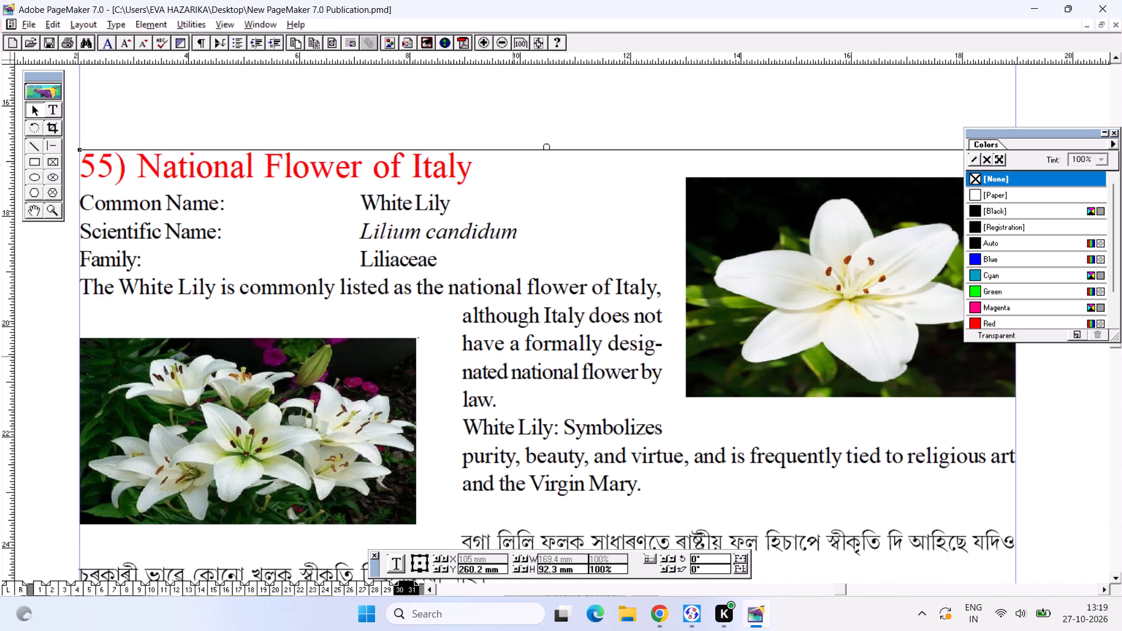
{"action": "left_click_drag", "start_coordinate": [505, 328], "coordinate": [507, 378], "text": "alt"}
{"action": "left_click_drag", "start_coordinate": [510, 362], "coordinate": [499, 359], "text": "alt"}
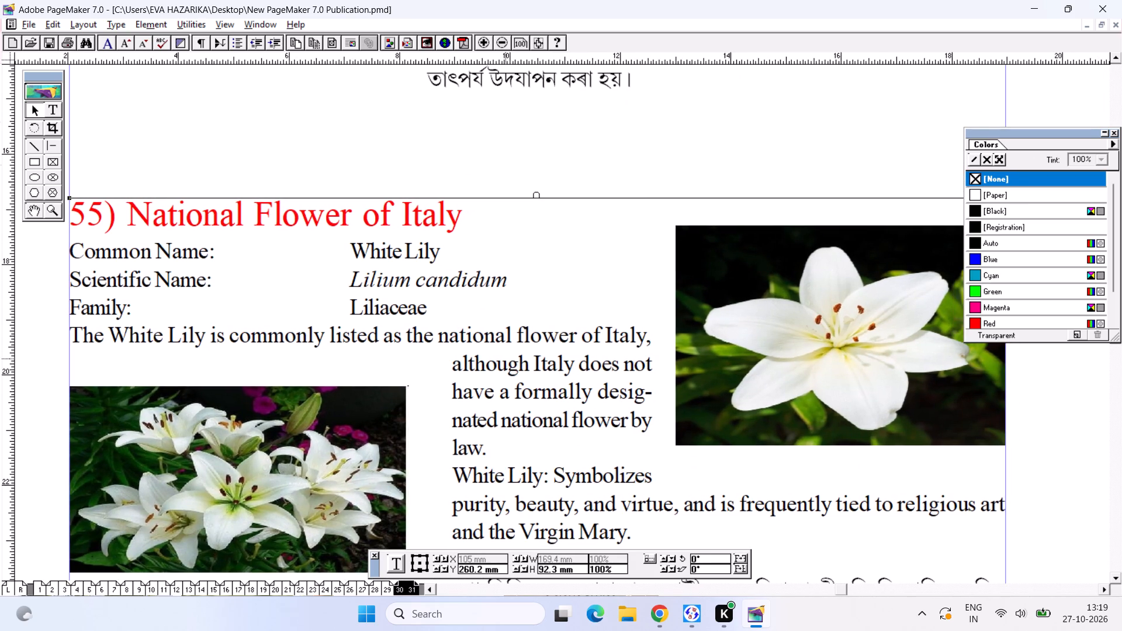
{"action": "key", "text": "ctrl+0"}
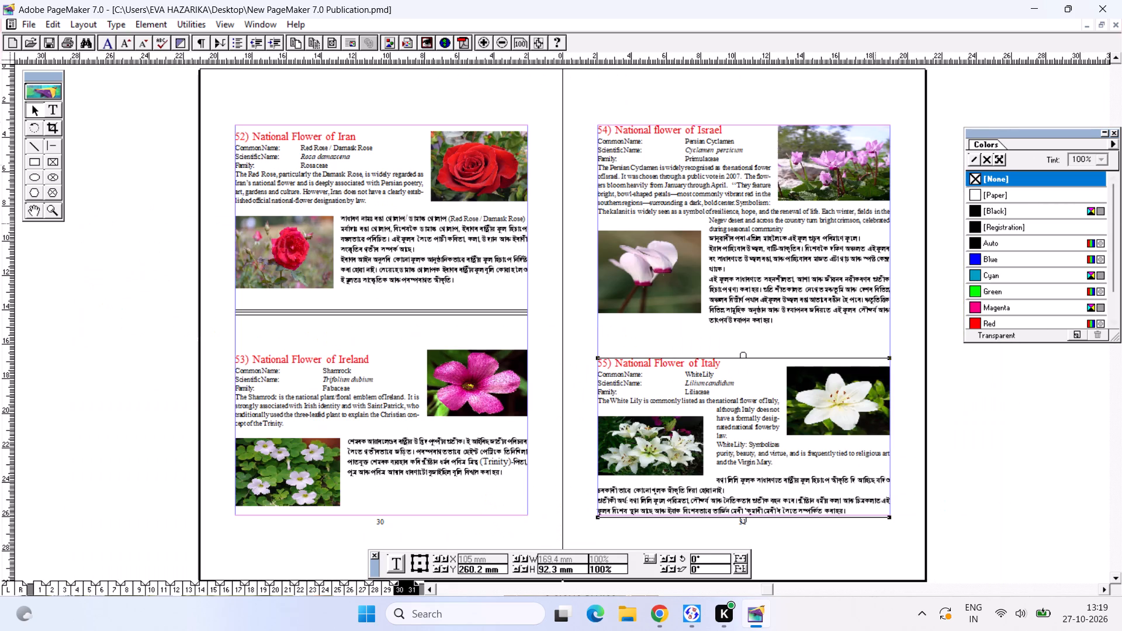
{"action": "left_click", "coordinate": [785, 376]}
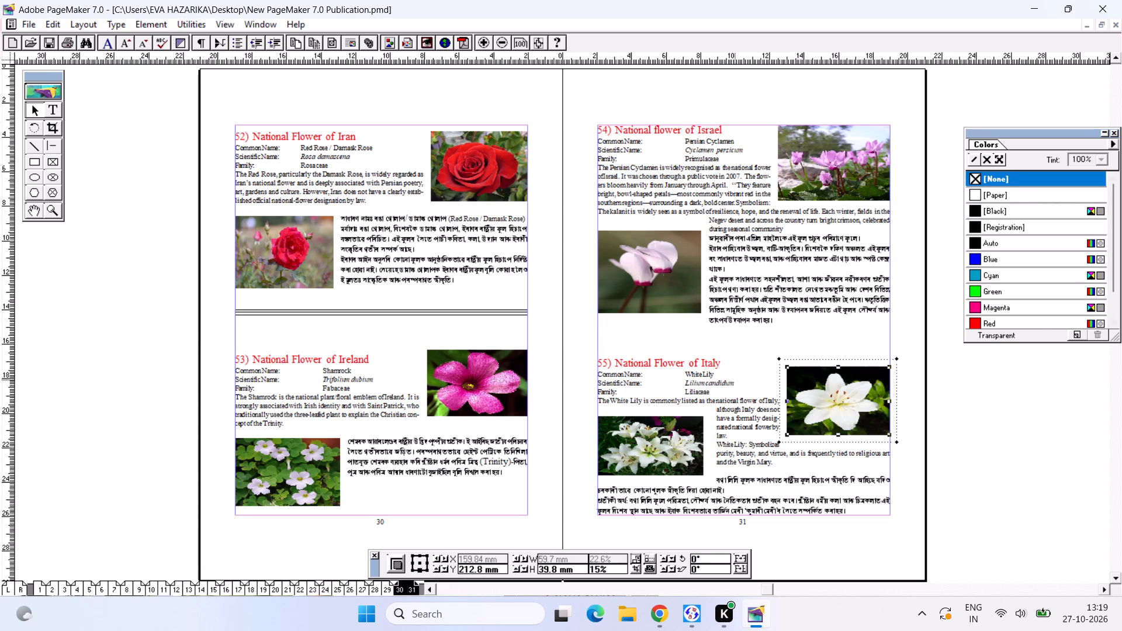
{"action": "left_click", "coordinate": [670, 376]}
Draw a horizontal divider line about 169.4 mm long between the Israel and Italy entries, at about Y 152 mm.
{"action": "left_click", "coordinate": [60, 147]}
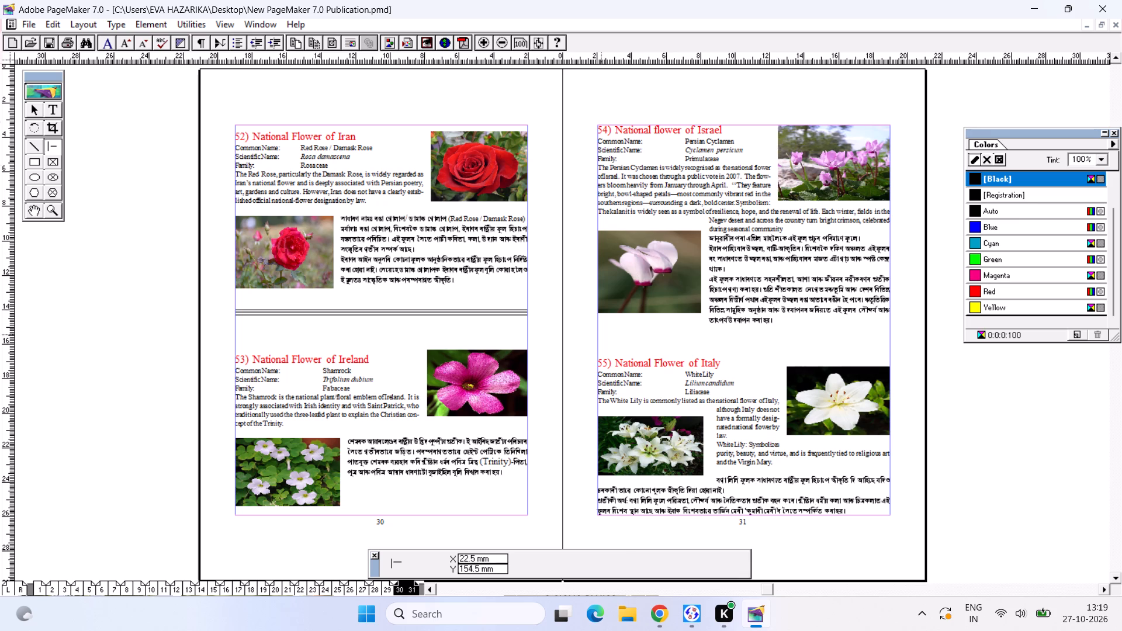
{"action": "left_click_drag", "start_coordinate": [597, 330], "coordinate": [889, 366]}
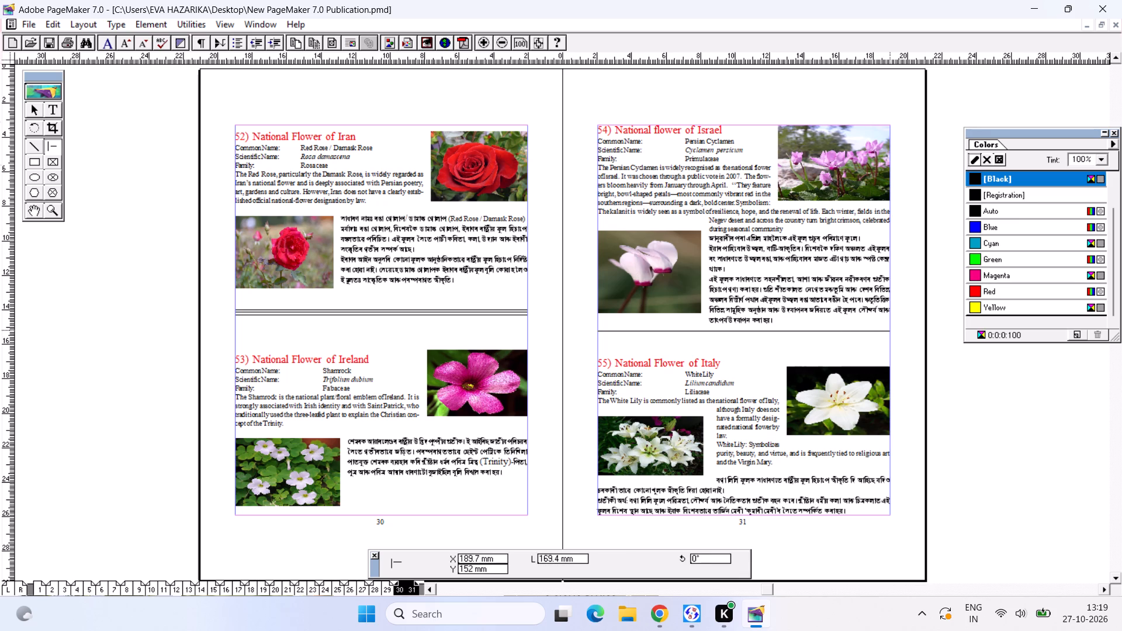
{"action": "left_click_drag", "start_coordinate": [889, 366], "coordinate": [889, 367]}
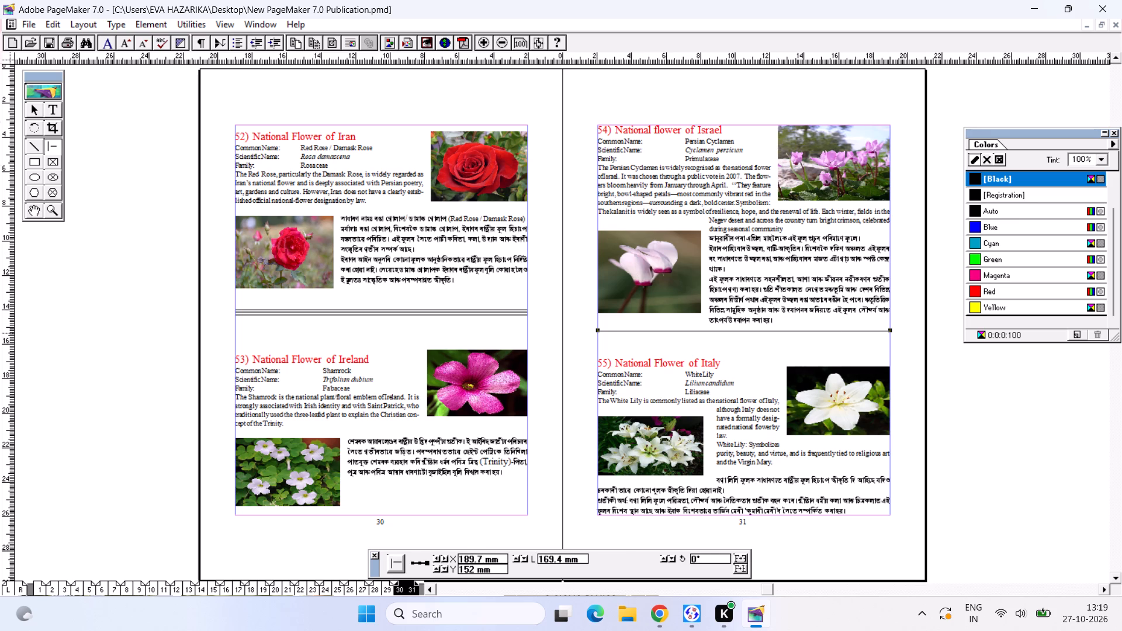
Draw a second margin-to-margin divider line about 169.4 mm long just below the first, at about Y 153.5 mm.
{"action": "left_click", "coordinate": [601, 332]}
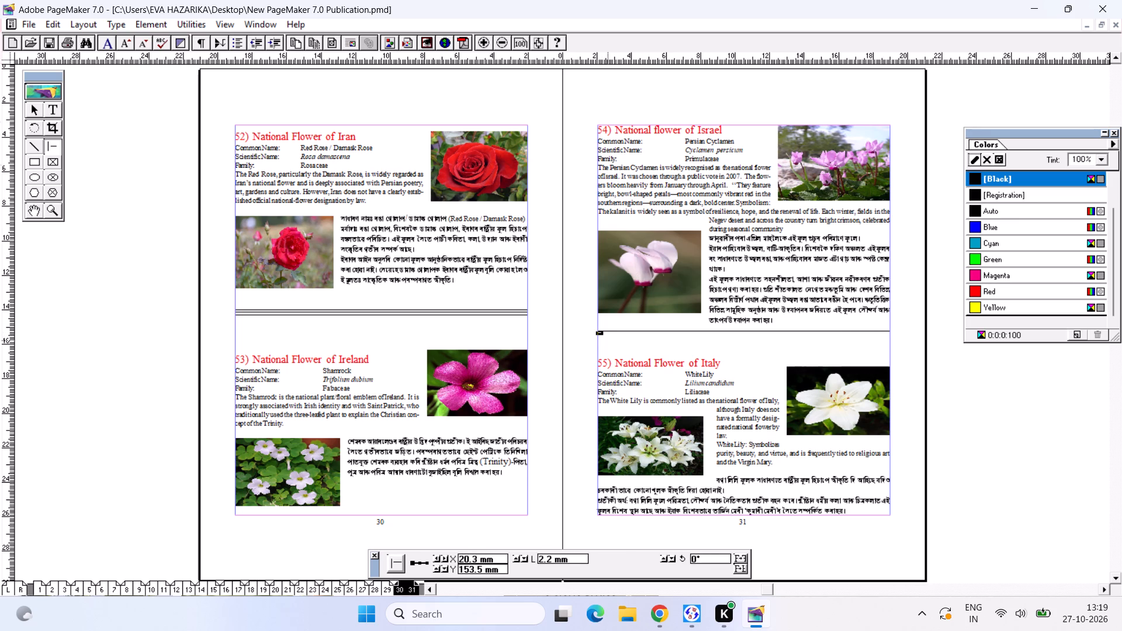
{"action": "key", "text": "ctrl+2"}
{"action": "left_click_drag", "start_coordinate": [633, 345], "coordinate": [96, 304], "text": "alt"}
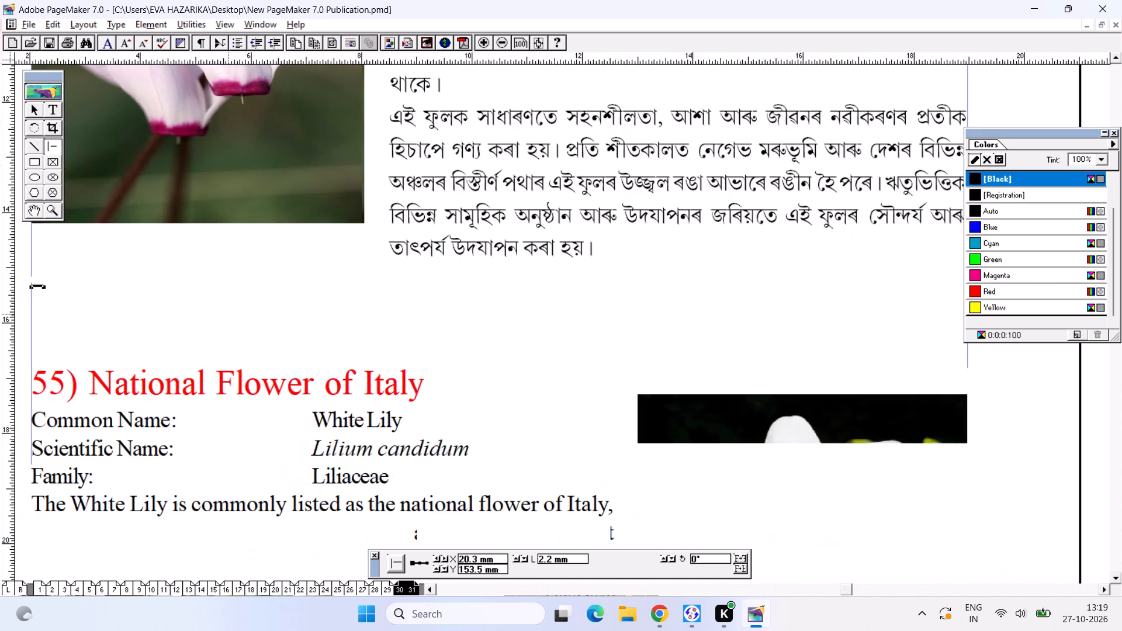
{"action": "left_click_drag", "start_coordinate": [231, 314], "coordinate": [293, 330], "text": "alt"}
{"action": "left_click_drag", "start_coordinate": [293, 327], "coordinate": [227, 353], "text": "alt"}
{"action": "left_click_drag", "start_coordinate": [230, 353], "coordinate": [231, 353], "text": "alt"}
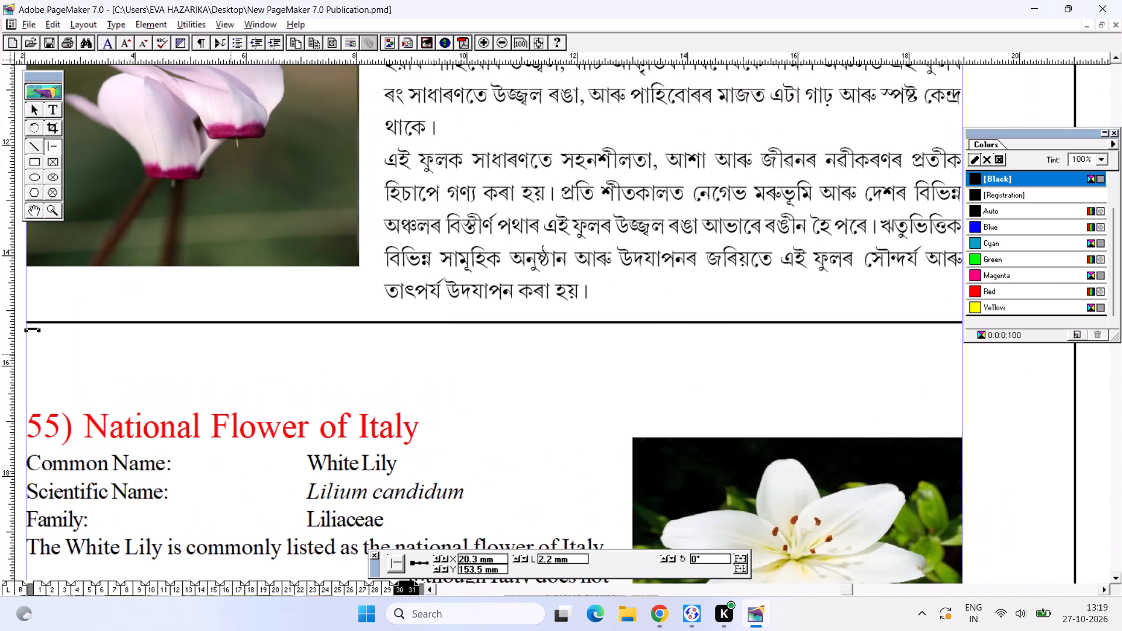
{"action": "left_click_drag", "start_coordinate": [231, 353], "coordinate": [238, 353], "text": "alt"}
{"action": "left_click", "coordinate": [33, 109]}
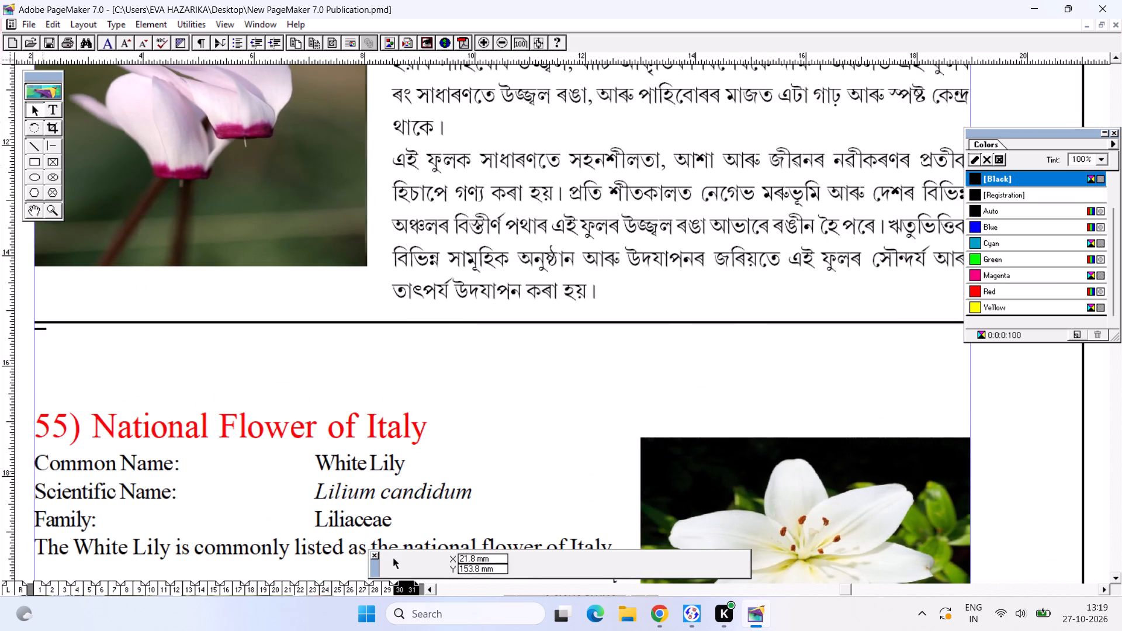
{"action": "left_click", "coordinate": [42, 330]}
{"action": "left_click", "coordinate": [42, 330]}
{"action": "left_click", "coordinate": [46, 329]}
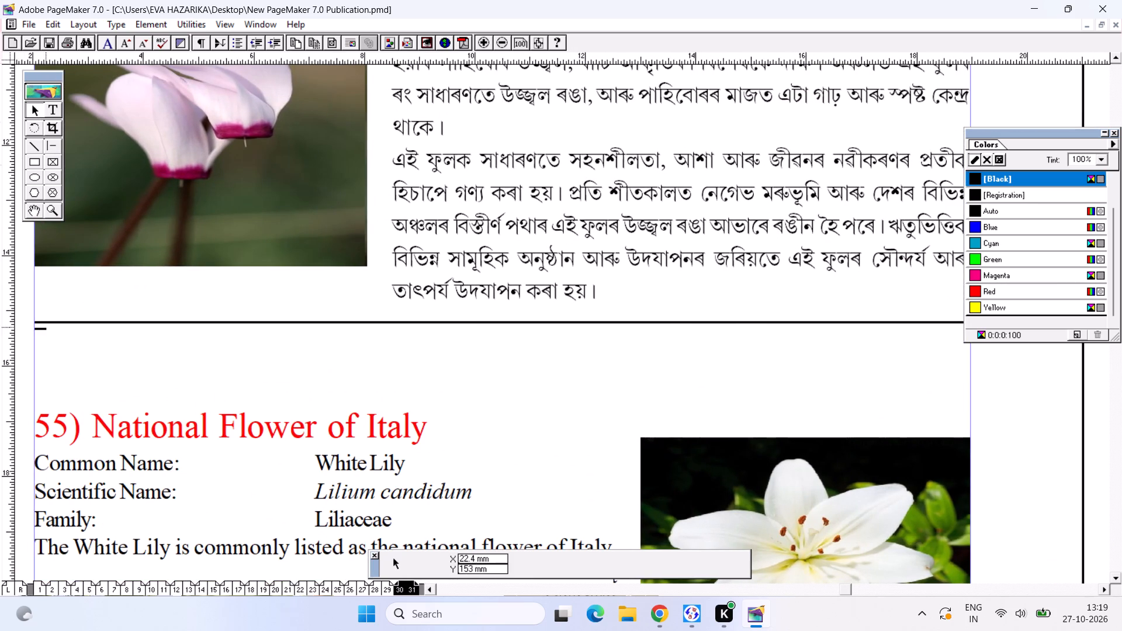
{"action": "left_click", "coordinate": [45, 327]}
{"action": "left_click_drag", "start_coordinate": [46, 329], "coordinate": [189, 337], "text": "shift"}
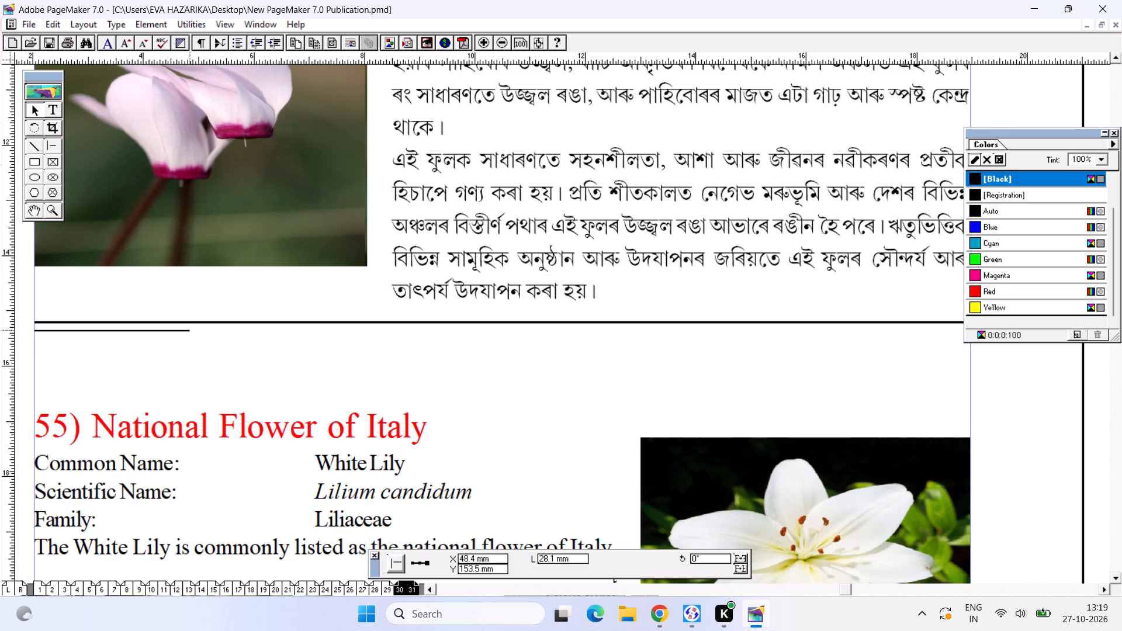
{"action": "left_click_drag", "start_coordinate": [189, 337], "coordinate": [957, 398], "text": "shift"}
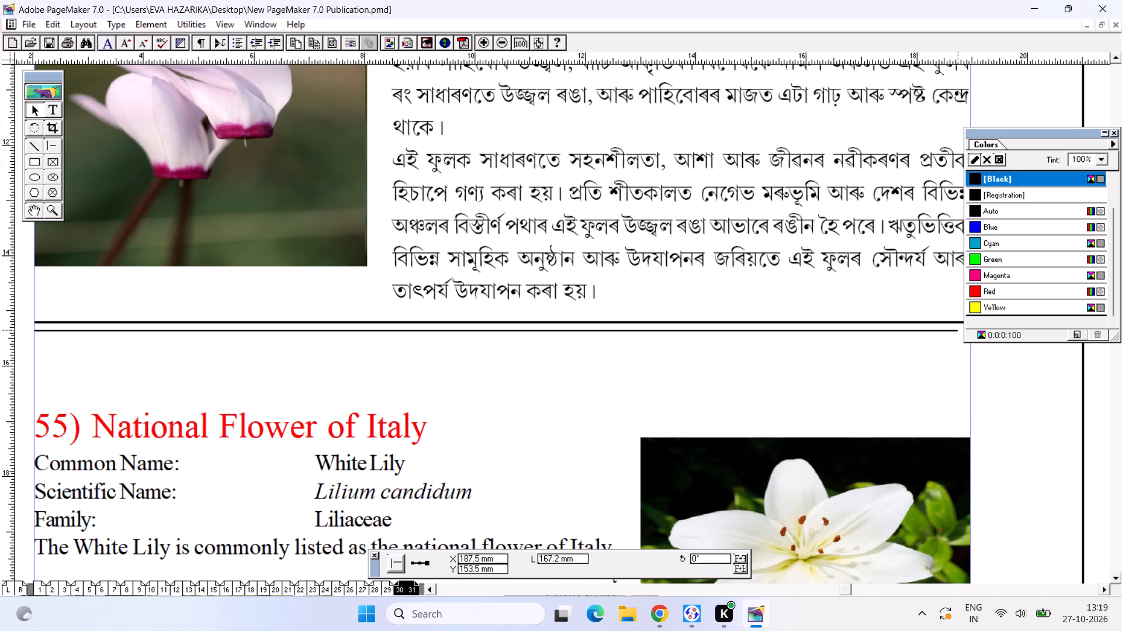
{"action": "left_click_drag", "start_coordinate": [957, 398], "coordinate": [965, 400], "text": "shift"}
{"action": "left_click_drag", "start_coordinate": [844, 379], "coordinate": [722, 375], "text": "alt"}
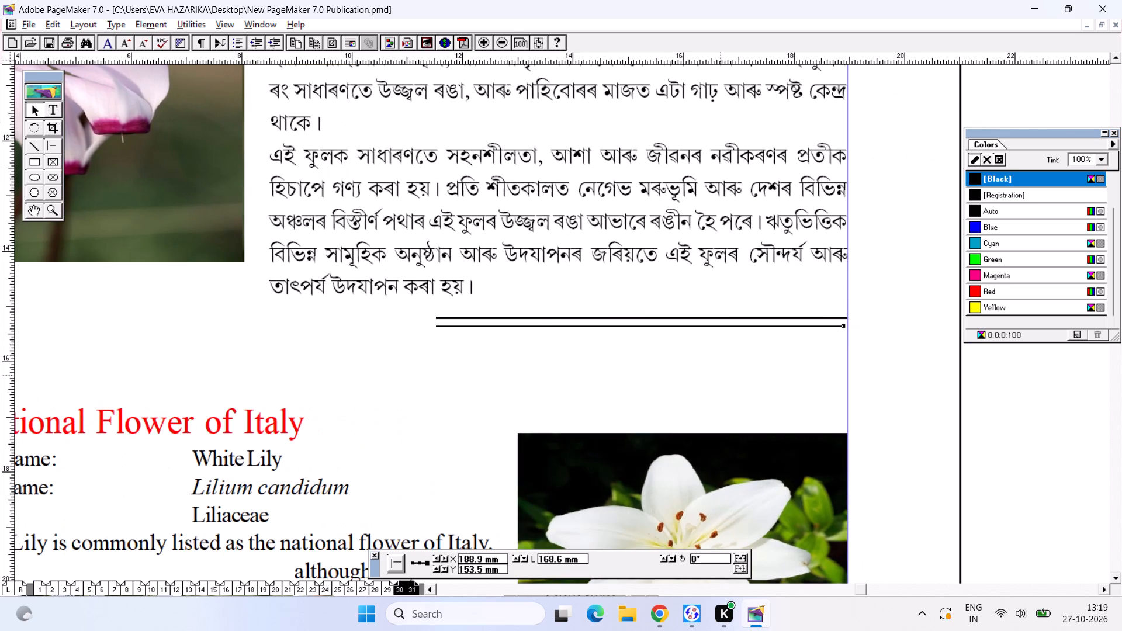
{"action": "left_click", "coordinate": [844, 326], "text": "shift"}
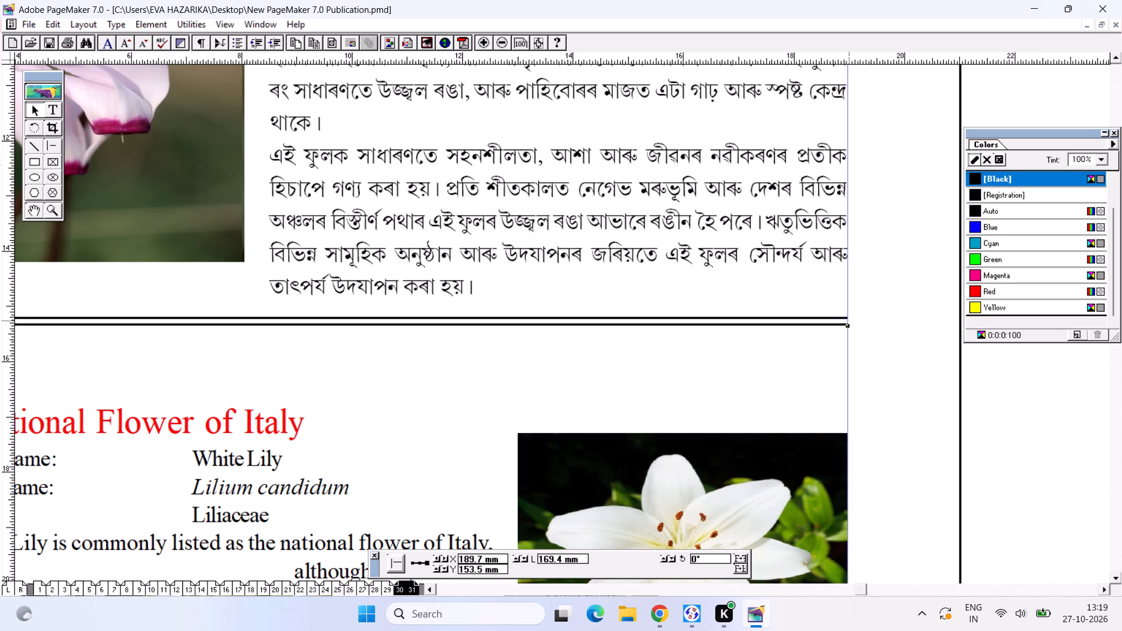
{"action": "left_click", "coordinate": [602, 353], "text": "alt"}
Draw a third horizontal divider line about 169.4 mm long below the other two, at about Y 154.2 mm.
{"action": "left_click_drag", "start_coordinate": [452, 355], "coordinate": [711, 342], "text": "alt"}
{"action": "left_click_drag", "start_coordinate": [588, 339], "coordinate": [477, 361], "text": "alt"}
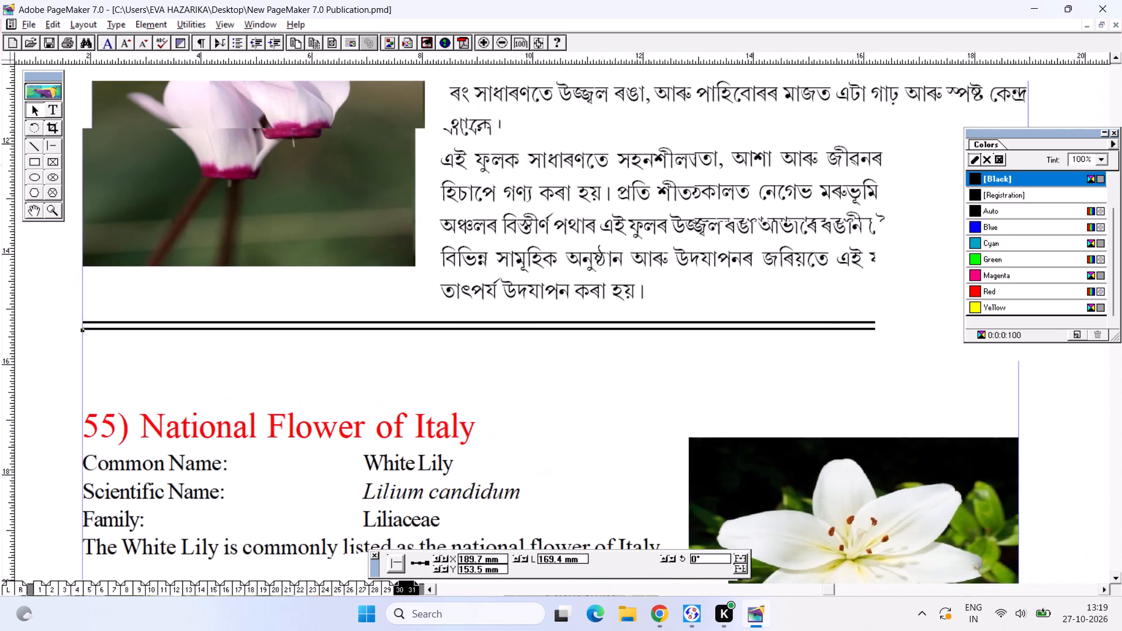
{"action": "left_click", "coordinate": [431, 356], "text": "alt"}
{"action": "left_click", "coordinate": [403, 335]}
{"action": "left_click_drag", "start_coordinate": [261, 281], "coordinate": [251, 290], "text": "alt"}
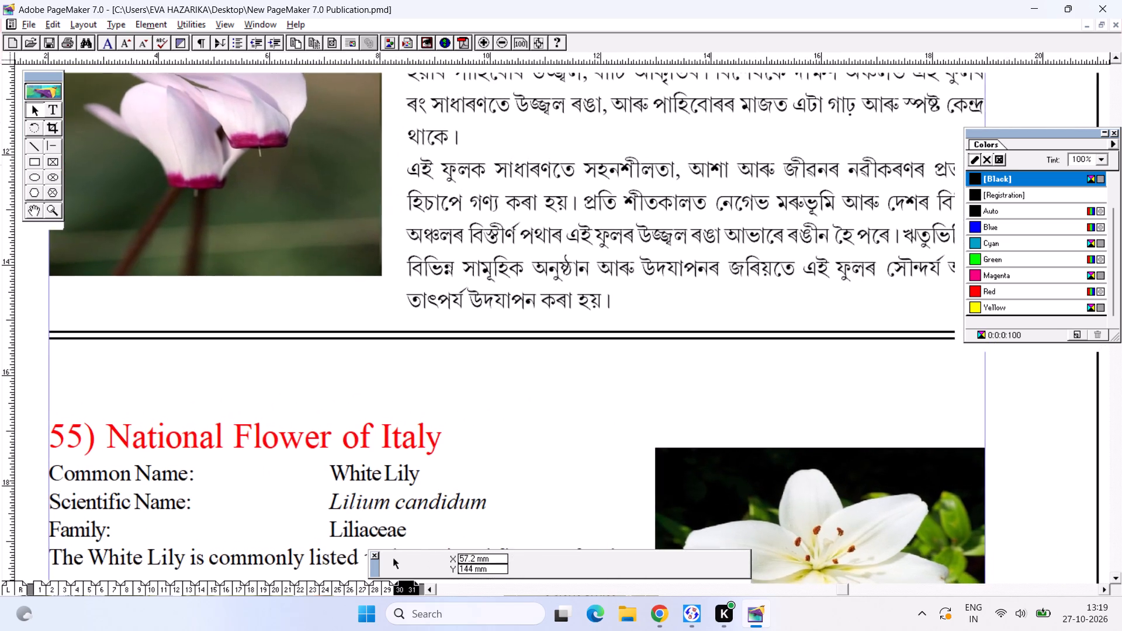
{"action": "left_click_drag", "start_coordinate": [251, 292], "coordinate": [249, 335], "text": "alt"}
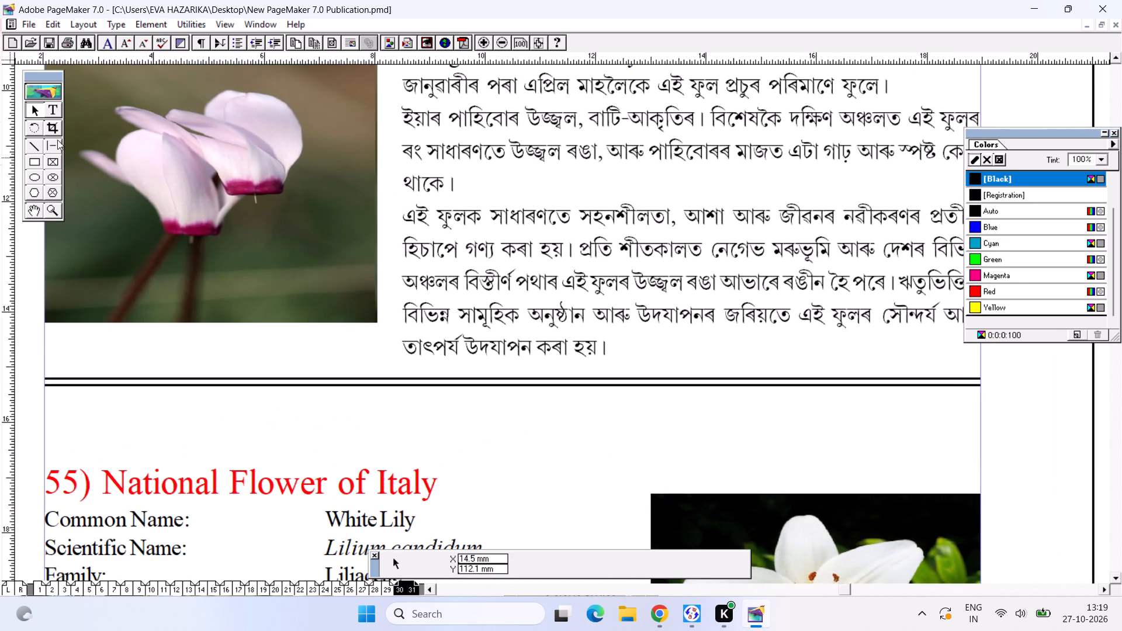
{"action": "left_click", "coordinate": [64, 145]}
{"action": "left_click", "coordinate": [50, 145]}
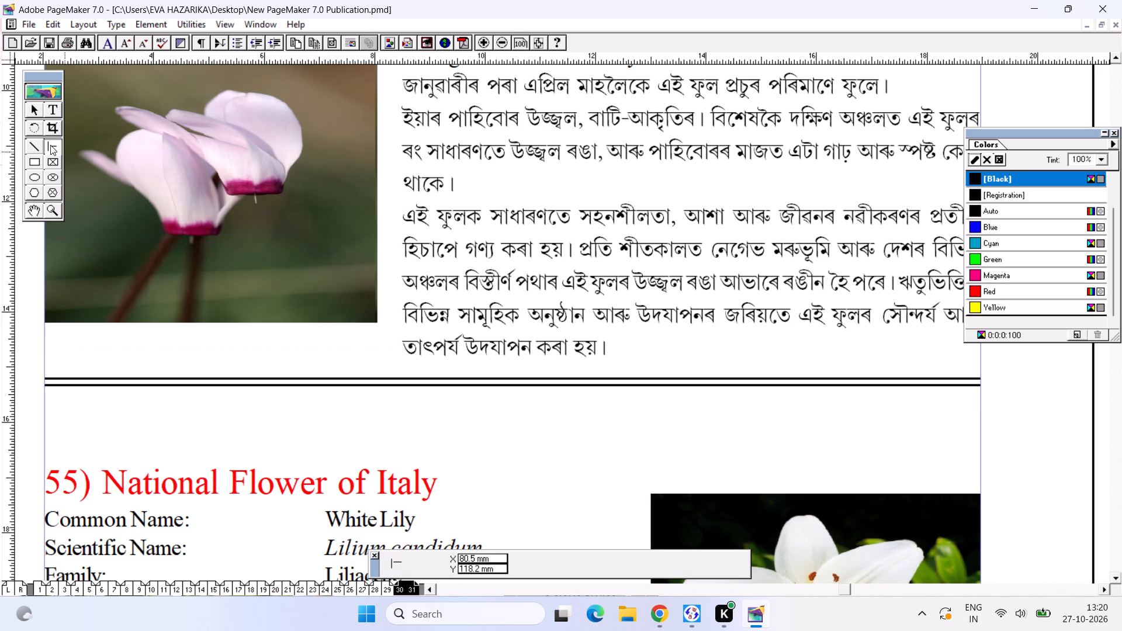
{"action": "left_click_drag", "start_coordinate": [44, 389], "coordinate": [44, 389]}
{"action": "left_click_drag", "start_coordinate": [44, 389], "coordinate": [880, 488]}
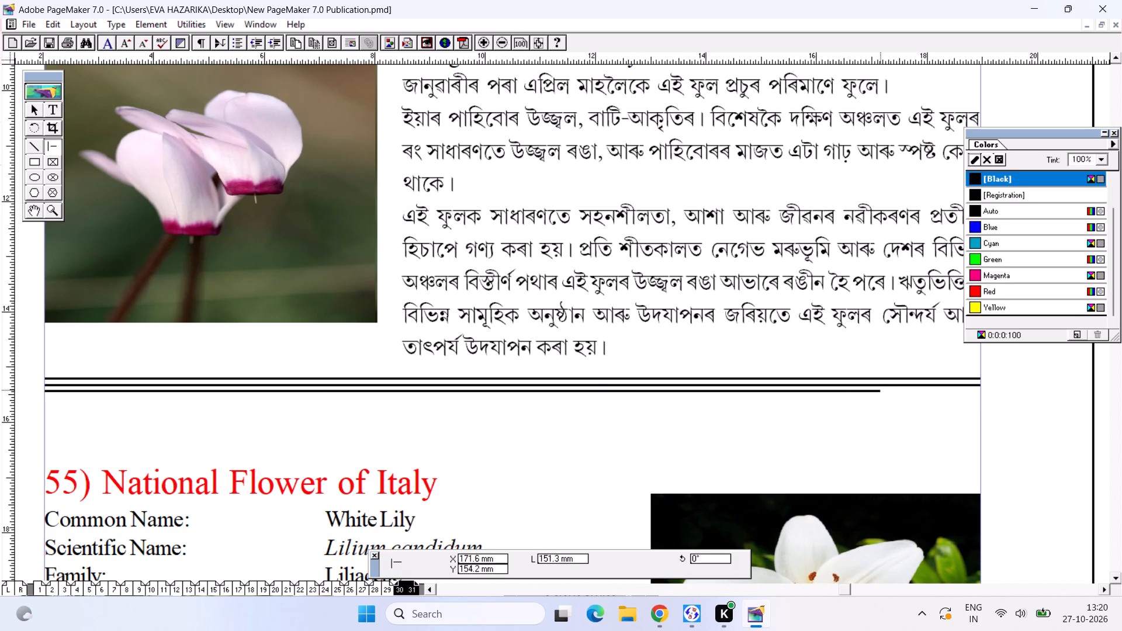
{"action": "left_click_drag", "start_coordinate": [880, 488], "coordinate": [979, 502]}
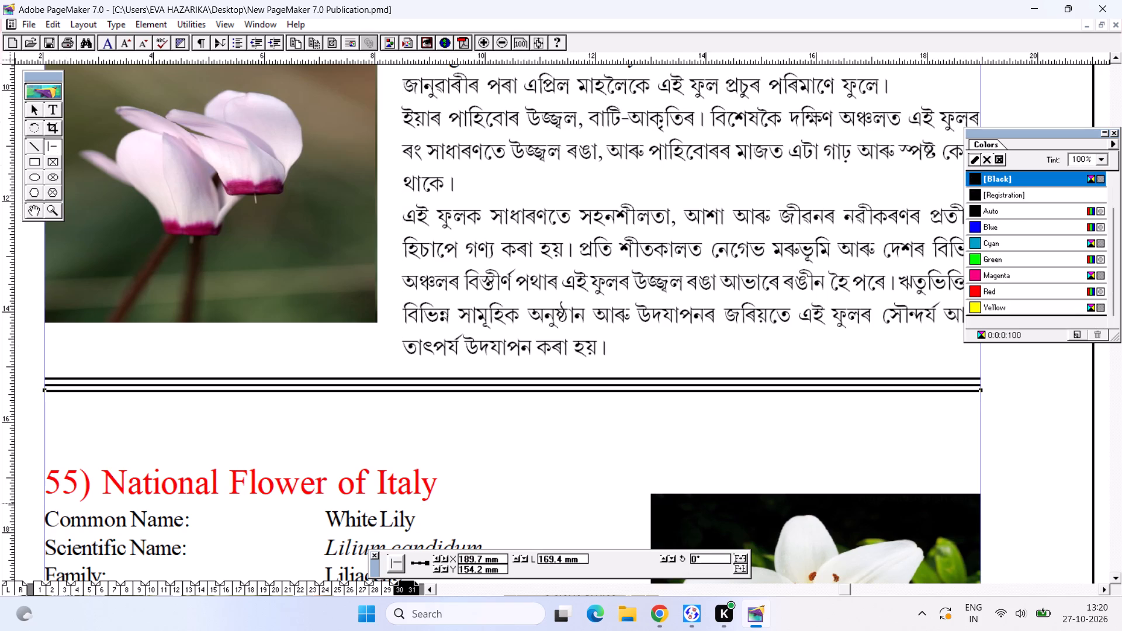
Save the publication with the whole spread of pages 30 and 31 in view.
{"action": "key", "text": "ctrl+0"}
{"action": "key", "text": "ctrl+s"}
{"action": "key", "text": "ctrl+s"}
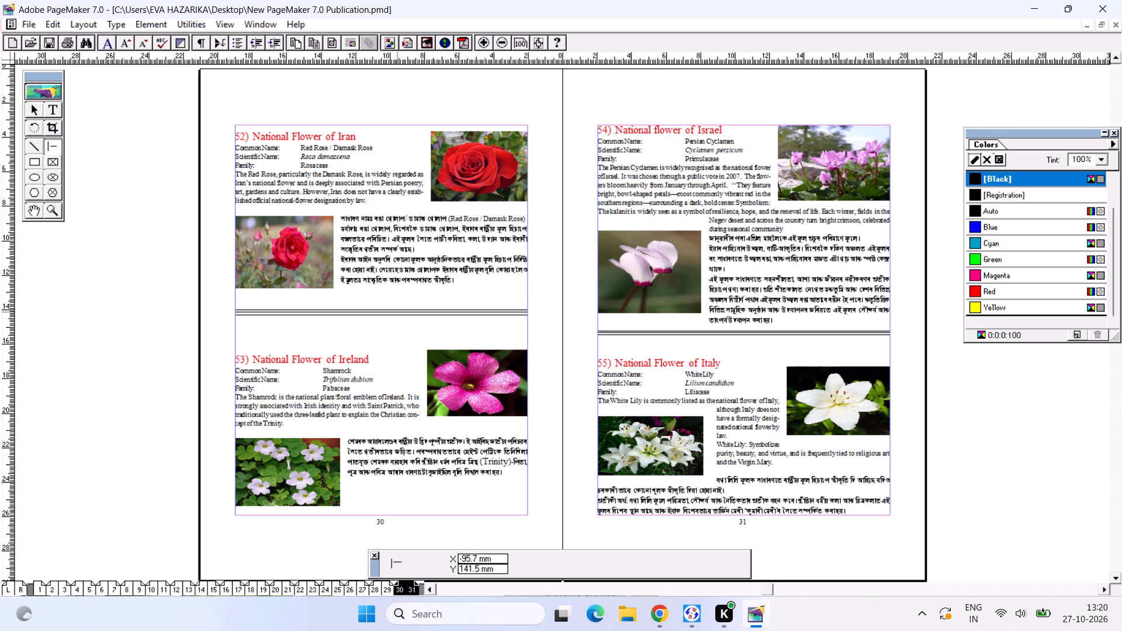
{"action": "left_click", "coordinate": [411, 304]}
{"action": "left_click", "coordinate": [728, 410]}
Move the Italy text block up a few millimetres, closer to the divider lines.
{"action": "left_click_drag", "start_coordinate": [30, 110], "coordinate": [36, 115]}
{"action": "left_click_drag", "start_coordinate": [674, 367], "coordinate": [673, 360]}
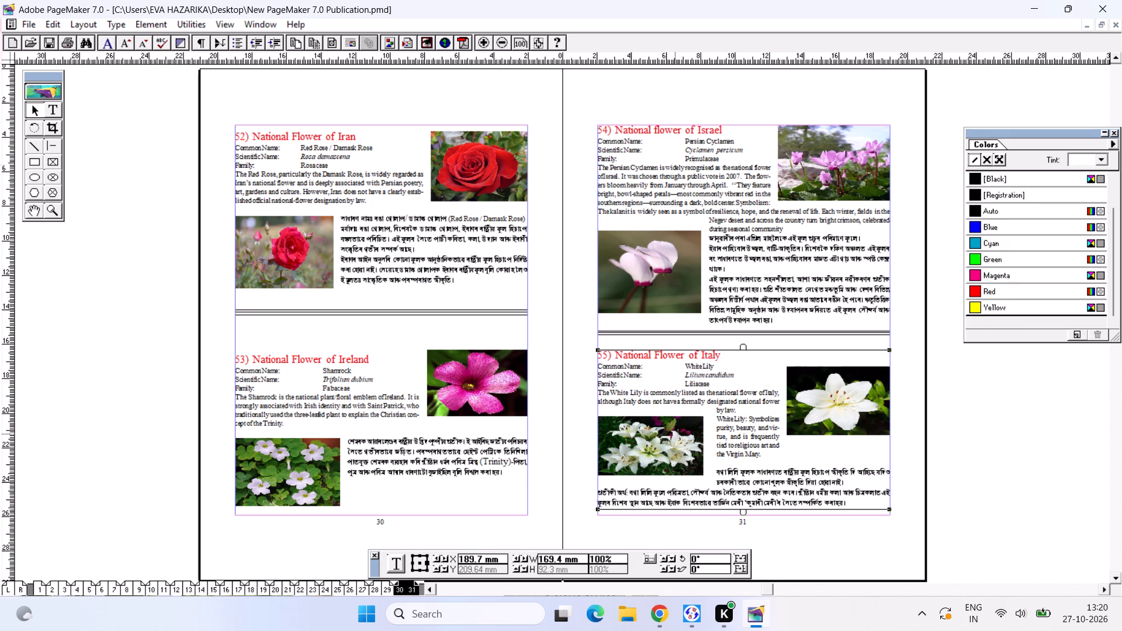
Shift the lily cluster picture slightly away from page 31's inner margin.
{"action": "left_click_drag", "start_coordinate": [674, 435], "coordinate": [680, 437]}
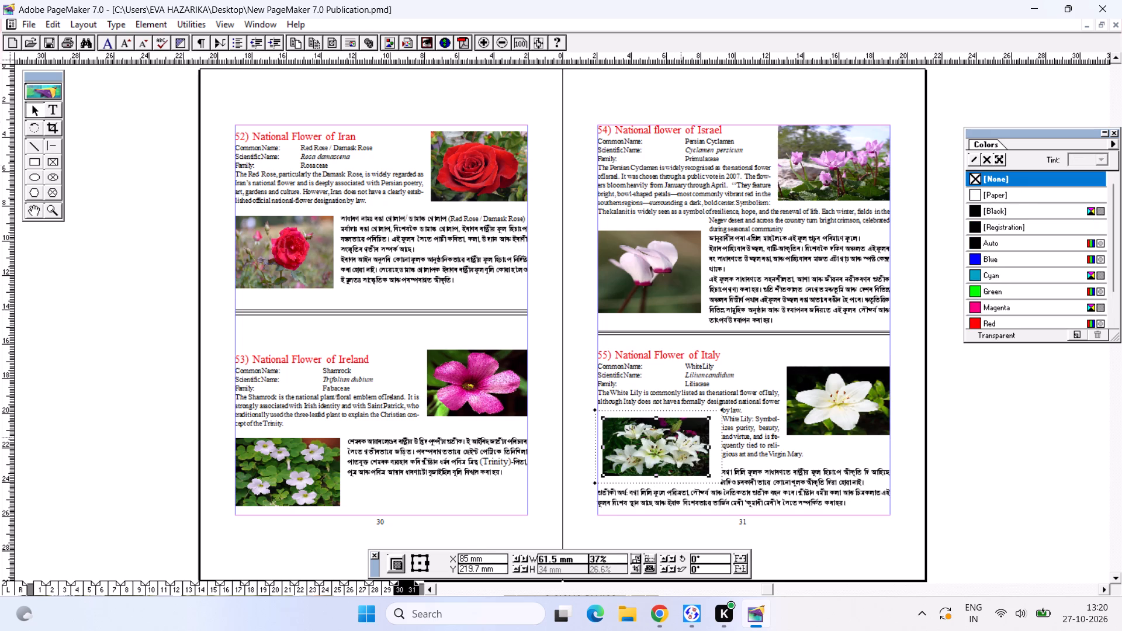
Move the single white lily picture up beside the Italy heading, just below the dividers and against the outer margin.
{"action": "left_click", "coordinate": [875, 418]}
{"action": "left_click_drag", "start_coordinate": [811, 379], "coordinate": [811, 369]}
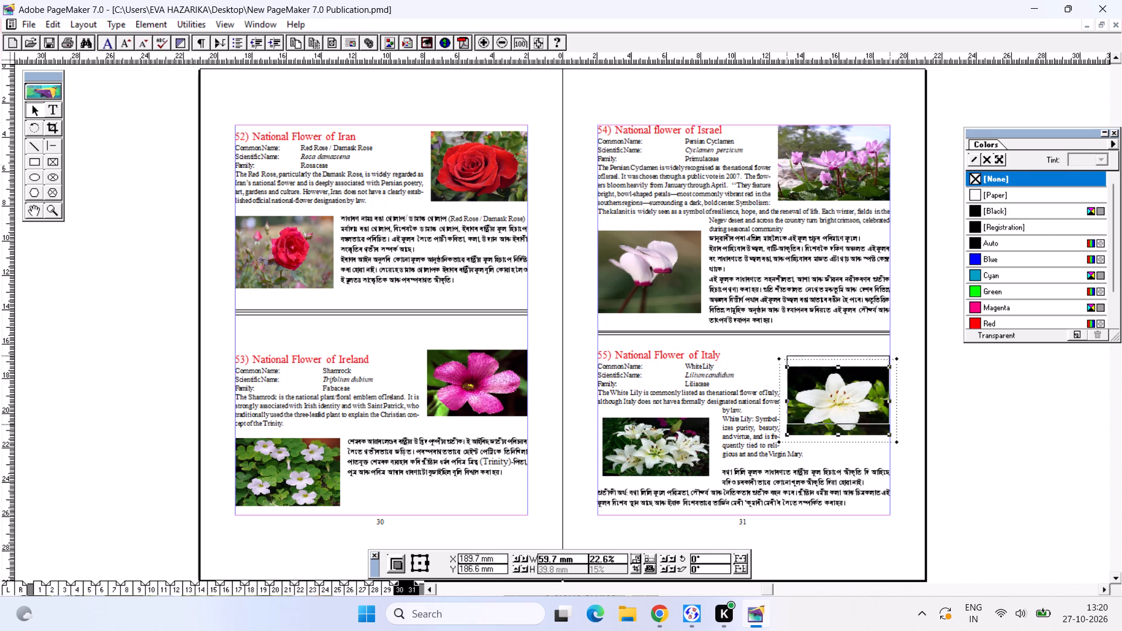
{"action": "left_click_drag", "start_coordinate": [811, 369], "coordinate": [811, 356]}
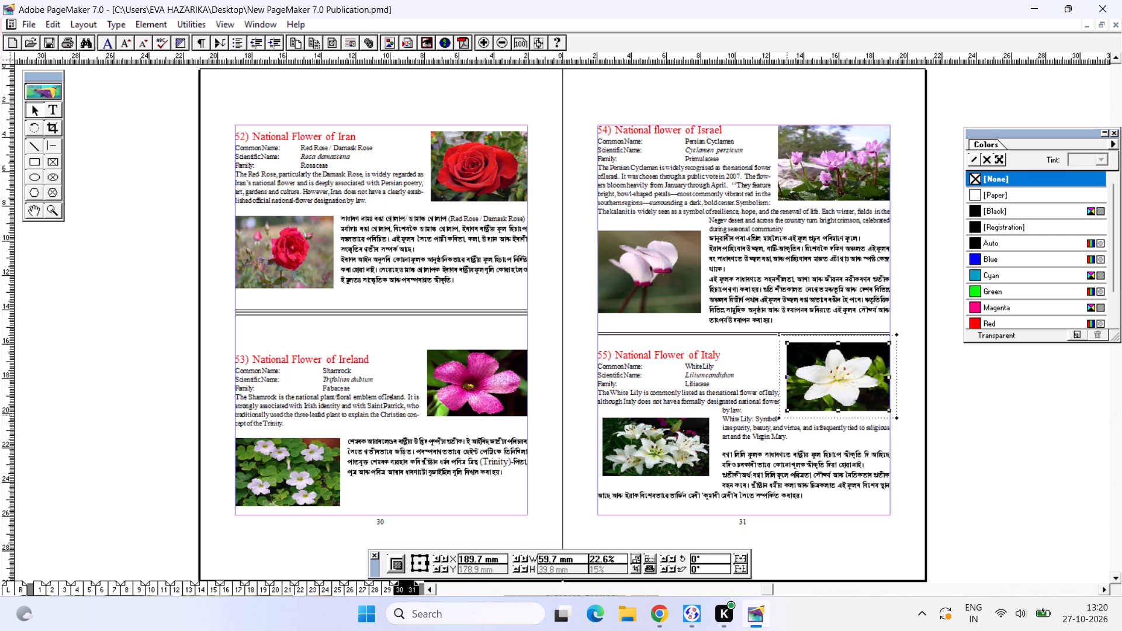
Extend the lily cluster picture's text wrap boundary slightly downward and shrink the picture to about 56.5 by 33.3 mm.
{"action": "left_click", "coordinate": [752, 433]}
{"action": "left_click", "coordinate": [701, 446]}
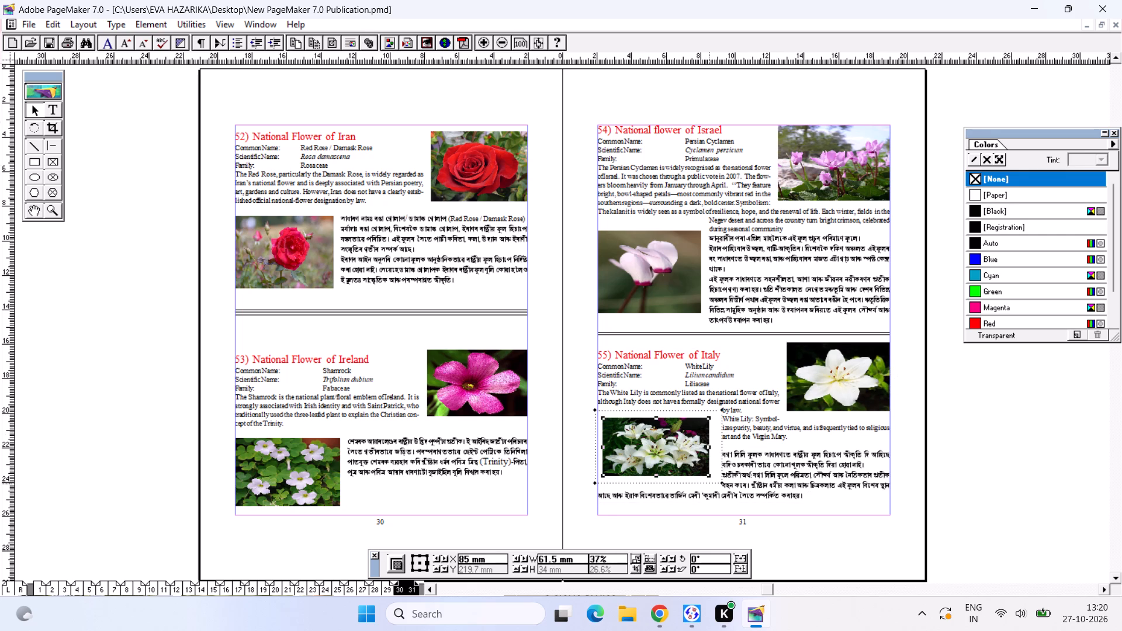
{"action": "left_click_drag", "start_coordinate": [710, 480], "coordinate": [707, 488]}
{"action": "left_click_drag", "start_coordinate": [709, 479], "coordinate": [699, 475]}
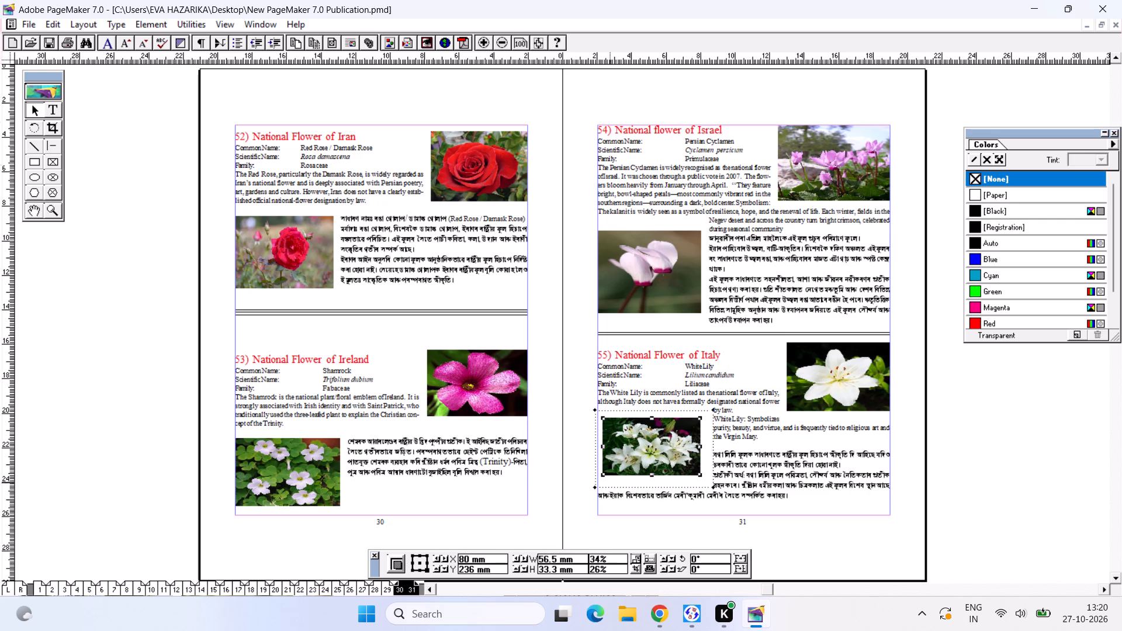
Move the lily cluster picture back against page 31's inner margin, beside the Italy text, and deselect it.
{"action": "left_click_drag", "start_coordinate": [636, 461], "coordinate": [631, 462]}
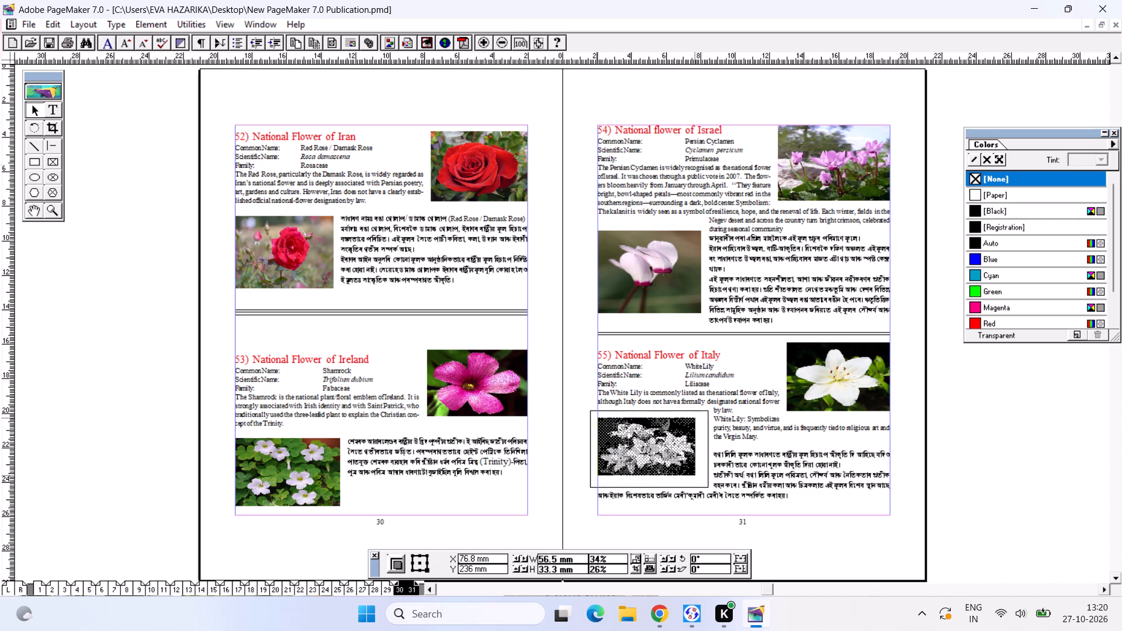
{"action": "left_click_drag", "start_coordinate": [631, 462], "coordinate": [631, 462]}
{"action": "left_click", "coordinate": [744, 471]}
{"action": "left_click", "coordinate": [770, 477]}
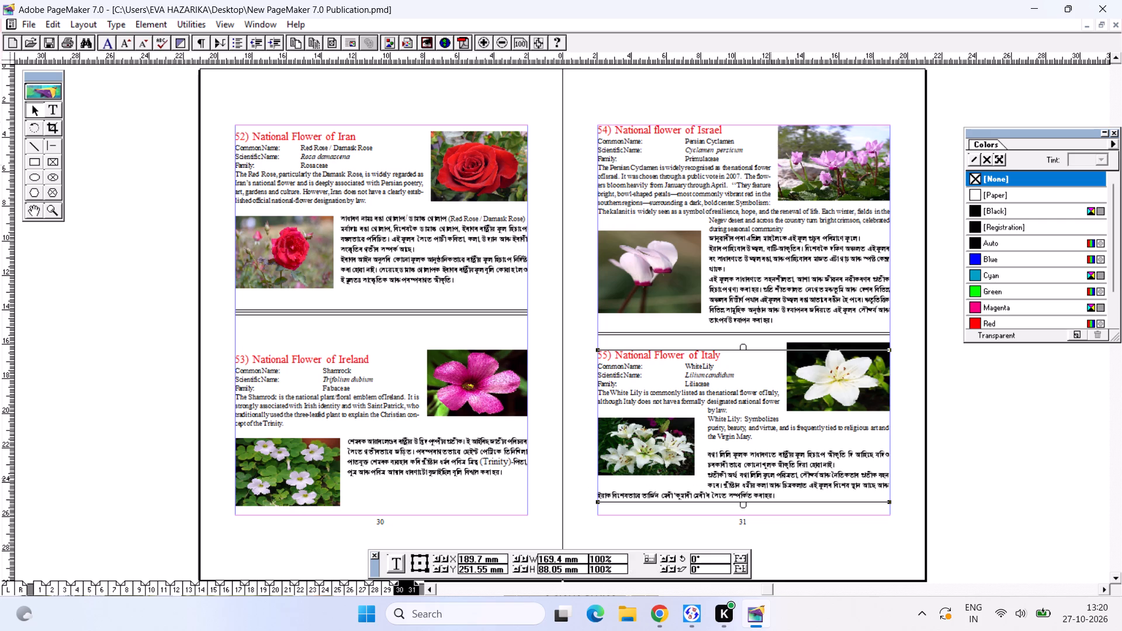
{"action": "left_click", "coordinate": [827, 390]}
{"action": "left_click", "coordinate": [737, 471]}
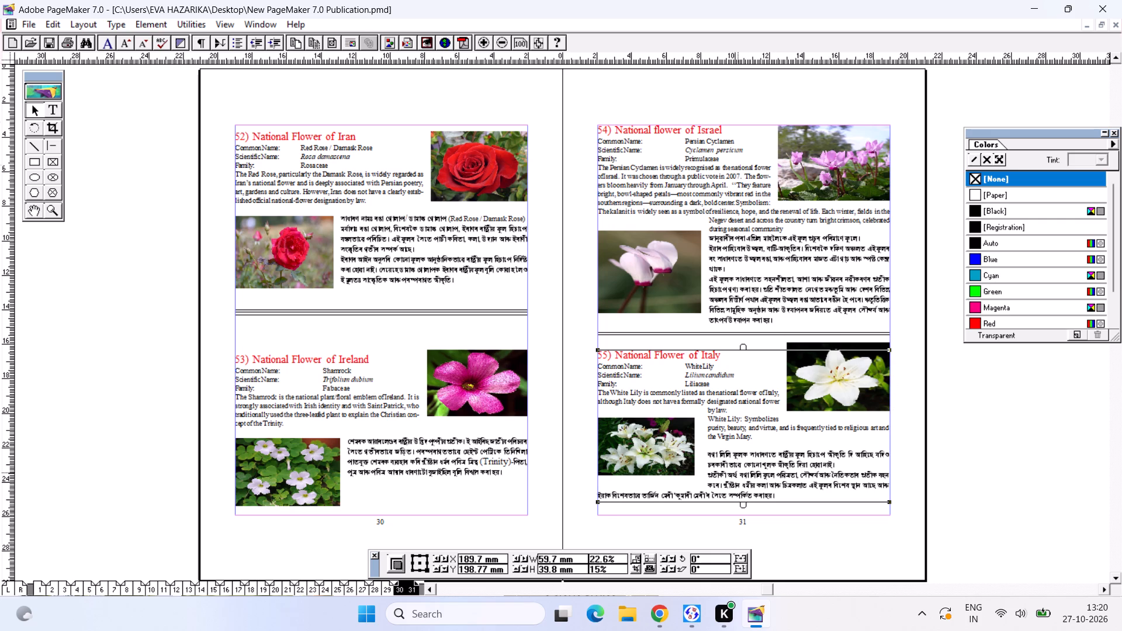
{"action": "left_click", "coordinate": [840, 567]}
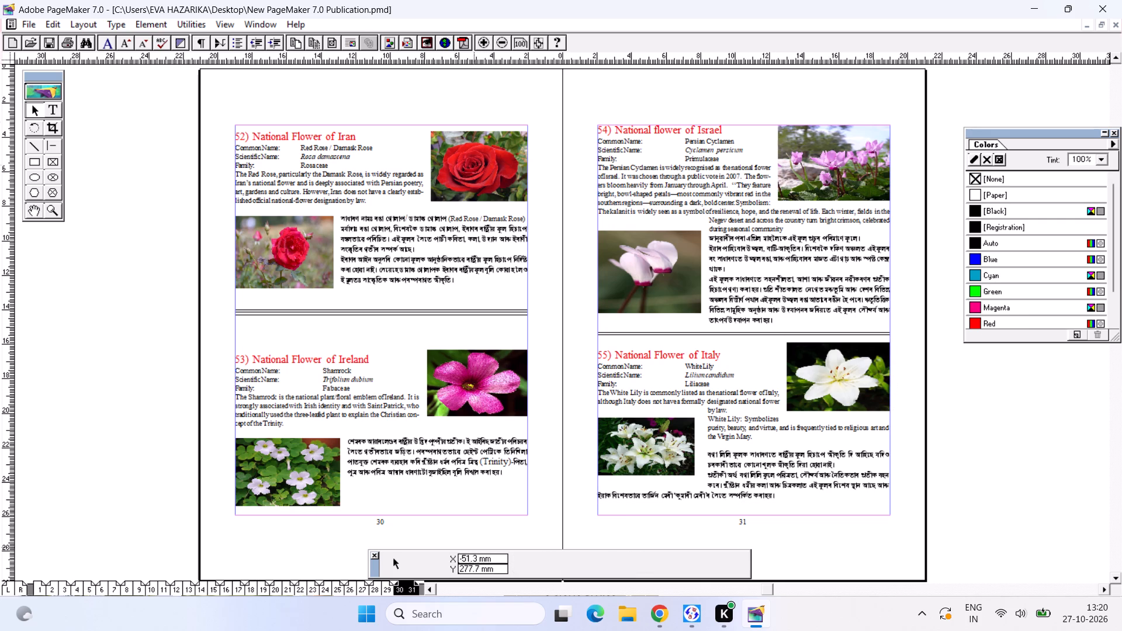
Insert two pages after the page 30–31 spread using the Document Master, and go to page 32.
{"action": "right_click", "coordinate": [408, 588]}
{"action": "left_click", "coordinate": [447, 564]}
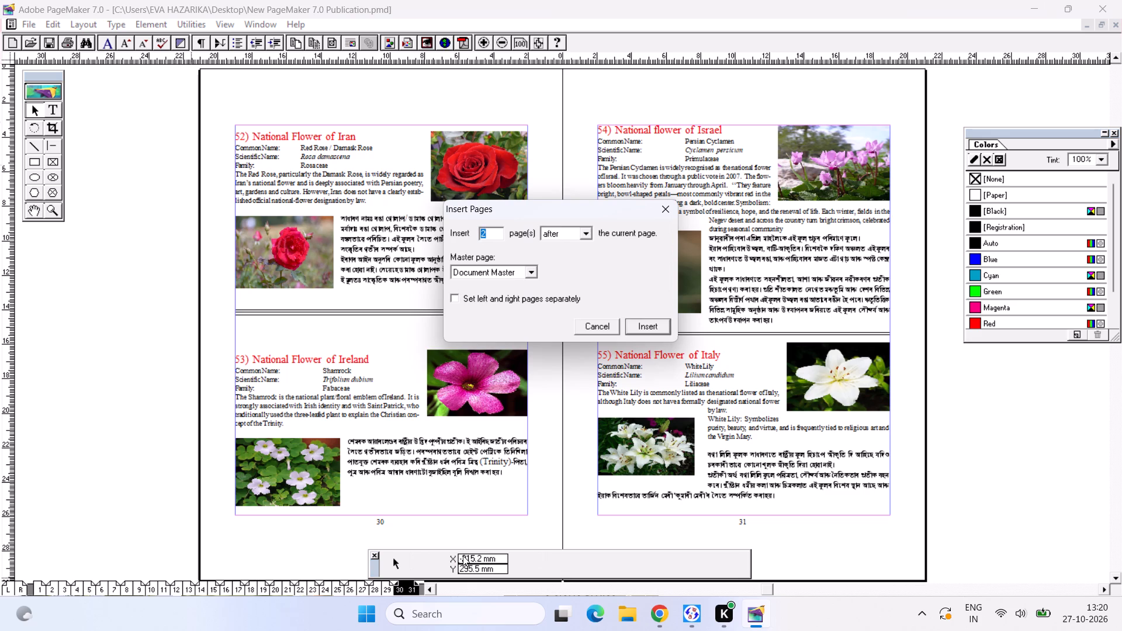
{"action": "key", "text": "Return"}
{"action": "left_click", "coordinate": [414, 583]}
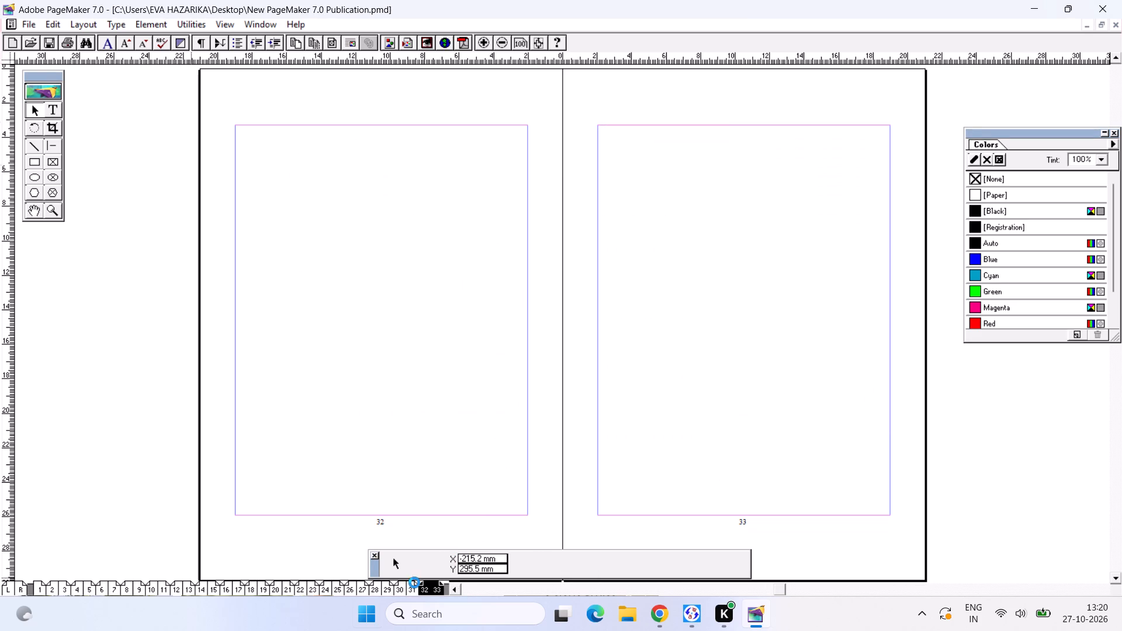
{"action": "left_click", "coordinate": [425, 588]}
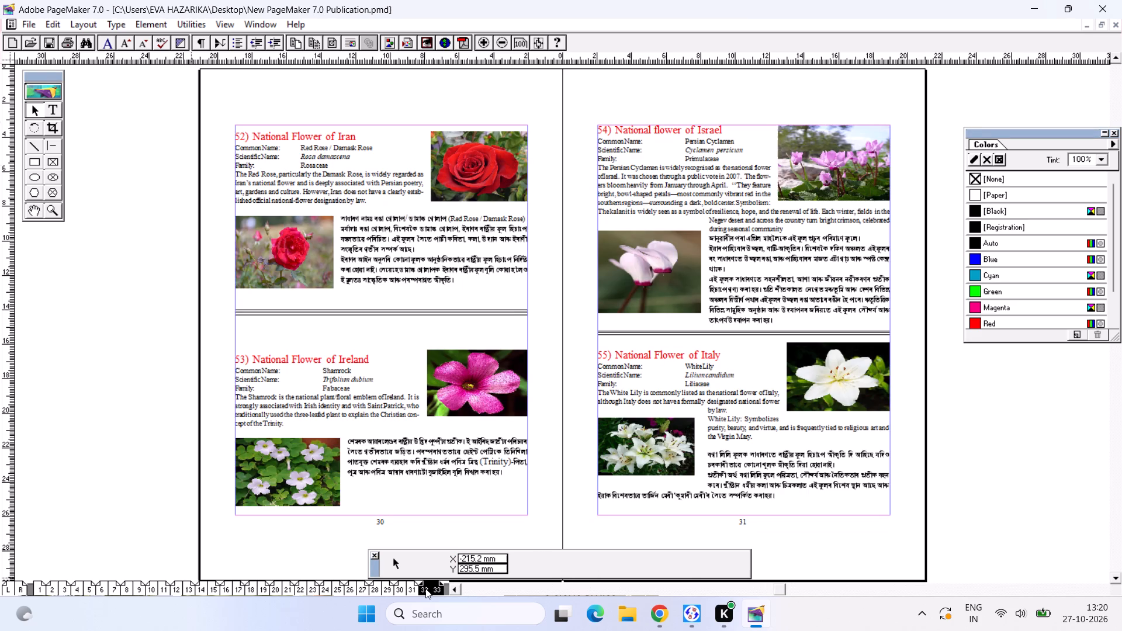
Copy the whole 56) National Flower of Jamaica text from the national flowers (2) publication, on page 70.
{"action": "key", "text": "ctrl+Tab"}
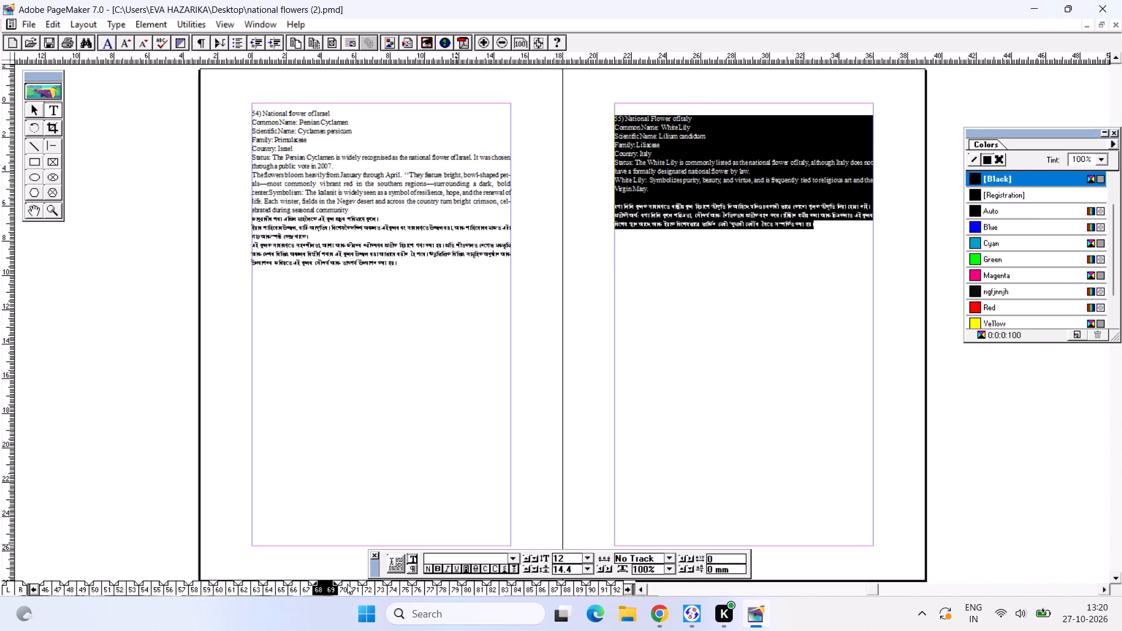
{"action": "left_click", "coordinate": [347, 585]}
{"action": "left_click", "coordinate": [300, 169]}
{"action": "key", "text": "ctrl+a"}
{"action": "key", "text": "ctrl+c"}
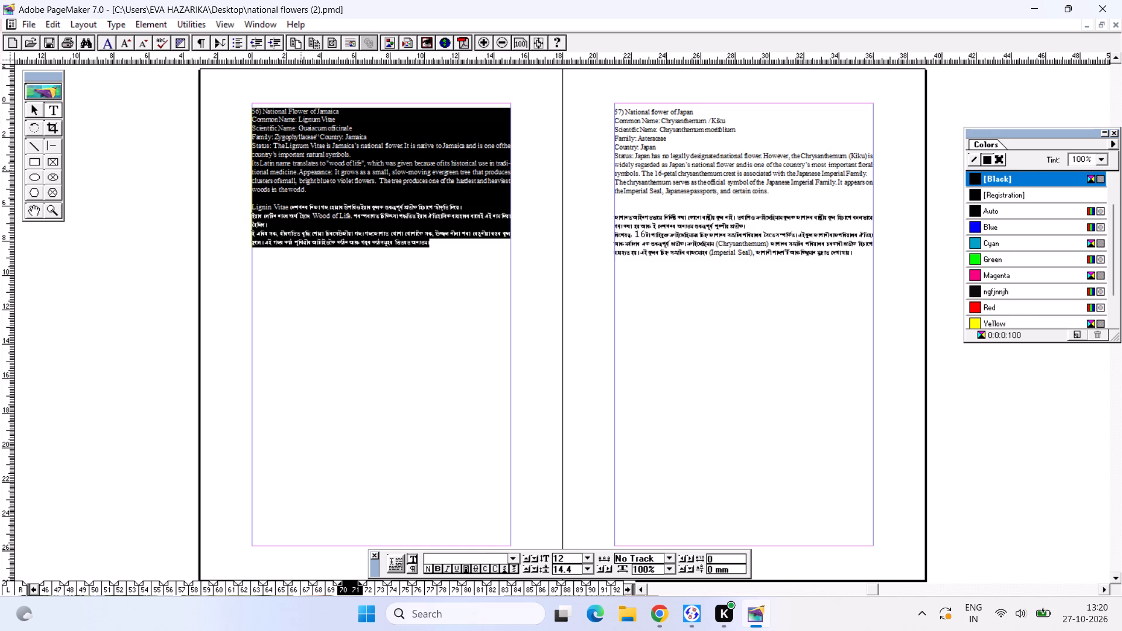
Paste the Jamaica text into the new publication and fit it to page 32's top and side margins.
{"action": "key", "text": "ctrl+Tab"}
{"action": "key", "text": "ctrl+v"}
{"action": "left_click_drag", "start_coordinate": [482, 209], "coordinate": [344, 211]}
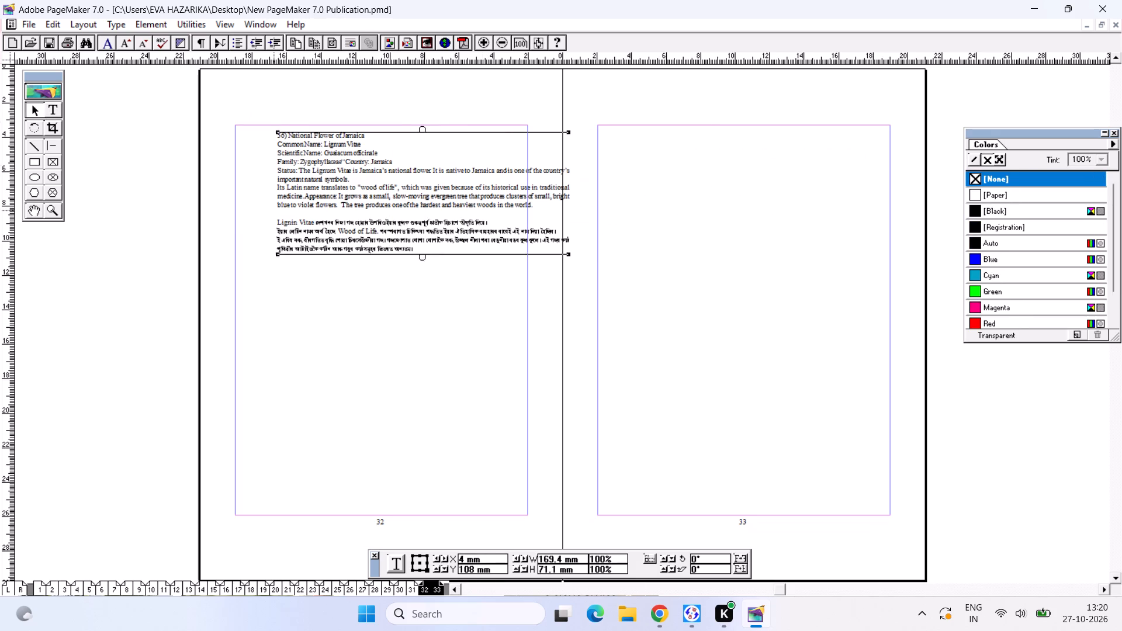
{"action": "left_click_drag", "start_coordinate": [272, 209], "coordinate": [250, 204]}
{"action": "left_click_drag", "start_coordinate": [343, 213], "coordinate": [299, 204]}
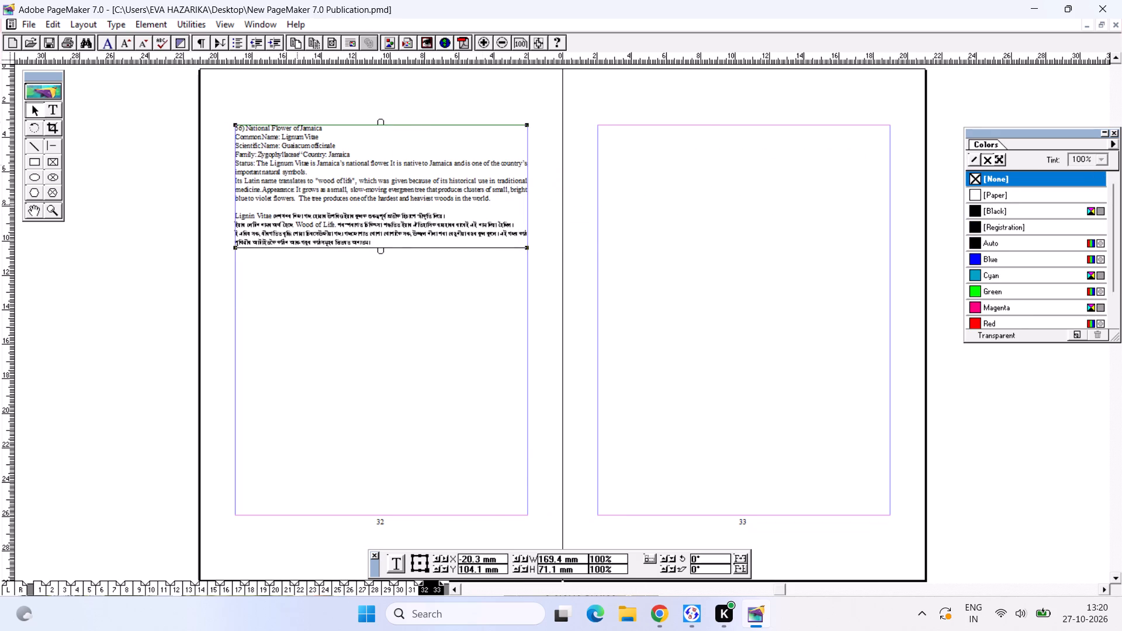
Format the heading "56) National Flower of Jamaica" at 18 pt in red and save the publication.
{"action": "key", "text": "ctrl+2"}
{"action": "left_click_drag", "start_coordinate": [491, 258], "coordinate": [483, 309], "text": "alt"}
{"action": "left_click_drag", "start_coordinate": [479, 303], "coordinate": [477, 306], "text": "alt"}
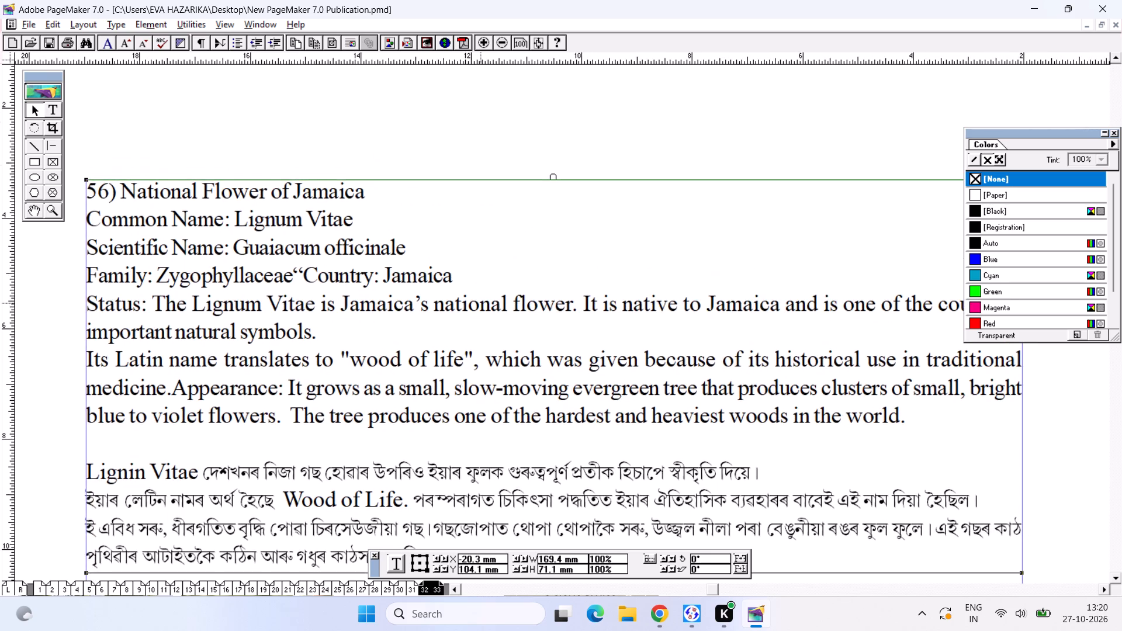
{"action": "left_click_drag", "start_coordinate": [477, 306], "coordinate": [475, 314], "text": "alt"}
{"action": "left_click_drag", "start_coordinate": [477, 304], "coordinate": [473, 321], "text": "alt"}
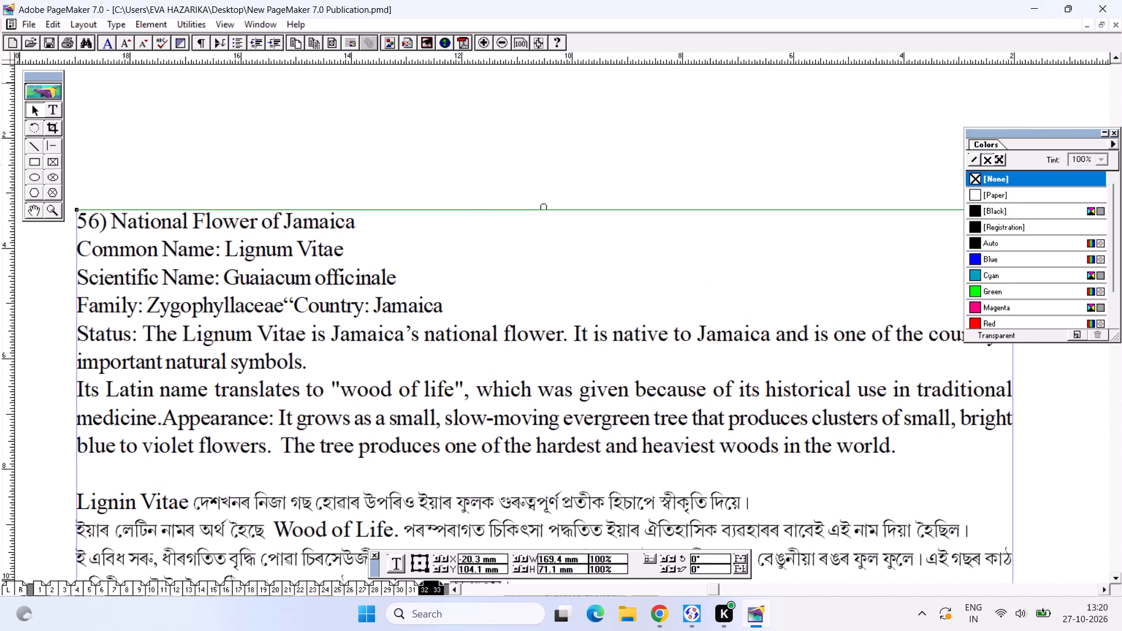
{"action": "left_click", "coordinate": [53, 112]}
{"action": "left_click_drag", "start_coordinate": [391, 222], "coordinate": [41, 216]}
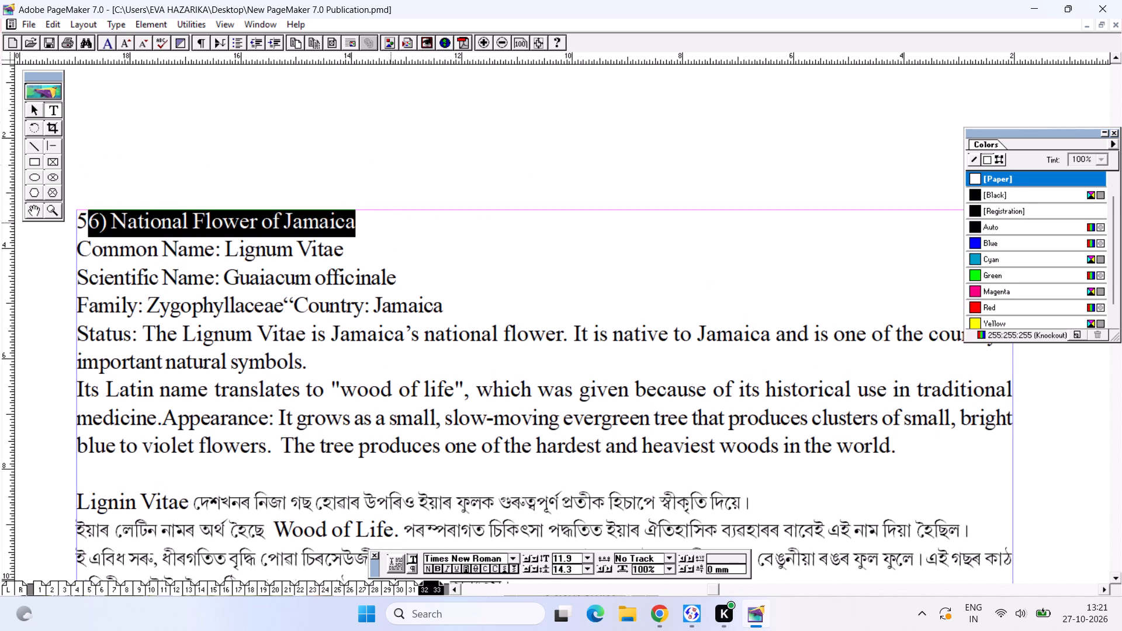
{"action": "left_click_drag", "start_coordinate": [41, 216], "coordinate": [43, 214]}
{"action": "key", "text": "ctrl+shift+period"}
{"action": "key", "text": "ctrl+shift+period"}
{"action": "key", "text": "ctrl+shift+period"}
{"action": "key", "text": "ctrl+shift+period"}
{"action": "key", "text": "ctrl+shift+period"}
{"action": "key", "text": "ctrl+shift+period"}
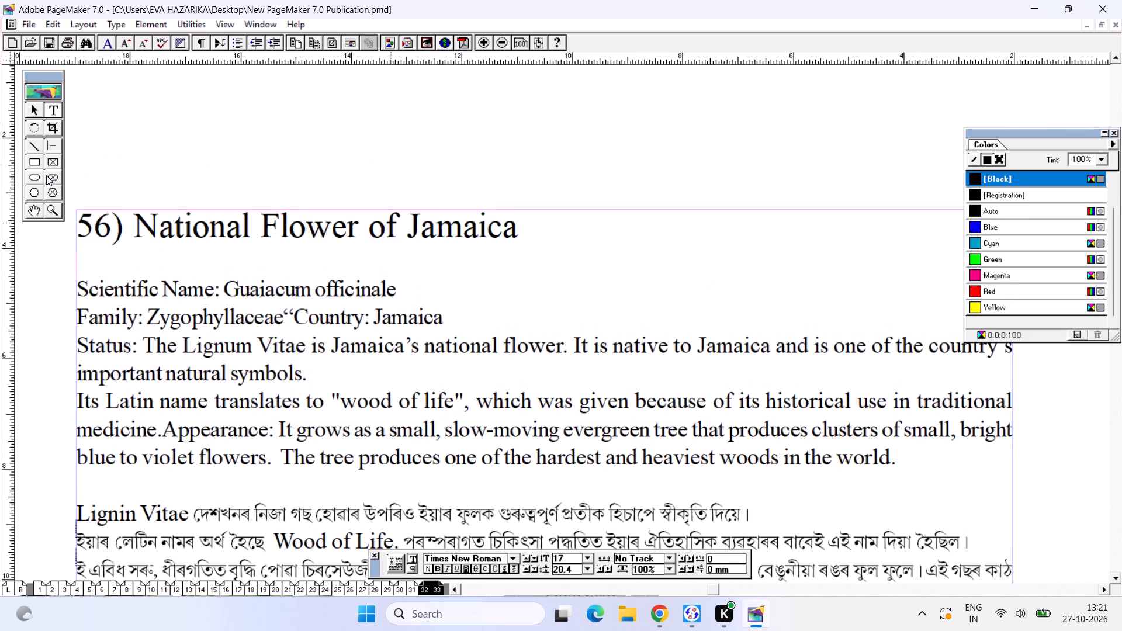
{"action": "key", "text": "ctrl+s"}
{"action": "left_click", "coordinate": [1002, 287]}
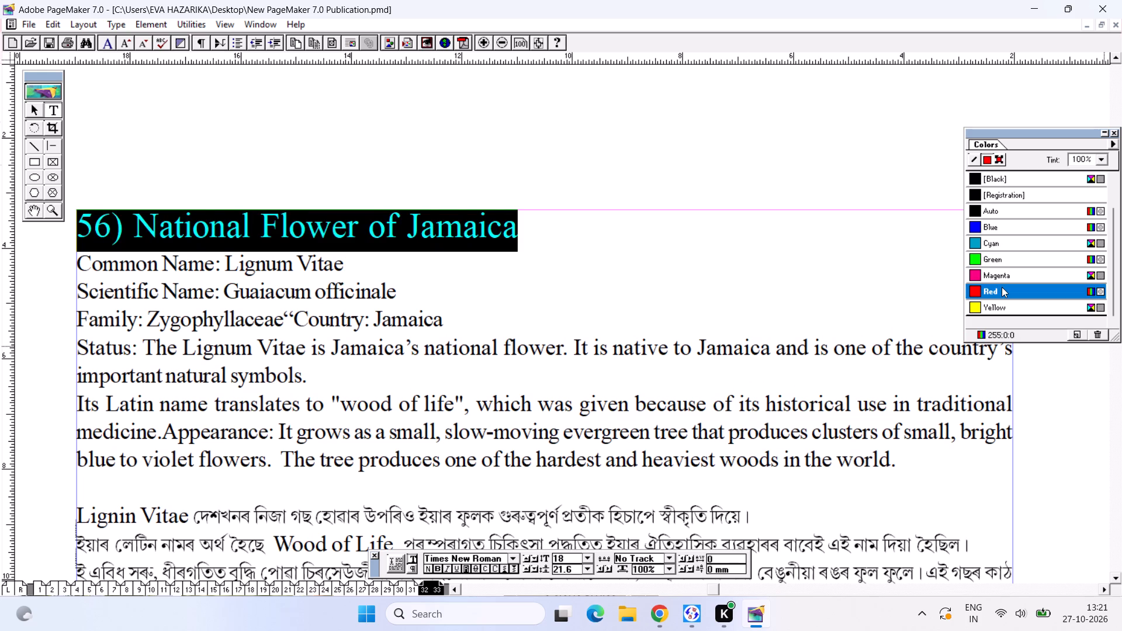
{"action": "left_click", "coordinate": [306, 238]}
Tab the Common Name and Scientific Name values of the Jamaica entry into one aligned column.
{"action": "left_click", "coordinate": [227, 261]}
{"action": "key", "text": "Tab"}
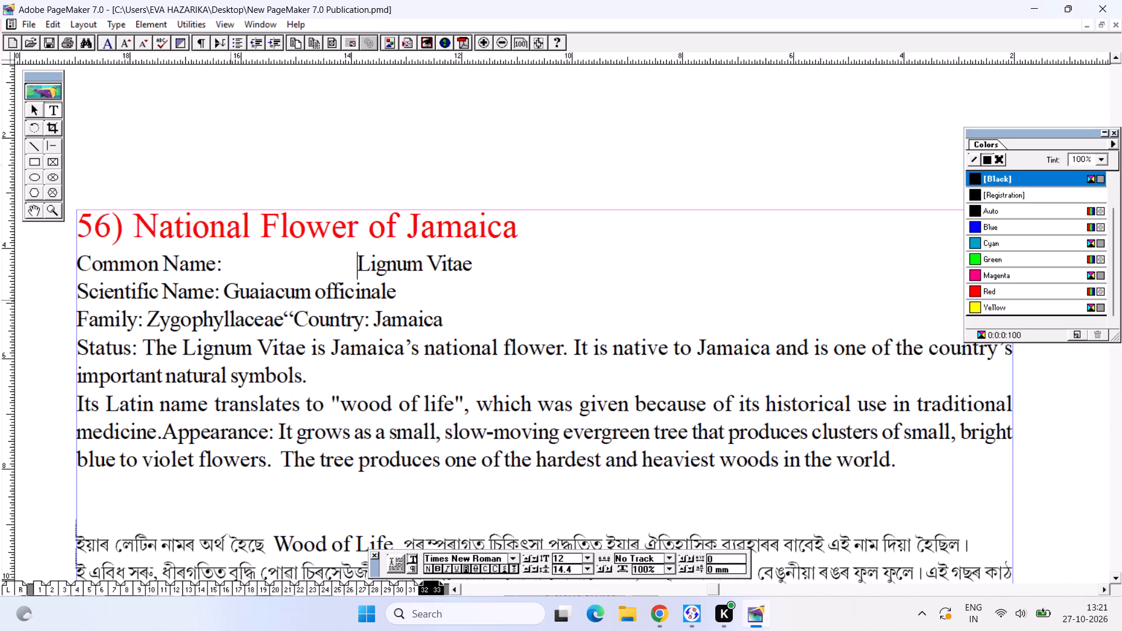
{"action": "key", "text": "Tab"}
{"action": "left_click", "coordinate": [228, 286]}
{"action": "key", "text": "Tab"}
{"action": "key", "text": "Tab"}
Italicise the scientific name Guaiacum officinale and save the publication.
{"action": "left_click_drag", "start_coordinate": [327, 293], "coordinate": [570, 296]}
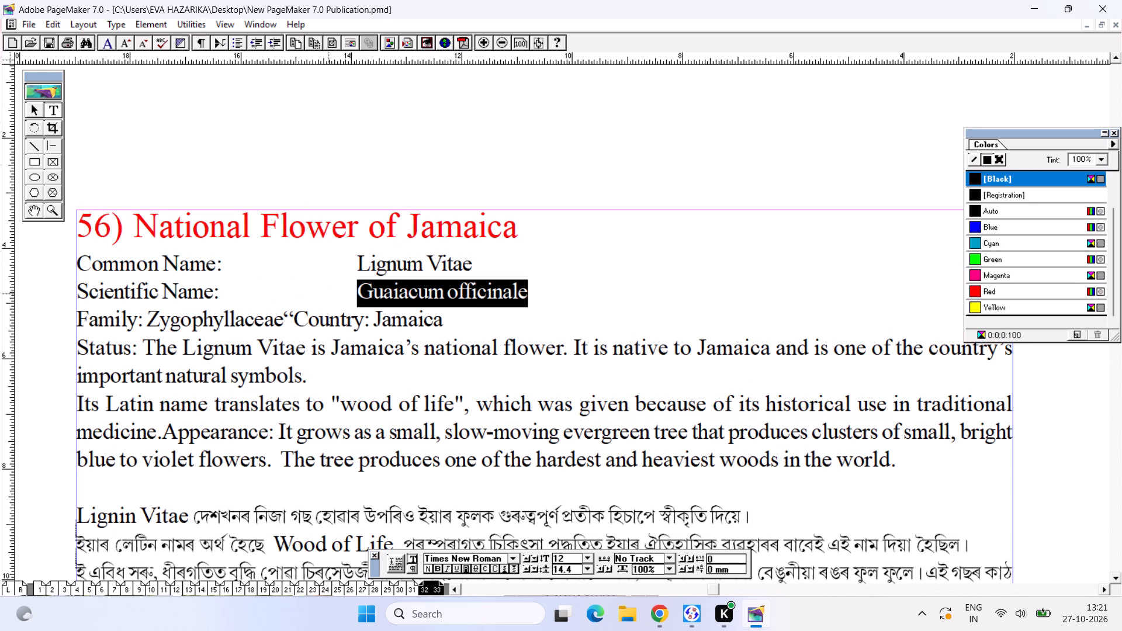
{"action": "left_click_drag", "start_coordinate": [570, 296], "coordinate": [601, 296]}
{"action": "key", "text": "ctrl+shift+i"}
{"action": "key", "text": "ctrl+s"}
{"action": "key", "text": "ctrl+s"}
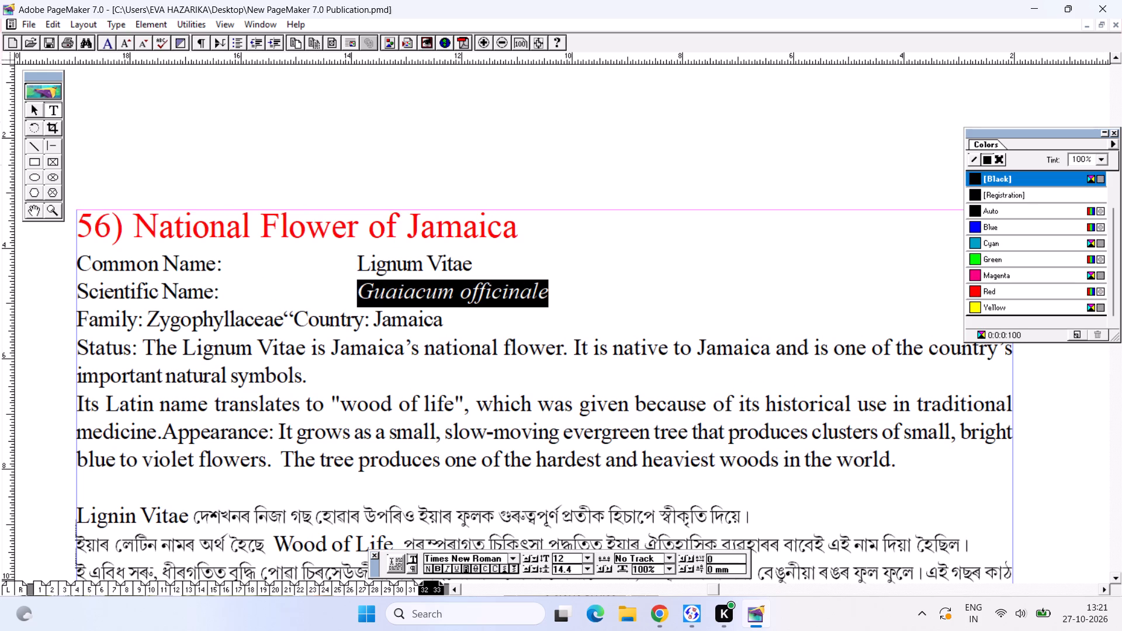
Delete the stray quote mark and "Country: Jamaica" from the Family line, and tab Zygophyllaceae into the value column.
{"action": "left_click_drag", "start_coordinate": [285, 310], "coordinate": [501, 320]}
{"action": "key", "text": "BackSpace"}
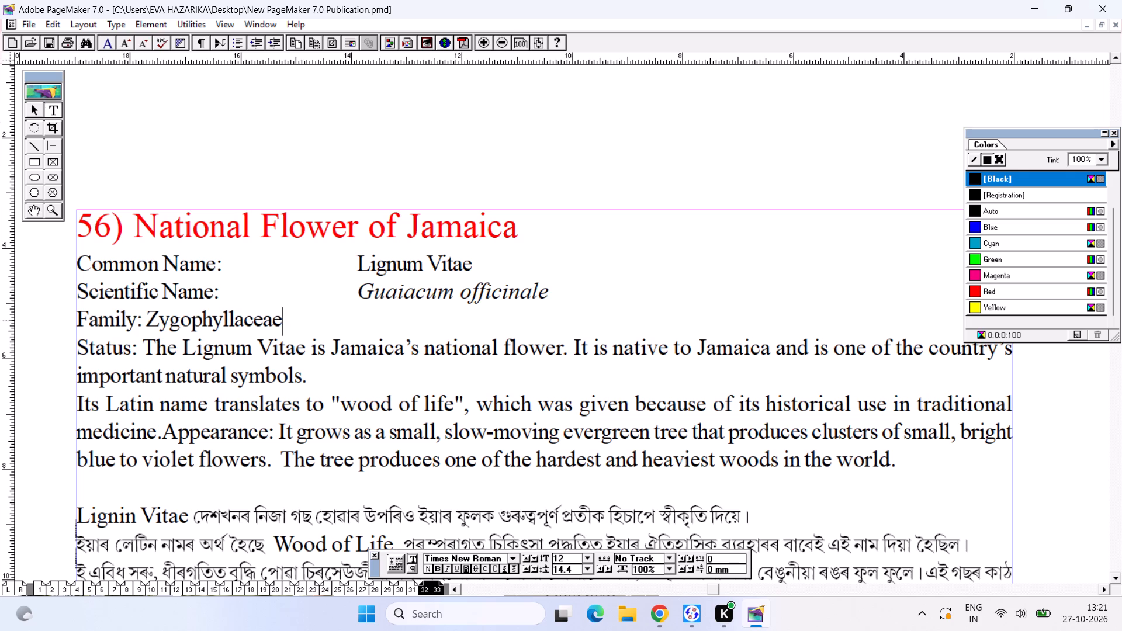
{"action": "left_click", "coordinate": [144, 316]}
{"action": "key", "text": "Tab"}
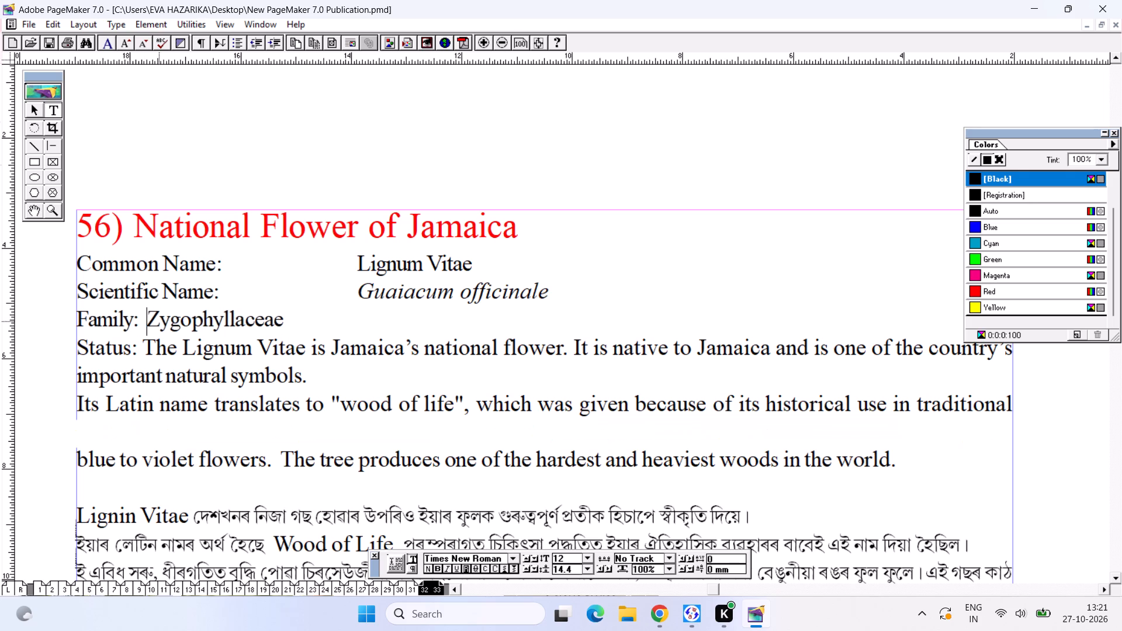
{"action": "key", "text": "Tab"}
{"action": "key", "text": "Tab"}
{"action": "key", "text": "Tab"}
Delete the "Status:" label so that the Jamaica paragraph starts with "The Lignum Vitae".
{"action": "left_click_drag", "start_coordinate": [151, 345], "coordinate": [129, 341]}
{"action": "left_click", "coordinate": [145, 343]}
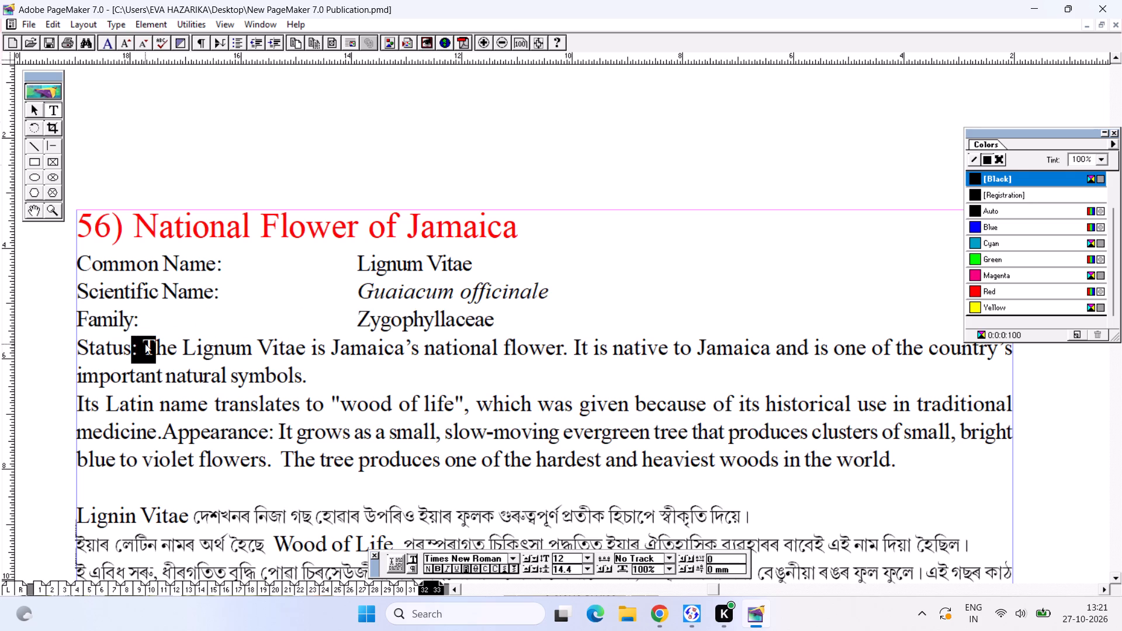
{"action": "left_click_drag", "start_coordinate": [145, 344], "coordinate": [119, 345]}
{"action": "left_click", "coordinate": [138, 346]}
{"action": "left_click_drag", "start_coordinate": [141, 346], "coordinate": [51, 349]}
{"action": "key", "text": "BackSpace"}
Enlarge the Assamese text between "Lignin Vitae" and "Wood of Life." to 14 pt and save.
{"action": "left_click_drag", "start_coordinate": [360, 446], "coordinate": [361, 379], "text": "alt"}
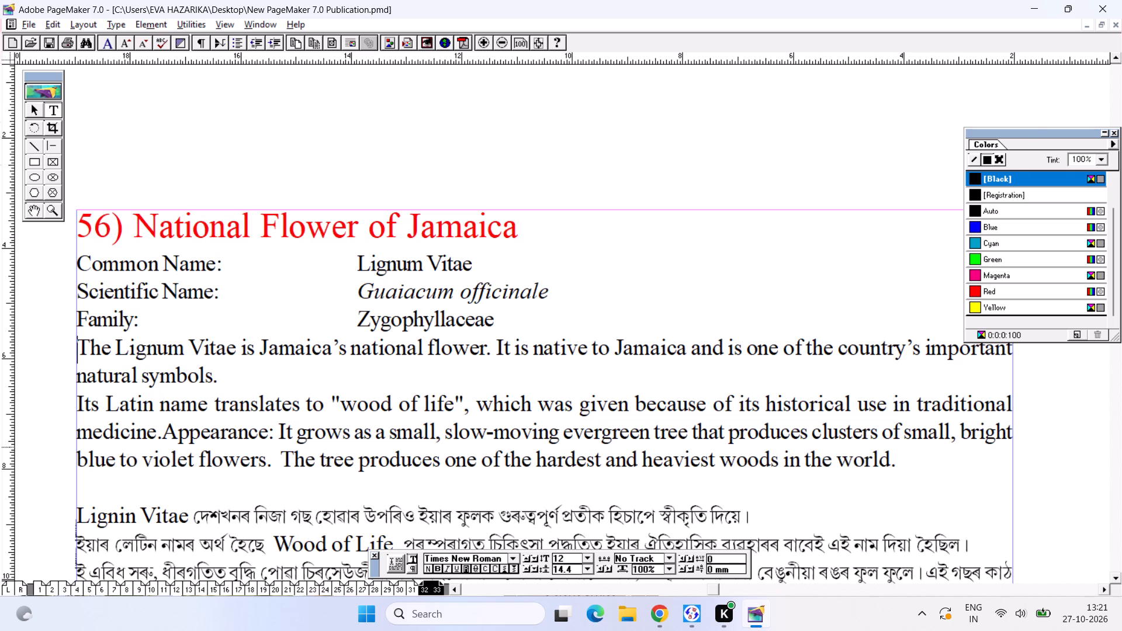
{"action": "left_click_drag", "start_coordinate": [361, 379], "coordinate": [341, 247], "text": "alt"}
{"action": "left_click", "coordinate": [367, 299], "text": "alt"}
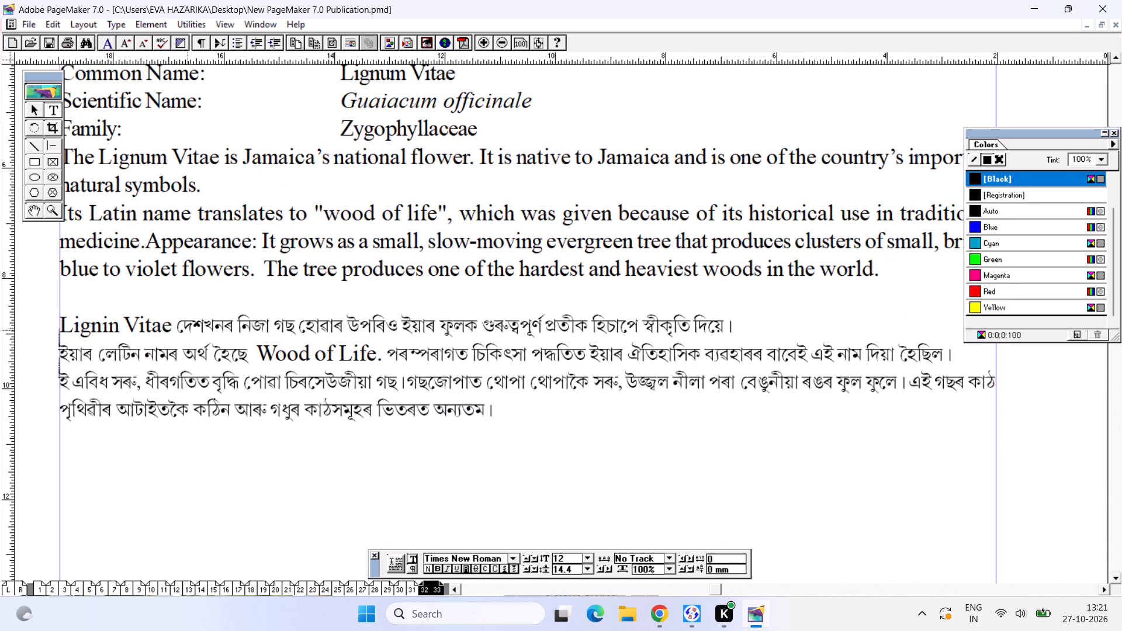
{"action": "left_click_drag", "start_coordinate": [173, 323], "coordinate": [237, 358]}
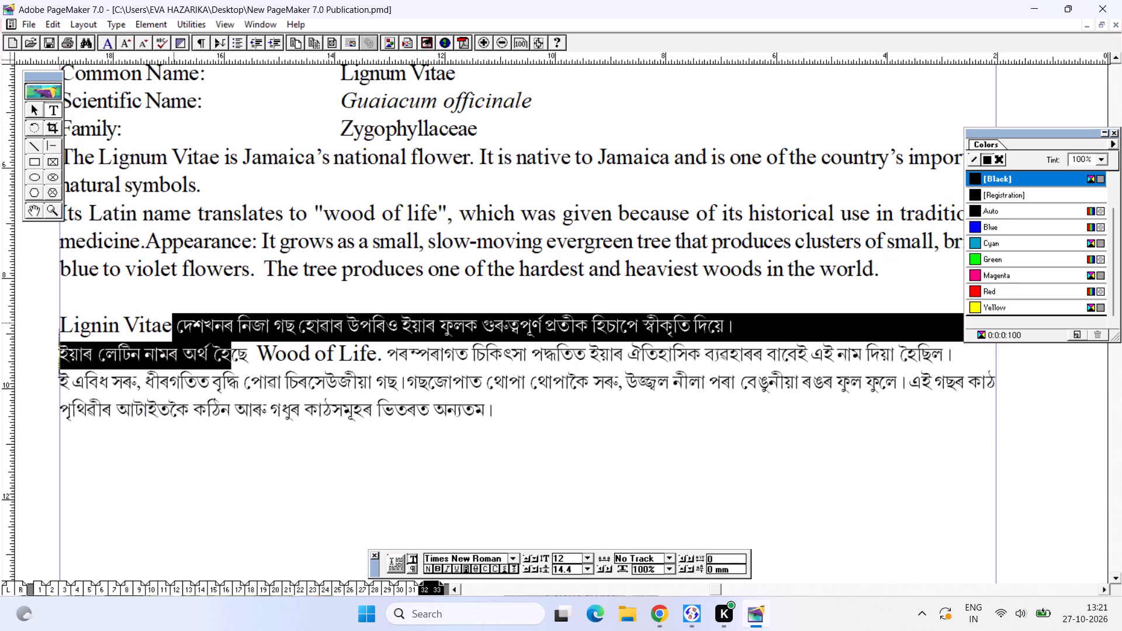
{"action": "left_click_drag", "start_coordinate": [237, 358], "coordinate": [249, 363]}
{"action": "key", "text": "ctrl+shift+period"}
{"action": "key", "text": "ctrl+shift+period"}
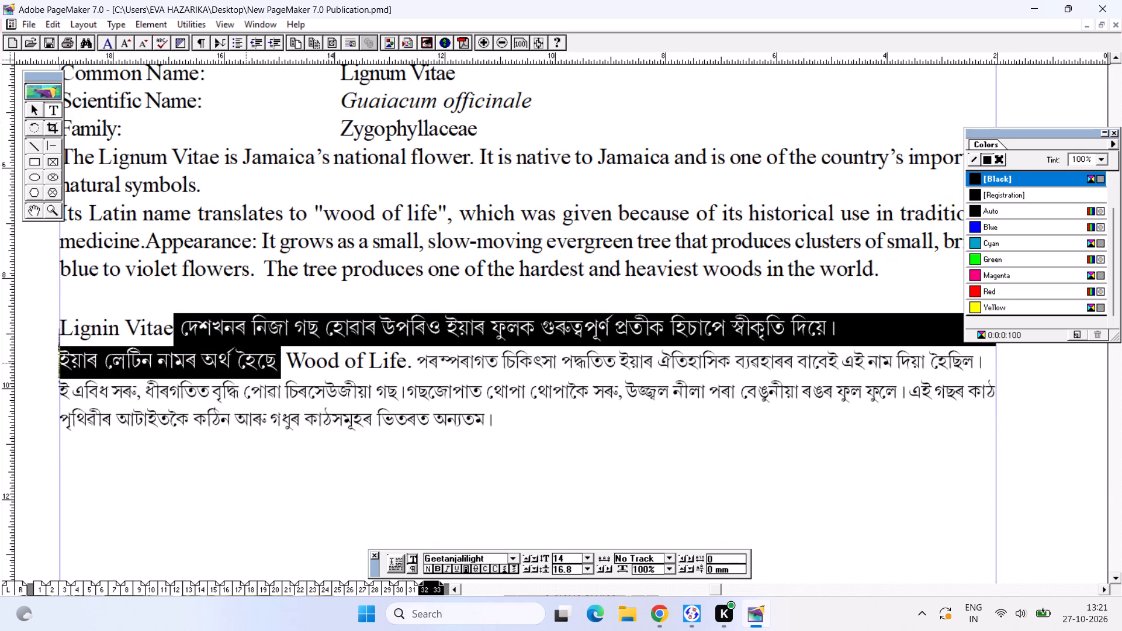
{"action": "key", "text": "ctrl+s"}
{"action": "key", "text": "ctrl+s"}
Select the remaining Assamese text following "Wood of Life." through the end of the Jamaica entry.
{"action": "left_click_drag", "start_coordinate": [420, 364], "coordinate": [430, 382]}
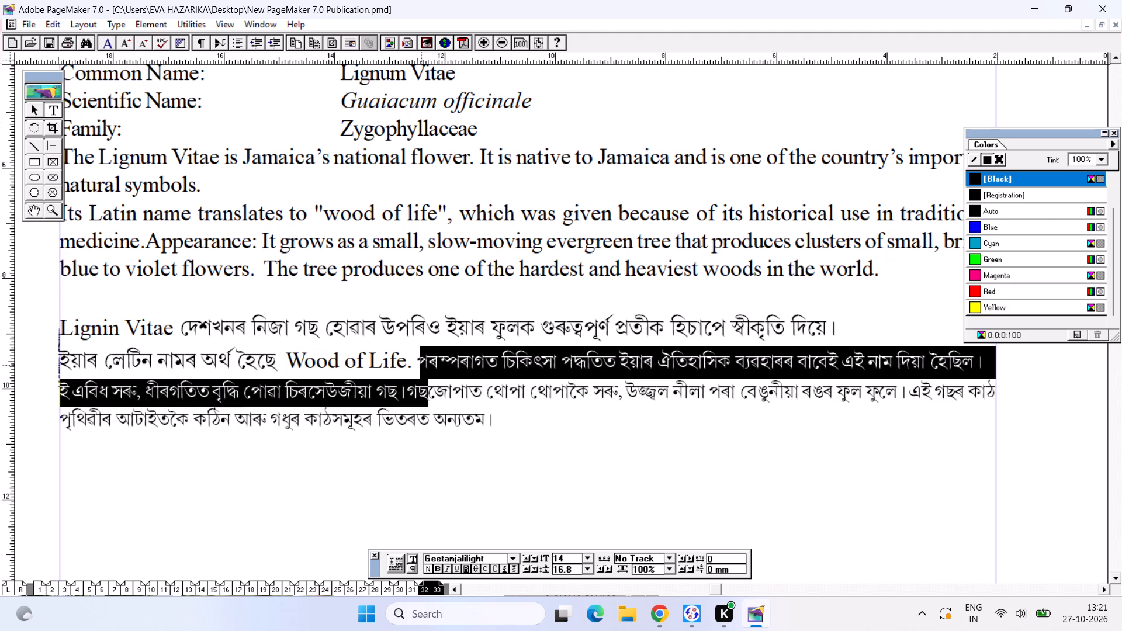
{"action": "left_click_drag", "start_coordinate": [430, 382], "coordinate": [466, 425]}
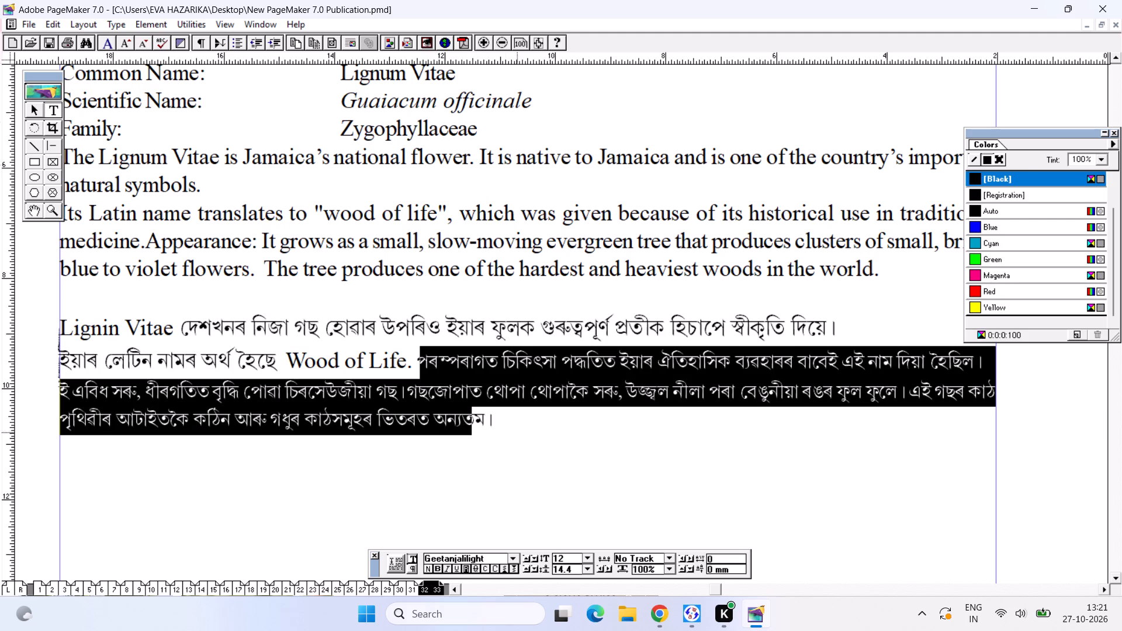
Extend the selection to the end of the Jamaica entry's Assamese text, enlarge it to 14 pt, and save the publication.
{"action": "left_click", "coordinate": [517, 428], "text": "shift"}
{"action": "key", "text": "ctrl+shift+period"}
{"action": "key", "text": "ctrl+shift+period"}
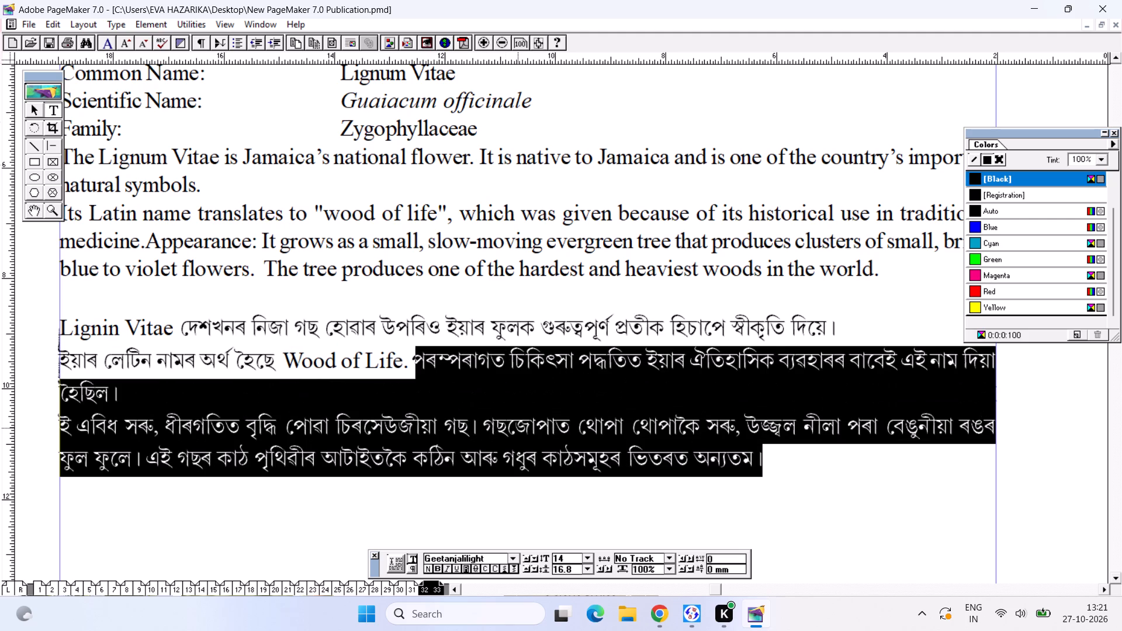
{"action": "key", "text": "ctrl+s"}
{"action": "key", "text": "ctrl+0"}
{"action": "key", "text": "ctrl+s"}
{"action": "key", "text": "ctrl+s"}
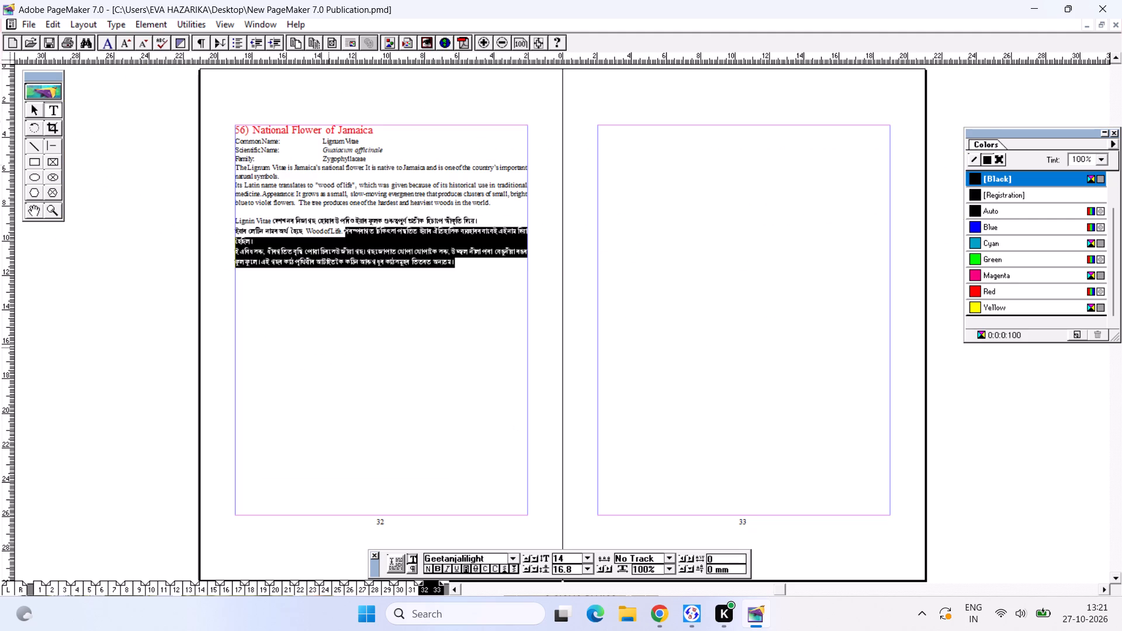
{"action": "left_click", "coordinate": [287, 228]}
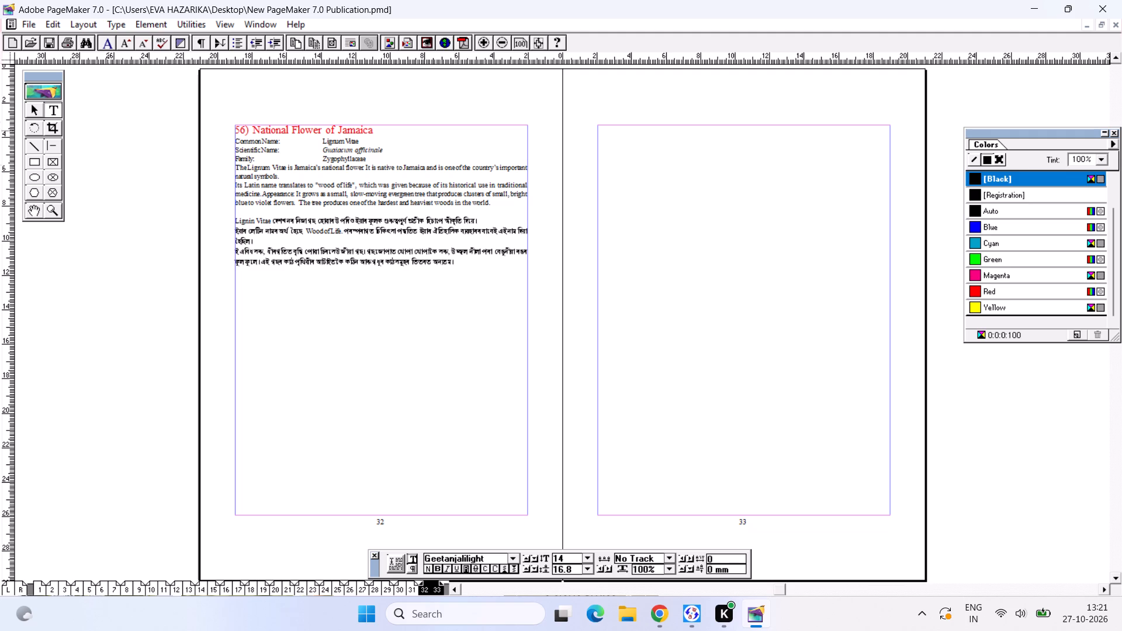
Copy the heading text "National Flower of Jamaica" without its entry number.
{"action": "left_click", "coordinate": [60, 109]}
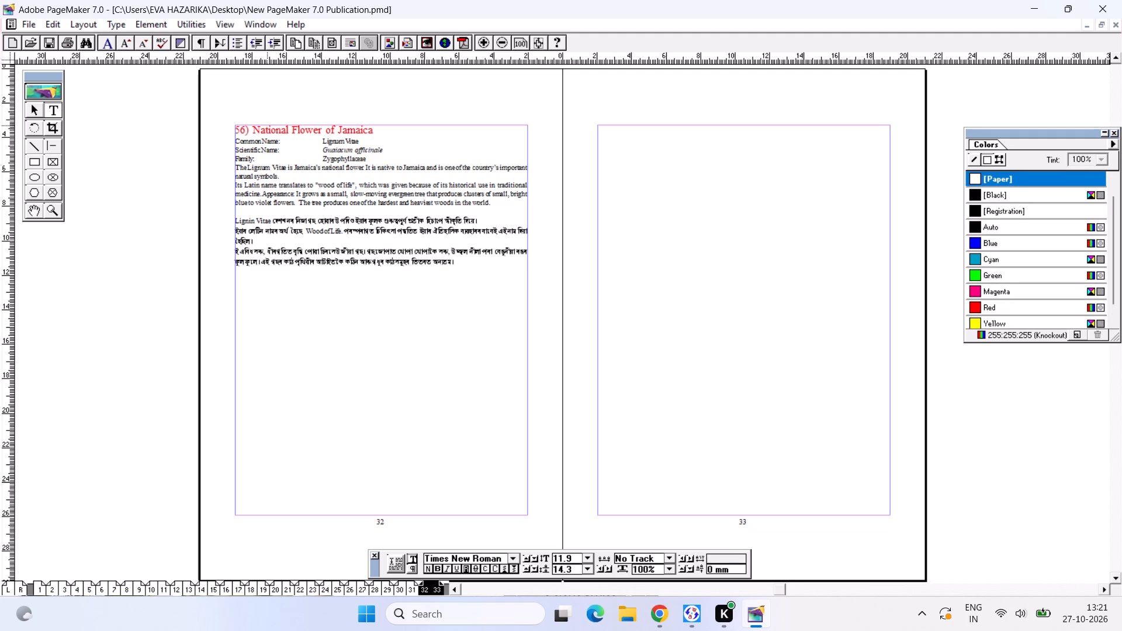
{"action": "left_click_drag", "start_coordinate": [254, 127], "coordinate": [375, 134]}
{"action": "key", "text": "ctrl+c"}
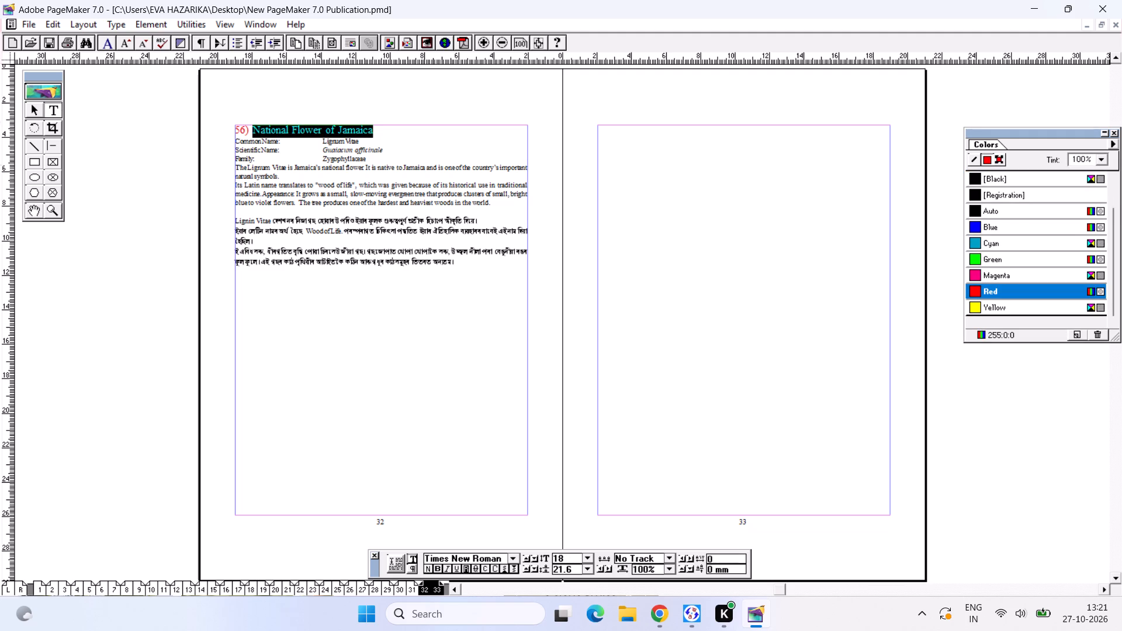
{"action": "key", "text": "ctrl+c"}
{"action": "key", "text": "ctrl+c"}
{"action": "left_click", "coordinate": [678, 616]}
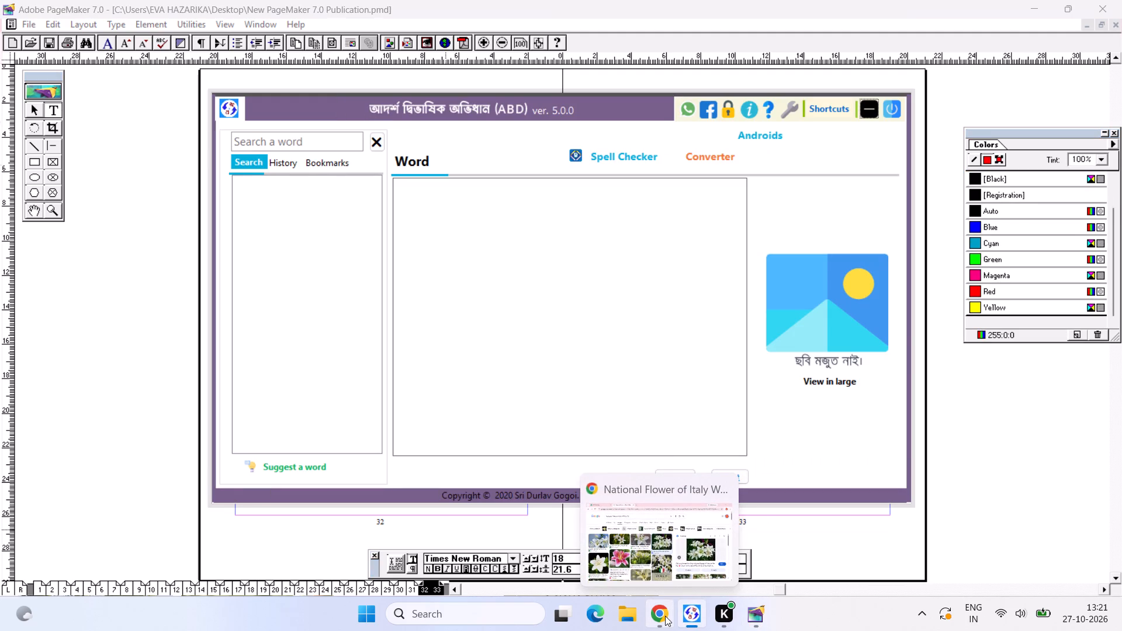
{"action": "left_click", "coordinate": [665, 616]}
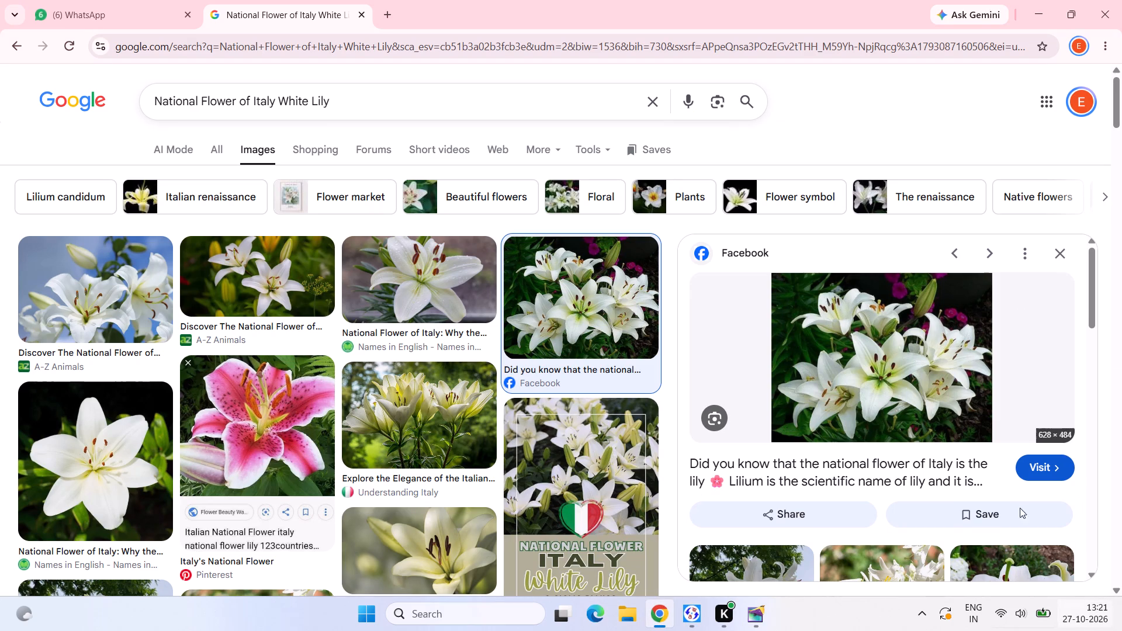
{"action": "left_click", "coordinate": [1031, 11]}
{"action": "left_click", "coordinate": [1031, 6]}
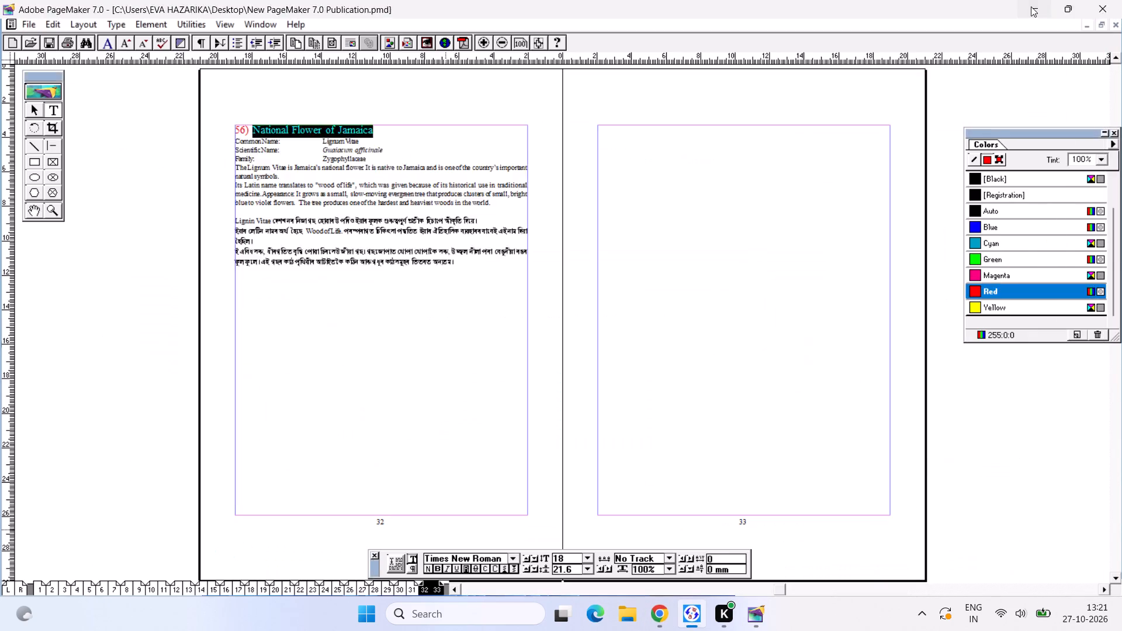
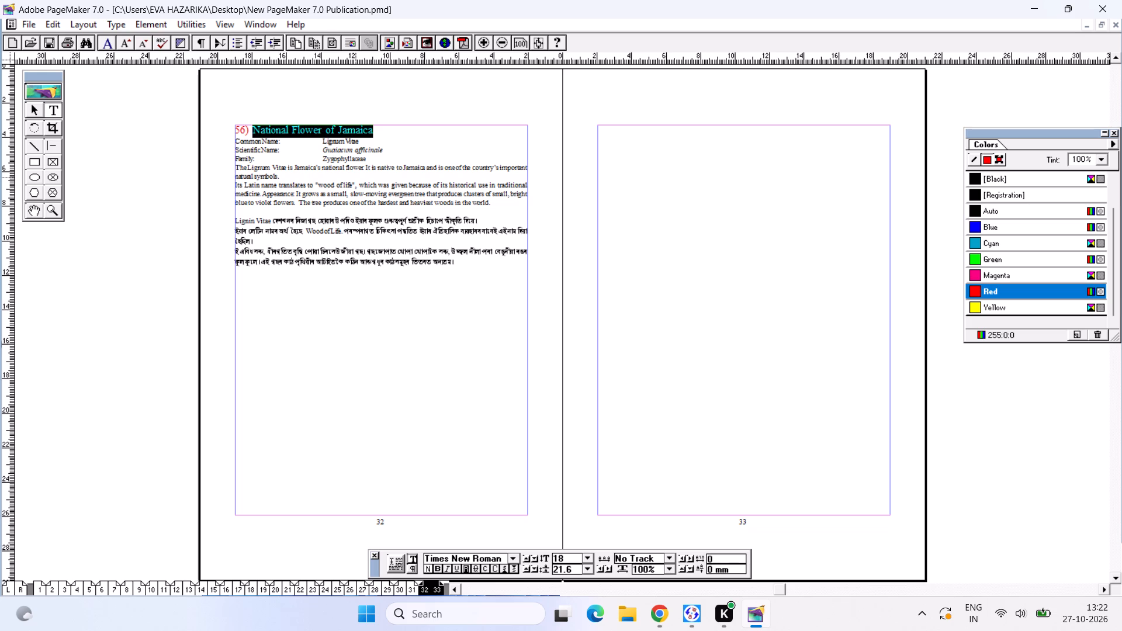
Copy the heading "National Flower of Jamaica" and search Google Images for it in Chrome, replacing the Italy query.
{"action": "key", "text": "ctrl+c"}
{"action": "key", "text": "ctrl+c"}
{"action": "left_click", "coordinate": [663, 618]}
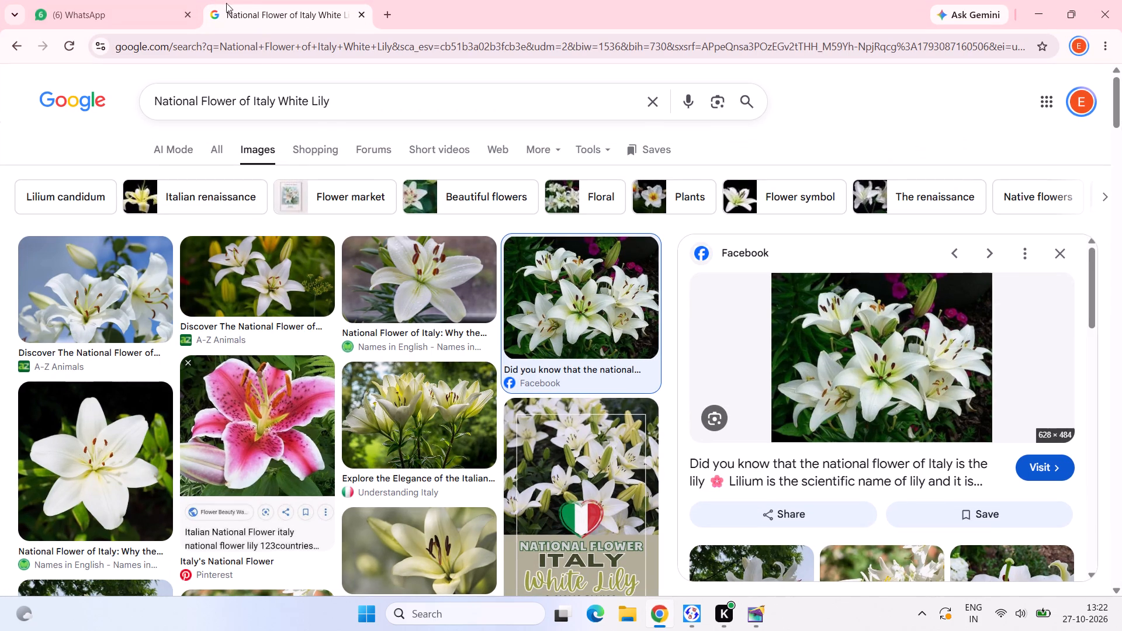
{"action": "left_click_drag", "start_coordinate": [351, 112], "coordinate": [45, 78]}
{"action": "key", "text": "ctrl+v"}
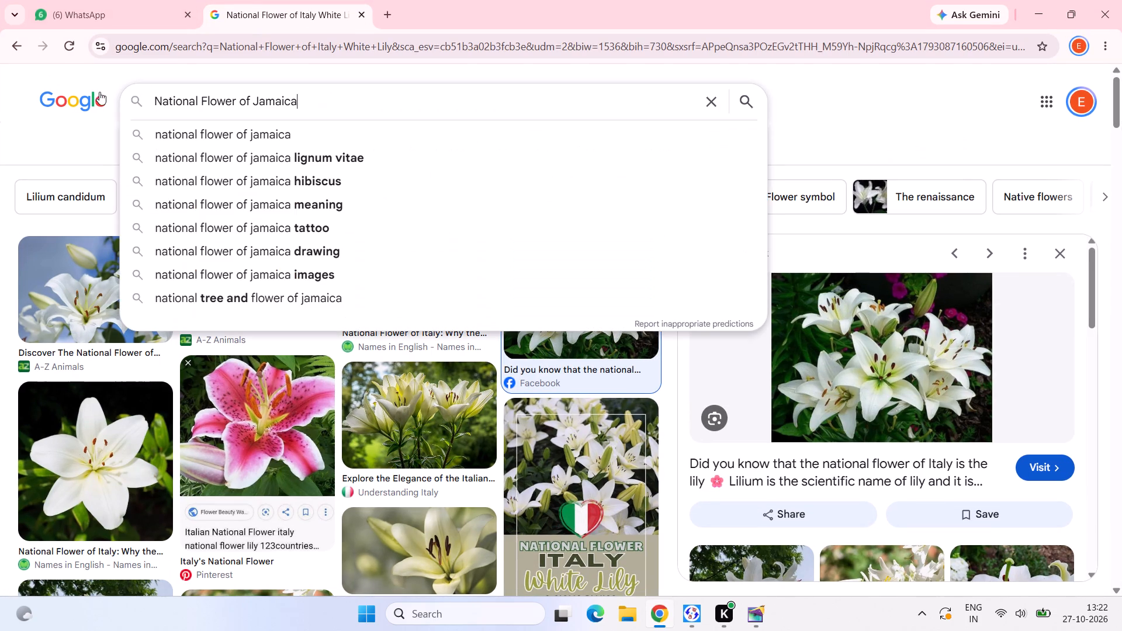
{"action": "key", "text": "Return"}
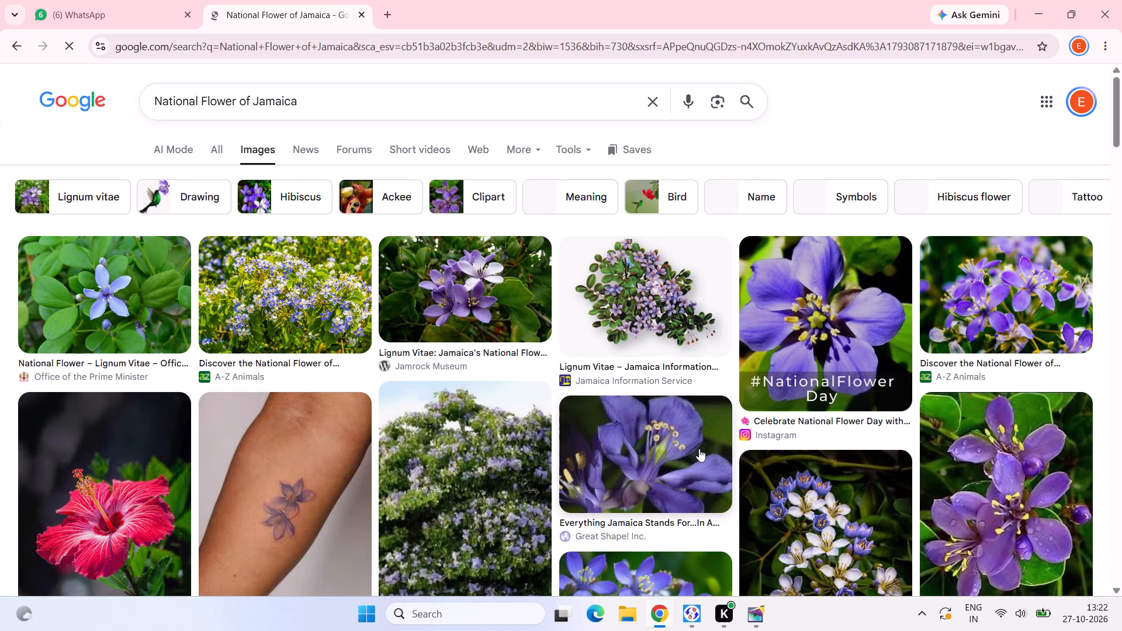
Browse the Jamaica flower image results and preview the purple blossom photo from Great Shape! Inc.
{"action": "scroll", "coordinate": [699, 449], "scroll_direction": "down", "scroll_amount": 1}
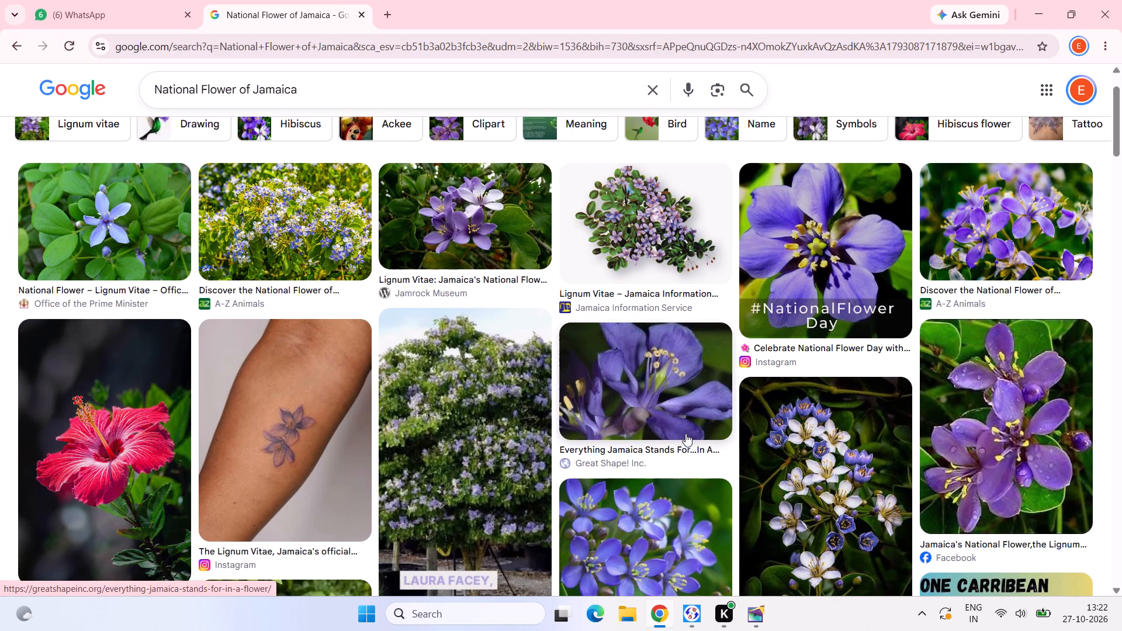
{"action": "scroll", "coordinate": [685, 434], "scroll_direction": "up", "scroll_amount": 2}
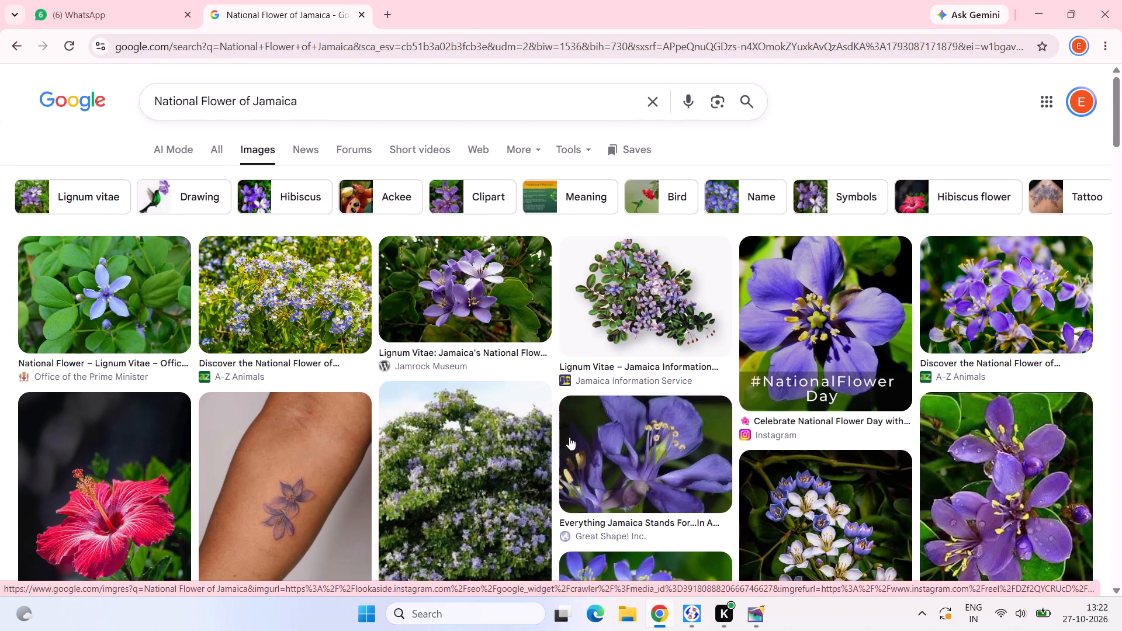
{"action": "left_click", "coordinate": [643, 421]}
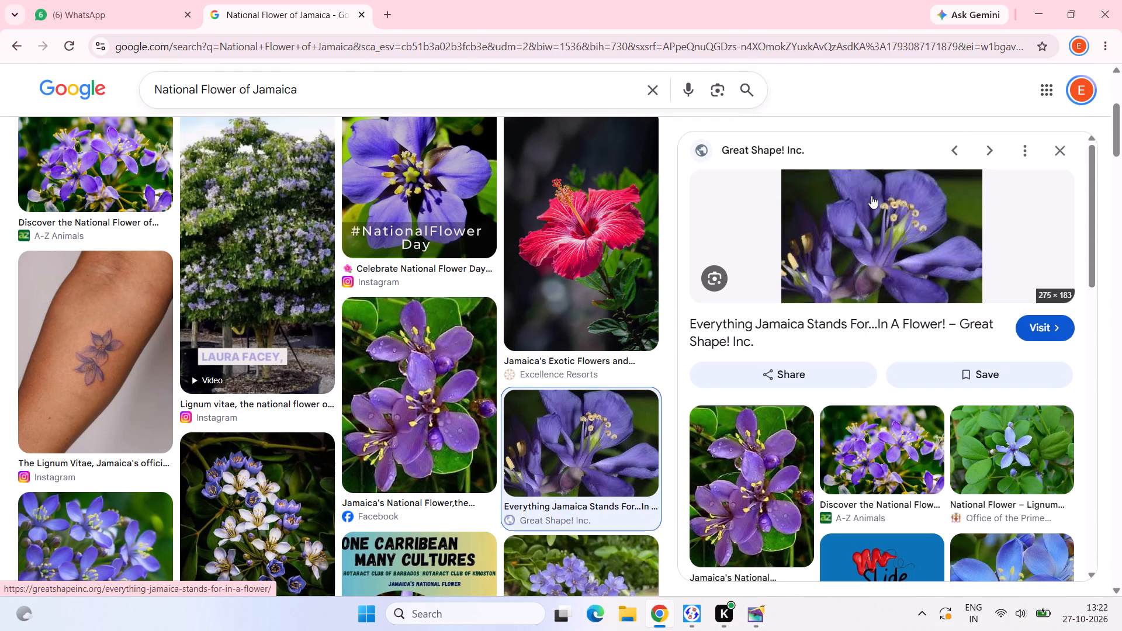
{"action": "scroll", "coordinate": [945, 406], "scroll_direction": "down", "scroll_amount": 2}
{"action": "scroll", "coordinate": [944, 409], "scroll_direction": "up", "scroll_amount": 4}
{"action": "left_click", "coordinate": [1058, 152]}
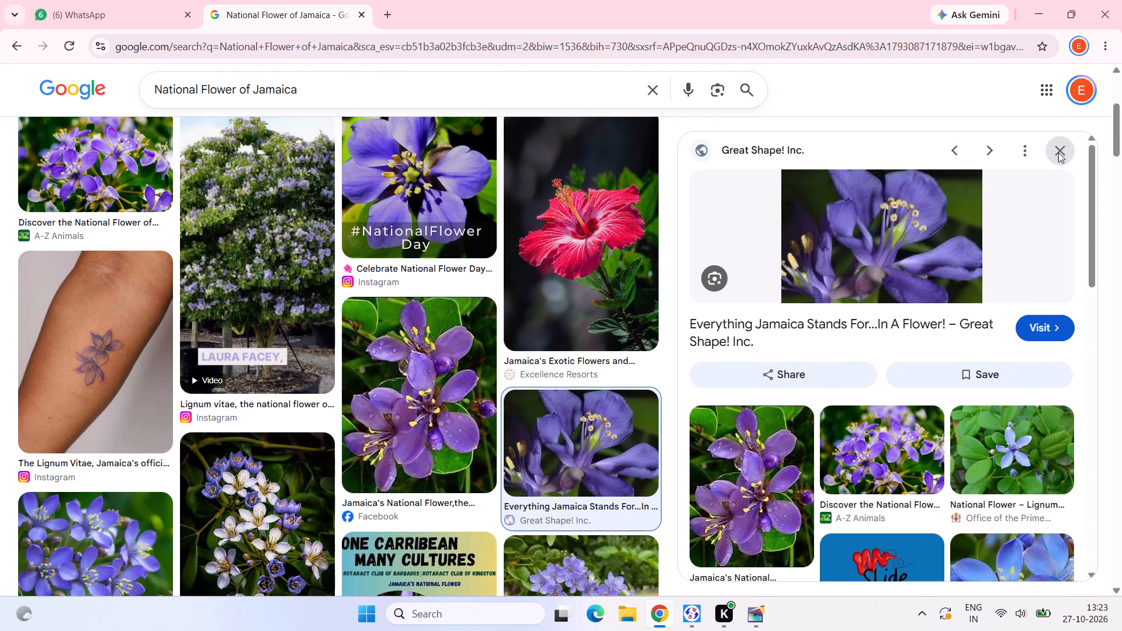
Switch back to PageMaker and review the English and Assamese text of the Jamaica entry on page 32 up close.
{"action": "left_click", "coordinate": [759, 609]}
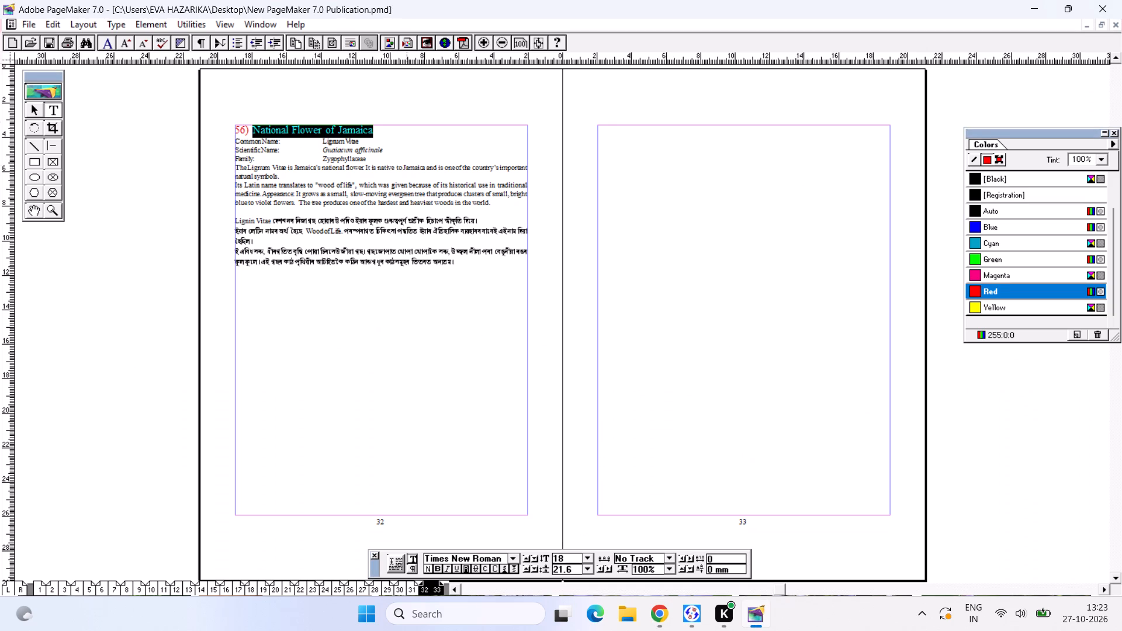
{"action": "key", "text": "ctrl+2"}
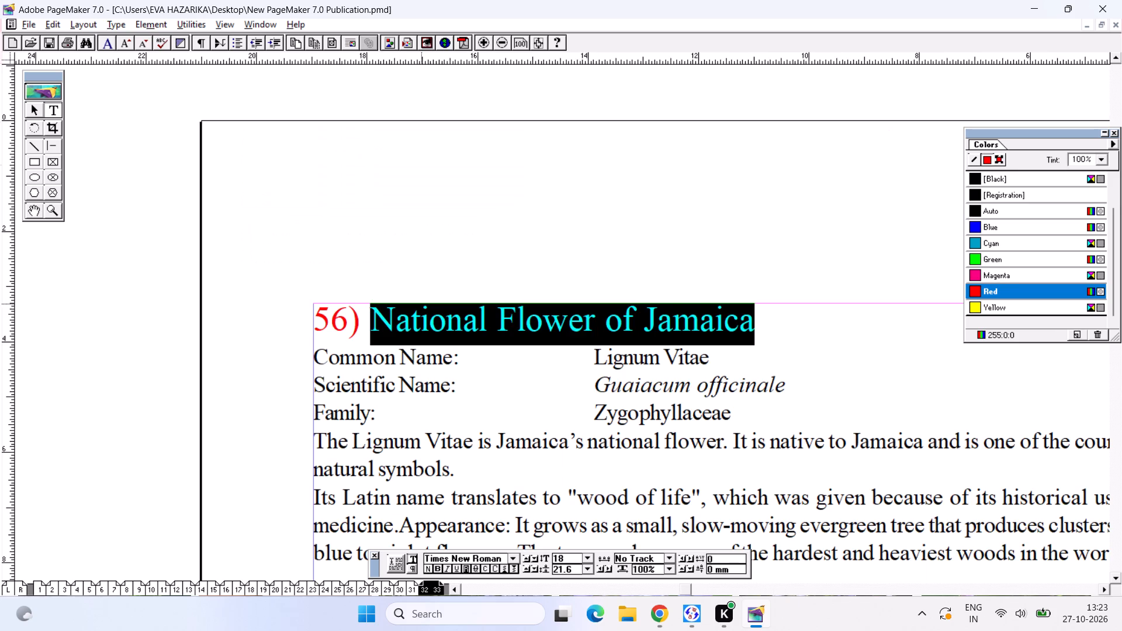
{"action": "left_click_drag", "start_coordinate": [421, 303], "coordinate": [356, 108], "text": "alt"}
{"action": "left_click_drag", "start_coordinate": [397, 335], "coordinate": [123, 193], "text": "alt"}
{"action": "left_click_drag", "start_coordinate": [262, 309], "coordinate": [300, 280], "text": "alt"}
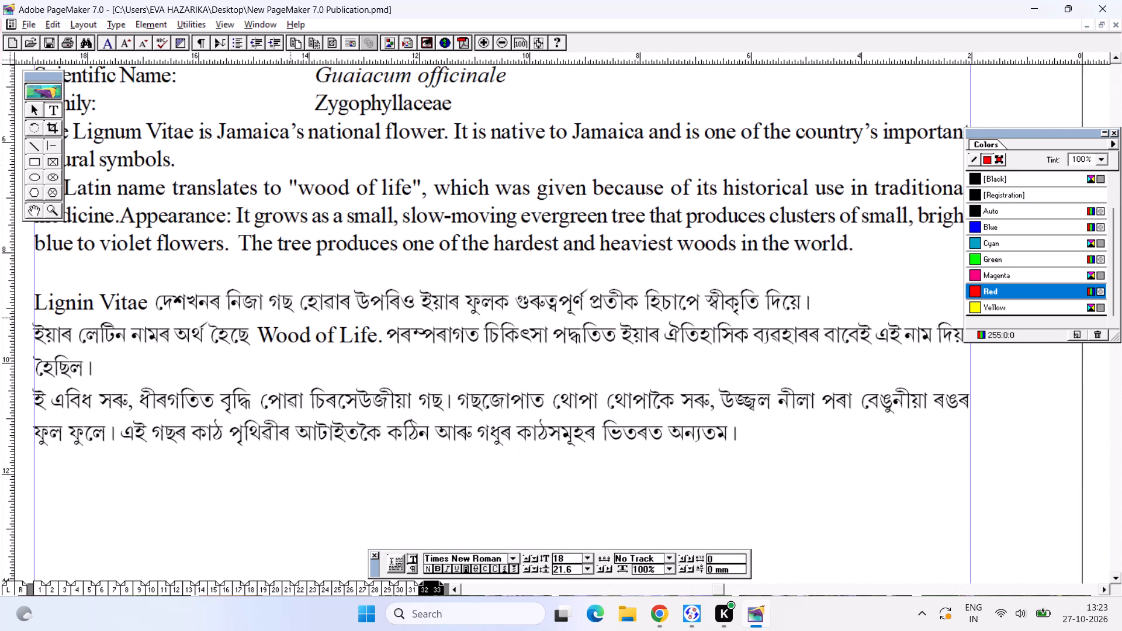
{"action": "left_click_drag", "start_coordinate": [302, 322], "coordinate": [311, 322], "text": "alt"}
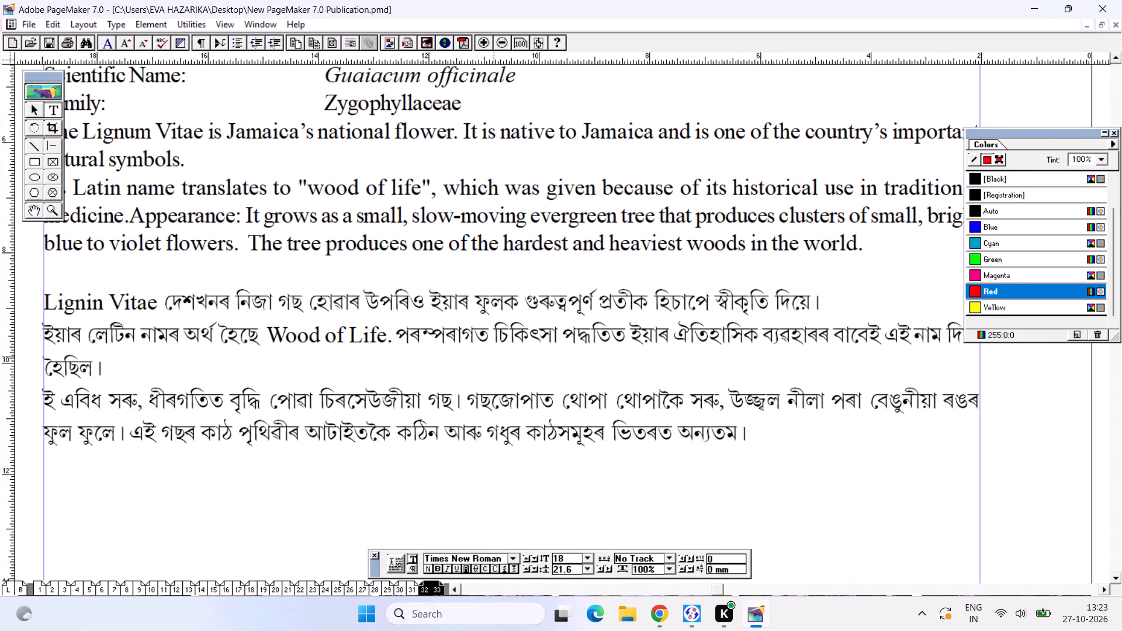
{"action": "key", "text": "ctrl+0"}
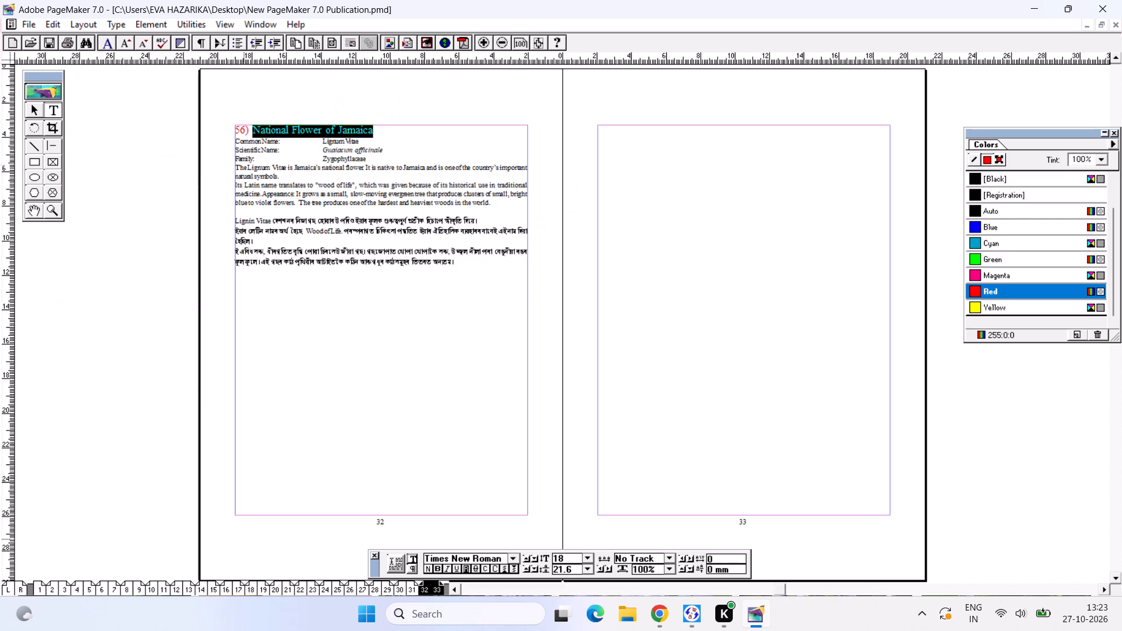
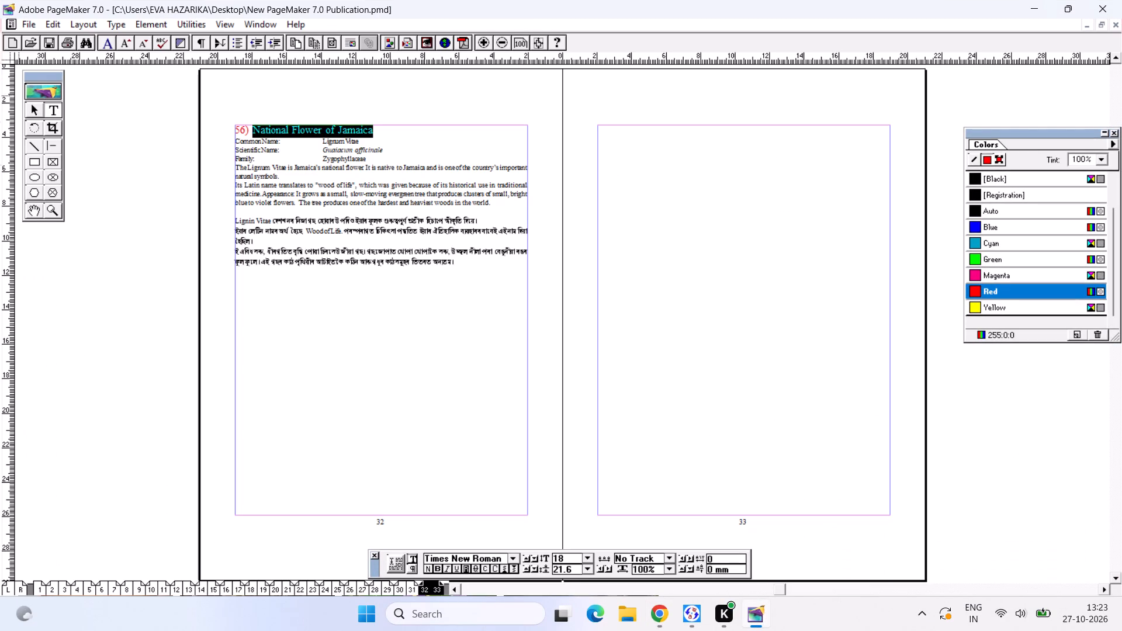
Paste the copied purple blossom photo, scale it to about 61 by 38.5 mm and place it in page 32's upper-right margin corner.
{"action": "left_click", "coordinate": [38, 102]}
{"action": "left_click", "coordinate": [33, 110]}
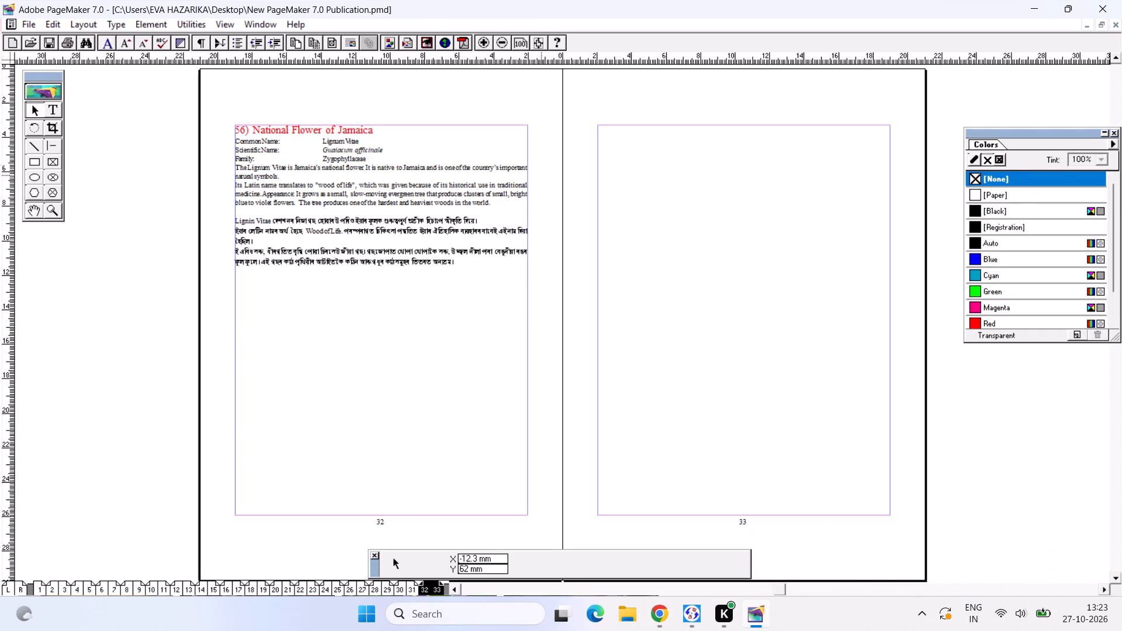
{"action": "key", "text": "ctrl+v"}
{"action": "left_click_drag", "start_coordinate": [404, 230], "coordinate": [507, 261]}
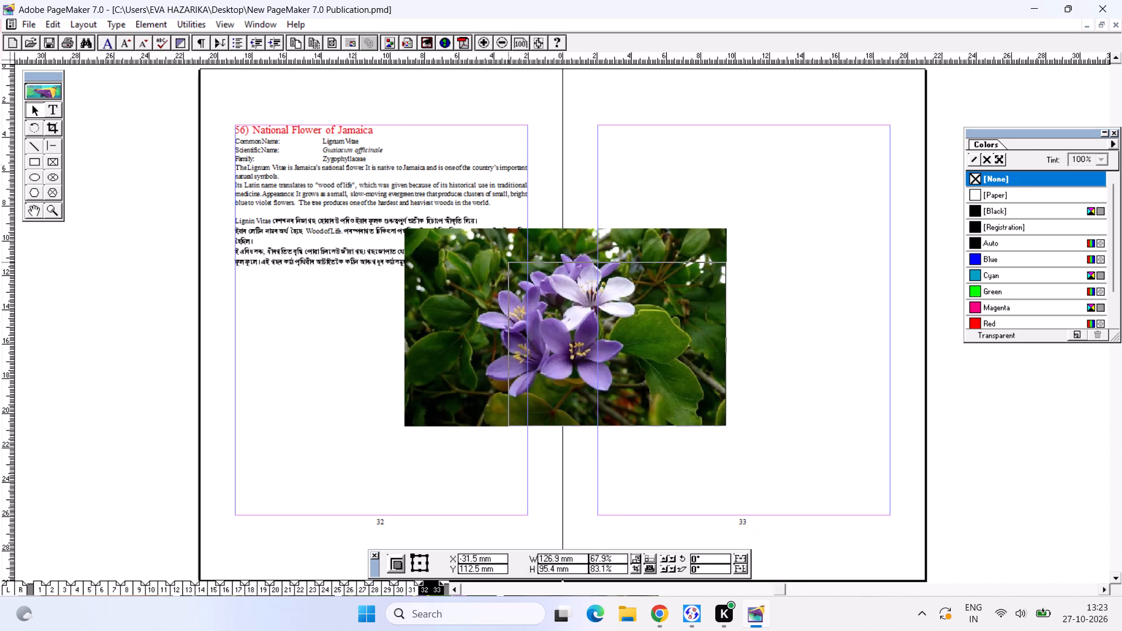
{"action": "left_click_drag", "start_coordinate": [507, 261], "coordinate": [619, 348]}
{"action": "left_click_drag", "start_coordinate": [643, 367], "coordinate": [442, 144]}
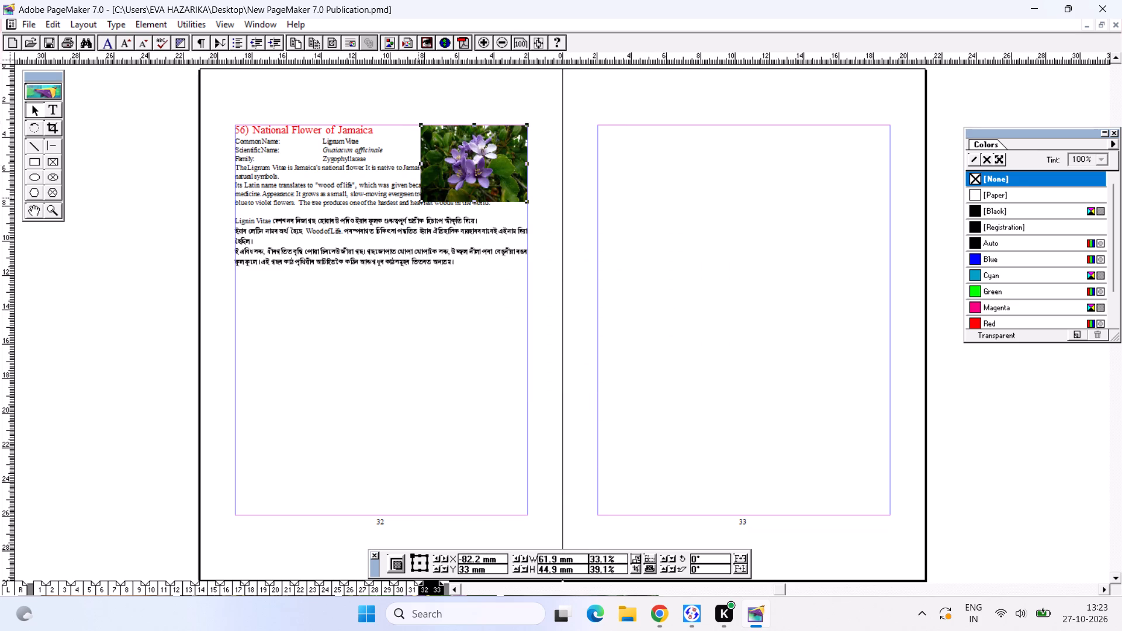
{"action": "left_click_drag", "start_coordinate": [418, 197], "coordinate": [421, 191]}
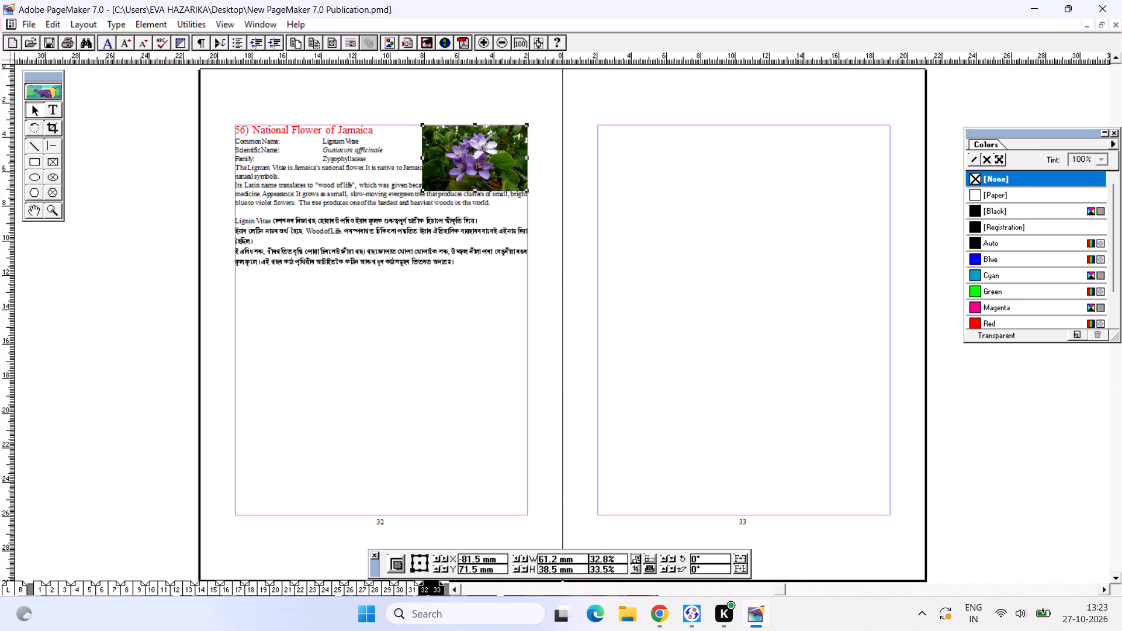
Apply a rectangular text wrap to the Jamaica photo so the entry's text flows around it.
{"action": "left_click", "coordinate": [75, 20]}
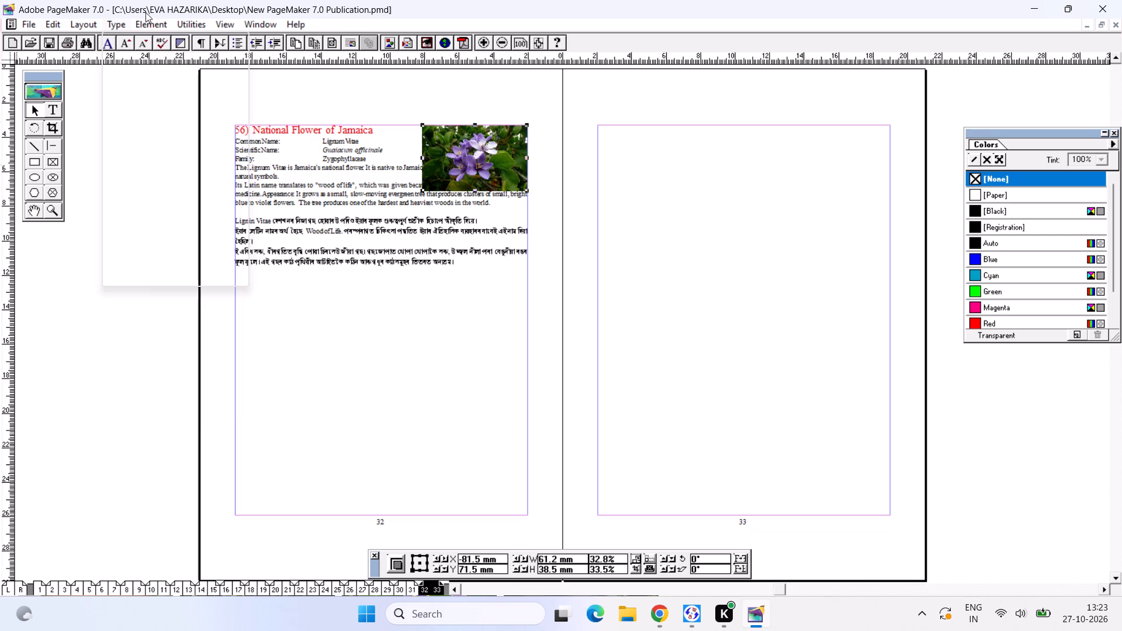
{"action": "left_click", "coordinate": [173, 119]}
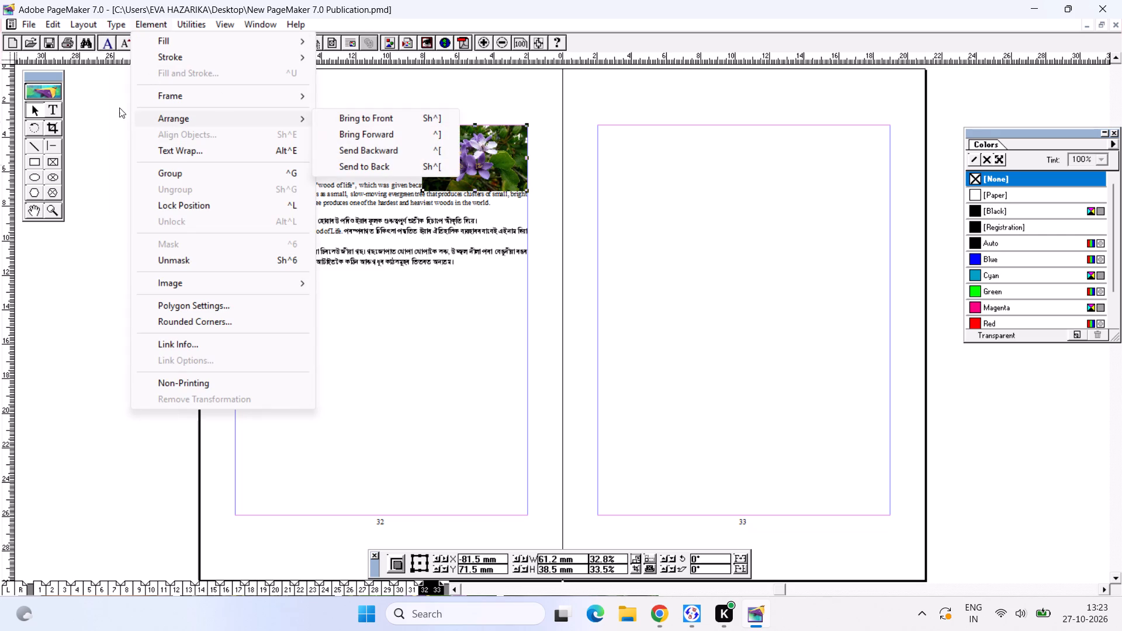
{"action": "left_click", "coordinate": [172, 148]}
{"action": "left_click", "coordinate": [536, 216]}
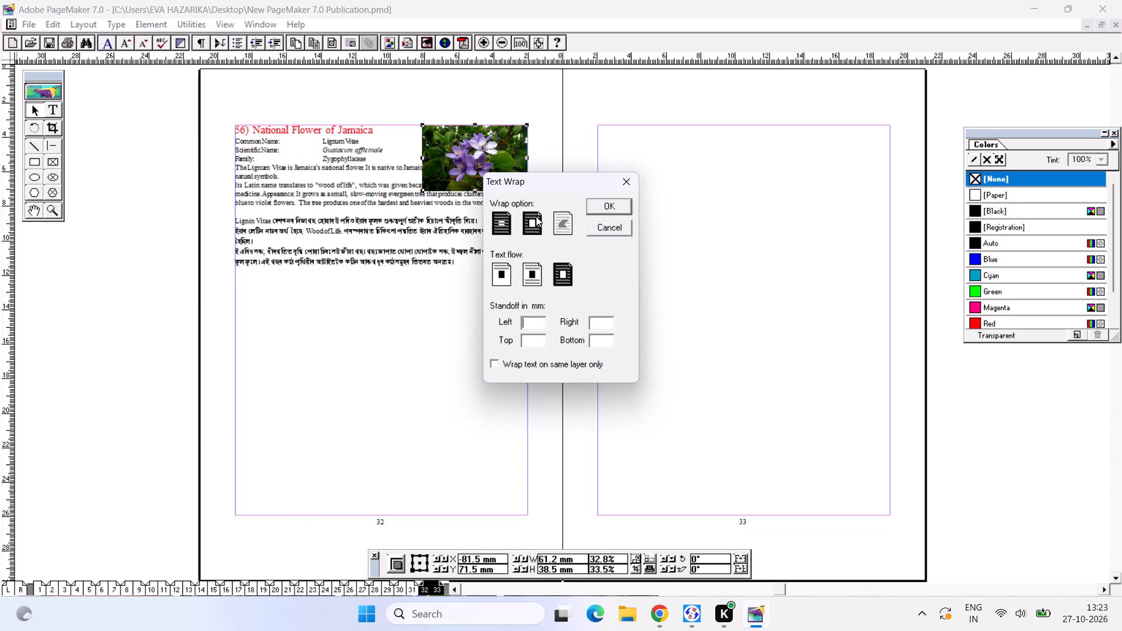
{"action": "left_click", "coordinate": [592, 207]}
{"action": "left_click", "coordinate": [471, 162]}
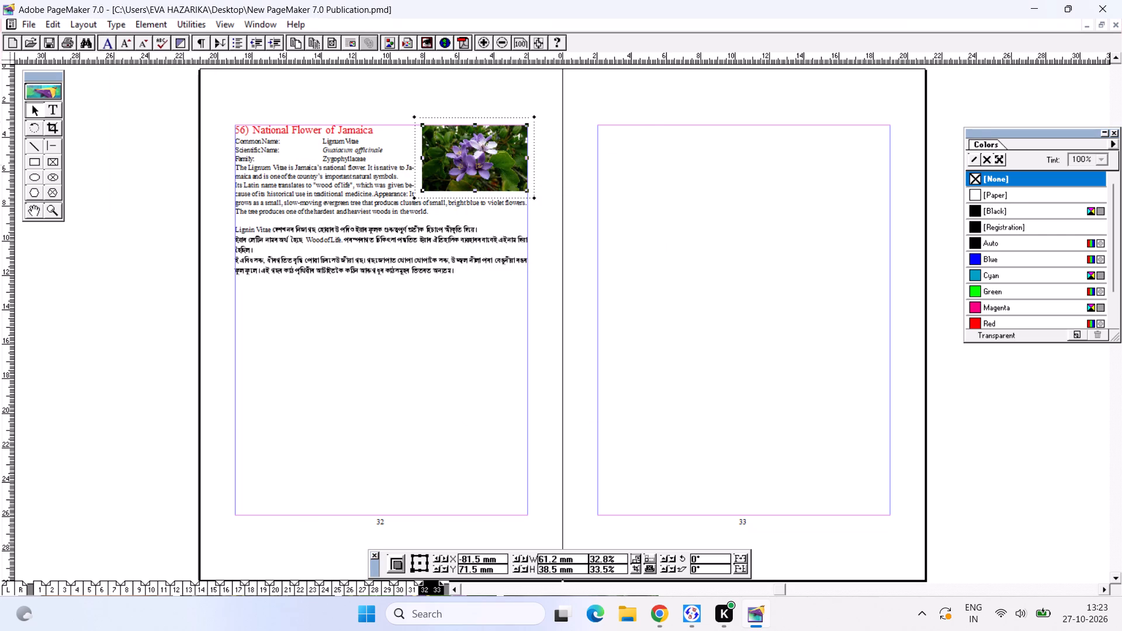
{"action": "left_click", "coordinate": [420, 269]}
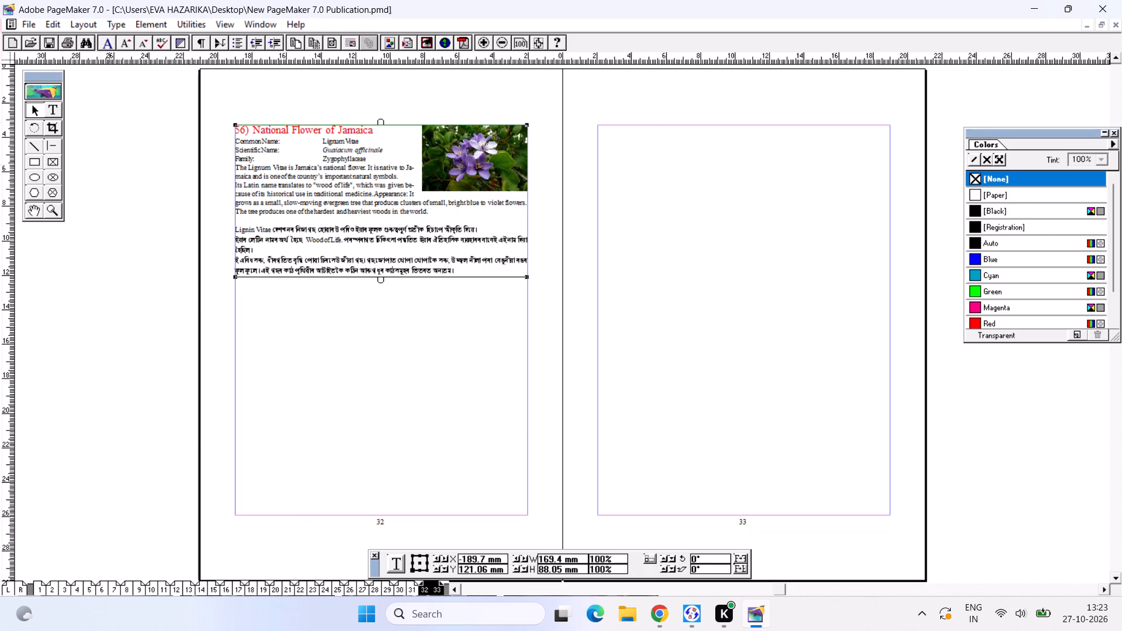
Switch to Chrome and copy the Facebook result's close-up of wet purple Lignum Vitae blossoms from the Jamaica image results.
{"action": "left_click", "coordinate": [664, 608]}
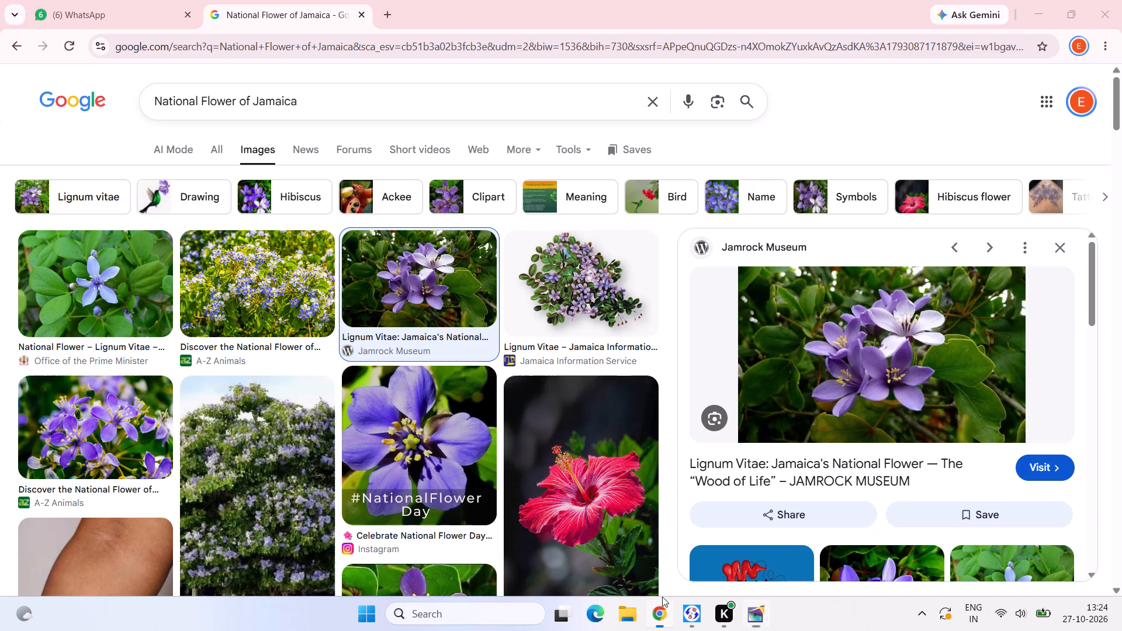
{"action": "left_click", "coordinate": [1054, 249]}
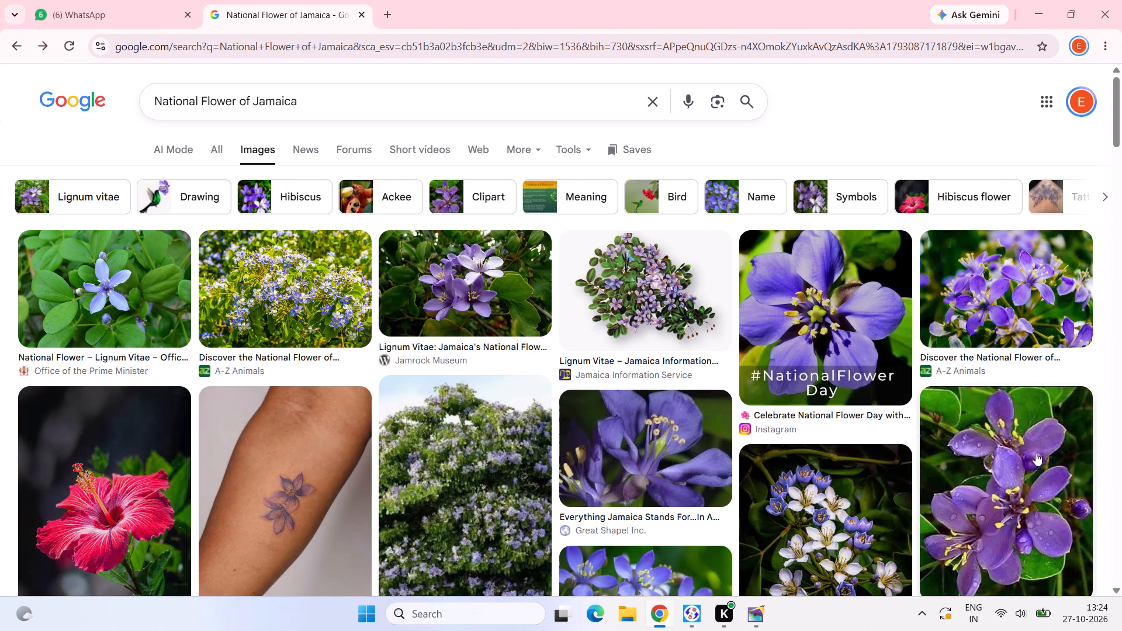
{"action": "left_click", "coordinate": [1028, 465]}
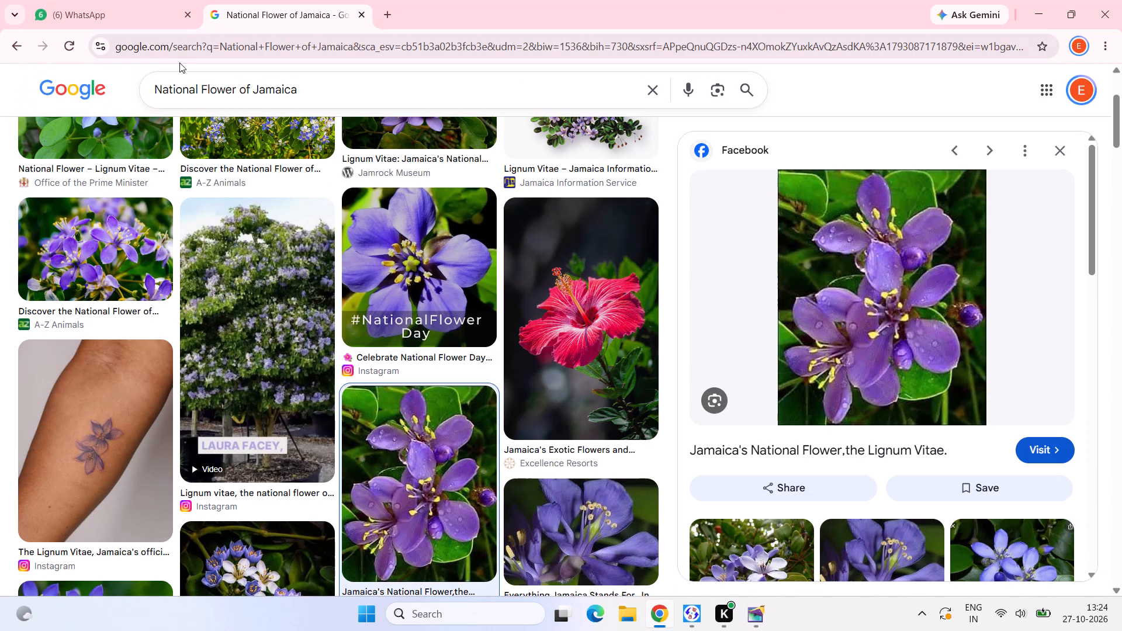
{"action": "right_click", "coordinate": [922, 255]}
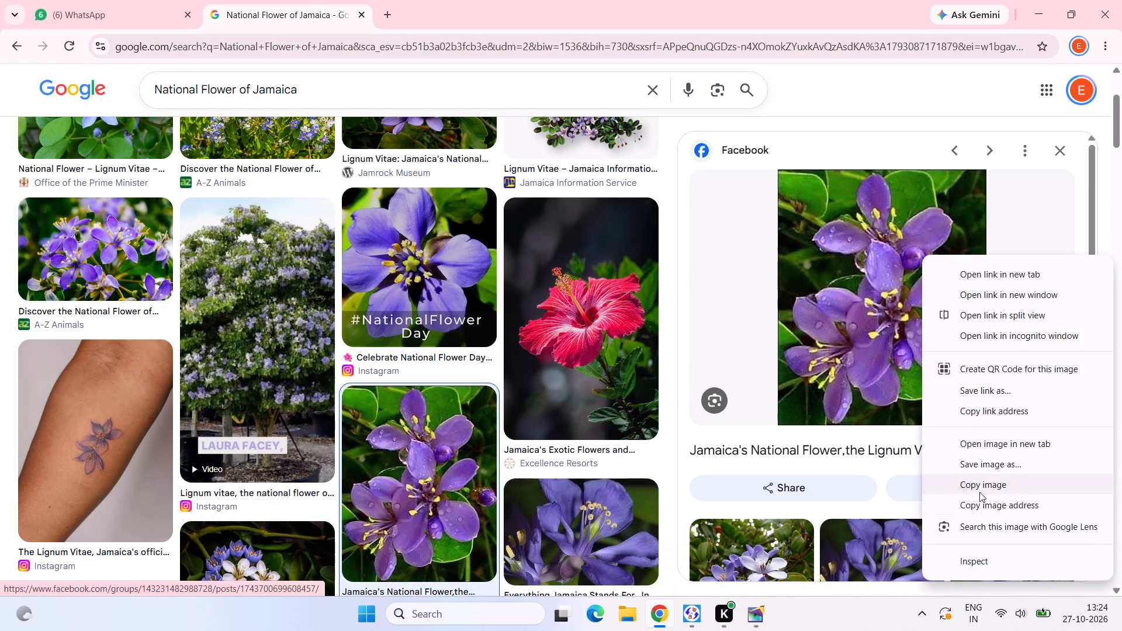
{"action": "left_click", "coordinate": [980, 488]}
Paste the second flower photo into PageMaker, scaled to about 49 by 55 mm, against page 32's left margin beside the text.
{"action": "left_click", "coordinate": [753, 612]}
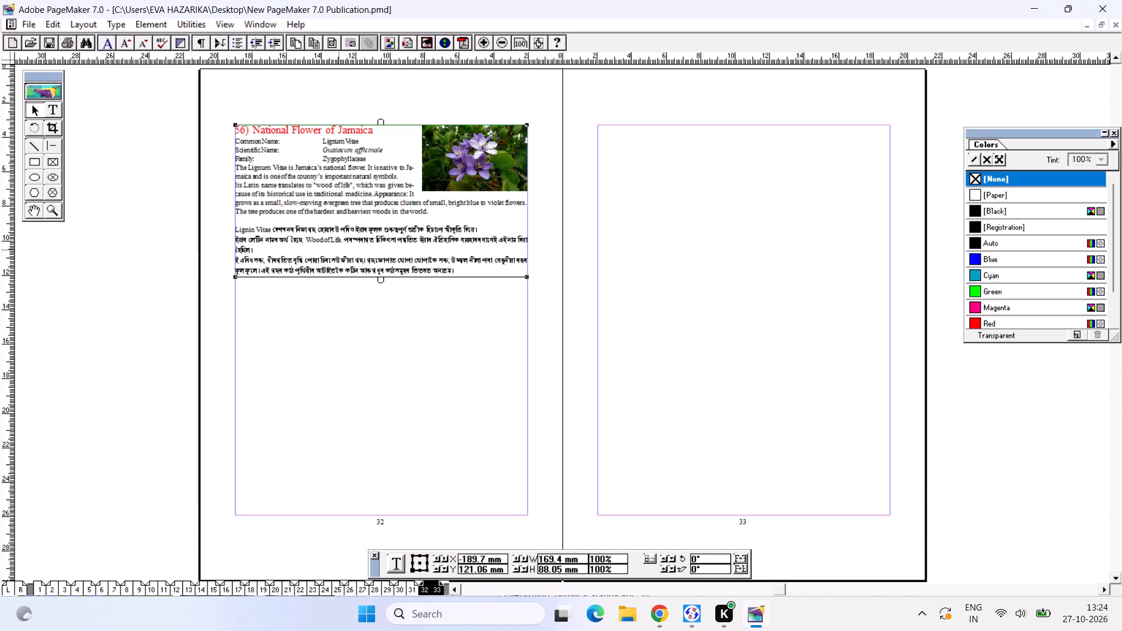
{"action": "key", "text": "ctrl+v"}
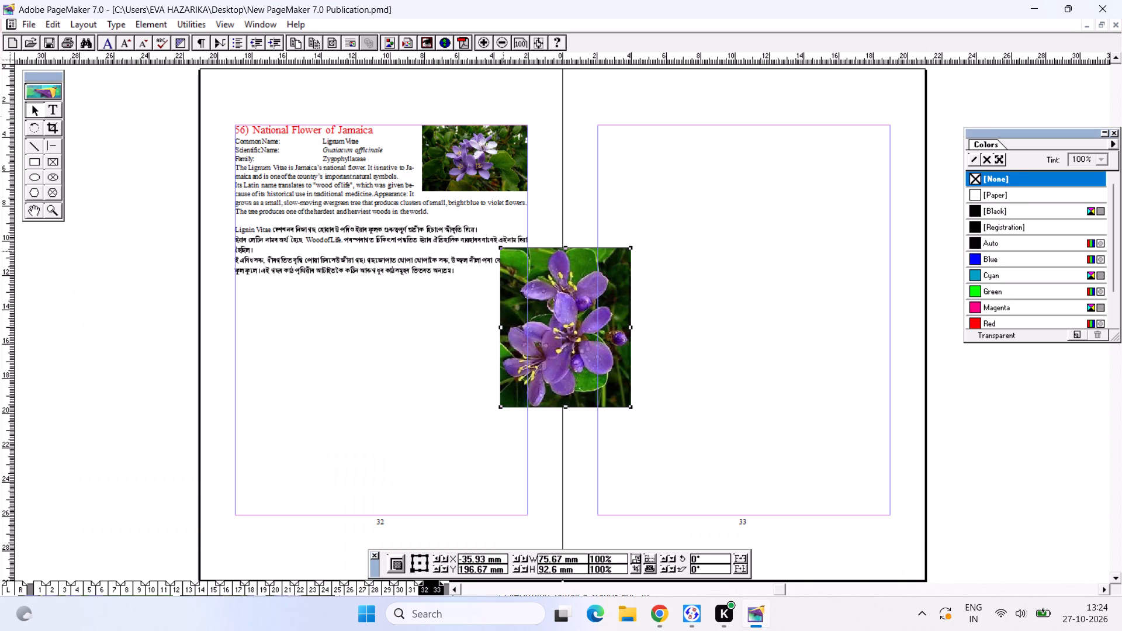
{"action": "left_click_drag", "start_coordinate": [503, 249], "coordinate": [548, 303]}
{"action": "left_click_drag", "start_coordinate": [592, 336], "coordinate": [201, 164]}
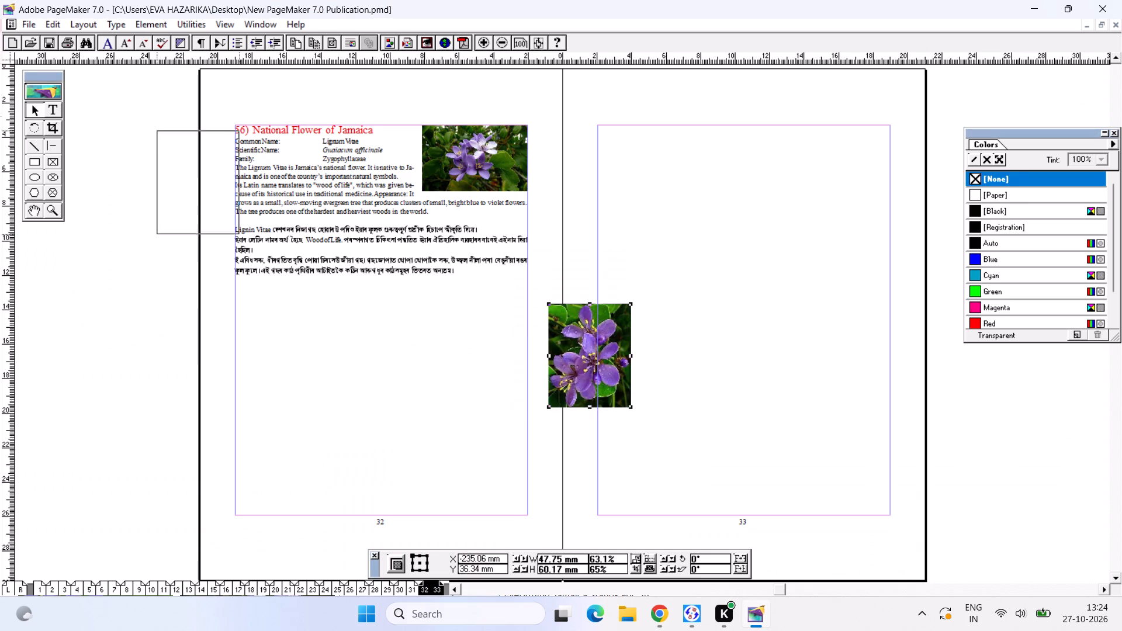
{"action": "left_click_drag", "start_coordinate": [201, 164], "coordinate": [279, 204]}
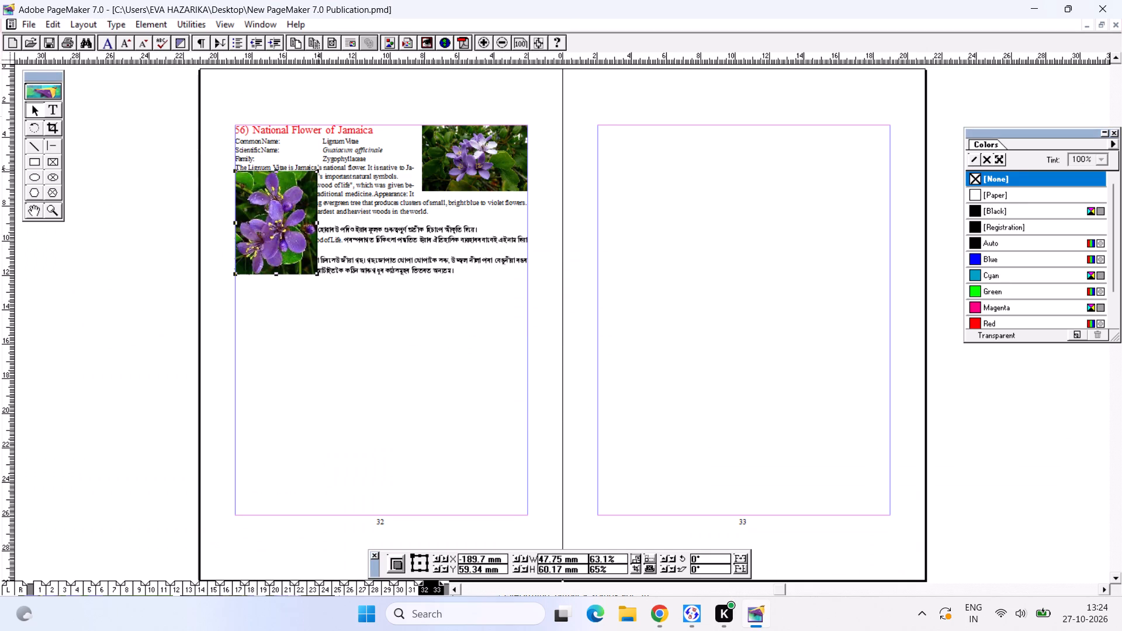
{"action": "left_click_drag", "start_coordinate": [318, 169], "coordinate": [319, 179]}
Apply a rectangular text wrap to the second flower photo at the left margin.
{"action": "left_click", "coordinate": [93, 25]}
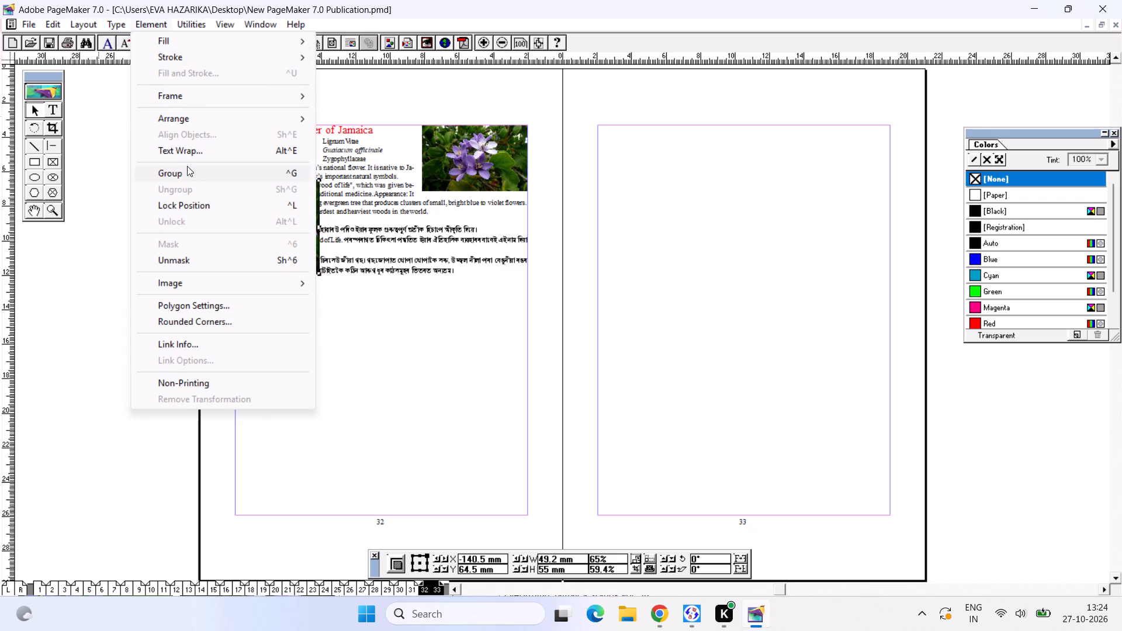
{"action": "left_click", "coordinate": [190, 161]}
{"action": "left_click", "coordinate": [190, 153]}
{"action": "left_click", "coordinate": [541, 224]}
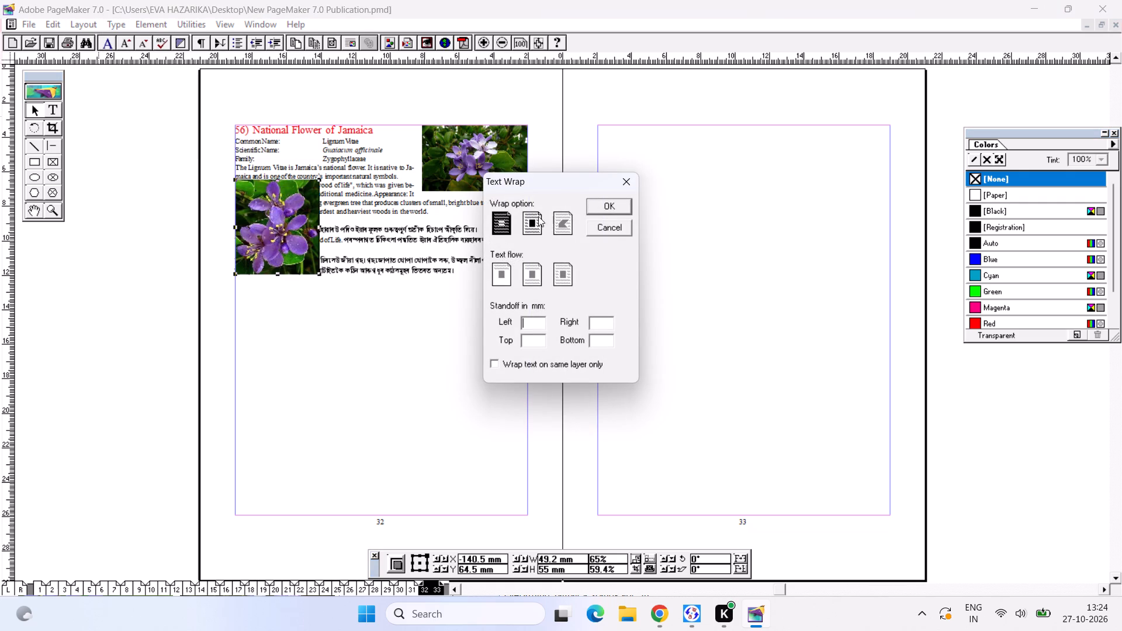
{"action": "left_click", "coordinate": [534, 216]}
{"action": "left_click", "coordinate": [612, 201]}
Move the left-margin flower photo slightly down and reduce its height to about 50 mm.
{"action": "left_click_drag", "start_coordinate": [299, 218], "coordinate": [303, 233]}
{"action": "left_click", "coordinate": [301, 230]}
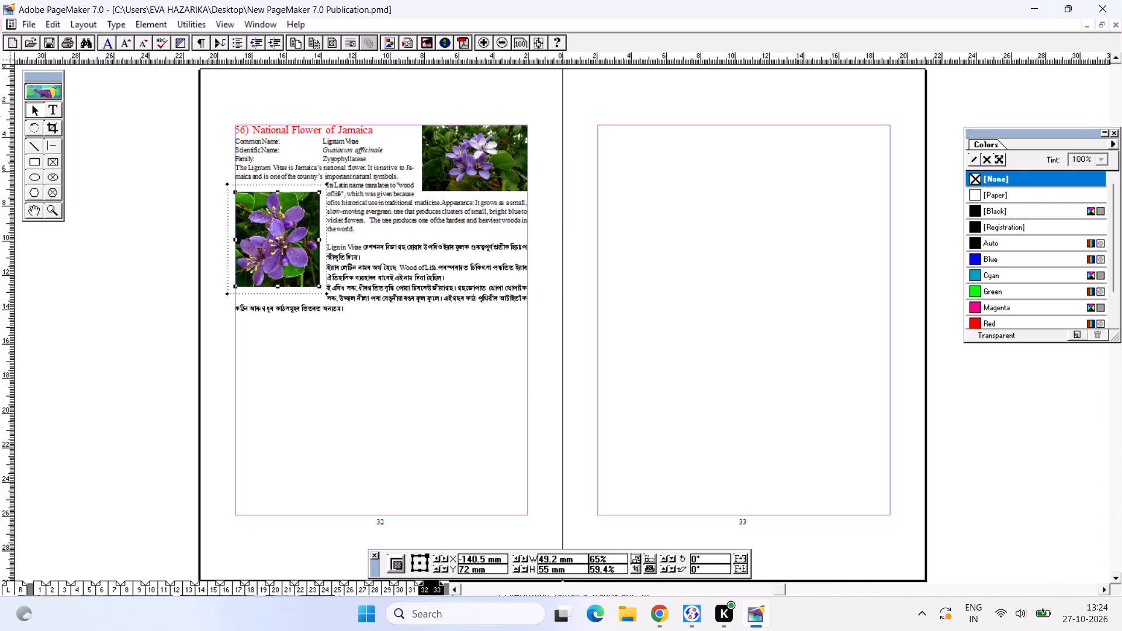
{"action": "left_click_drag", "start_coordinate": [323, 287], "coordinate": [319, 278]}
{"action": "left_click", "coordinate": [291, 227]}
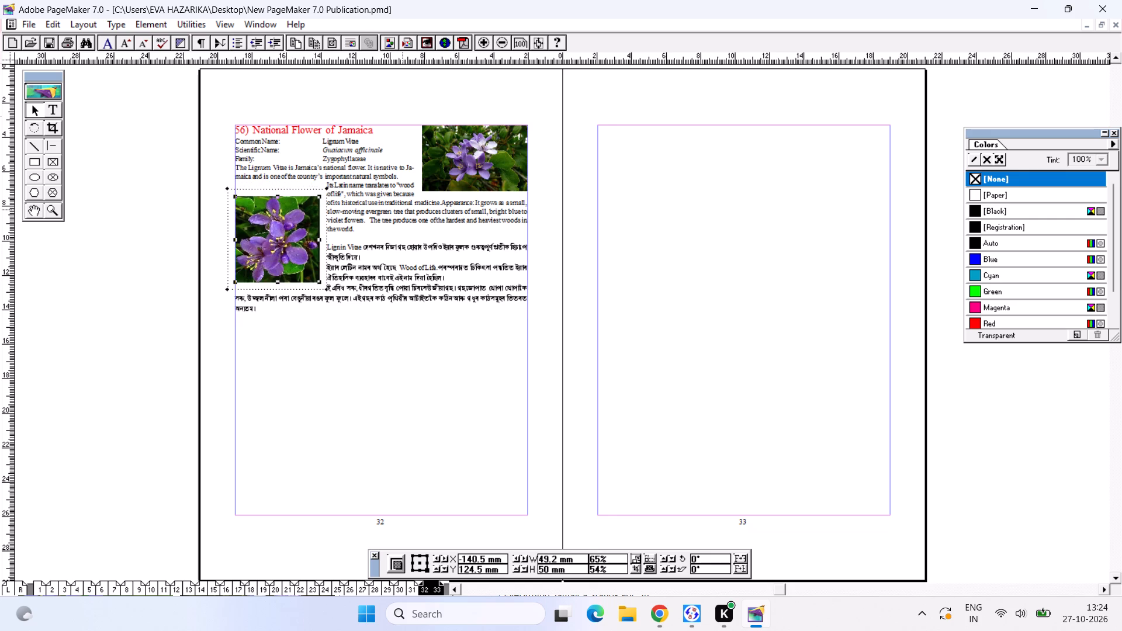
Shrink the flower photo in the page's upper-right corner slightly, to about 59 by 38 mm.
{"action": "left_click", "coordinate": [463, 148]}
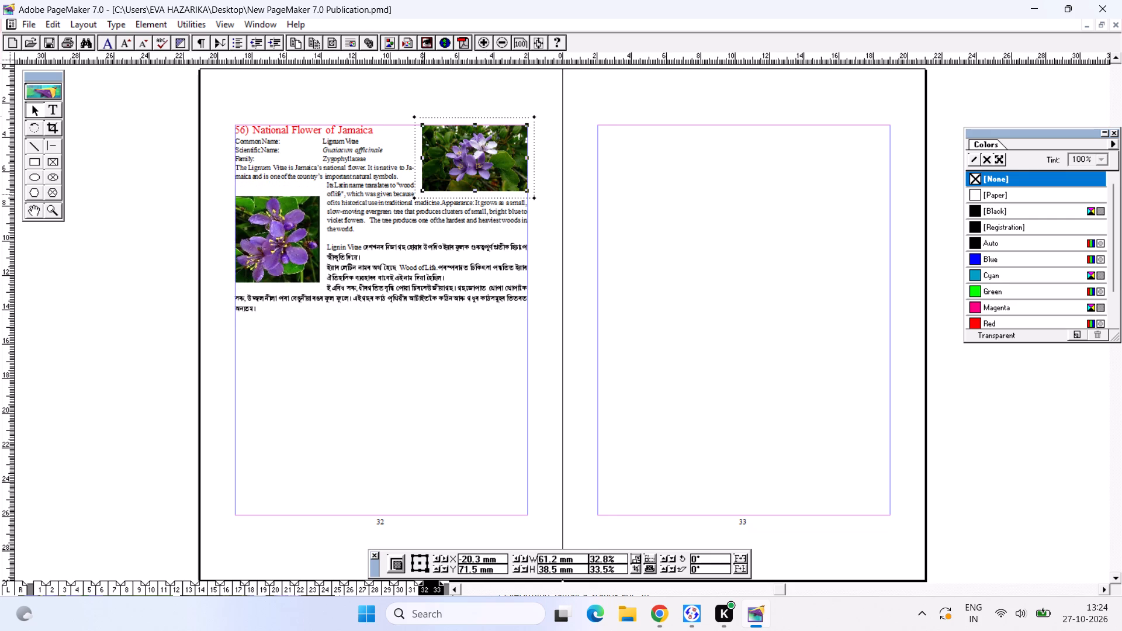
{"action": "left_click", "coordinate": [423, 193]}
{"action": "left_click", "coordinate": [466, 173]}
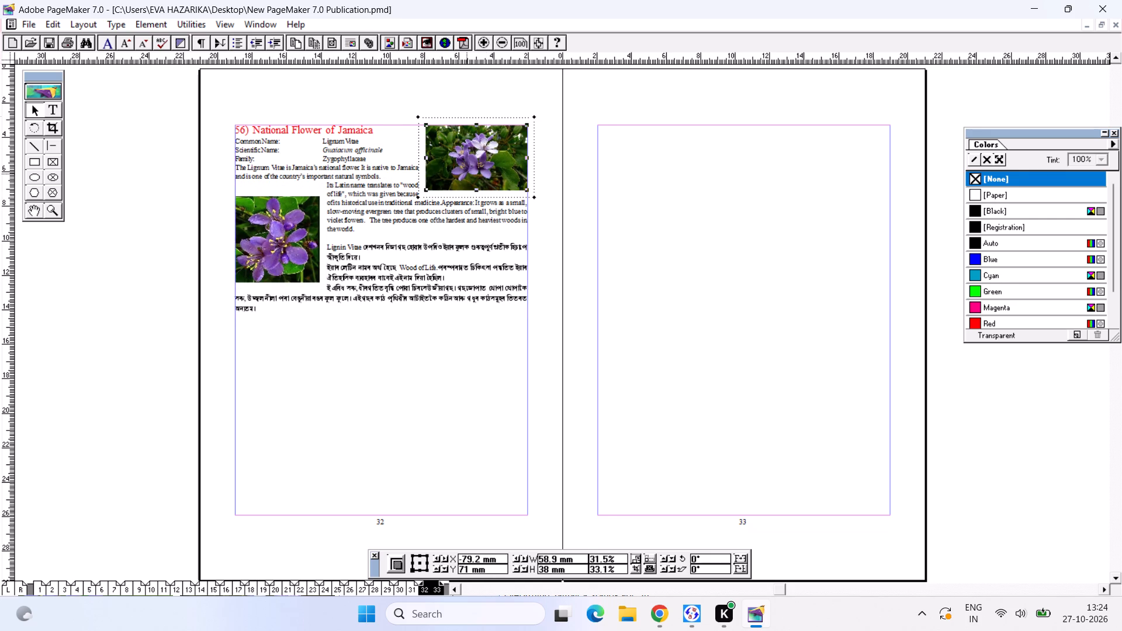
Shift the left-margin flower photo further down so it sits beside the Assamese paragraphs.
{"action": "left_click", "coordinate": [257, 214]}
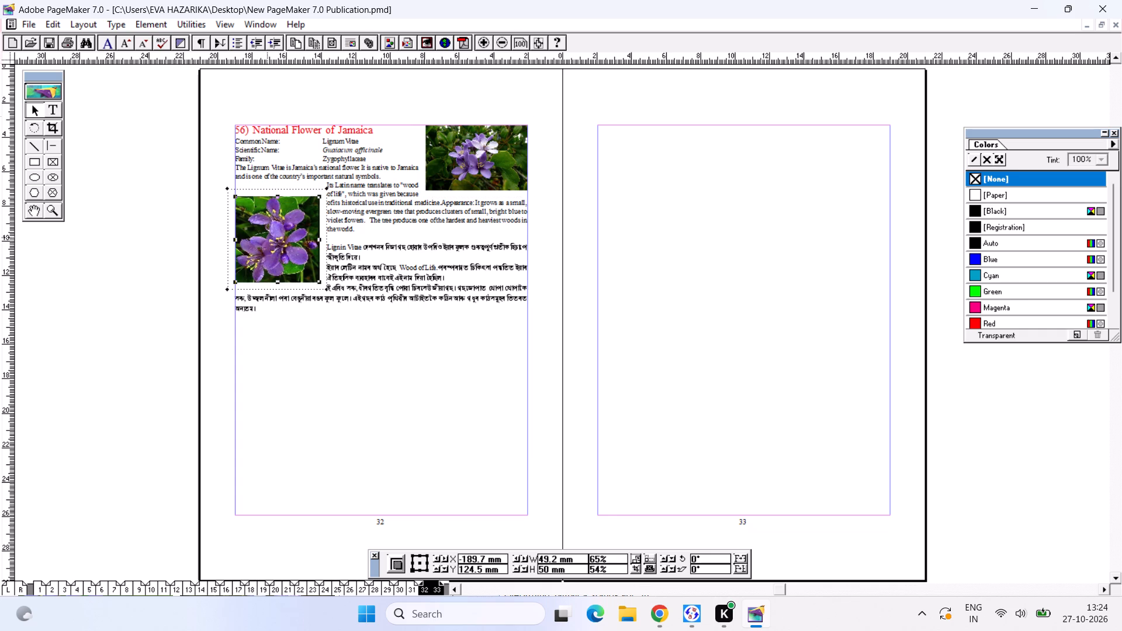
{"action": "left_click_drag", "start_coordinate": [262, 220], "coordinate": [262, 233]}
{"action": "left_click", "coordinate": [453, 251]}
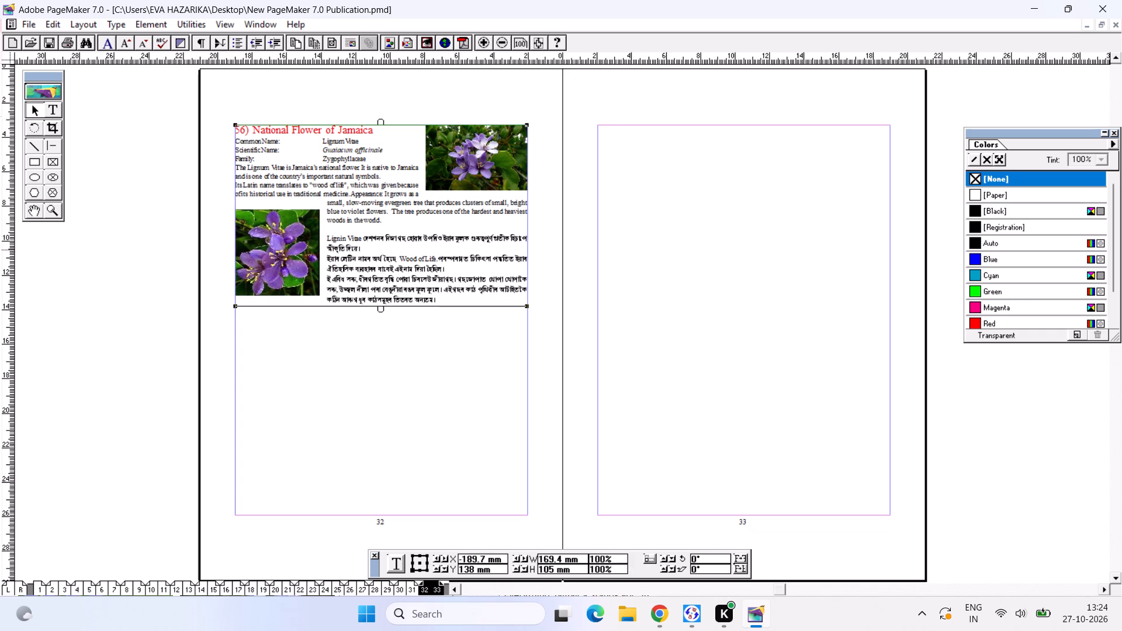
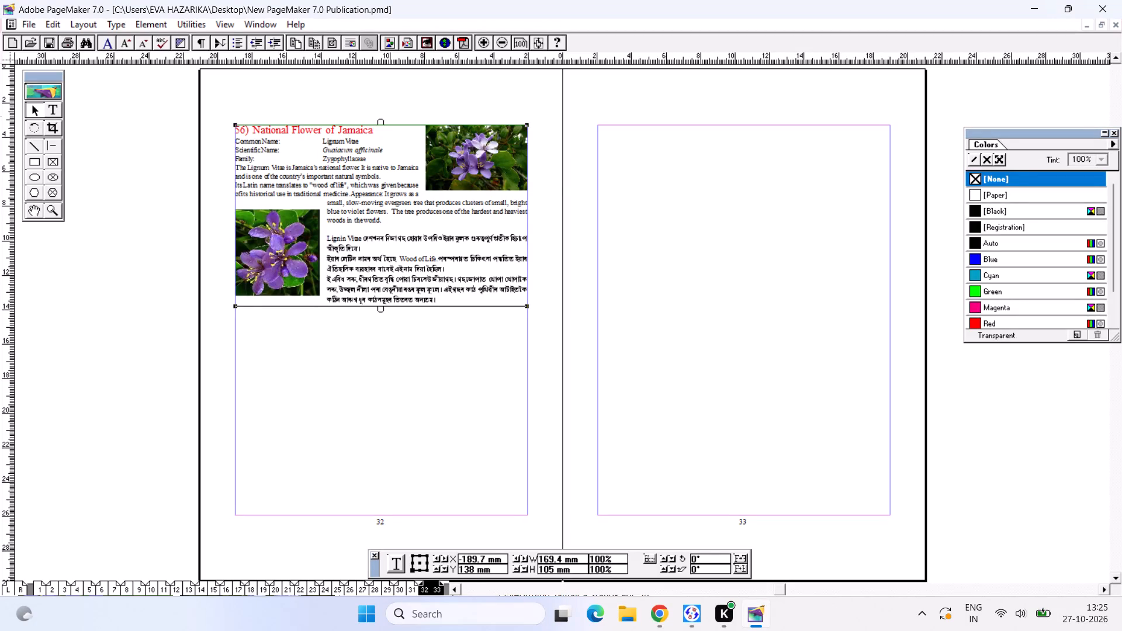
Copy the National flower of Japan story from national flowers (2).pmd and place it within the margins below the Jamaica entry on page 32.
{"action": "key", "text": "ctrl+Tab"}
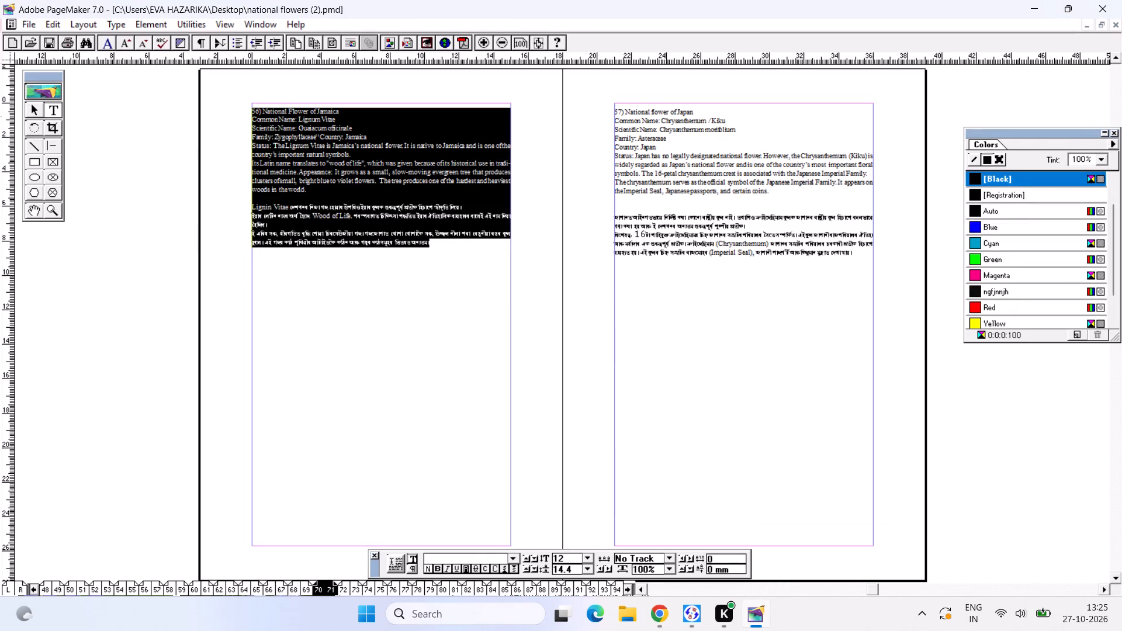
{"action": "left_click", "coordinate": [763, 195]}
{"action": "key", "text": "ctrl+a"}
{"action": "key", "text": "ctrl+c"}
{"action": "key", "text": "ctrl+Tab"}
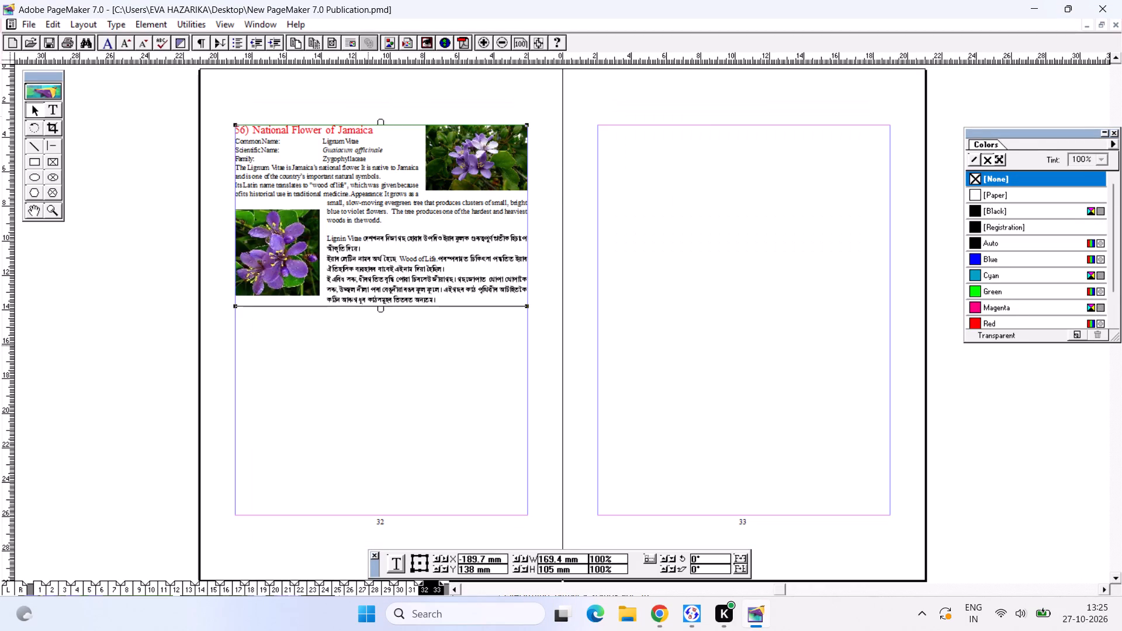
{"action": "key", "text": "ctrl+v"}
{"action": "left_click_drag", "start_coordinate": [599, 251], "coordinate": [420, 494]}
{"action": "left_click_drag", "start_coordinate": [432, 459], "coordinate": [433, 470]}
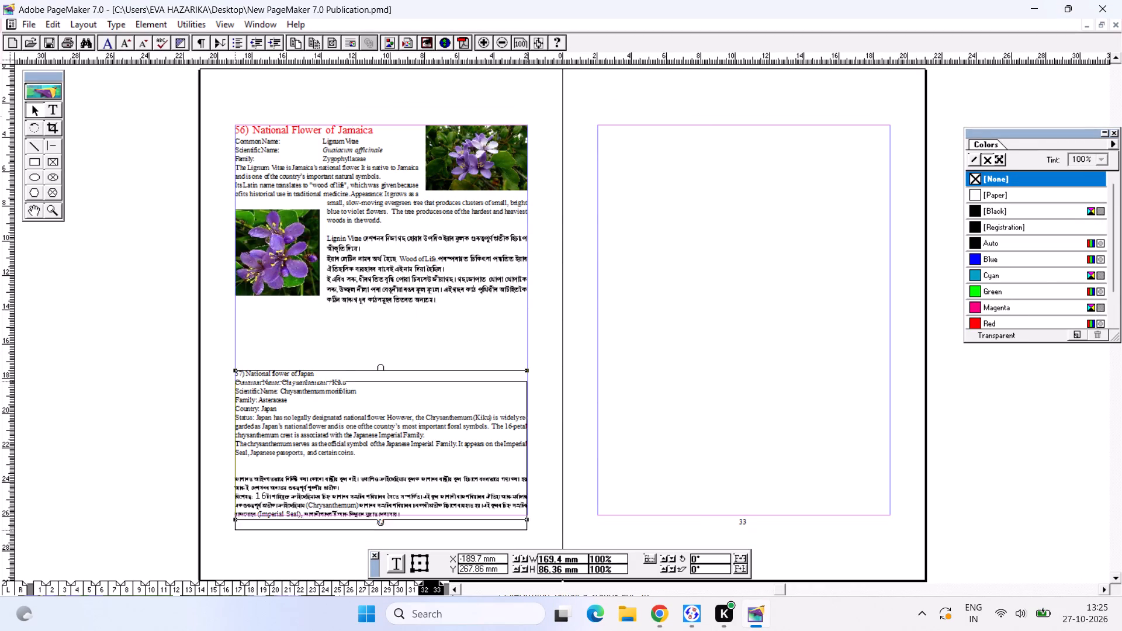
{"action": "left_click_drag", "start_coordinate": [433, 470], "coordinate": [441, 455]}
{"action": "left_click_drag", "start_coordinate": [438, 451], "coordinate": [432, 446]}
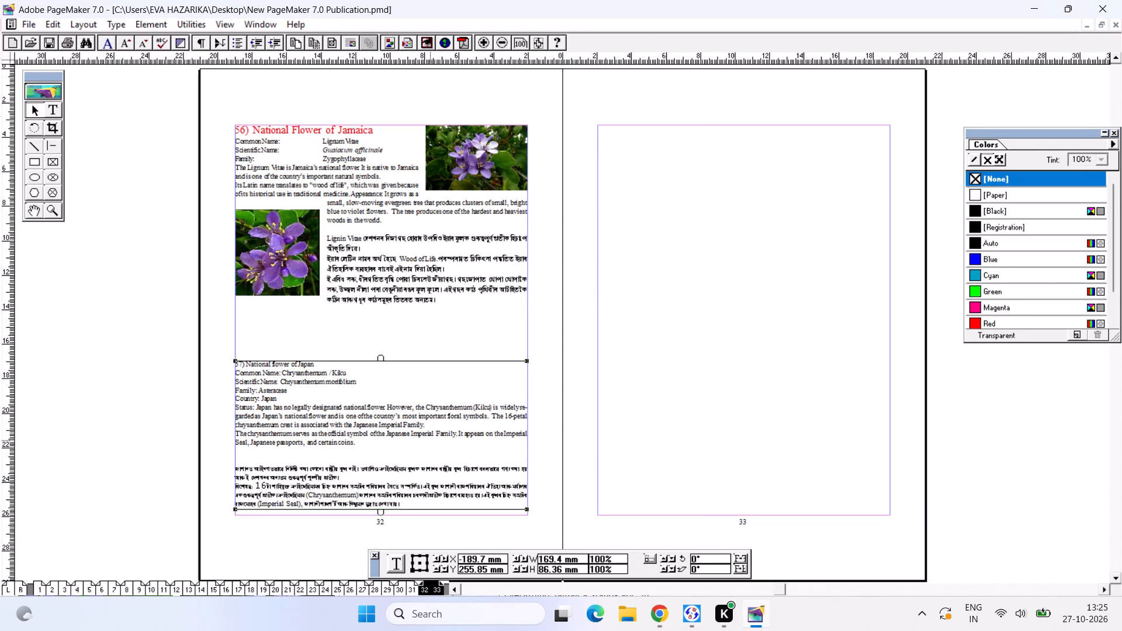
Examine the Jamaica entry and the pasted Japan entry on page 32 at close range.
{"action": "key", "text": "ctrl+2"}
{"action": "left_click_drag", "start_coordinate": [498, 350], "coordinate": [490, 366], "text": "alt"}
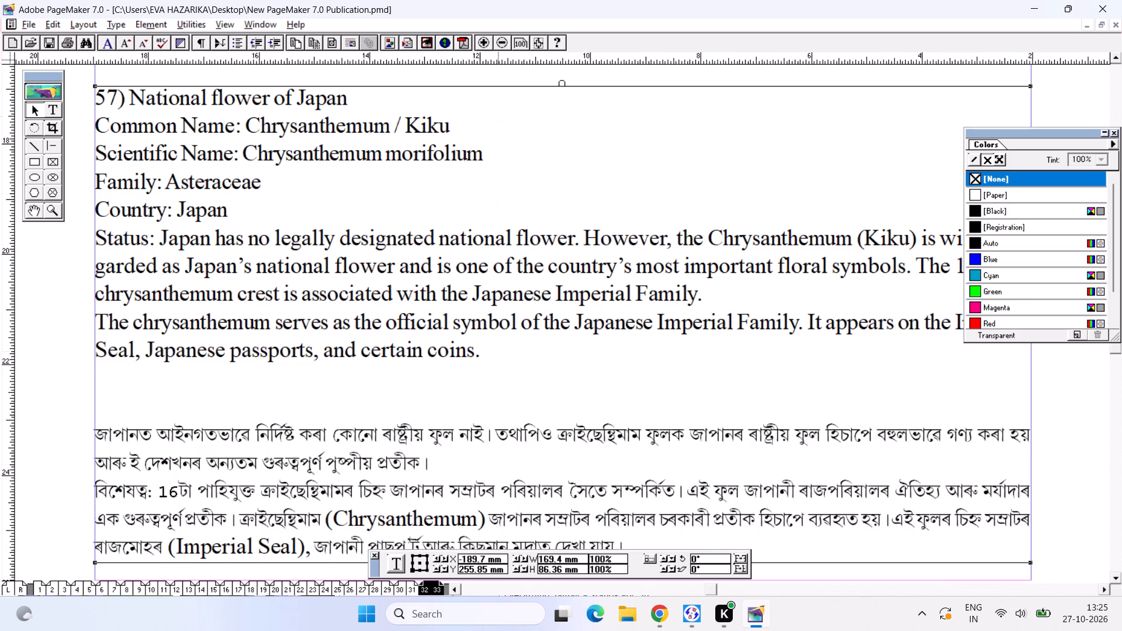
{"action": "left_click_drag", "start_coordinate": [490, 366], "coordinate": [490, 368], "text": "alt"}
{"action": "left_click_drag", "start_coordinate": [649, 359], "coordinate": [626, 630], "text": "alt"}
{"action": "left_click_drag", "start_coordinate": [554, 346], "coordinate": [548, 630], "text": "alt"}
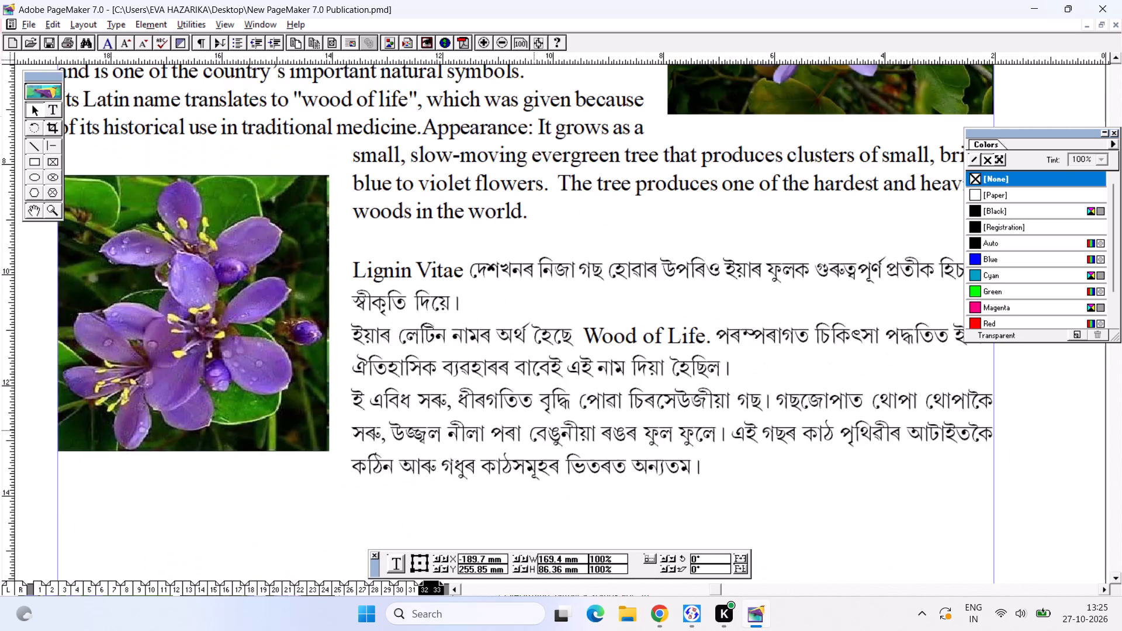
{"action": "left_click_drag", "start_coordinate": [532, 440], "coordinate": [545, 601], "text": "alt"}
{"action": "left_click_drag", "start_coordinate": [494, 411], "coordinate": [477, 202], "text": "alt"}
{"action": "left_click_drag", "start_coordinate": [525, 315], "coordinate": [525, 238], "text": "alt"}
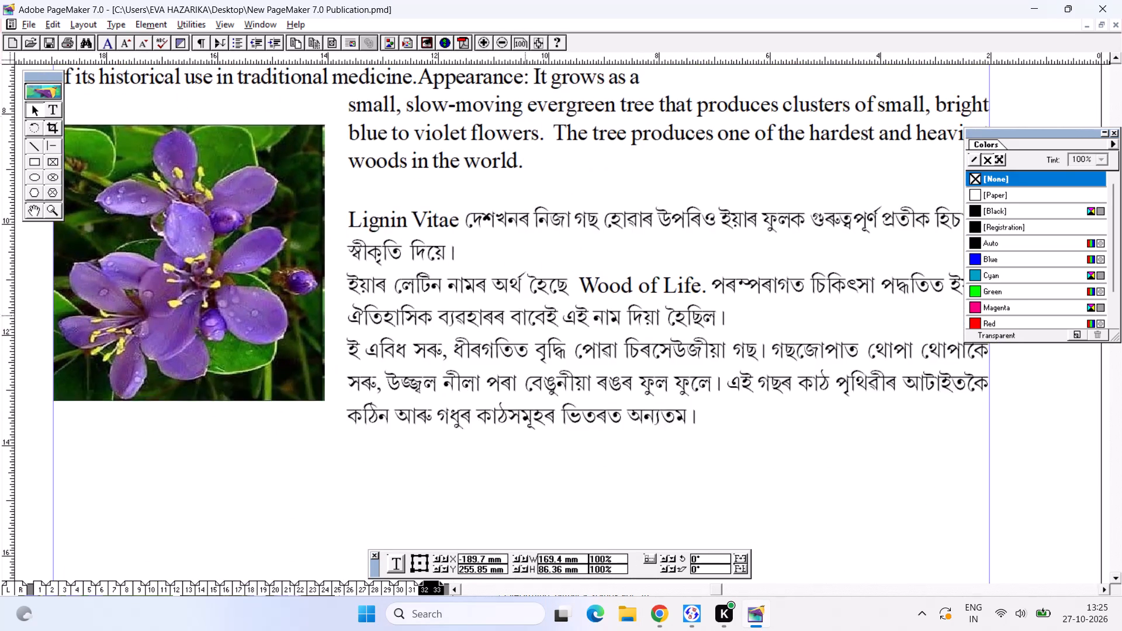
{"action": "left_click_drag", "start_coordinate": [525, 238], "coordinate": [527, 145], "text": "alt"}
{"action": "left_click_drag", "start_coordinate": [507, 242], "coordinate": [501, 114], "text": "alt"}
{"action": "left_click_drag", "start_coordinate": [502, 194], "coordinate": [501, 100], "text": "alt"}
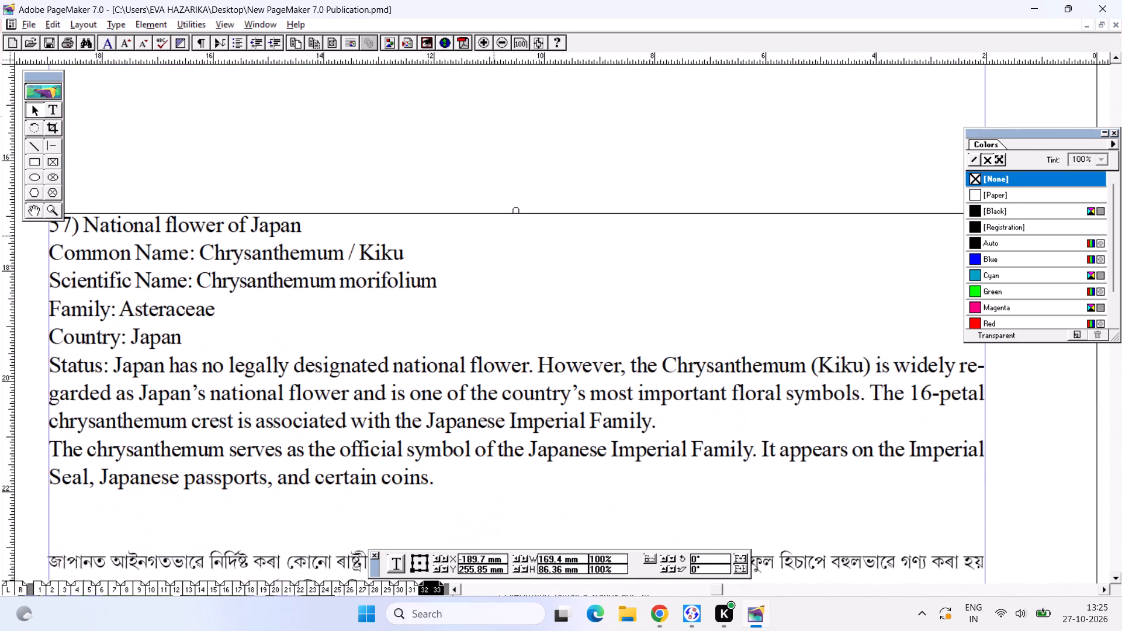
Enlarge the heading "57) National flower of Japan" to 18 pt and save the publication.
{"action": "left_click_drag", "start_coordinate": [494, 235], "coordinate": [512, 224], "text": "alt"}
{"action": "left_click_drag", "start_coordinate": [112, 141], "coordinate": [118, 133], "text": "alt"}
{"action": "left_click", "coordinate": [60, 110]}
{"action": "left_click_drag", "start_coordinate": [401, 204], "coordinate": [0, 174]}
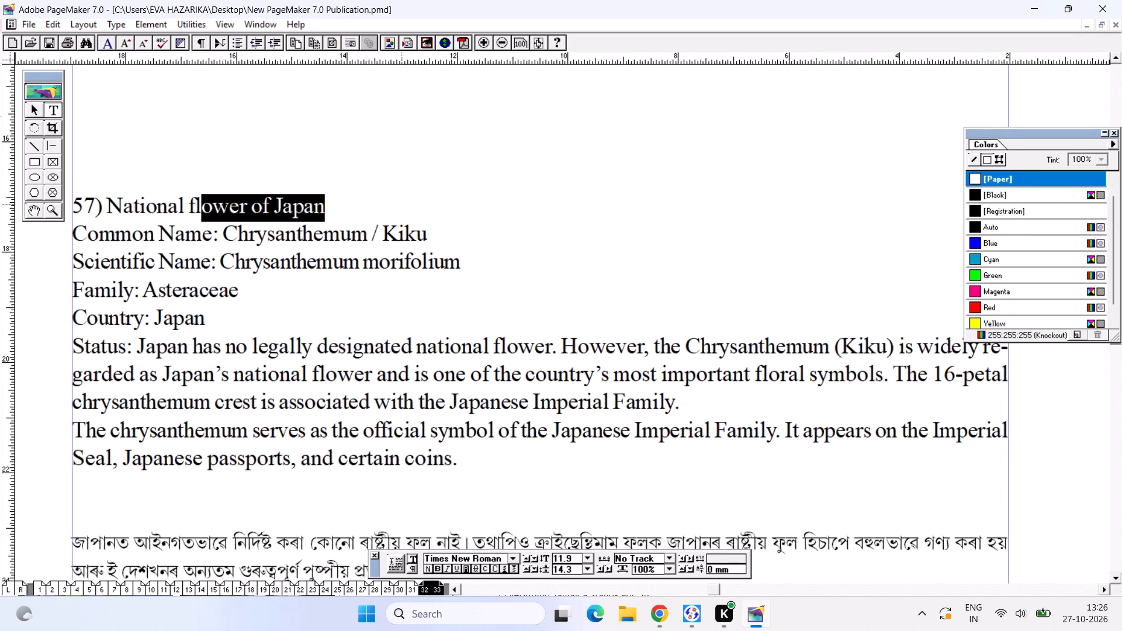
{"action": "left_click_drag", "start_coordinate": [0, 174], "coordinate": [4, 176]}
{"action": "key", "text": "ctrl+0"}
{"action": "key", "text": "ctrl+3"}
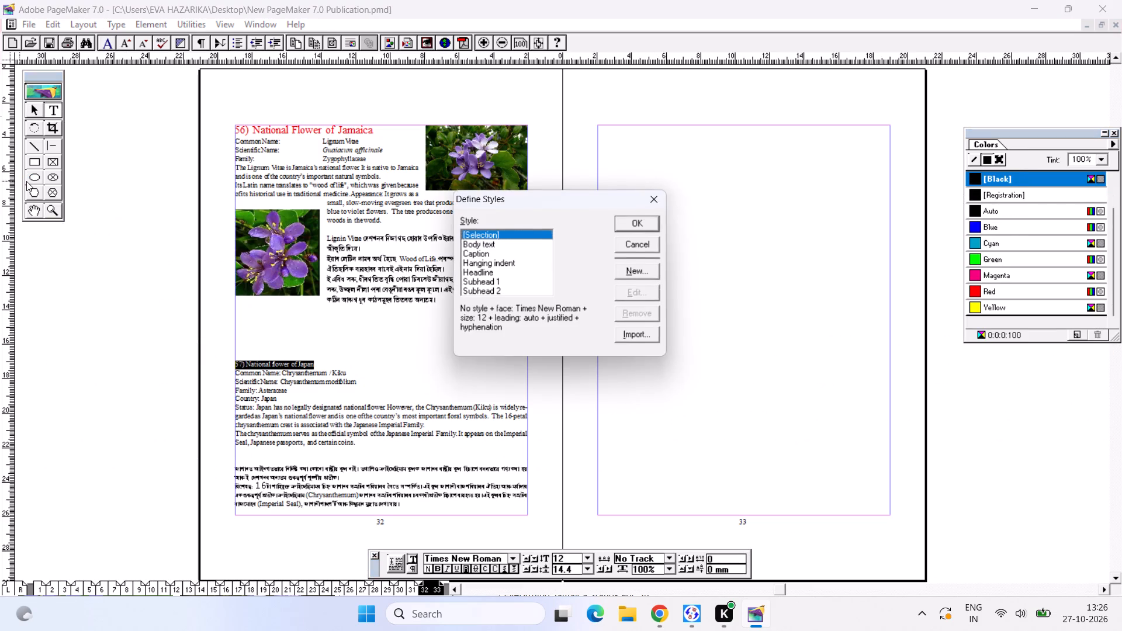
{"action": "left_click", "coordinate": [630, 247]}
{"action": "key", "text": "ctrl+2"}
{"action": "left_click_drag", "start_coordinate": [593, 277], "coordinate": [380, 123], "text": "alt"}
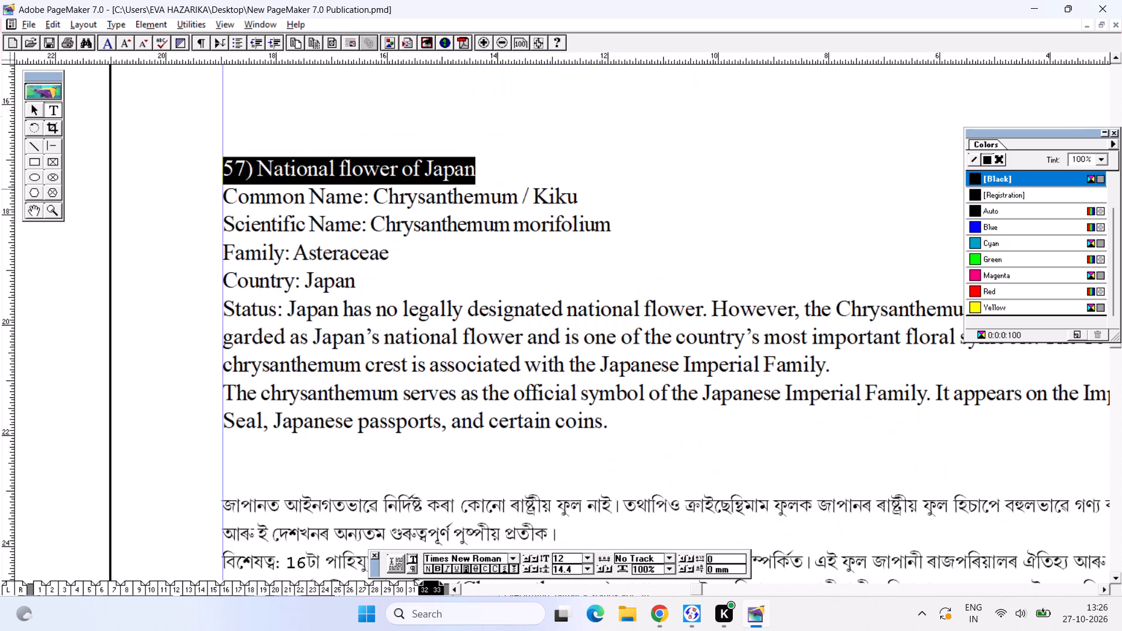
{"action": "left_click_drag", "start_coordinate": [406, 188], "coordinate": [313, 195], "text": "alt"}
{"action": "left_click_drag", "start_coordinate": [385, 224], "coordinate": [365, 216], "text": "alt"}
{"action": "left_click_drag", "start_coordinate": [382, 223], "coordinate": [355, 219], "text": "alt"}
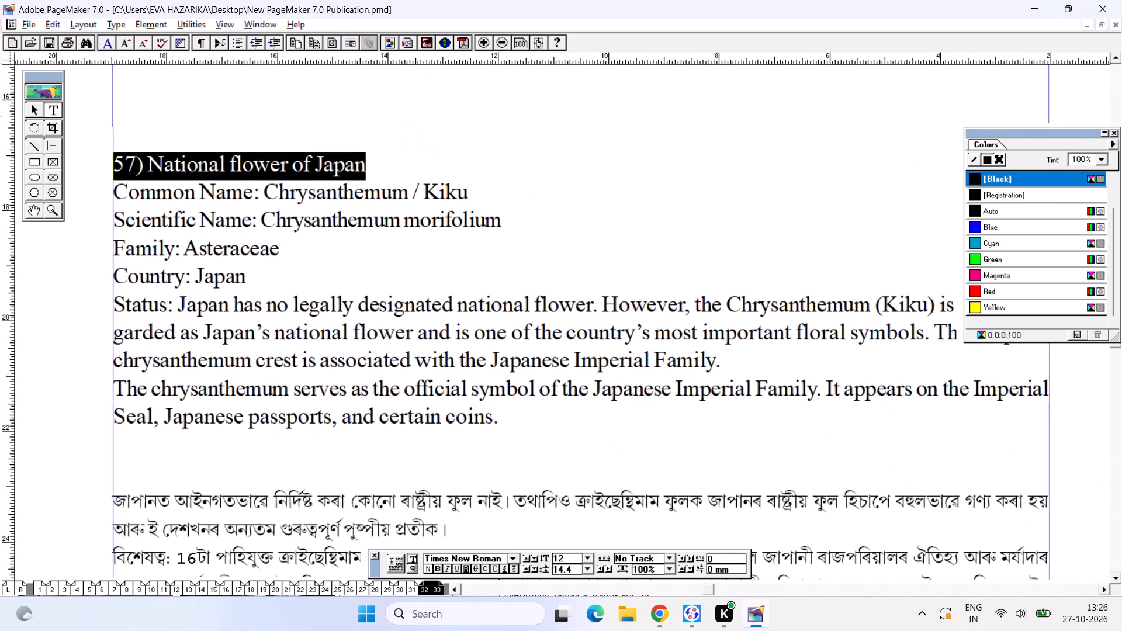
{"action": "left_click_drag", "start_coordinate": [355, 219], "coordinate": [354, 219], "text": "alt"}
{"action": "key", "text": "ctrl+shift+period"}
{"action": "key", "text": "ctrl+shift+period"}
{"action": "key", "text": "ctrl+shift+period"}
{"action": "key", "text": "ctrl+shift+period"}
{"action": "key", "text": "ctrl+shift+period"}
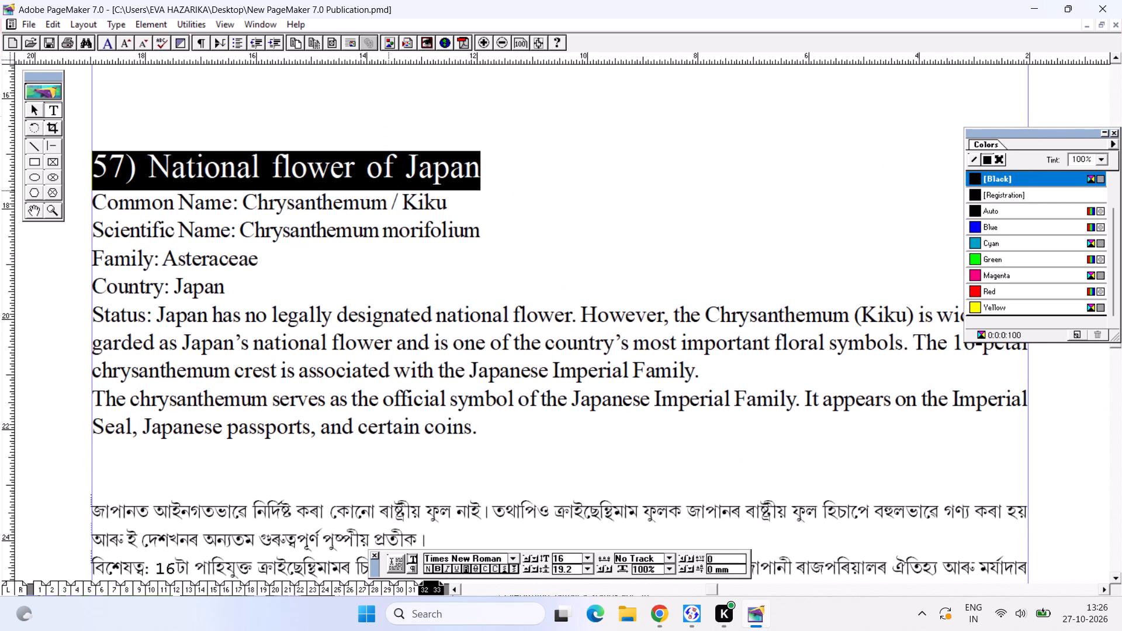
{"action": "key", "text": "ctrl+shift+period"}
{"action": "key", "text": "ctrl+s"}
{"action": "key", "text": "ctrl+s"}
Colour the Japan heading Red.
{"action": "left_click", "coordinate": [995, 289]}
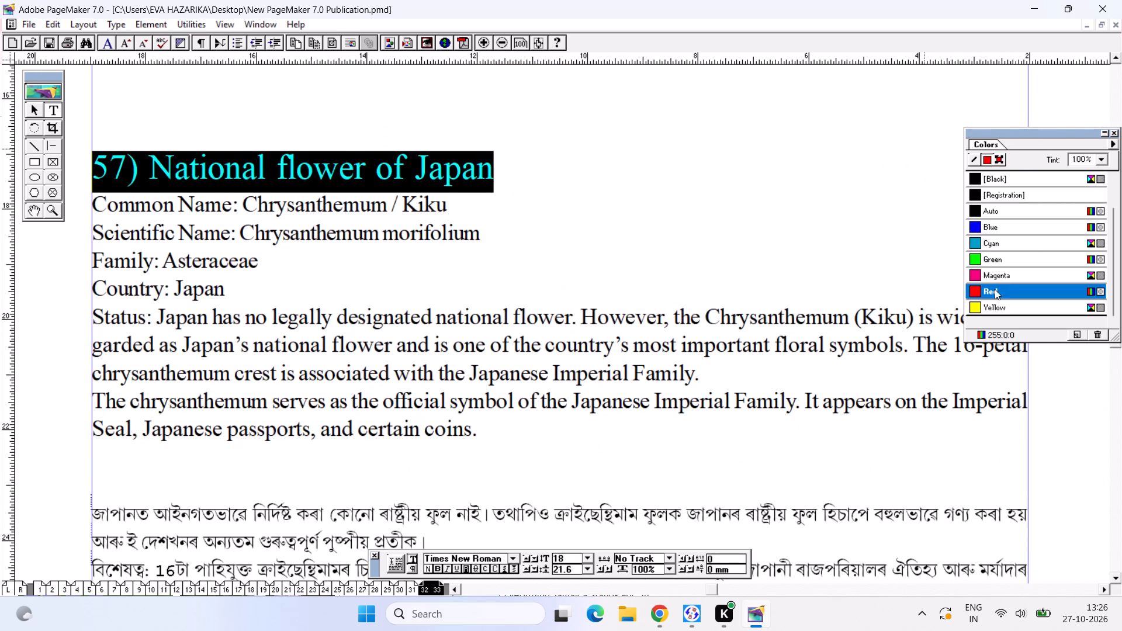
{"action": "left_click", "coordinate": [379, 227]}
Tab the Common Name, Scientific Name and Family values of the Japan entry into one aligned column.
{"action": "left_click", "coordinate": [246, 210]}
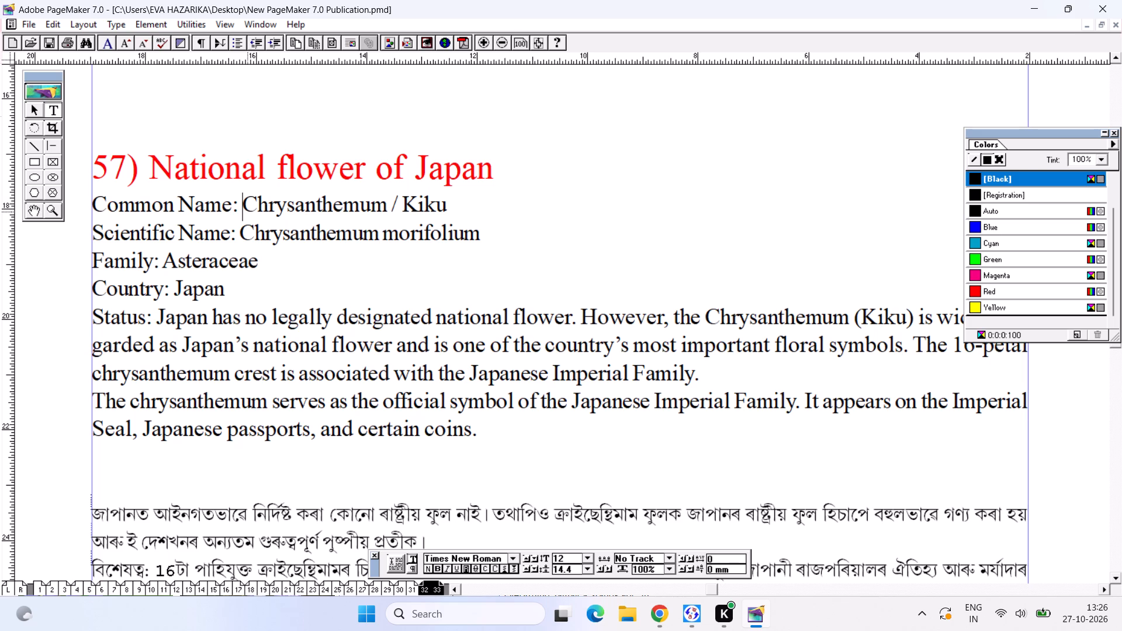
{"action": "key", "text": "Tab"}
{"action": "key", "text": "Tab"}
{"action": "left_click", "coordinate": [241, 231]}
{"action": "key", "text": "Tab"}
{"action": "key", "text": "Tab"}
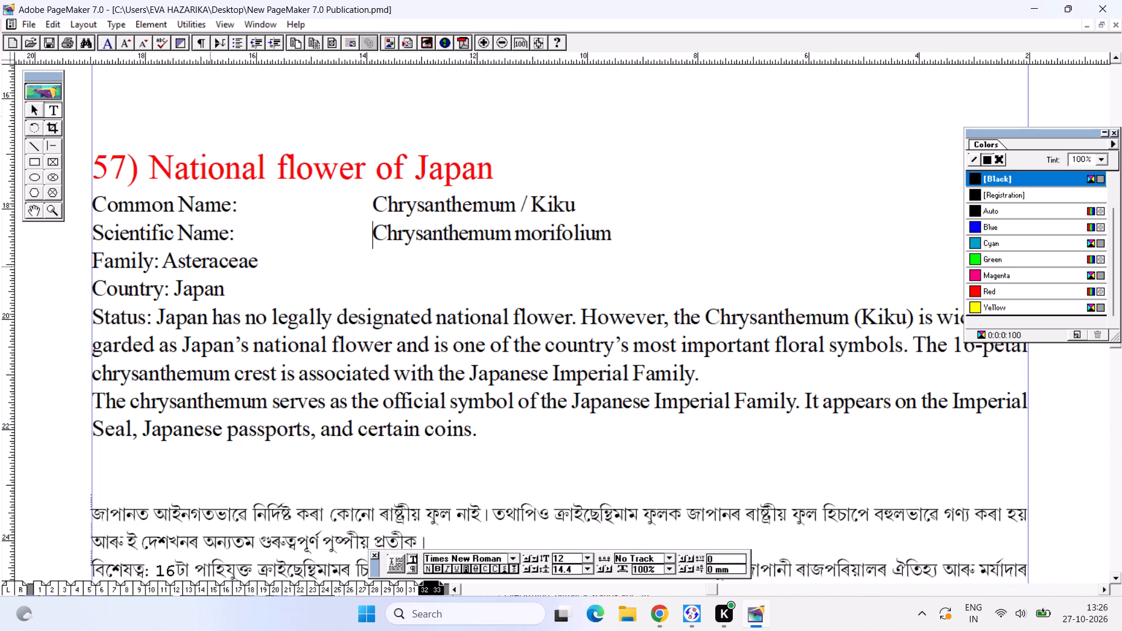
{"action": "left_click", "coordinate": [165, 264]}
{"action": "key", "text": "Tab"}
{"action": "key", "text": "Tab"}
{"action": "key", "text": "Tab"}
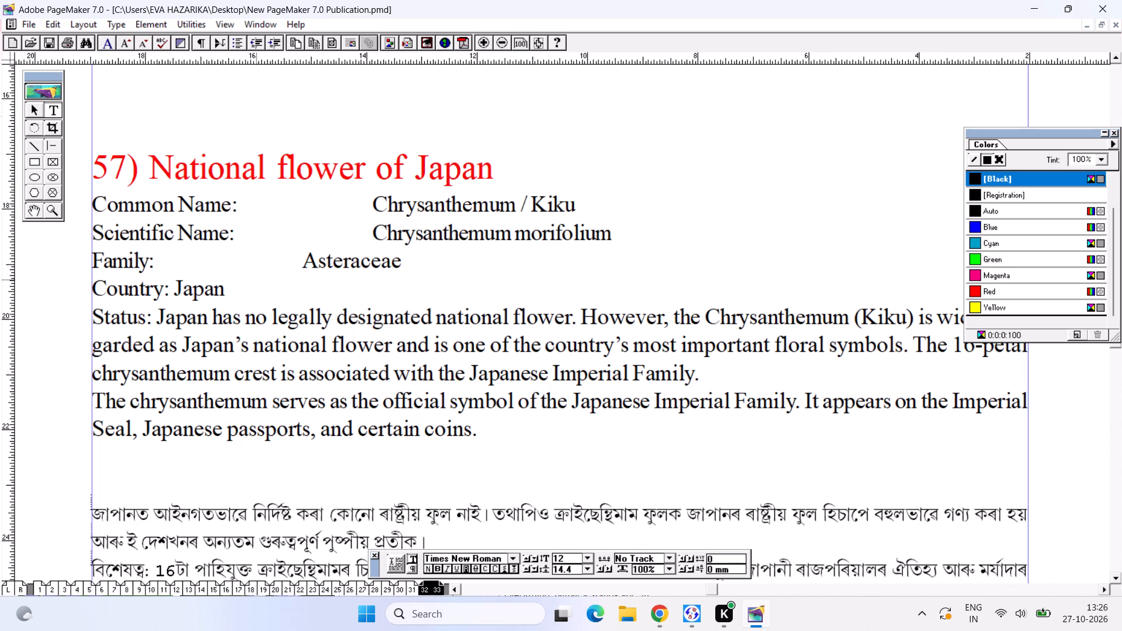
{"action": "key", "text": "Tab"}
Delete the "Country: Japan" line and the "Status:" label from the Japan entry.
{"action": "left_click_drag", "start_coordinate": [237, 290], "coordinate": [80, 277]}
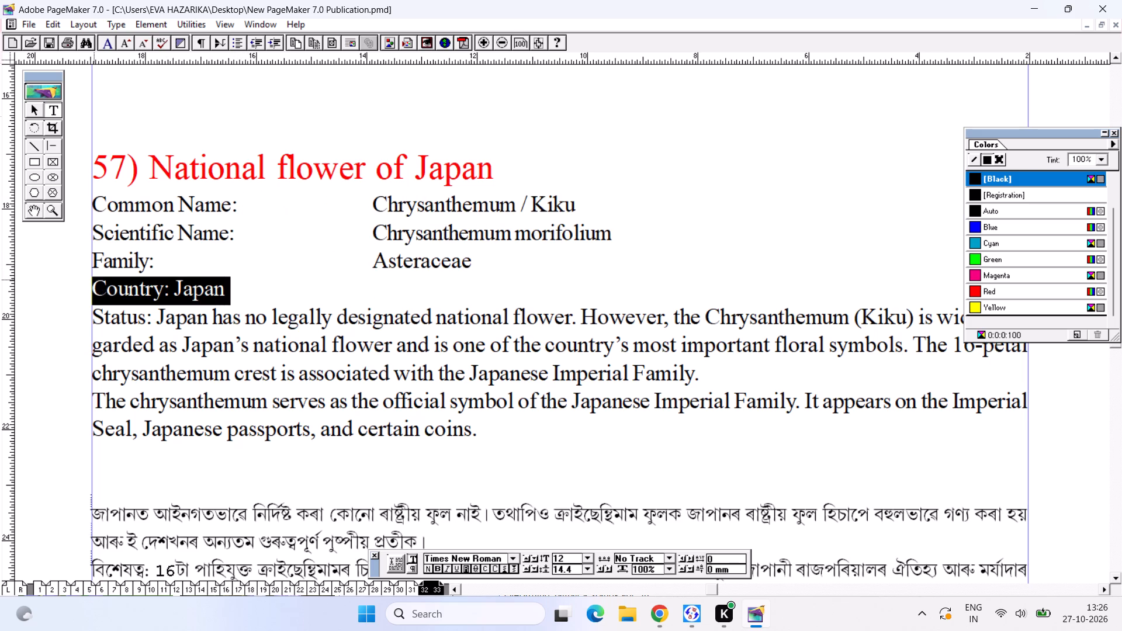
{"action": "key", "text": "BackSpace"}
{"action": "key", "text": "BackSpace"}
{"action": "left_click", "coordinate": [163, 290]}
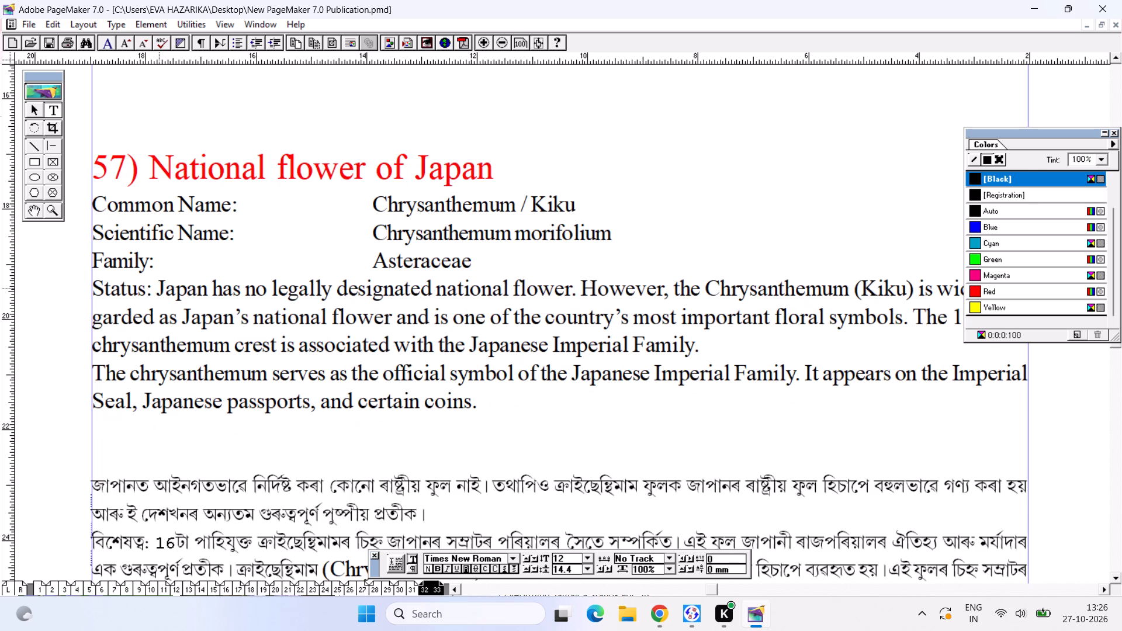
{"action": "left_click_drag", "start_coordinate": [158, 287], "coordinate": [60, 289]}
{"action": "key", "text": "BackSpace"}
Remove one blank line between the Japan entry's English and Assamese paragraphs.
{"action": "left_click", "coordinate": [245, 317]}
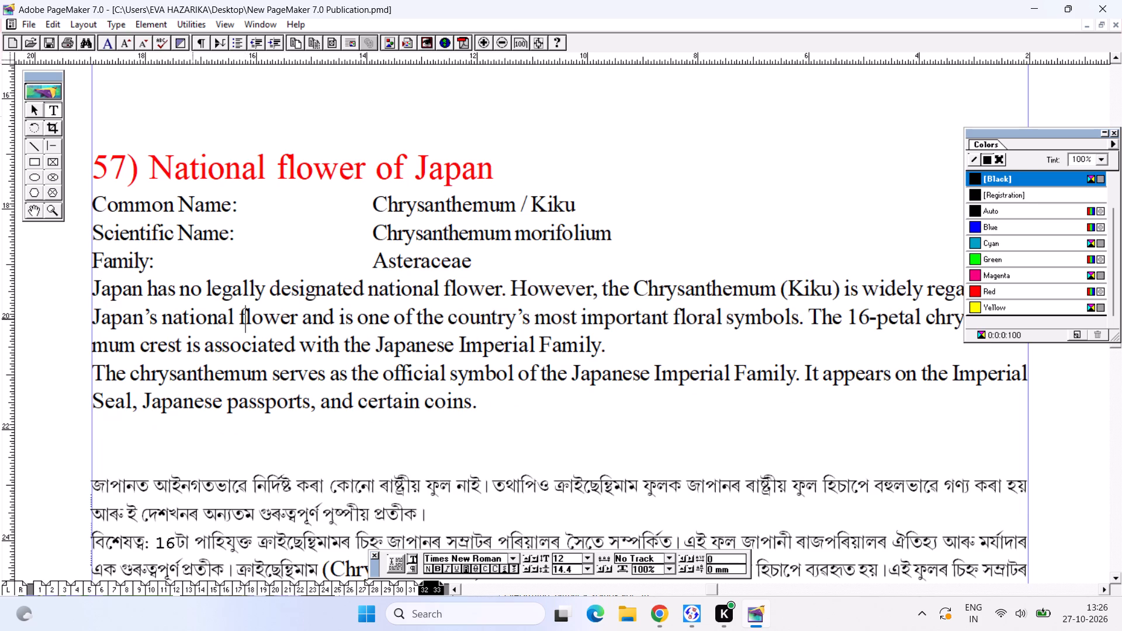
{"action": "left_click", "coordinate": [238, 446]}
{"action": "key", "text": "BackSpace"}
Enlarge the Japan entry's Assamese text preceding "(Chrysanthemum)" to 14 pt.
{"action": "left_click_drag", "start_coordinate": [261, 440], "coordinate": [279, 360], "text": "alt"}
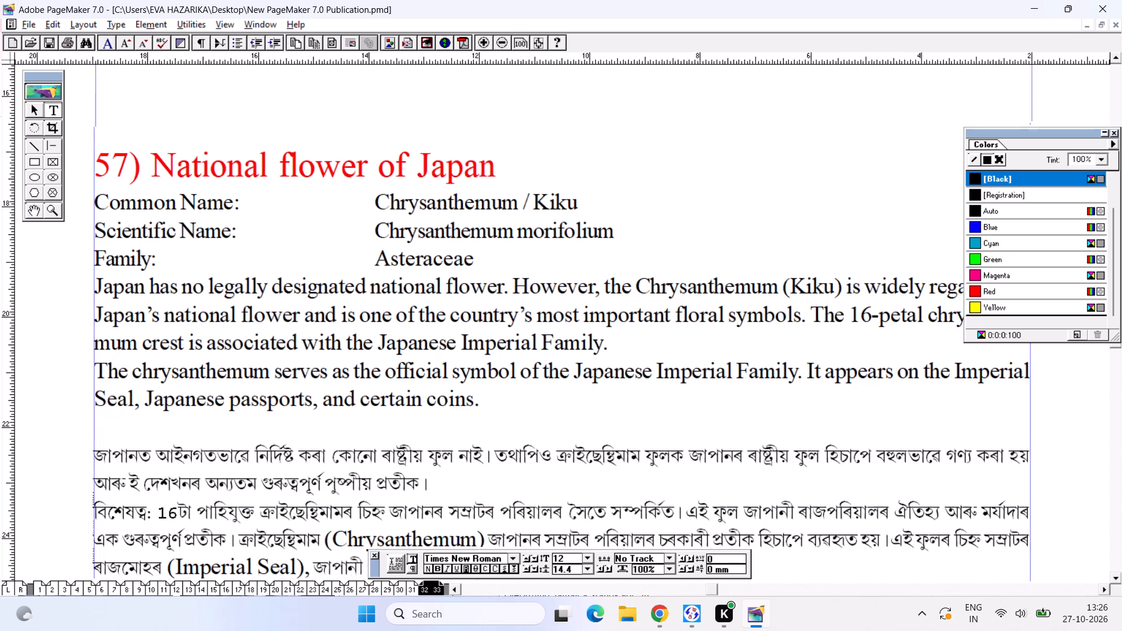
{"action": "left_click_drag", "start_coordinate": [279, 360], "coordinate": [282, 306], "text": "alt"}
{"action": "left_click_drag", "start_coordinate": [273, 341], "coordinate": [235, 316], "text": "alt"}
{"action": "left_click_drag", "start_coordinate": [70, 327], "coordinate": [98, 341]}
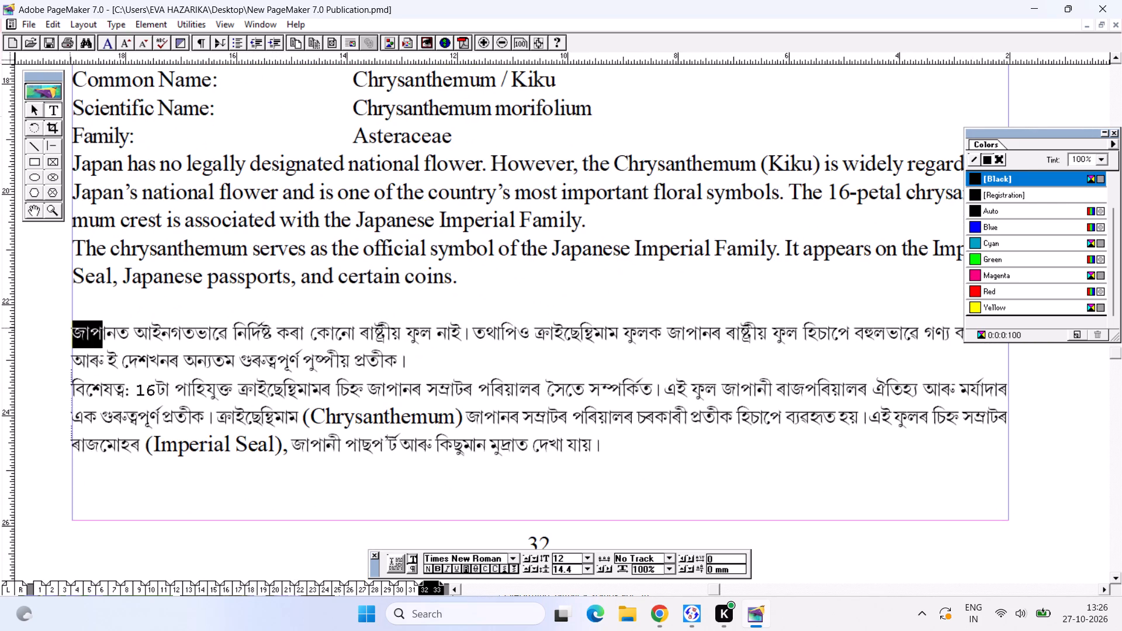
{"action": "left_click_drag", "start_coordinate": [98, 341], "coordinate": [300, 417]}
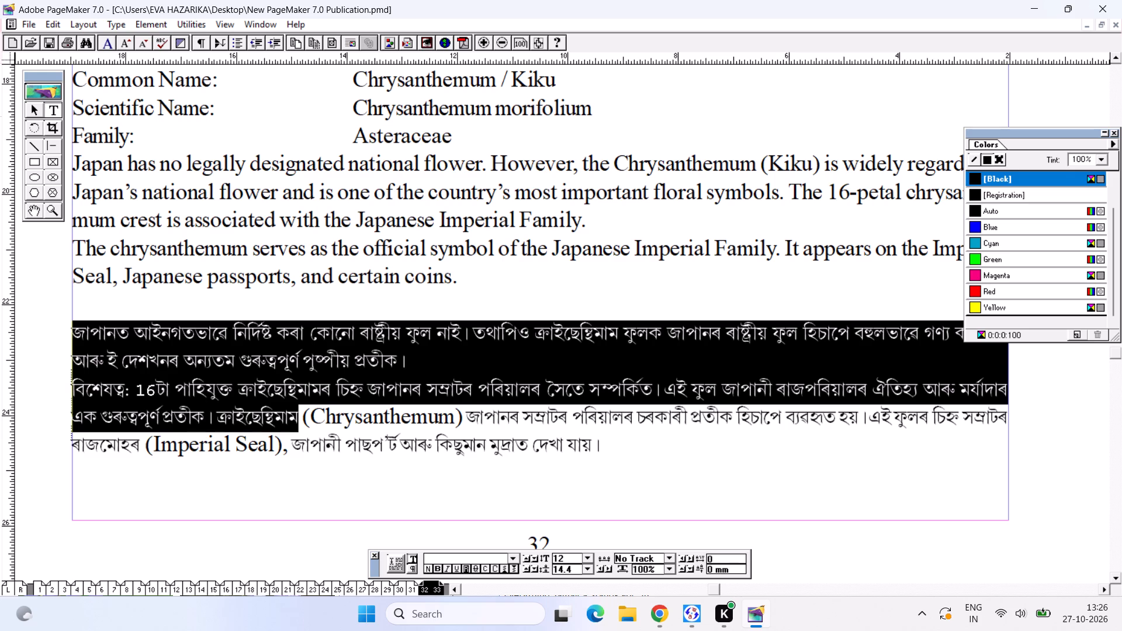
{"action": "key", "text": "ctrl+shift+period"}
{"action": "key", "text": "ctrl+shift+period"}
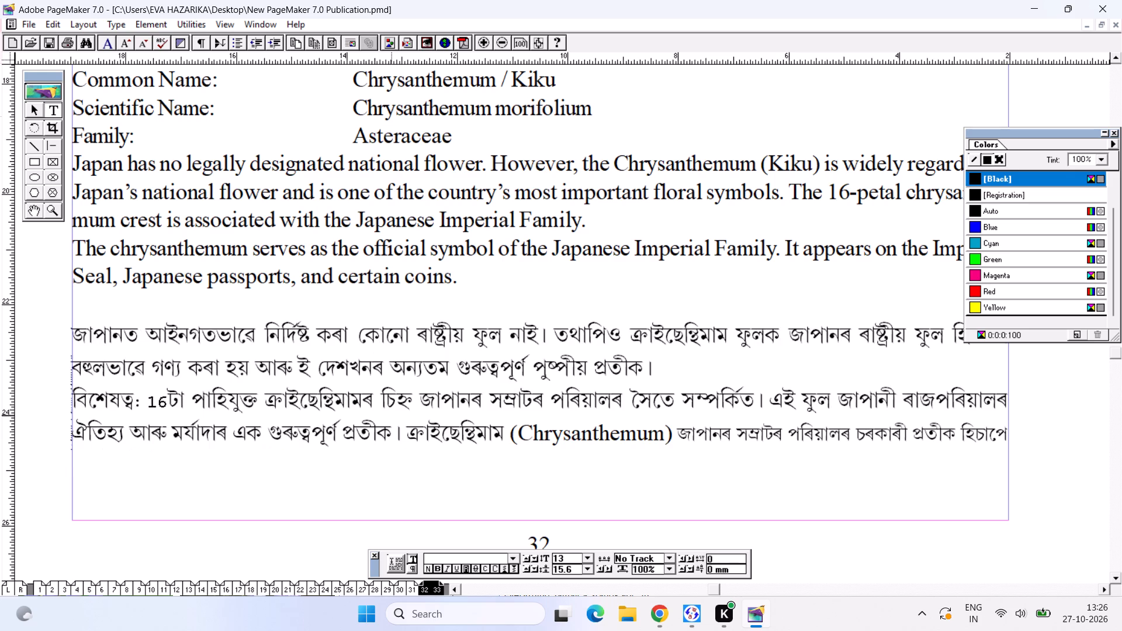
Enlarge the Assamese text between "(Chrysanthemum)" and "(Imperial Seal)" to 14 pt.
{"action": "left_click_drag", "start_coordinate": [682, 434], "coordinate": [372, 469]}
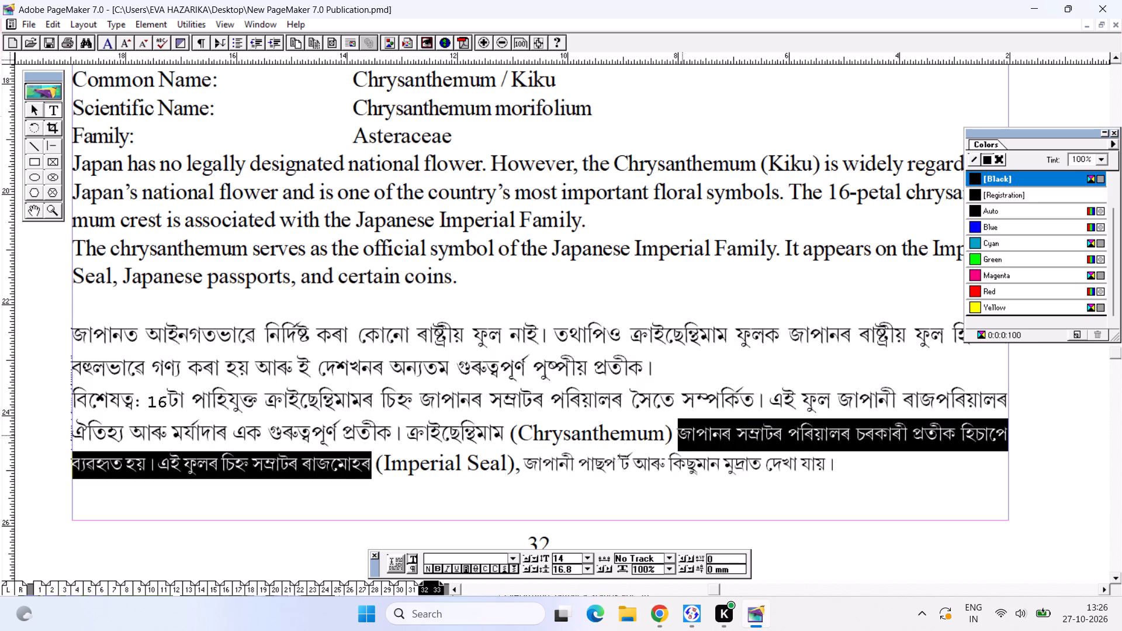
{"action": "left_click_drag", "start_coordinate": [372, 469], "coordinate": [370, 471]}
{"action": "key", "text": "ctrl+shift+period"}
{"action": "key", "text": "ctrl+shift+period"}
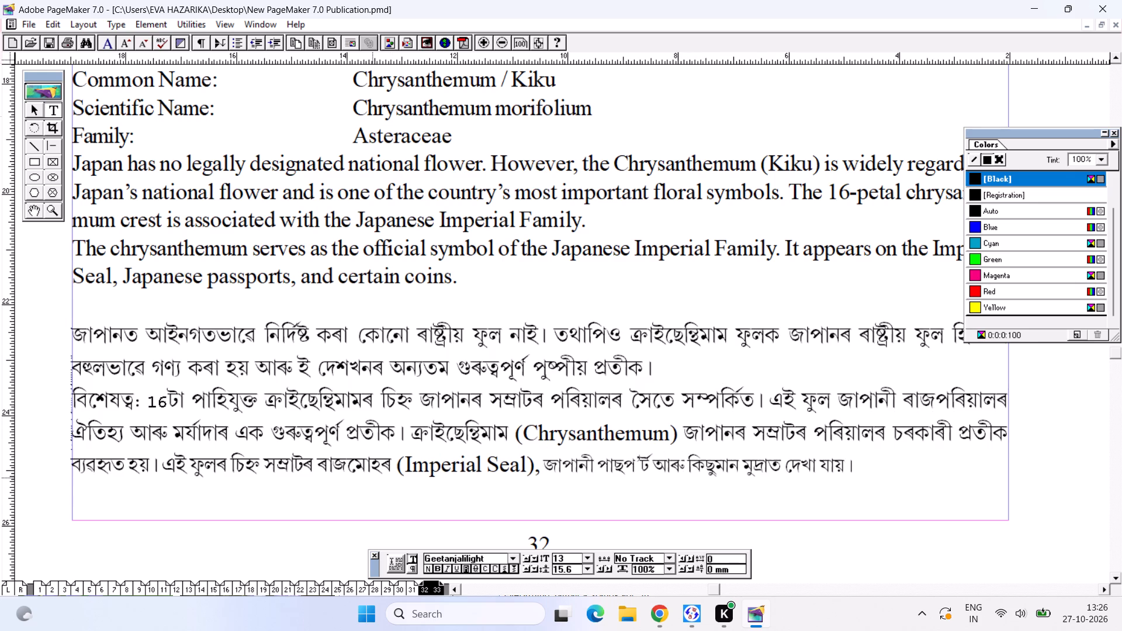
Enlarge the closing Assamese text after "(Imperial Seal)" to 14 pt and save the publication.
{"action": "left_click_drag", "start_coordinate": [636, 470], "coordinate": [980, 487]}
{"action": "key", "text": "ctrl+shift+period"}
{"action": "key", "text": "ctrl+shift+period"}
{"action": "key", "text": "ctrl+s"}
{"action": "key", "text": "ctrl+s"}
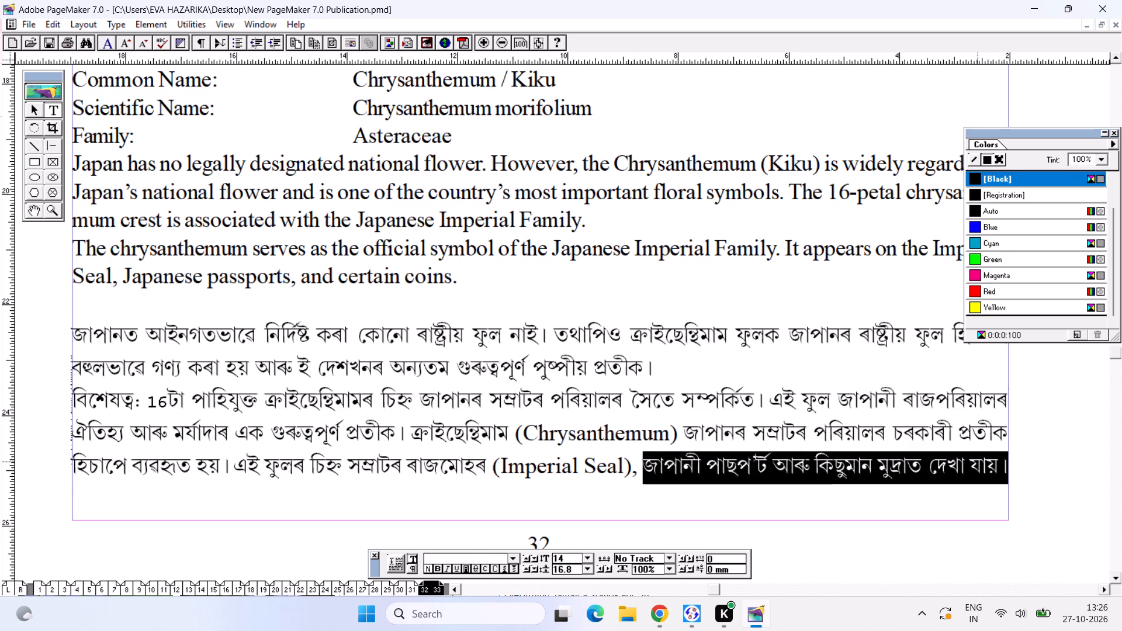
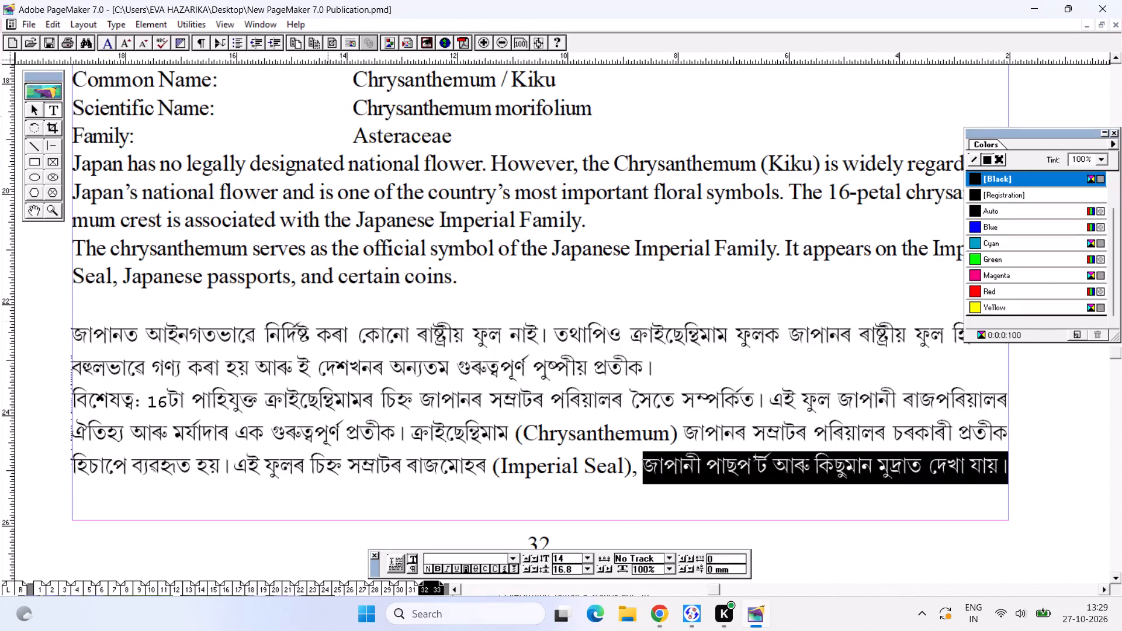
Deselect the Japan entry's text, fit the whole spread in view and save the publication.
{"action": "left_click", "coordinate": [327, 320]}
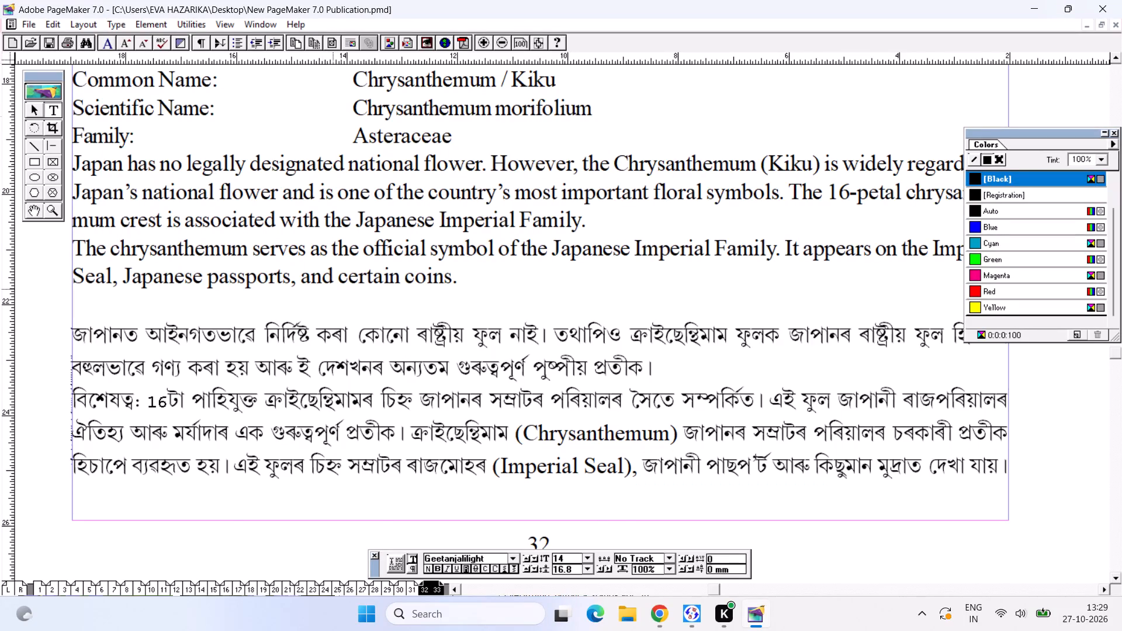
{"action": "key", "text": "ctrl+0"}
{"action": "key", "text": "ctrl+s"}
{"action": "key", "text": "ctrl+s"}
Shift the Japan text block slightly upward on page 32.
{"action": "left_click", "coordinate": [34, 119]}
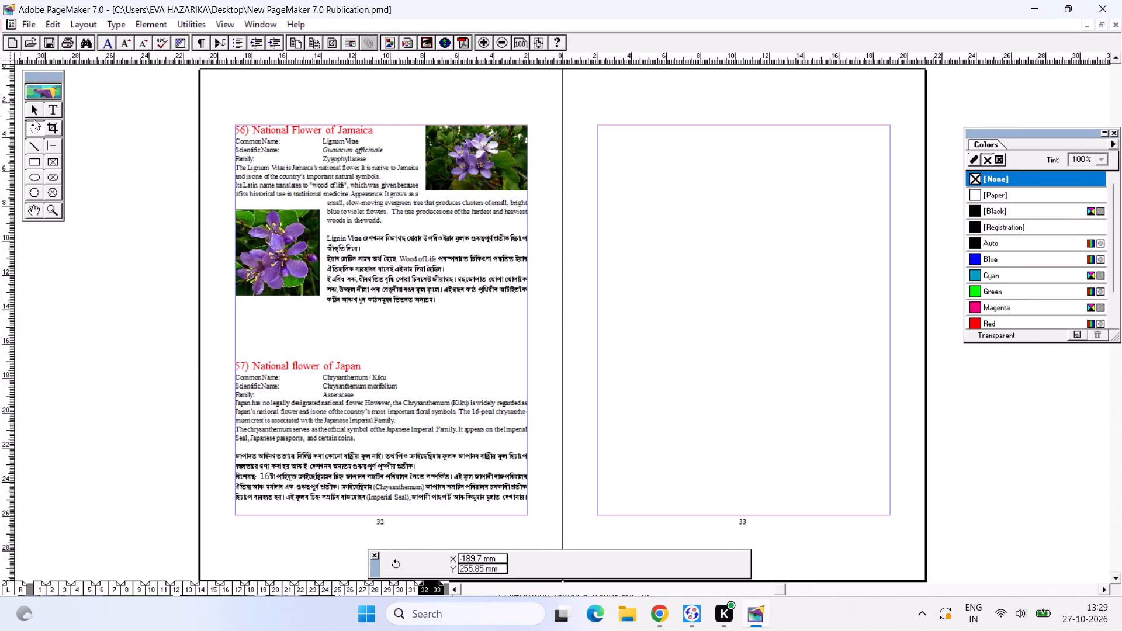
{"action": "left_click", "coordinate": [35, 115]}
{"action": "left_click", "coordinate": [353, 435]}
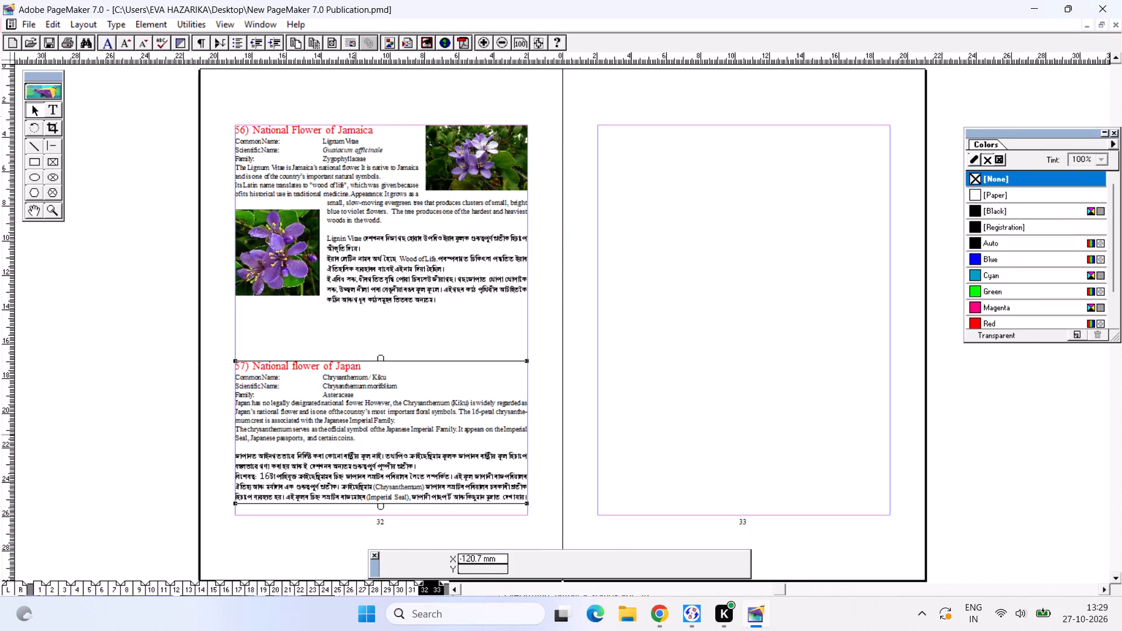
{"action": "left_click", "coordinate": [353, 430]}
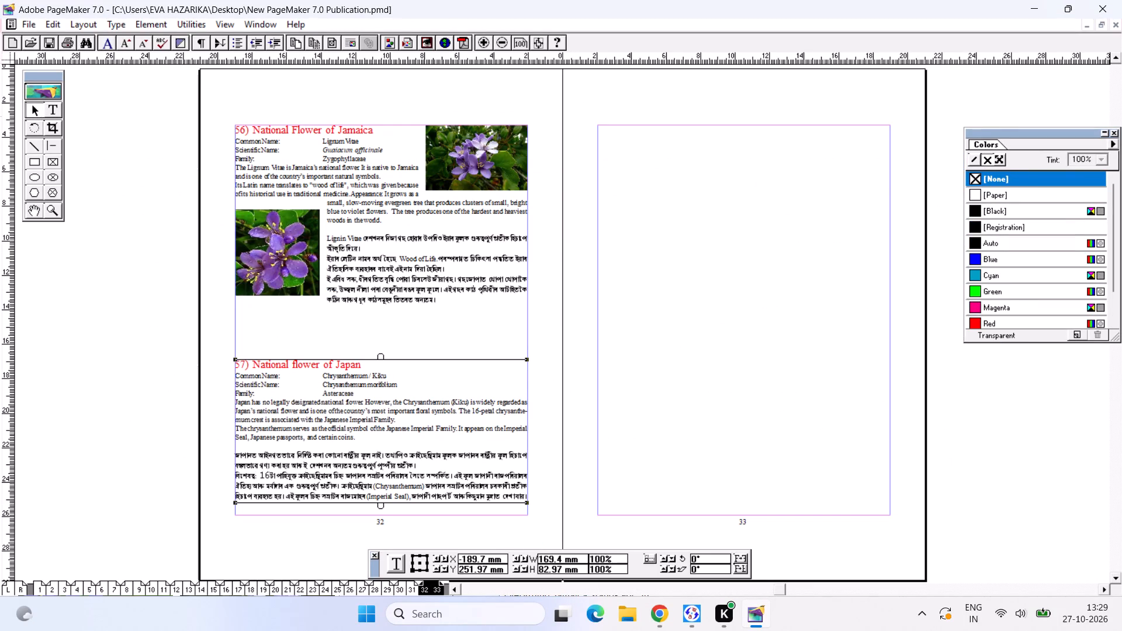
Copy "National flower of Japan" from the entry's heading and search Google Images for it in Chrome.
{"action": "left_click", "coordinate": [52, 110]}
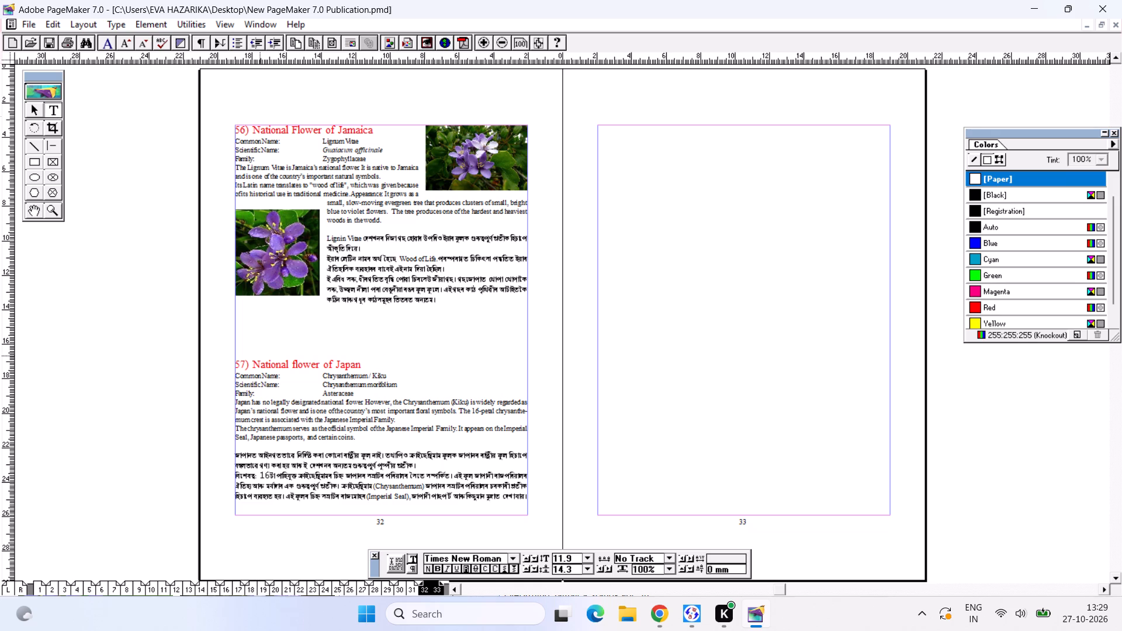
{"action": "left_click_drag", "start_coordinate": [252, 362], "coordinate": [399, 371]}
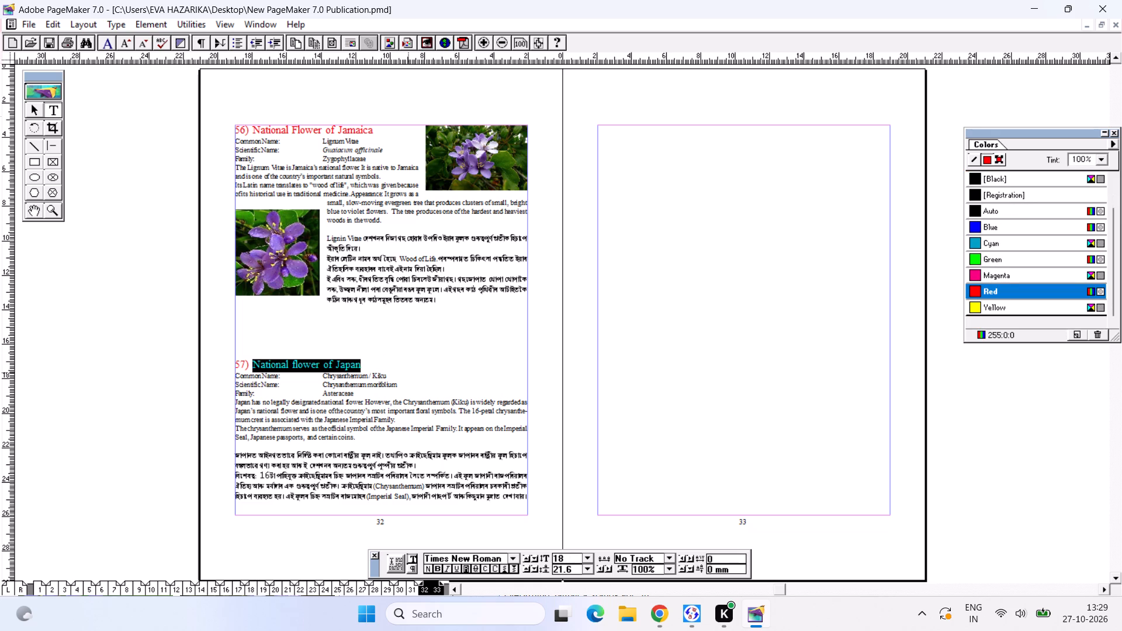
{"action": "key", "text": "ctrl+c"}
{"action": "key", "text": "ctrl+c"}
{"action": "key", "text": "ctrl+c"}
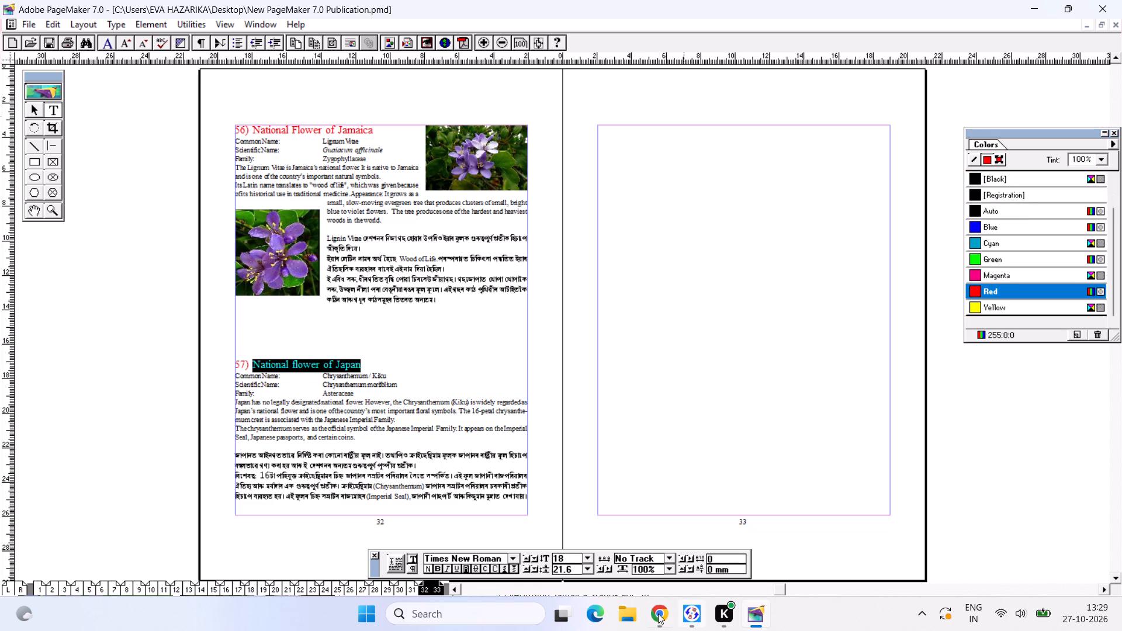
{"action": "left_click", "coordinate": [644, 615]}
{"action": "left_click_drag", "start_coordinate": [363, 78], "coordinate": [96, 60]}
{"action": "key", "text": "ctrl+v"}
{"action": "key", "text": "Return"}
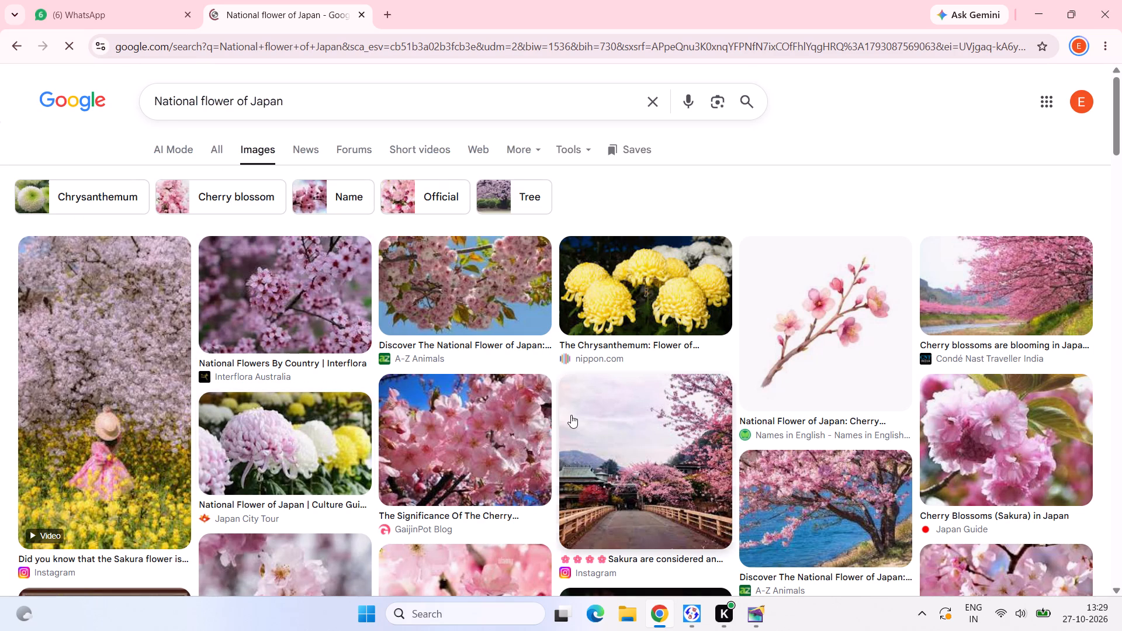
Browse the image results and copy the Dreamstime picture of pink cherry blossoms on a vertical branch.
{"action": "scroll", "coordinate": [536, 422], "scroll_direction": "down", "scroll_amount": 1}
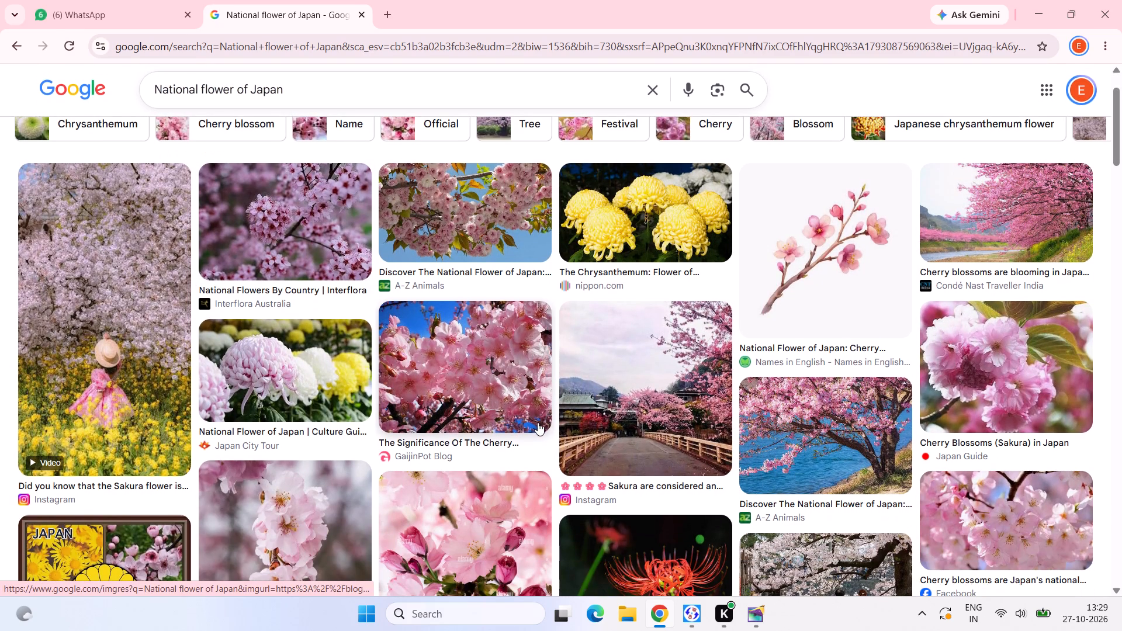
{"action": "scroll", "coordinate": [577, 418], "scroll_direction": "up", "scroll_amount": 4}
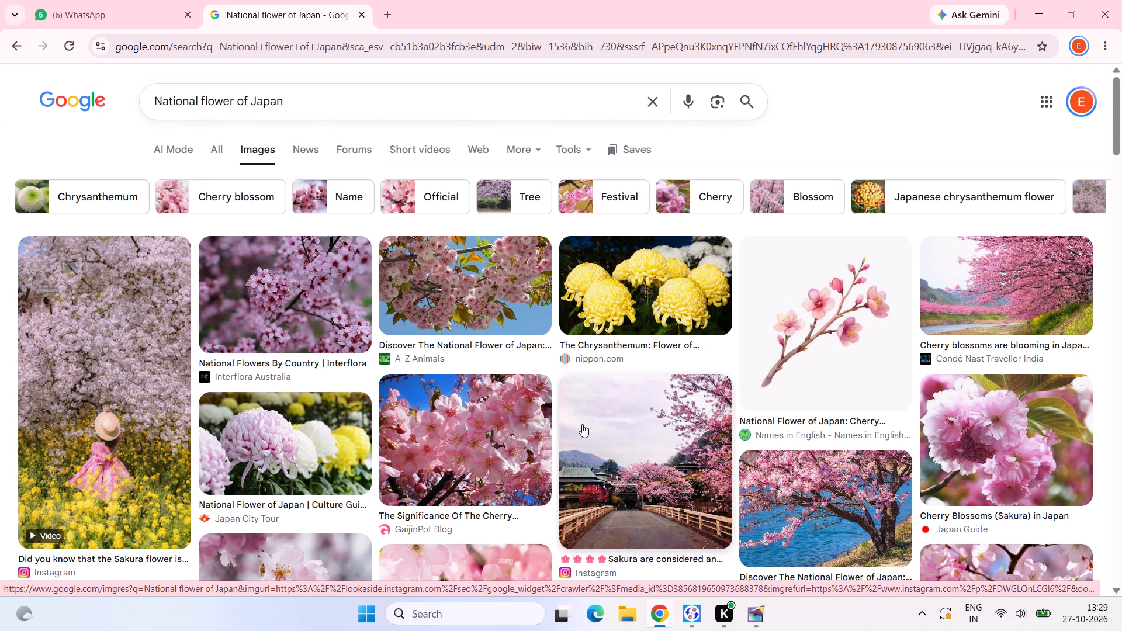
{"action": "scroll", "coordinate": [582, 424], "scroll_direction": "down", "scroll_amount": 3}
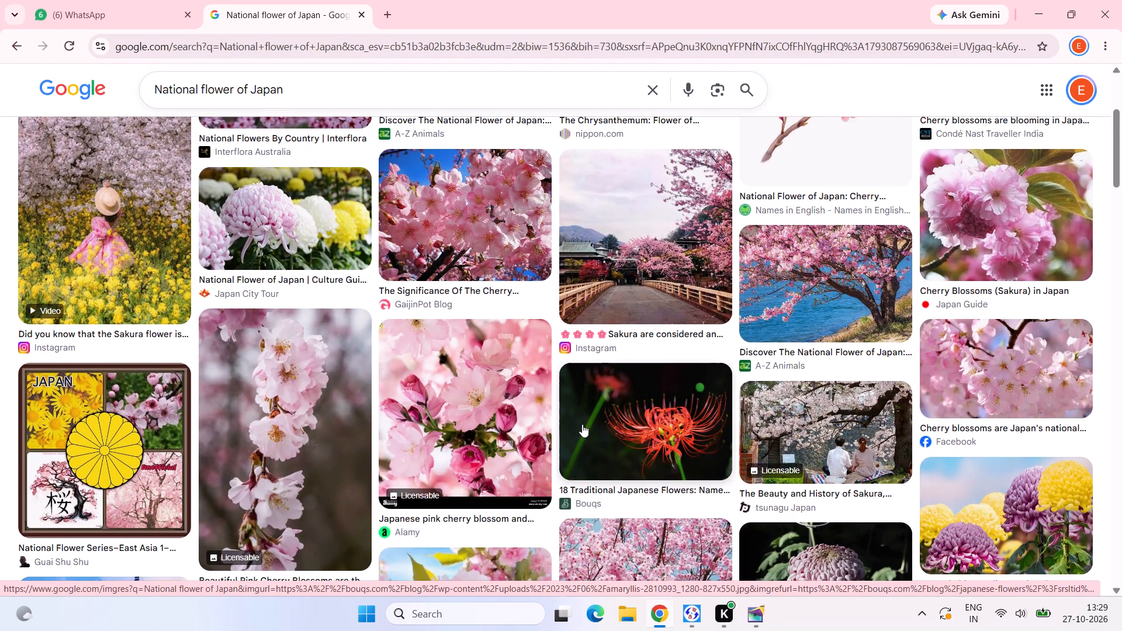
{"action": "scroll", "coordinate": [590, 445], "scroll_direction": "up", "scroll_amount": 5}
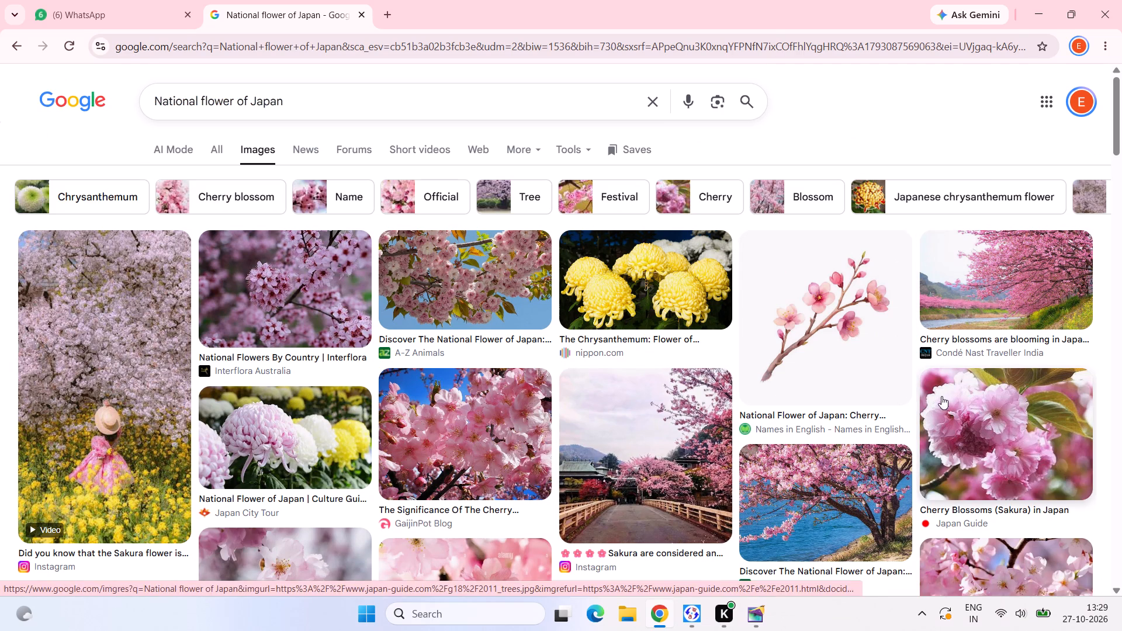
{"action": "scroll", "coordinate": [900, 404], "scroll_direction": "down", "scroll_amount": 4}
{"action": "left_click", "coordinate": [341, 349]}
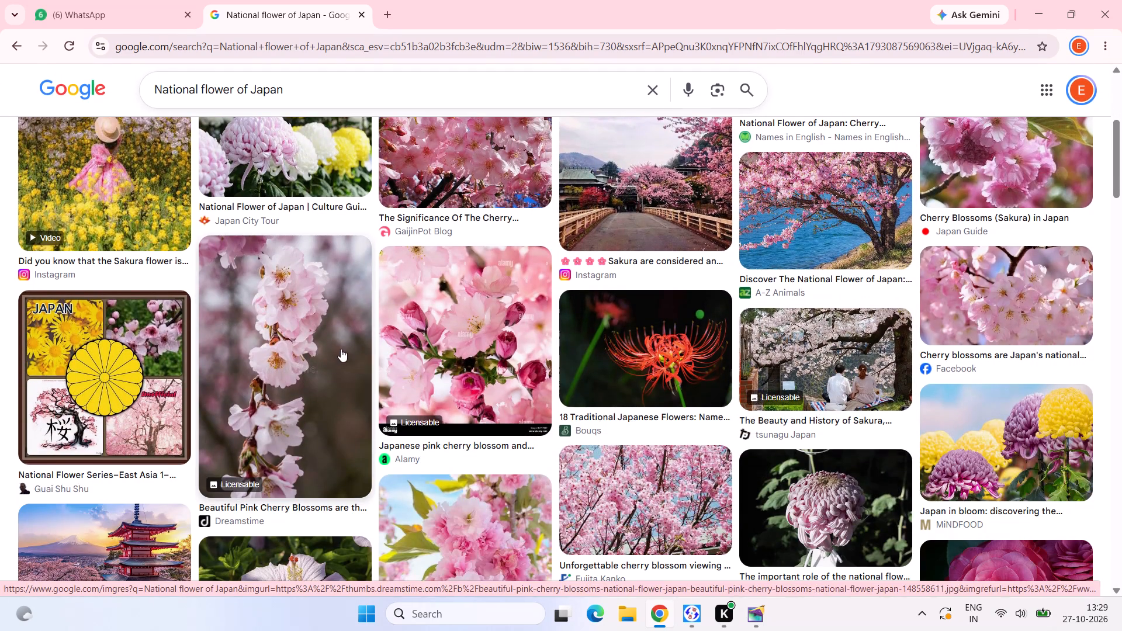
{"action": "right_click", "coordinate": [843, 238]}
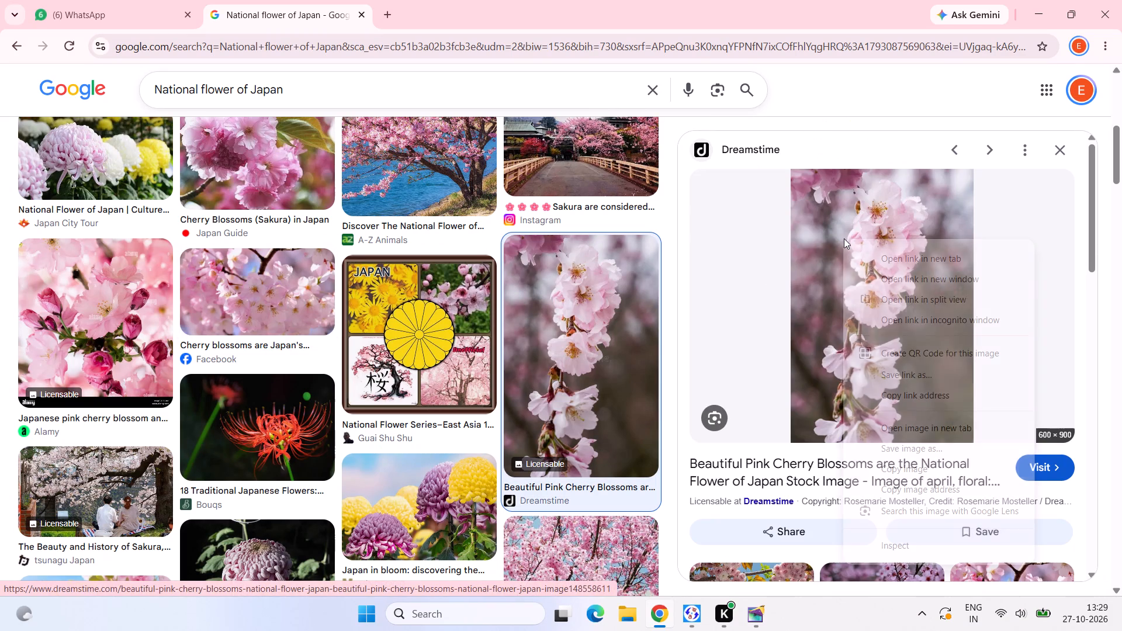
{"action": "left_click", "coordinate": [911, 470]}
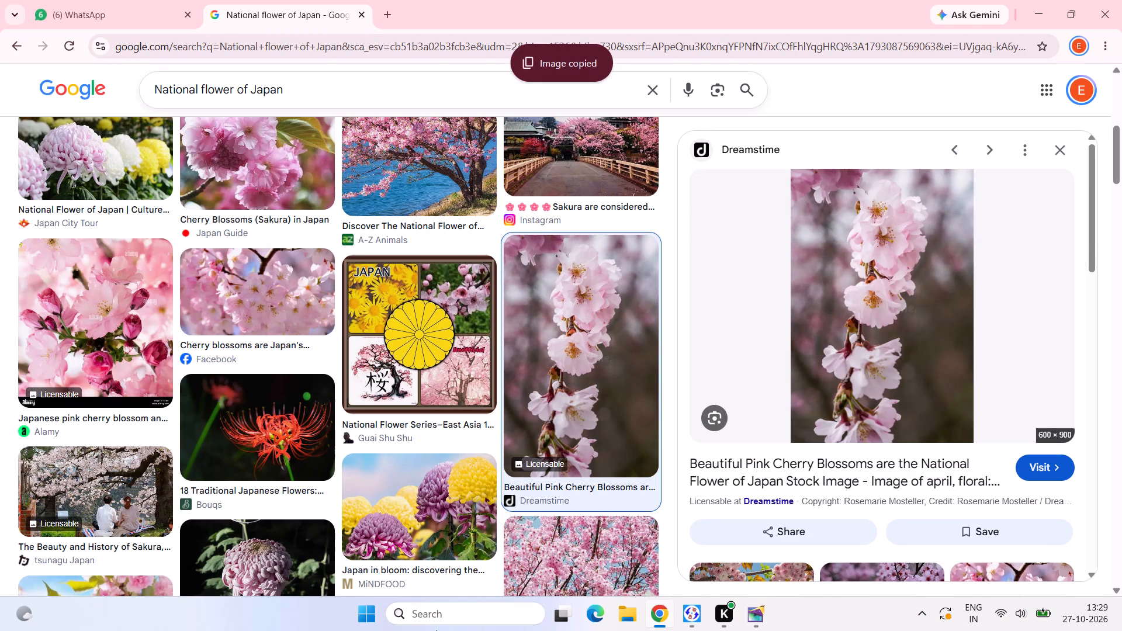
Paste the cherry blossom picture into PageMaker, shrink it to about 53.7 × 48 mm and place it beside the Japan heading at the right margin.
{"action": "left_click", "coordinate": [751, 614]}
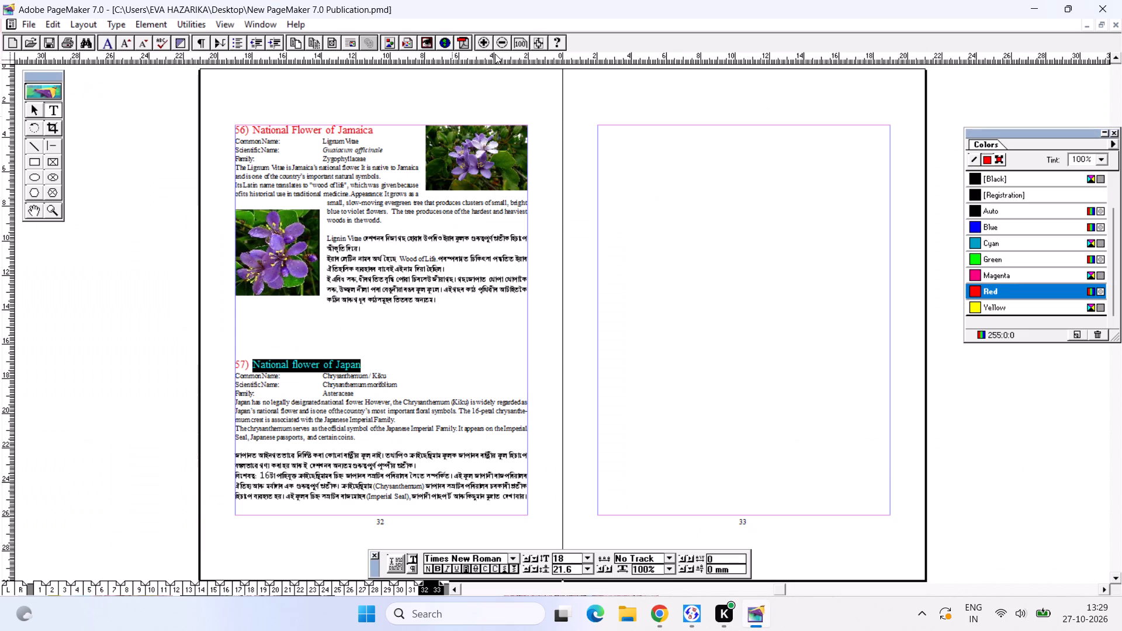
{"action": "left_click", "coordinate": [29, 105]}
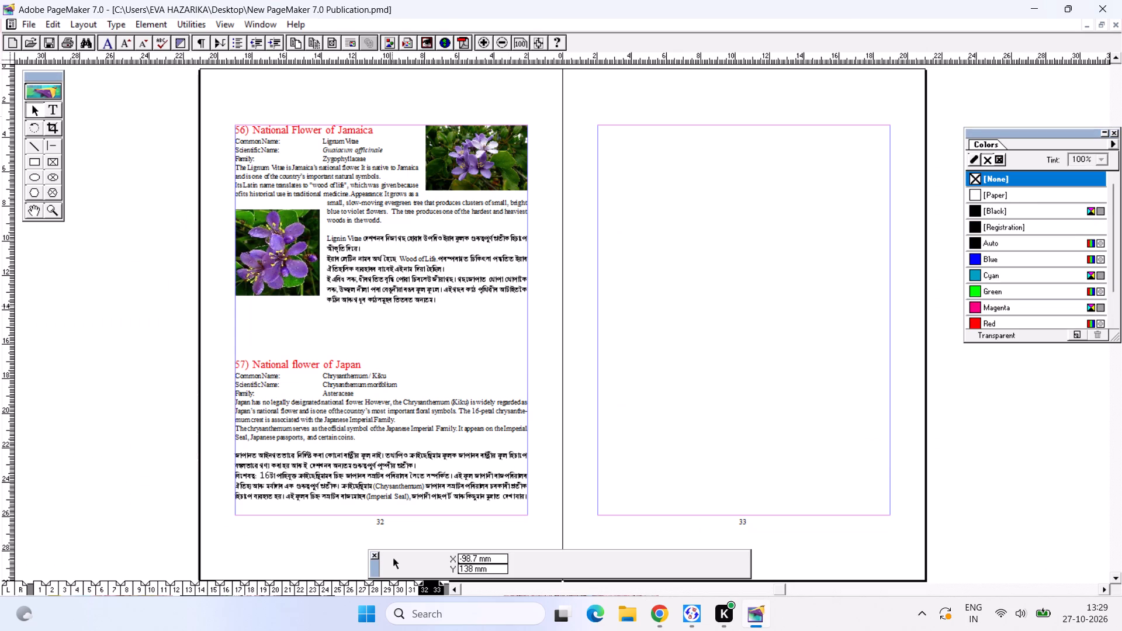
{"action": "key", "text": "ctrl+v"}
{"action": "left_click_drag", "start_coordinate": [501, 278], "coordinate": [528, 314]}
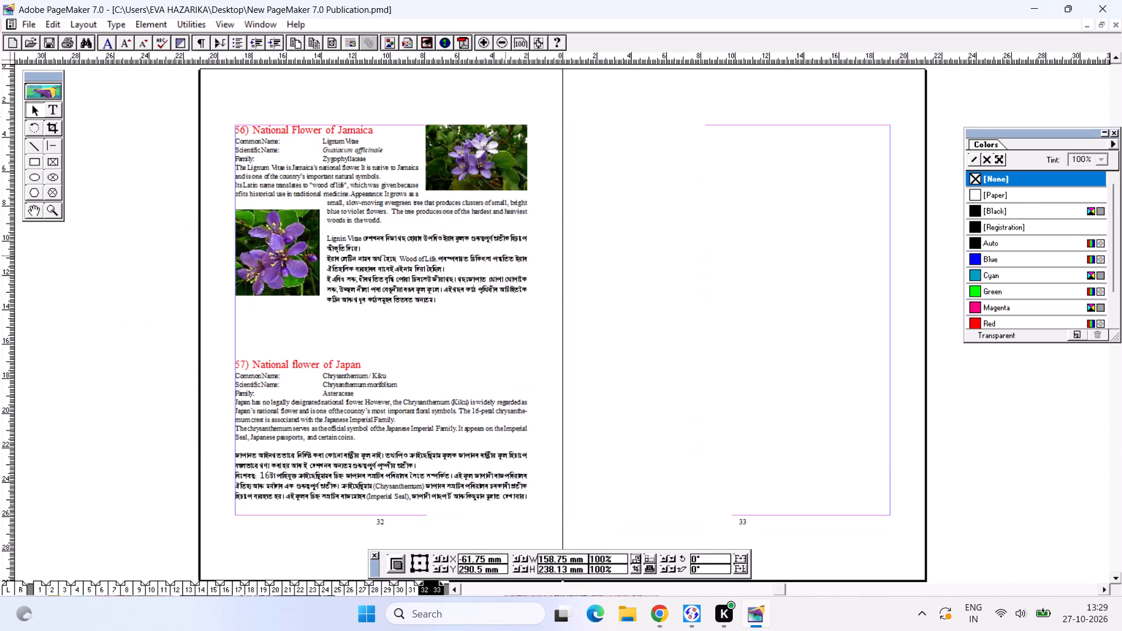
{"action": "left_click_drag", "start_coordinate": [456, 161], "coordinate": [604, 459]}
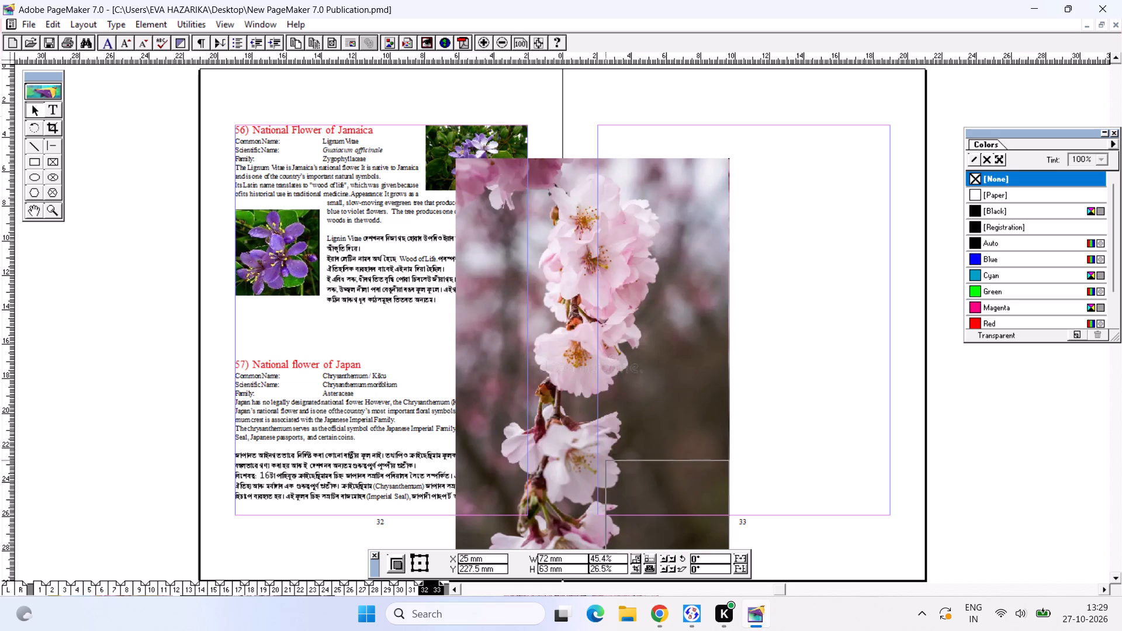
{"action": "left_click_drag", "start_coordinate": [604, 459], "coordinate": [635, 464]}
{"action": "left_click_drag", "start_coordinate": [684, 507], "coordinate": [733, 247]}
{"action": "left_click_drag", "start_coordinate": [714, 261], "coordinate": [612, 285]}
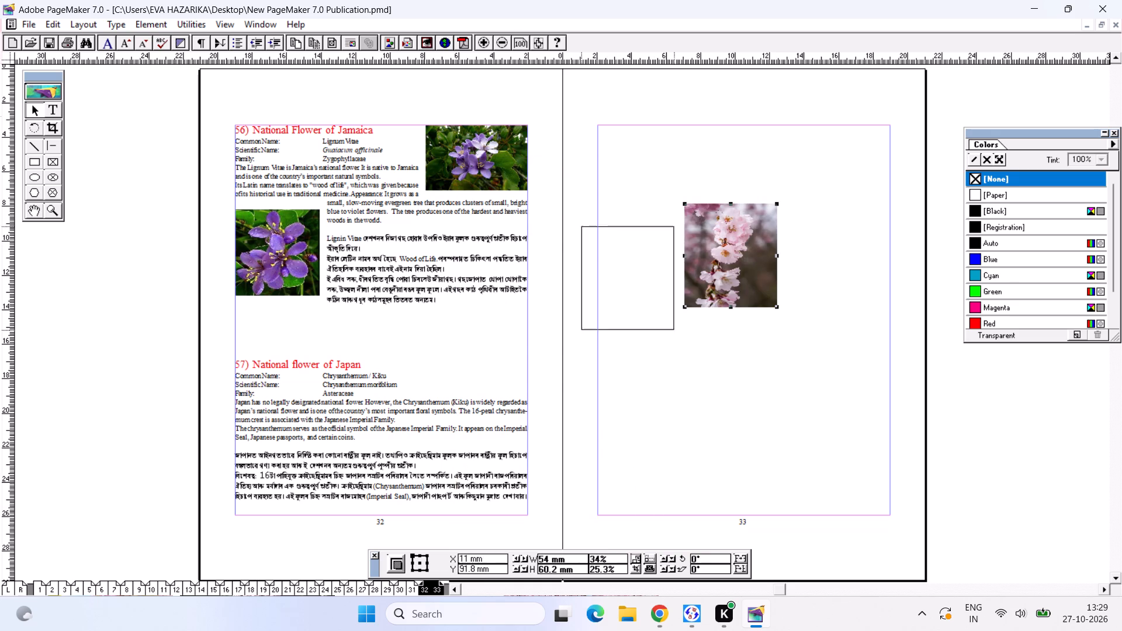
{"action": "left_click_drag", "start_coordinate": [612, 285], "coordinate": [468, 380]}
{"action": "left_click_drag", "start_coordinate": [433, 321], "coordinate": [434, 342]}
{"action": "left_click_drag", "start_coordinate": [480, 387], "coordinate": [478, 397]}
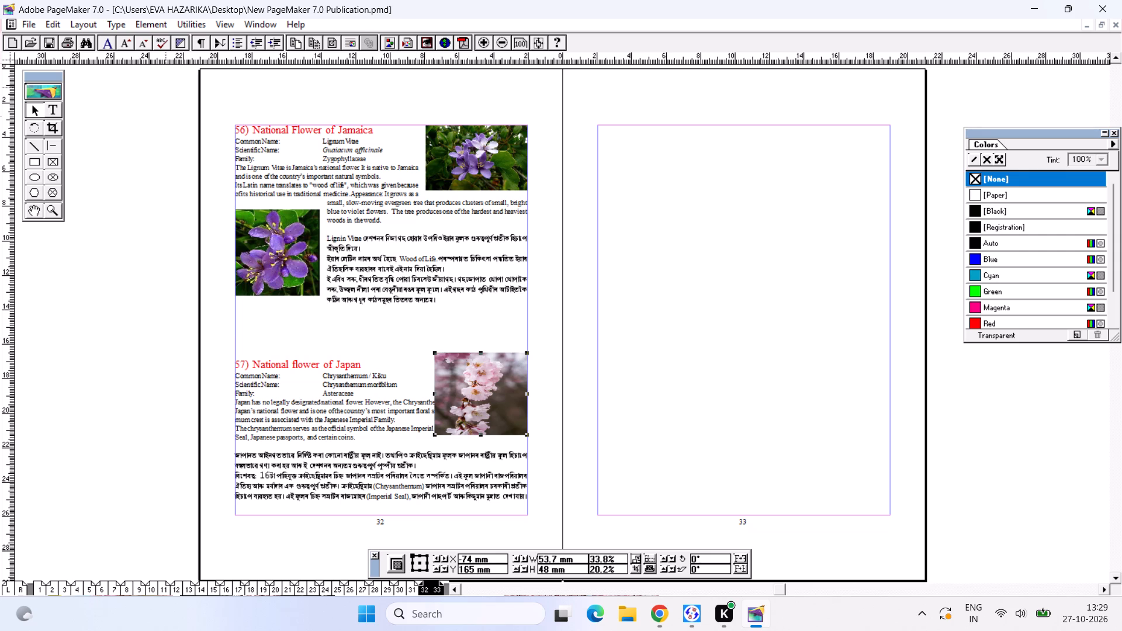
Maximize the PageMaker window again, moving the Control palette below page 33 and the Colors palette beside the spread.
{"action": "left_click", "coordinate": [155, 17]}
{"action": "left_click", "coordinate": [151, 17]}
{"action": "left_click", "coordinate": [151, 17]}
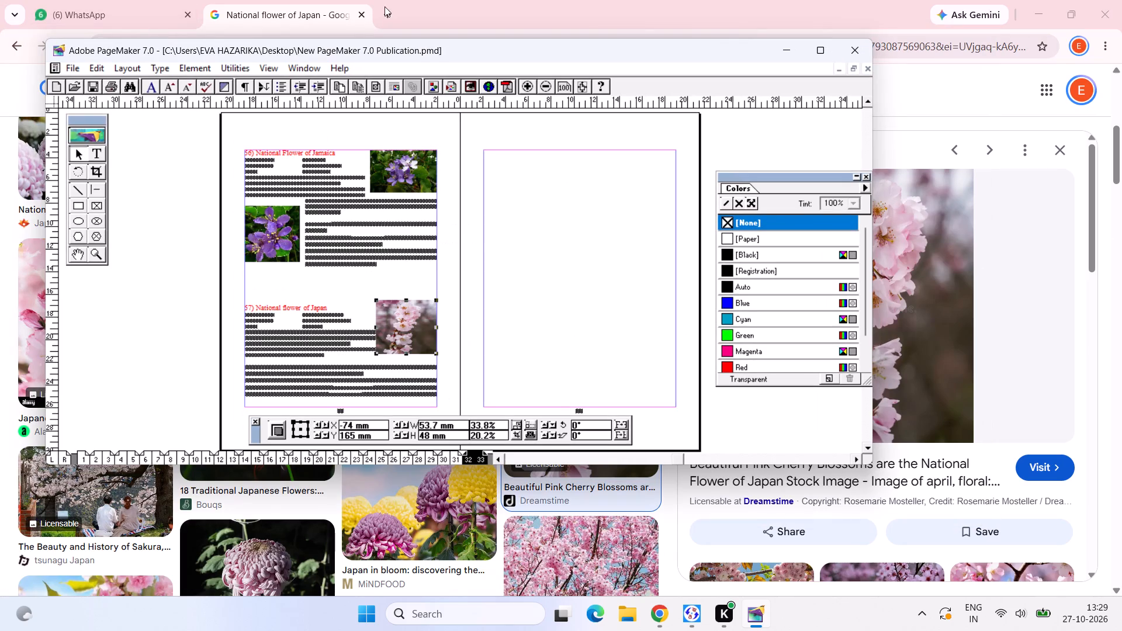
{"action": "left_click", "coordinate": [820, 47]}
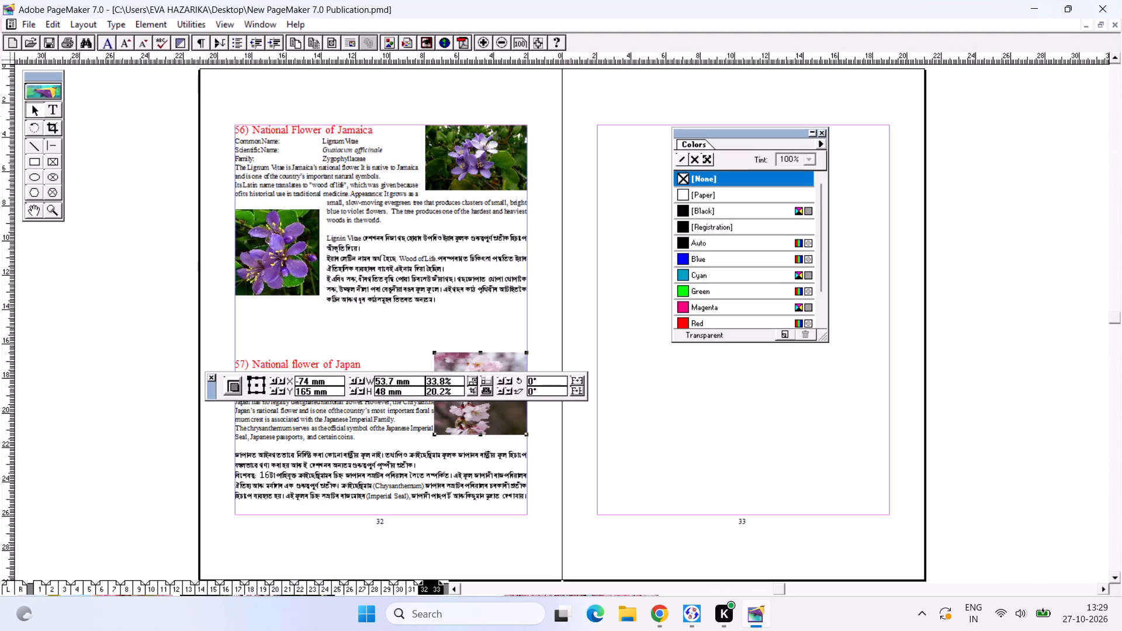
{"action": "left_click_drag", "start_coordinate": [207, 387], "coordinate": [647, 575]}
{"action": "left_click_drag", "start_coordinate": [647, 575], "coordinate": [557, 559]}
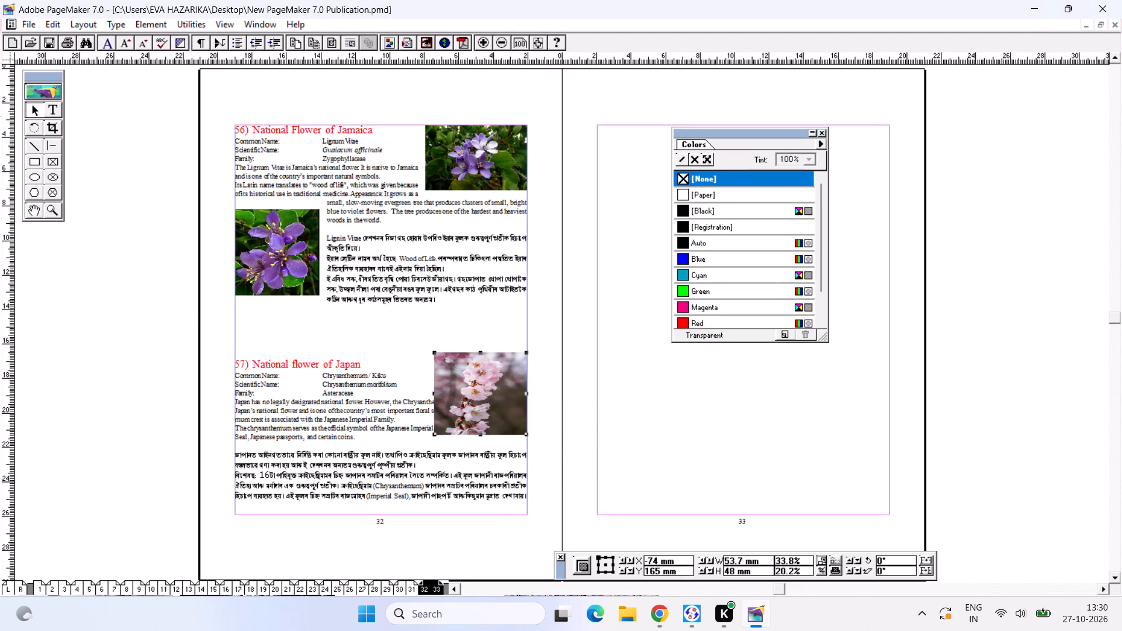
{"action": "left_click_drag", "start_coordinate": [776, 130], "coordinate": [1033, 148]}
{"action": "left_click_drag", "start_coordinate": [997, 148], "coordinate": [1016, 148]}
{"action": "left_click_drag", "start_coordinate": [1016, 148], "coordinate": [1023, 145]}
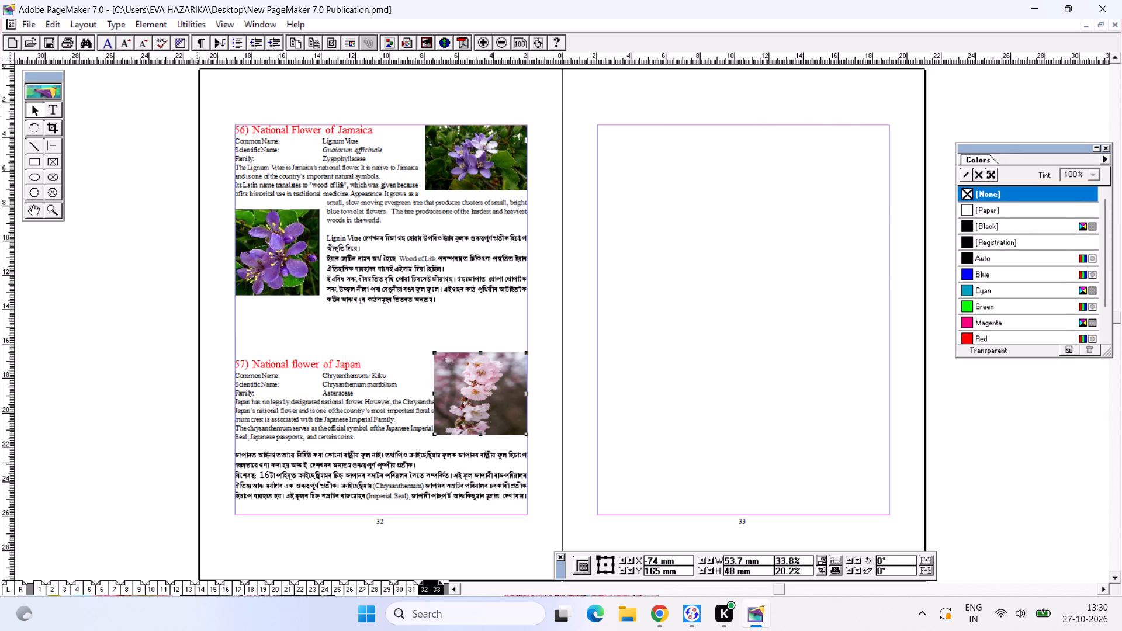
Apply rectangular text wrap with a 4.23 mm standoff on all sides to the cherry blossom picture.
{"action": "left_click", "coordinate": [469, 404]}
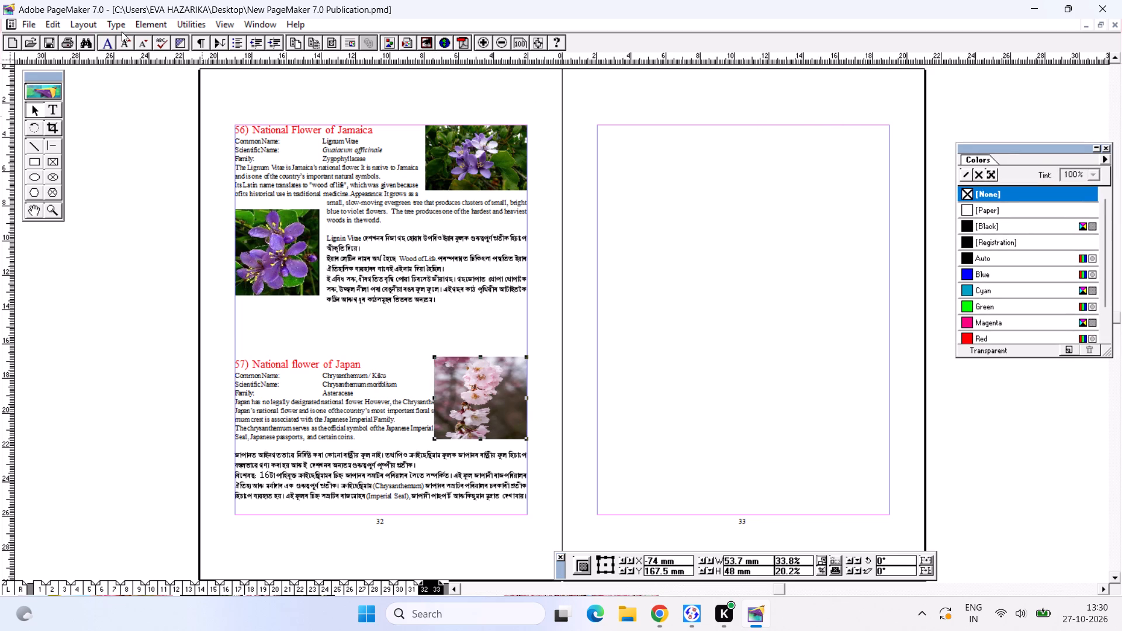
{"action": "left_click", "coordinate": [131, 24]}
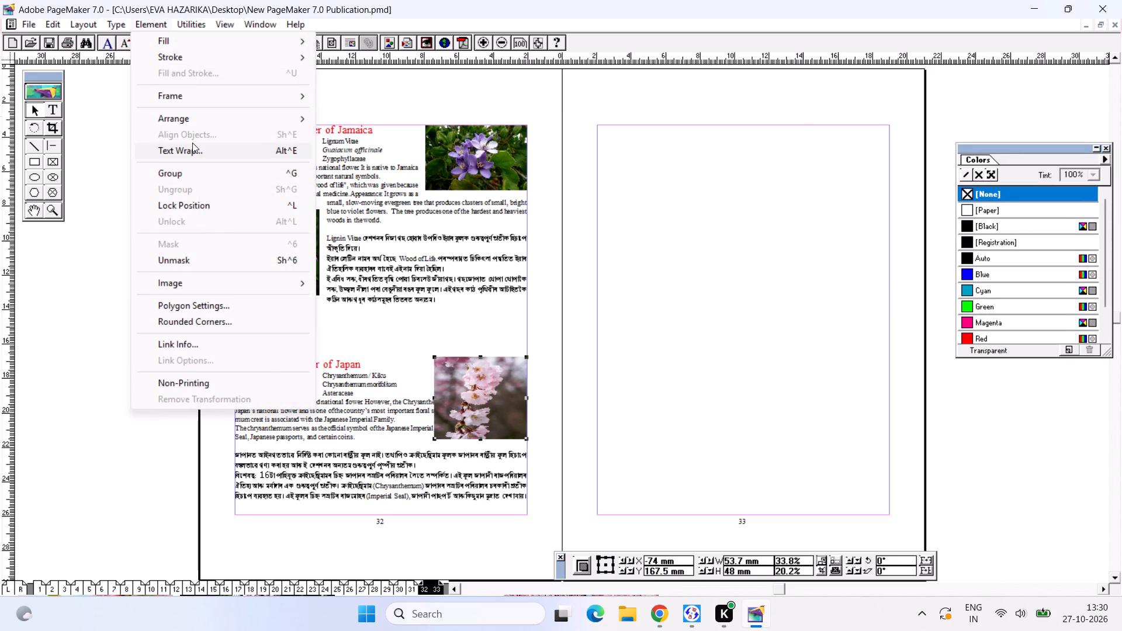
{"action": "left_click", "coordinate": [192, 142]}
{"action": "left_click", "coordinate": [535, 215]}
{"action": "left_click", "coordinate": [623, 209]}
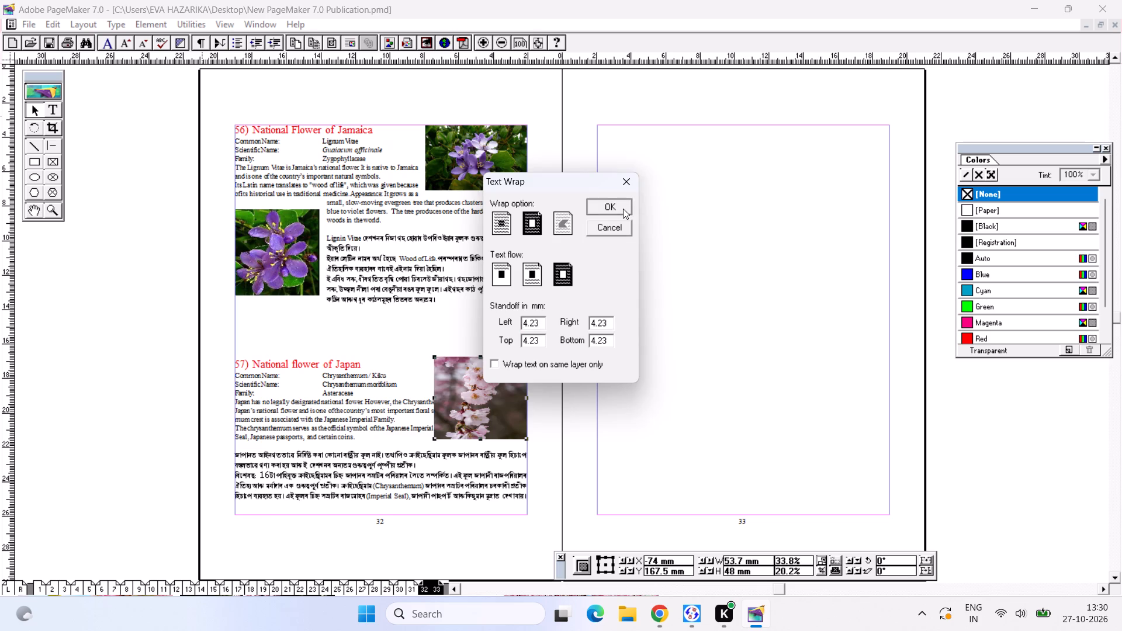
Adjust the cherry blossom picture to about 49.7 × 47.5 mm, keeping it against page 32's right margin.
{"action": "left_click", "coordinate": [513, 390]}
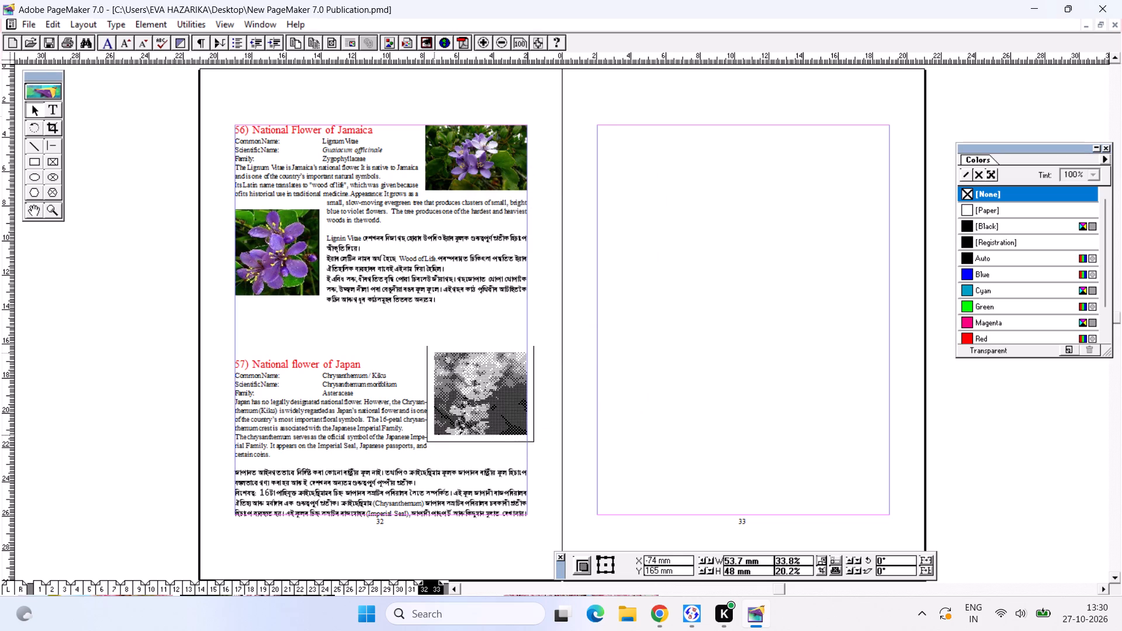
{"action": "left_click", "coordinate": [436, 431]}
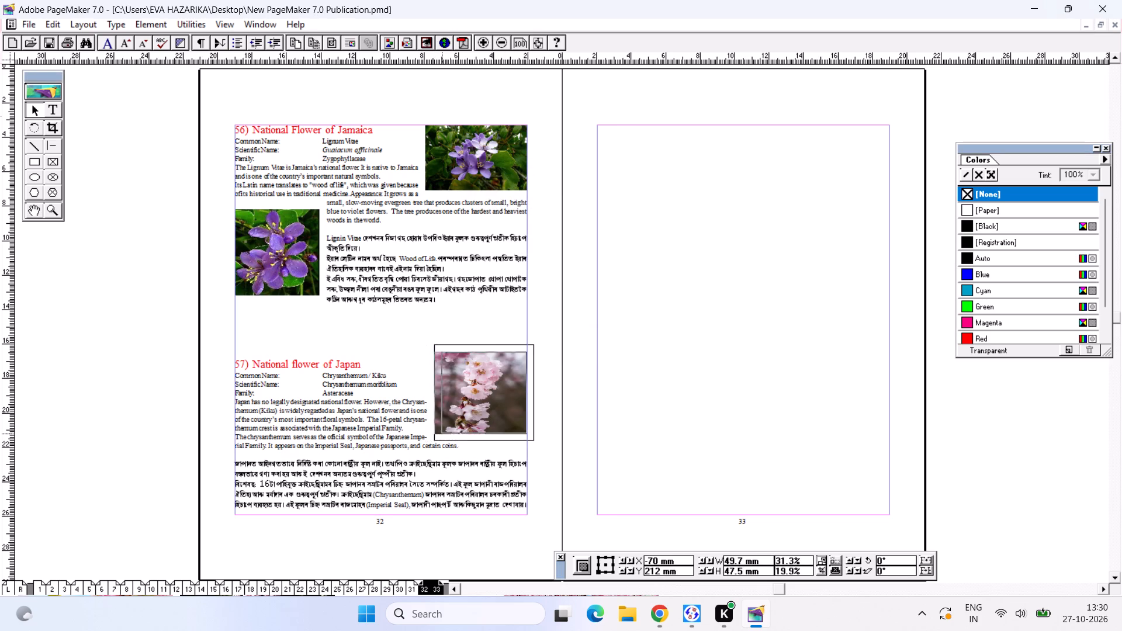
{"action": "left_click", "coordinate": [465, 415]}
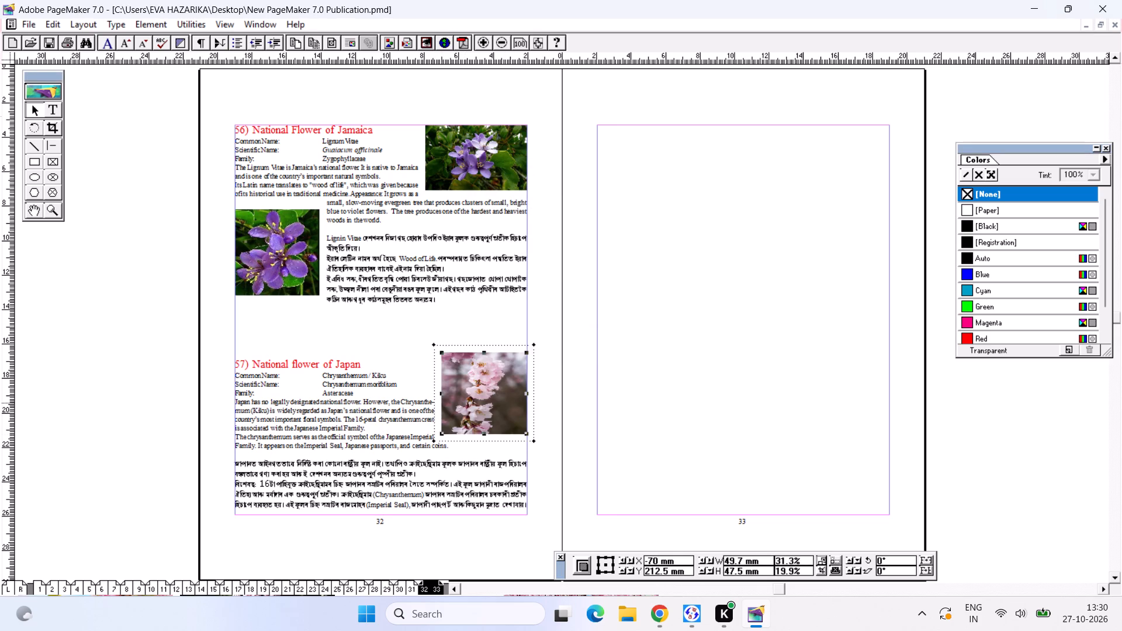
Move the Japan text block up so its heading sits level with the top of the cherry blossom picture.
{"action": "left_click", "coordinate": [284, 403]}
{"action": "left_click", "coordinate": [456, 410]}
{"action": "left_click_drag", "start_coordinate": [328, 414], "coordinate": [330, 401]}
{"action": "left_click", "coordinate": [494, 409]}
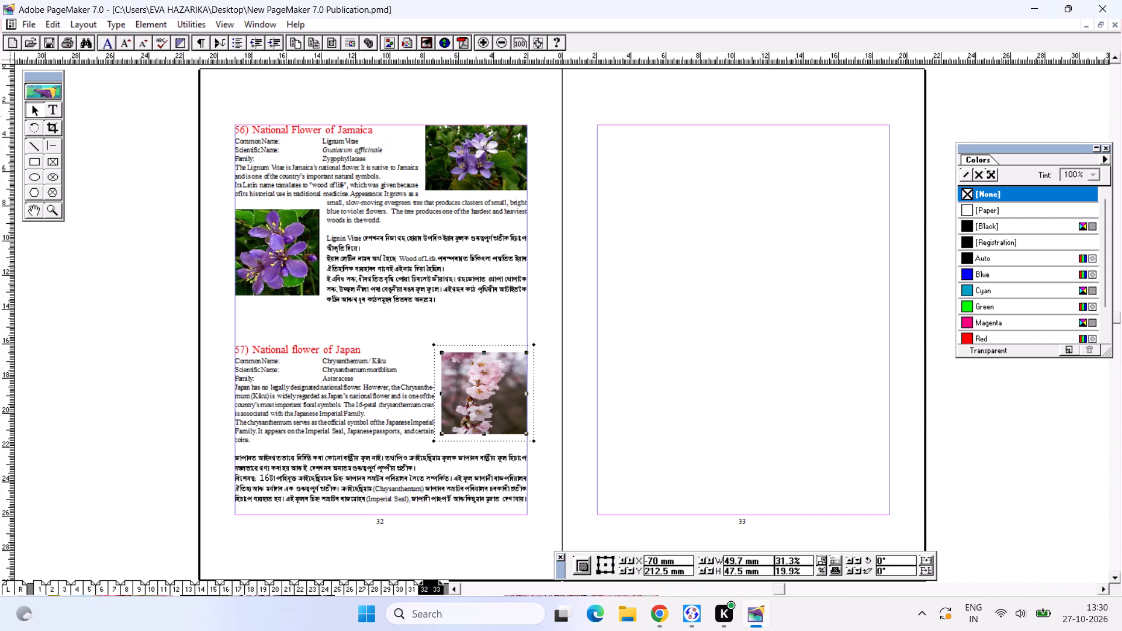
Switch to Chrome, close the Dreamstime preview and browse the Japan flower results for another picture.
{"action": "left_click", "coordinate": [657, 613]}
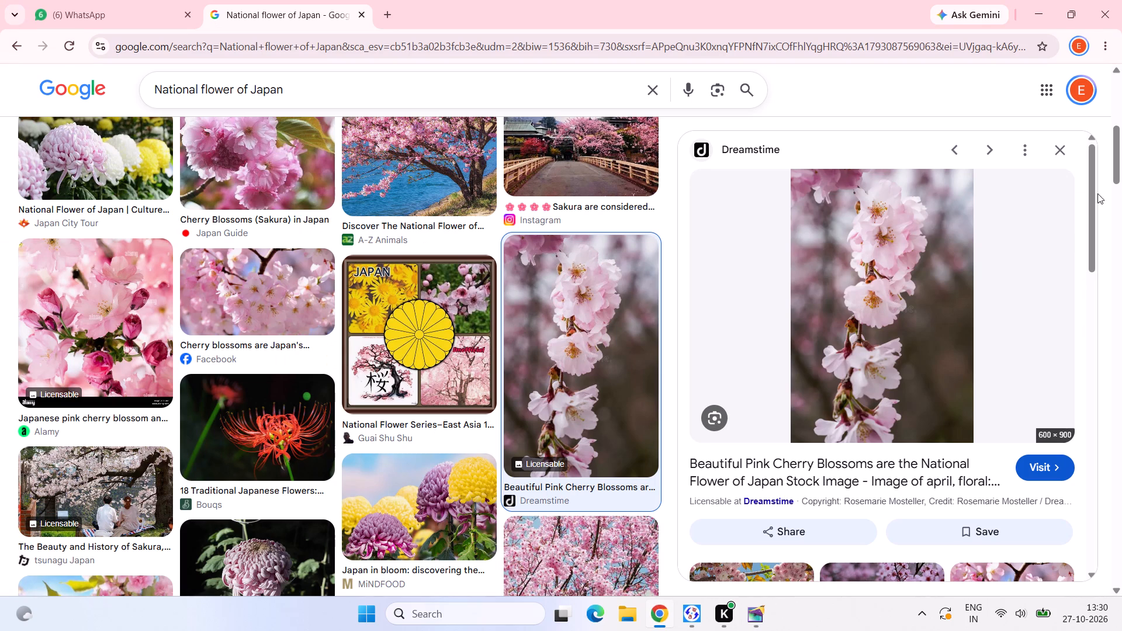
{"action": "left_click", "coordinate": [1065, 154]}
{"action": "scroll", "coordinate": [785, 300], "scroll_direction": "up", "scroll_amount": 3}
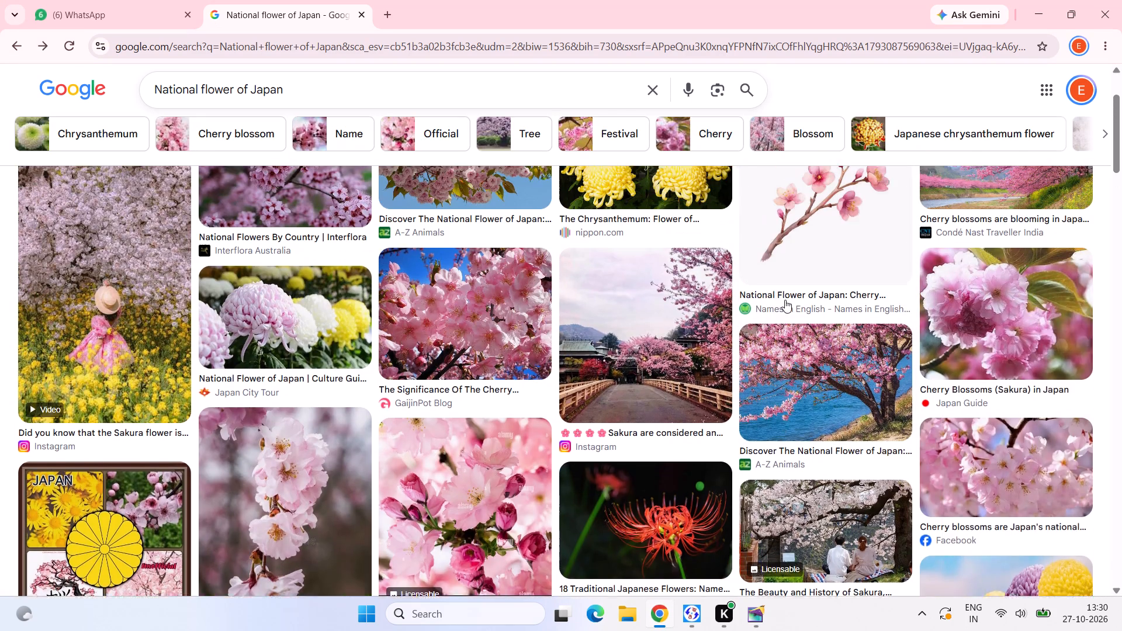
{"action": "scroll", "coordinate": [785, 300], "scroll_direction": "up", "scroll_amount": 3}
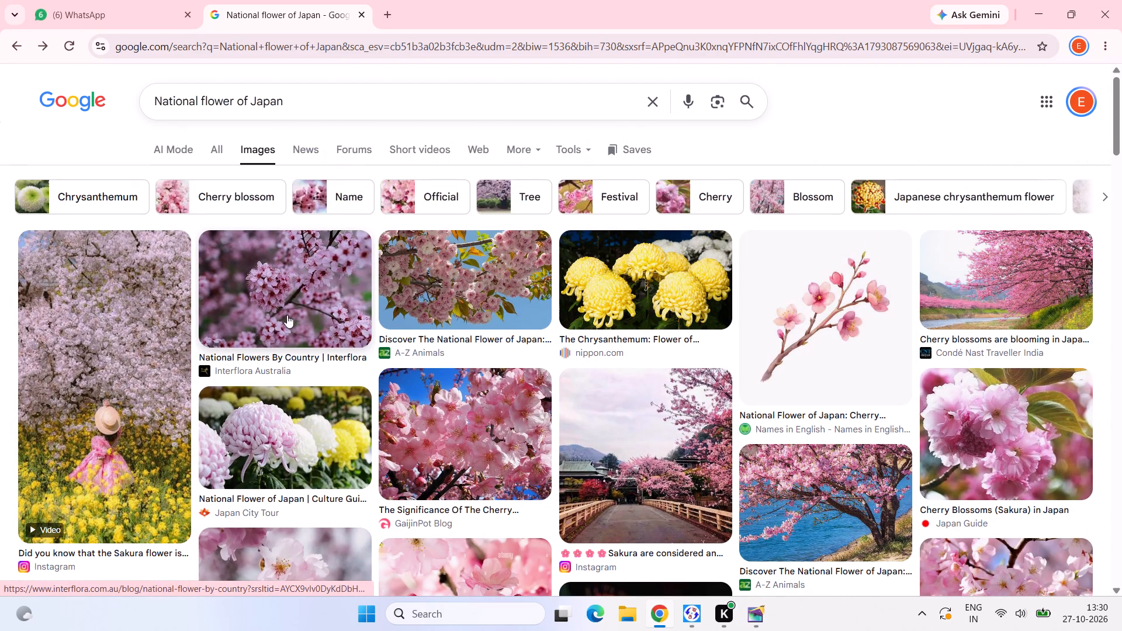
{"action": "scroll", "coordinate": [308, 373], "scroll_direction": "down", "scroll_amount": 5}
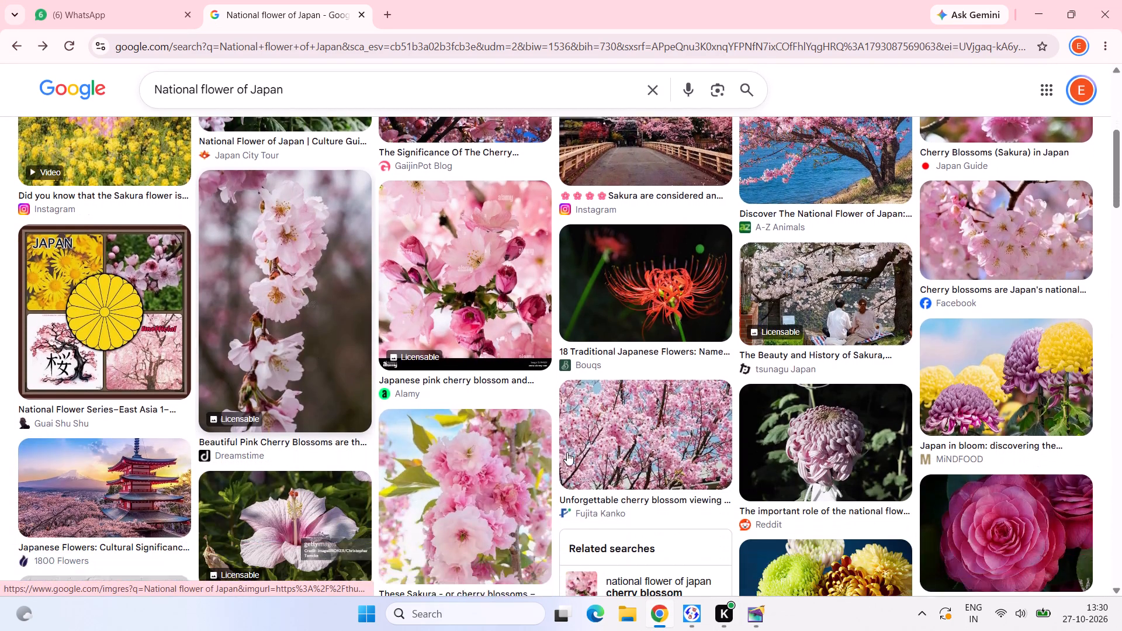
{"action": "scroll", "coordinate": [812, 474], "scroll_direction": "down", "scroll_amount": 1}
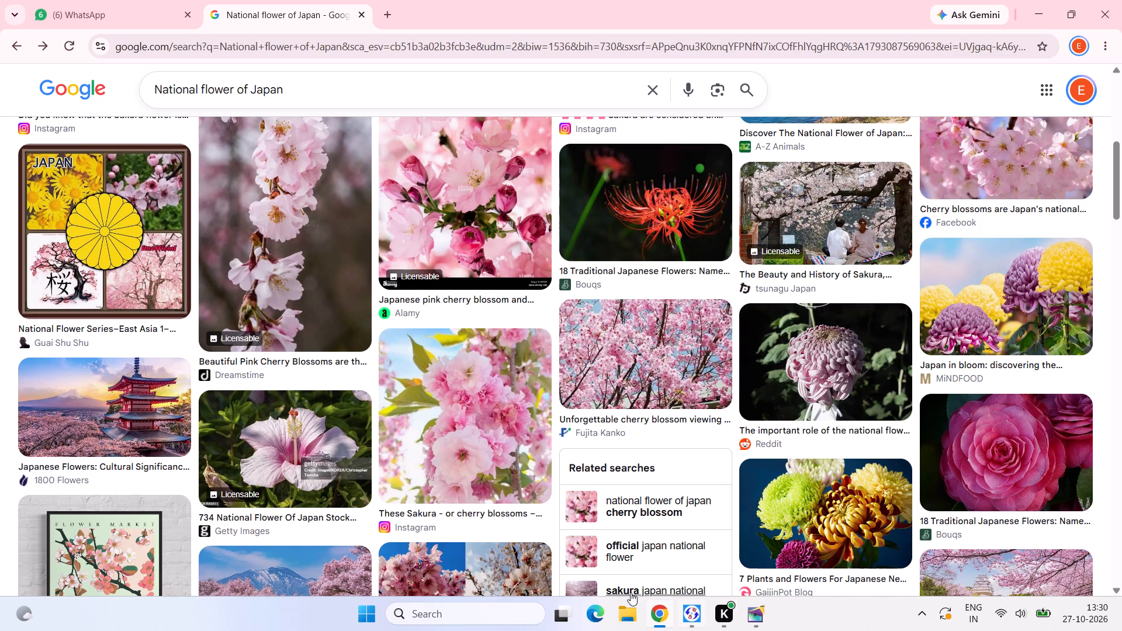
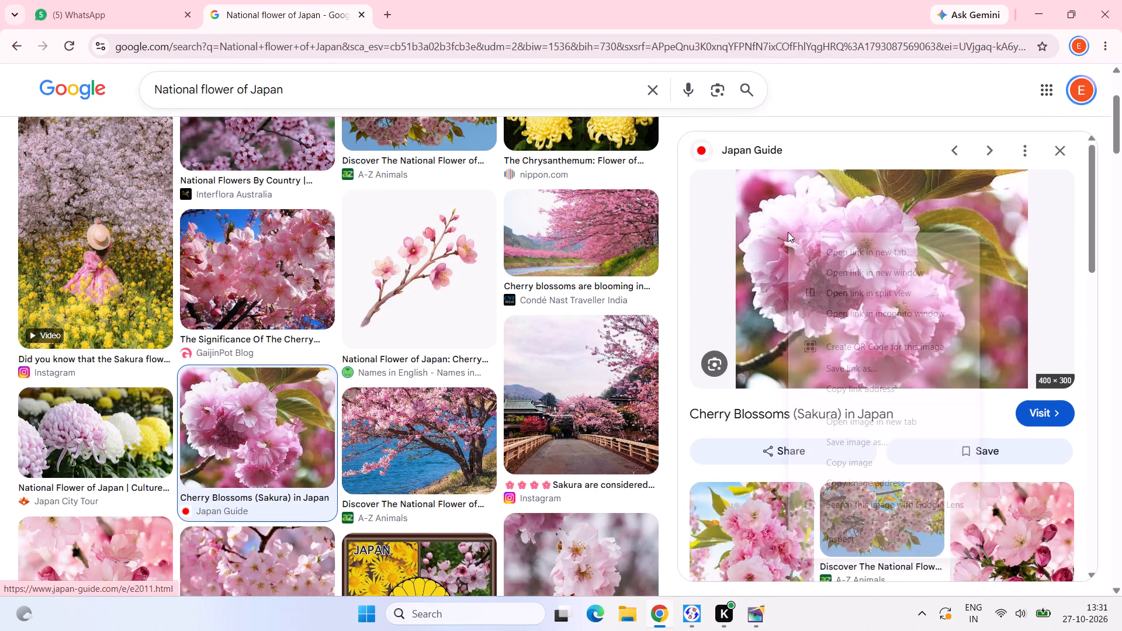
Copy the Japan Guide cherry blossom picture from the search preview and paste it into the PageMaker publication.
{"action": "left_click", "coordinate": [871, 462]}
{"action": "left_click", "coordinate": [761, 616]}
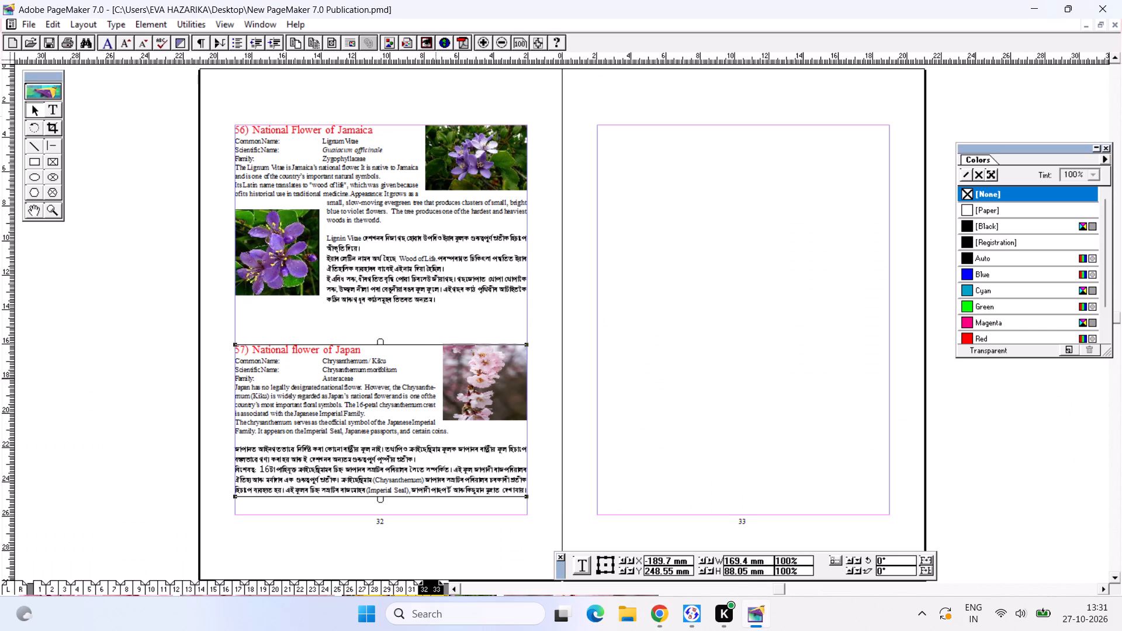
{"action": "key", "text": "ctrl+v"}
Scale the pasted cherry blossom picture to about 60.5 × 52.3 mm and place it against page 32's left margin in the Japan entry.
{"action": "left_click_drag", "start_coordinate": [477, 259], "coordinate": [477, 258]}
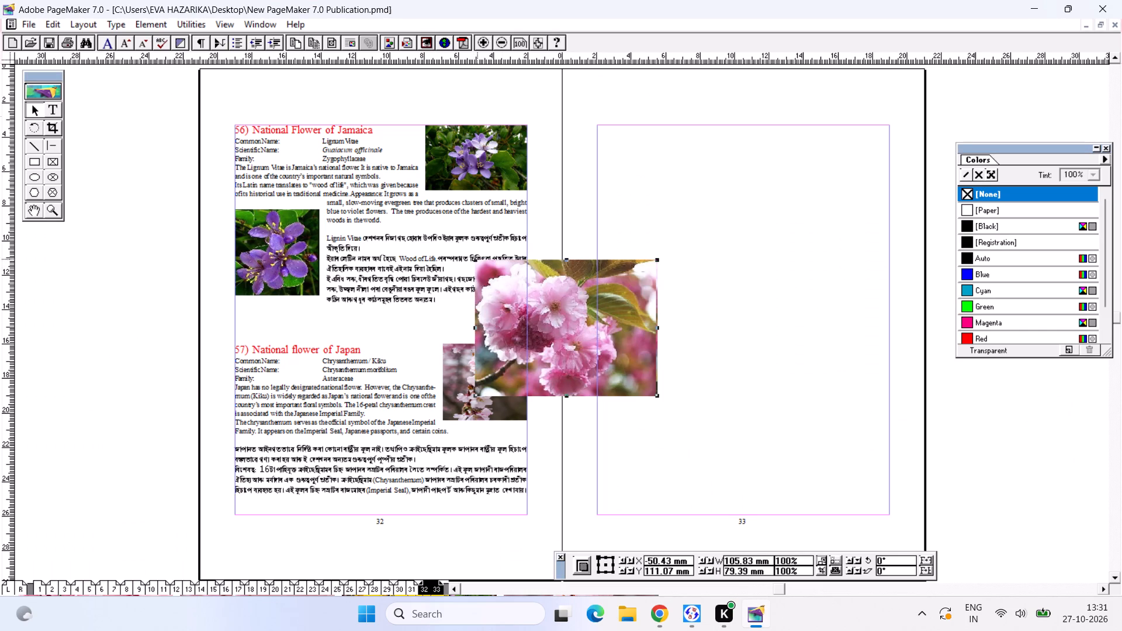
{"action": "left_click_drag", "start_coordinate": [477, 258], "coordinate": [553, 292]}
{"action": "left_click_drag", "start_coordinate": [590, 344], "coordinate": [288, 436]}
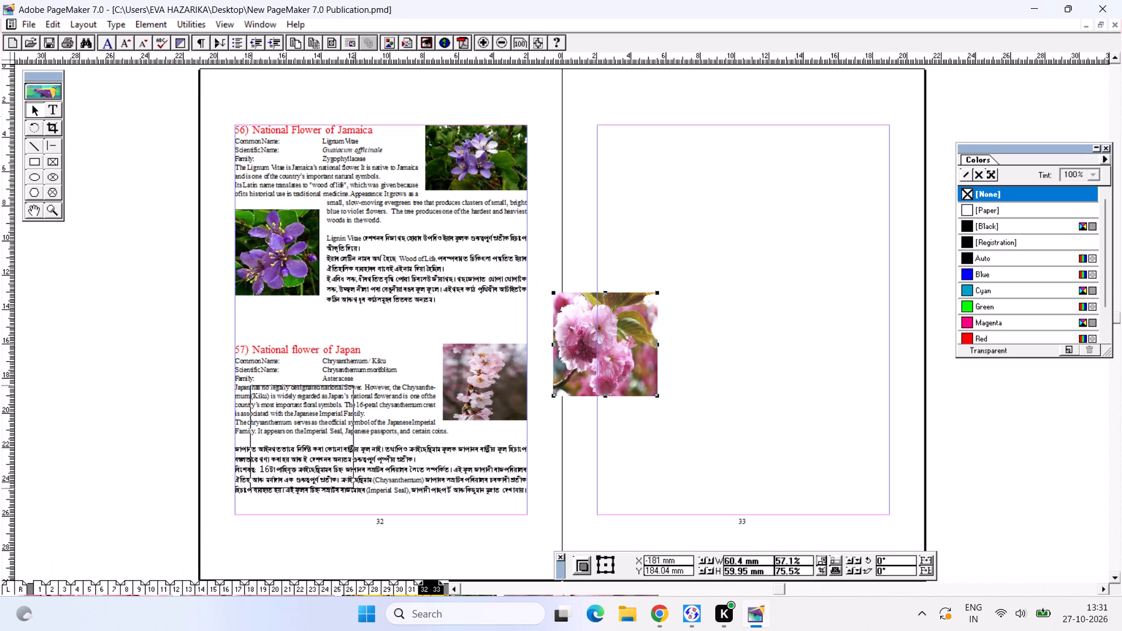
{"action": "left_click_drag", "start_coordinate": [288, 436], "coordinate": [270, 446]}
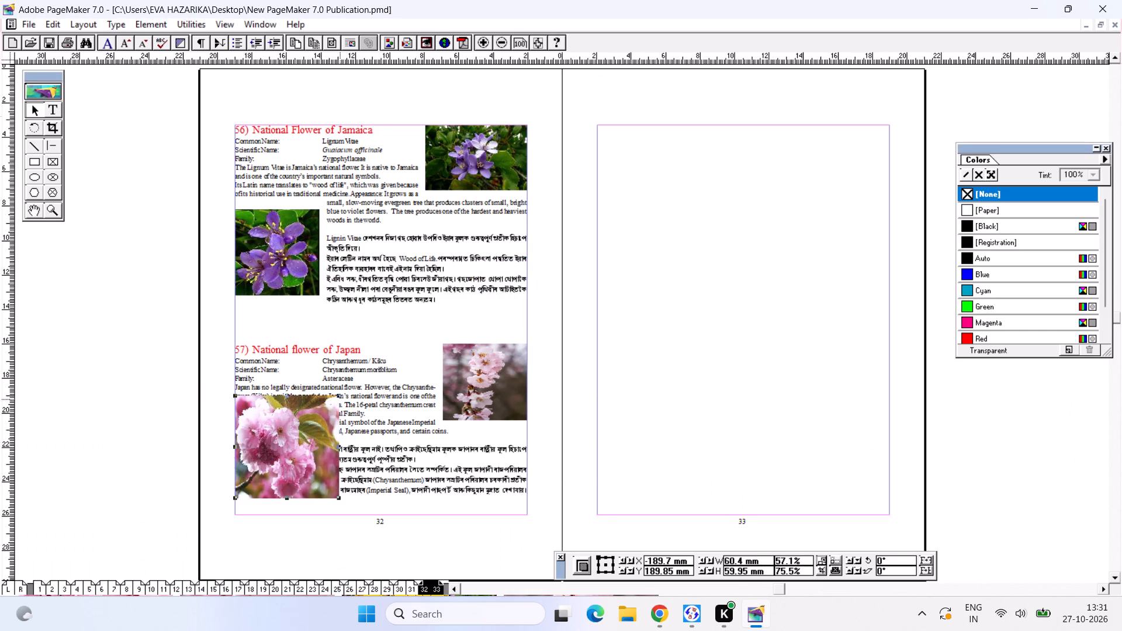
{"action": "left_click_drag", "start_coordinate": [340, 398], "coordinate": [339, 408]}
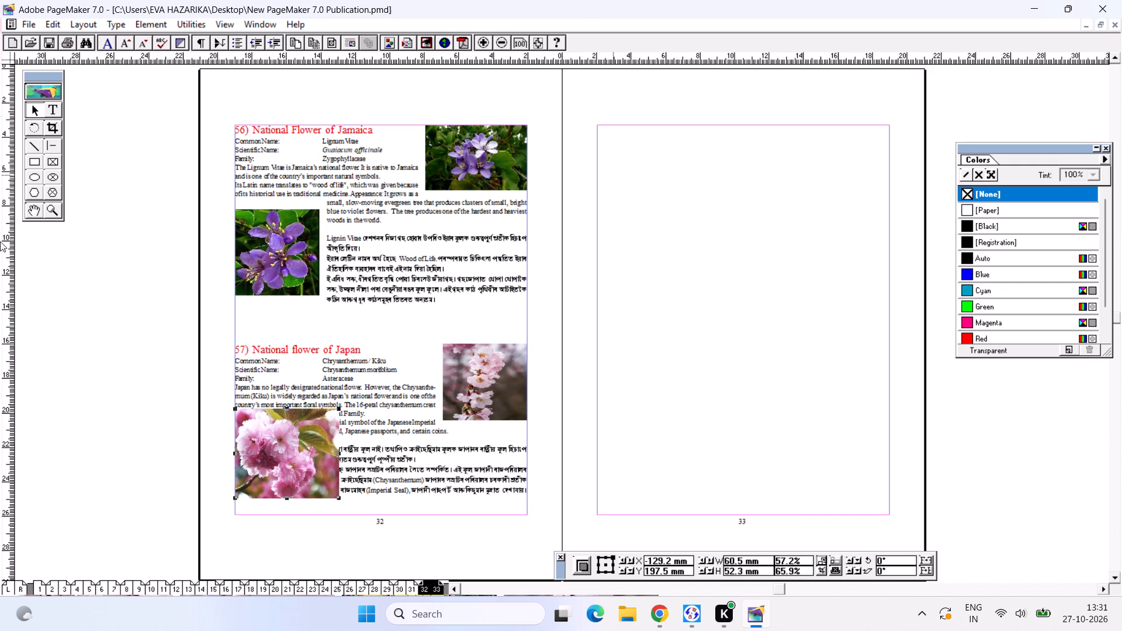
Apply rectangular text wrap to the newly pasted cherry blossom picture.
{"action": "left_click", "coordinate": [141, 25]}
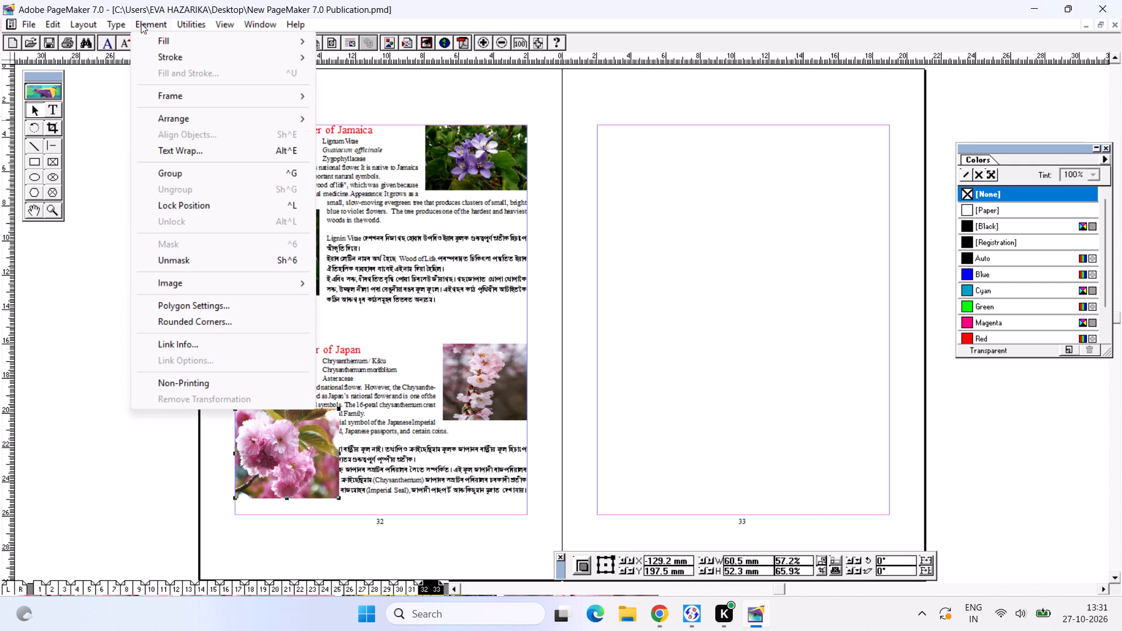
{"action": "left_click", "coordinate": [189, 158]}
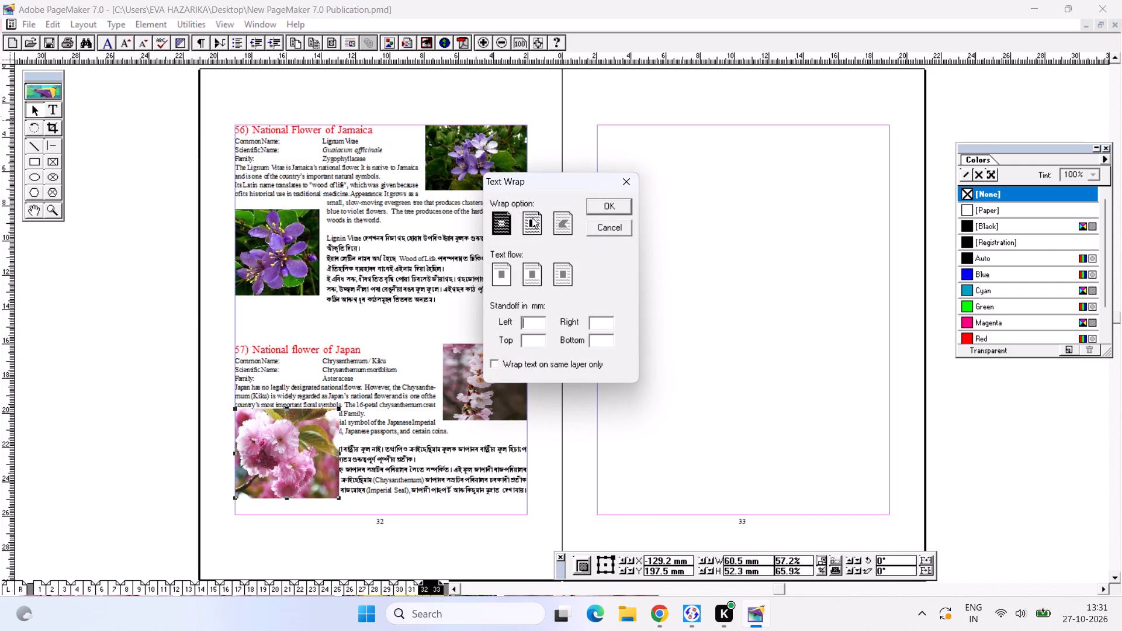
{"action": "left_click", "coordinate": [532, 217]}
{"action": "left_click", "coordinate": [611, 209]}
Shift the wrapped blossom picture lower in the Japan entry and shrink it to about 54 × 45.5 mm.
{"action": "left_click_drag", "start_coordinate": [290, 435], "coordinate": [290, 440]}
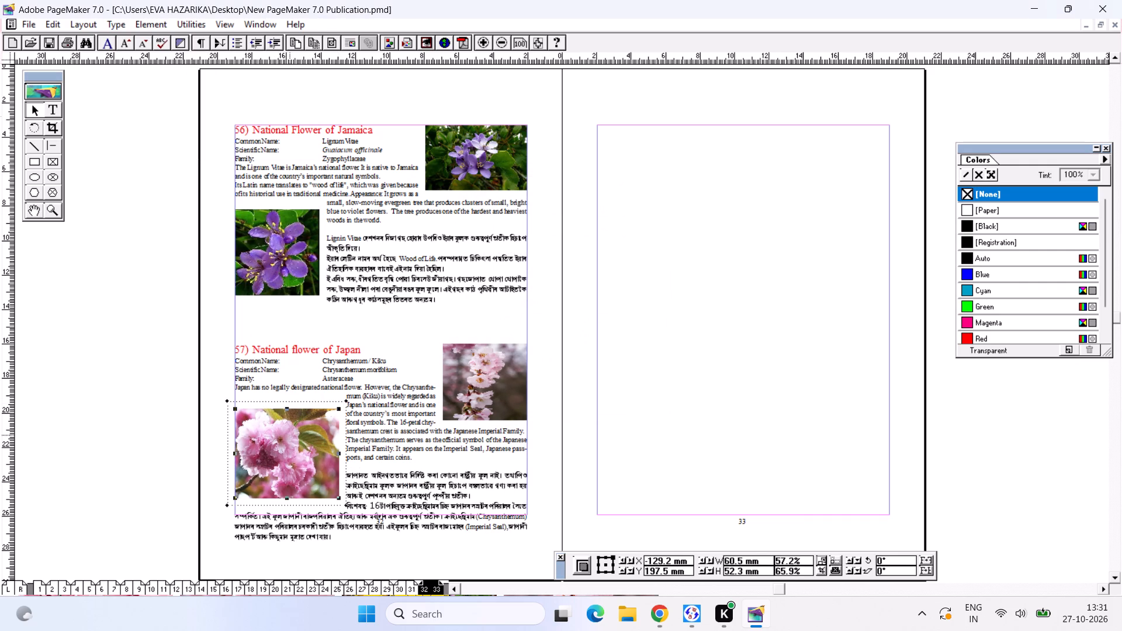
{"action": "left_click_drag", "start_coordinate": [290, 440], "coordinate": [293, 449]}
{"action": "left_click_drag", "start_coordinate": [234, 422], "coordinate": [234, 429]}
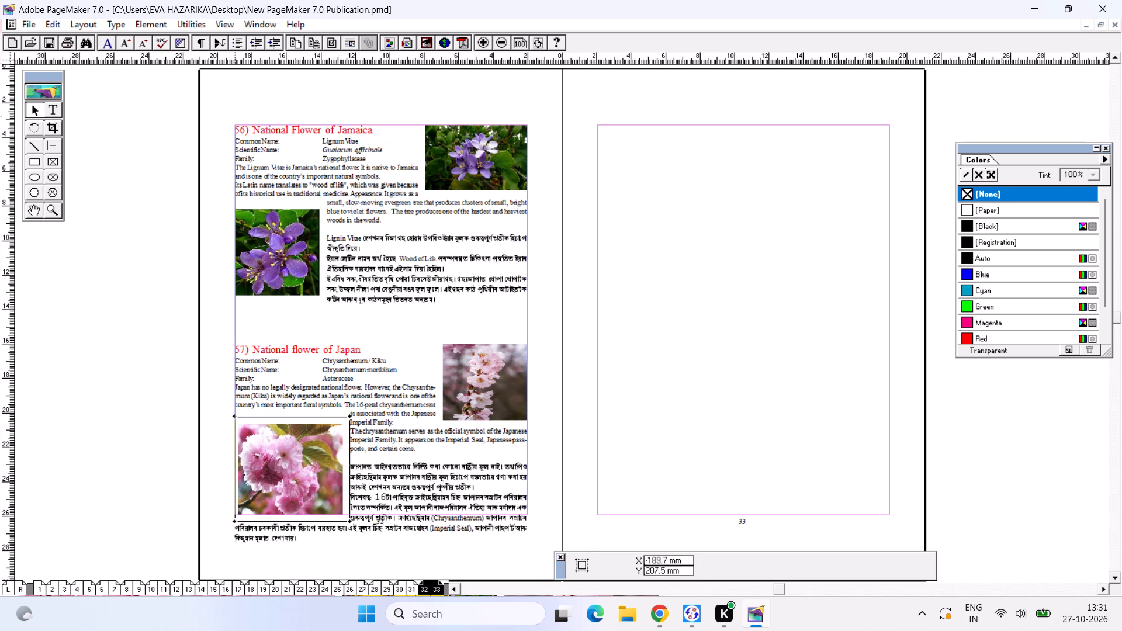
{"action": "left_click_drag", "start_coordinate": [234, 429], "coordinate": [244, 432]}
{"action": "left_click_drag", "start_coordinate": [276, 463], "coordinate": [267, 461]}
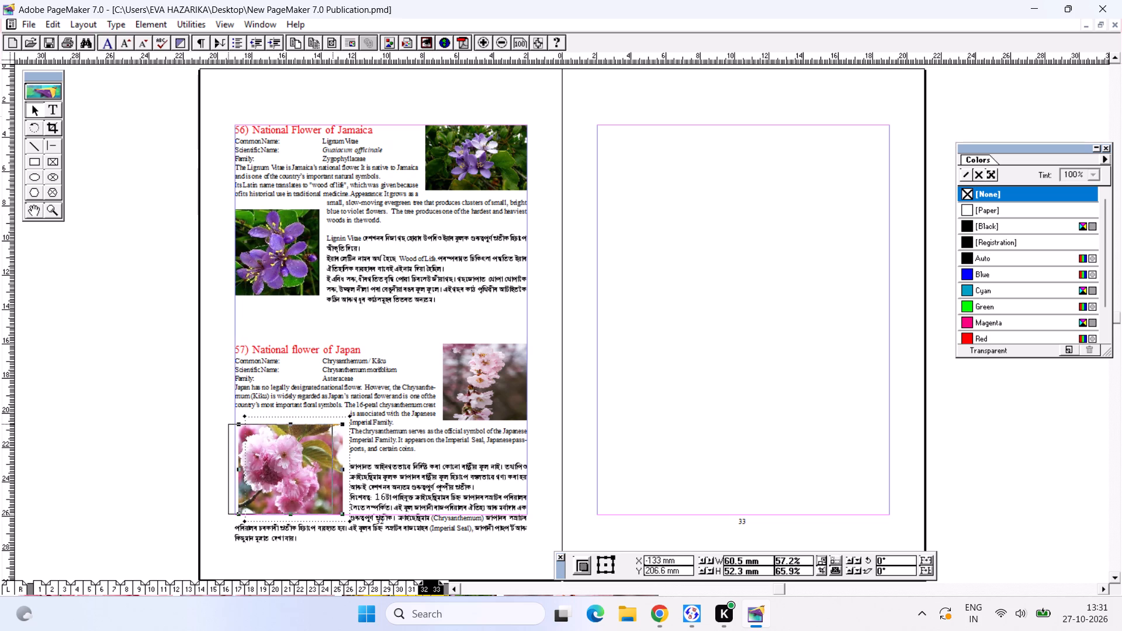
{"action": "left_click_drag", "start_coordinate": [267, 461], "coordinate": [268, 461]}
{"action": "left_click_drag", "start_coordinate": [290, 463], "coordinate": [305, 460]}
{"action": "left_click_drag", "start_coordinate": [346, 508], "coordinate": [337, 498]}
Move the blossom picture onto empty page 33 and pull the left corners of its wrap boundary outward.
{"action": "left_click_drag", "start_coordinate": [314, 469], "coordinate": [716, 477]}
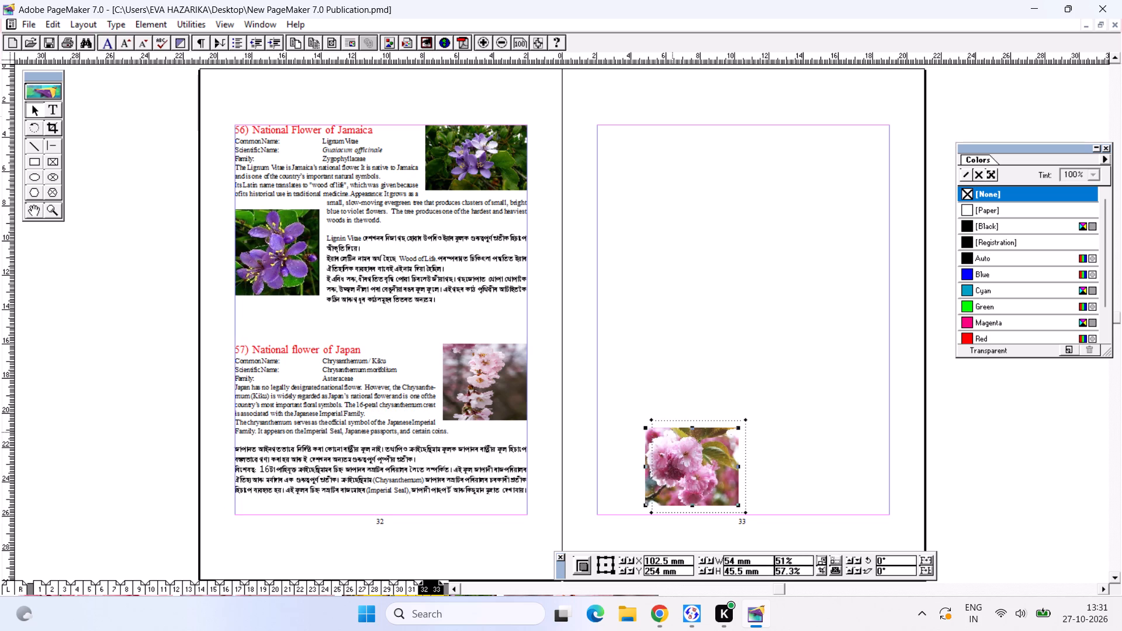
{"action": "left_click_drag", "start_coordinate": [652, 421], "coordinate": [643, 422]}
{"action": "left_click_drag", "start_coordinate": [652, 511], "coordinate": [638, 509]}
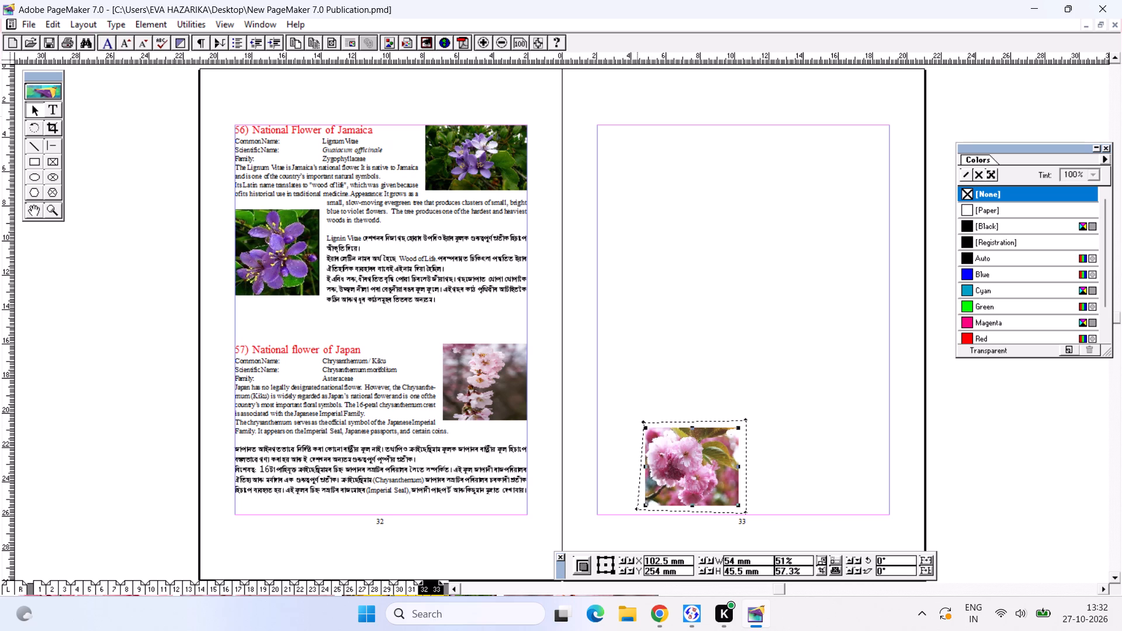
{"action": "left_click_drag", "start_coordinate": [645, 421], "coordinate": [639, 420]}
Return the blossom picture to page 32's left margin in the Japan entry and resize it to about 55 × 42.5 mm.
{"action": "left_click_drag", "start_coordinate": [678, 464], "coordinate": [267, 444]}
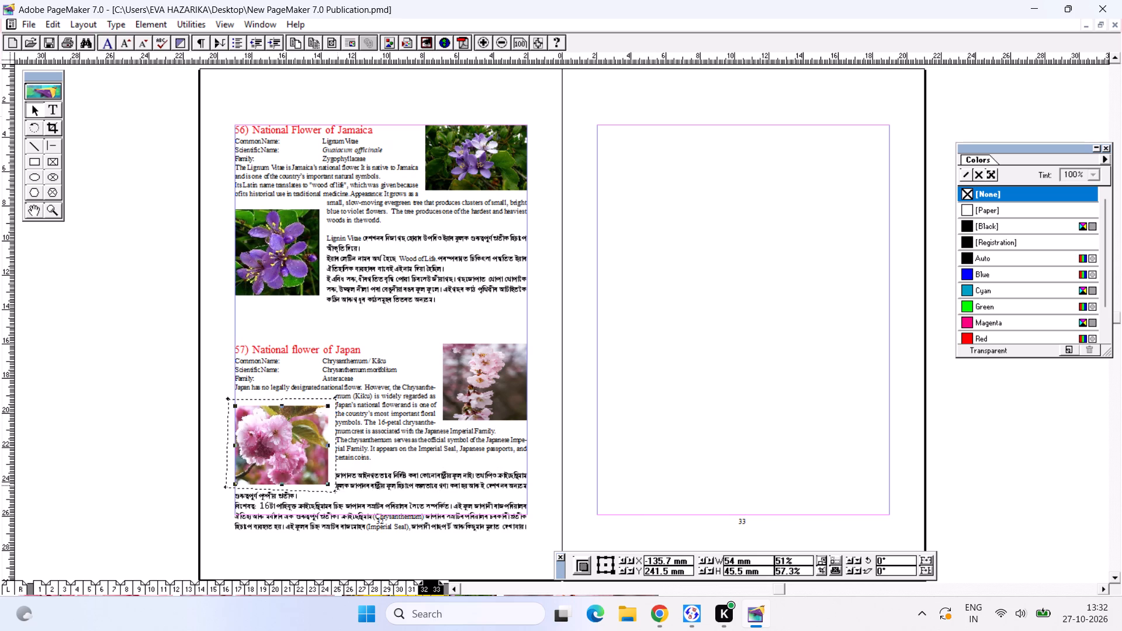
{"action": "left_click", "coordinate": [325, 482]}
{"action": "left_click_drag", "start_coordinate": [282, 446], "coordinate": [290, 453]}
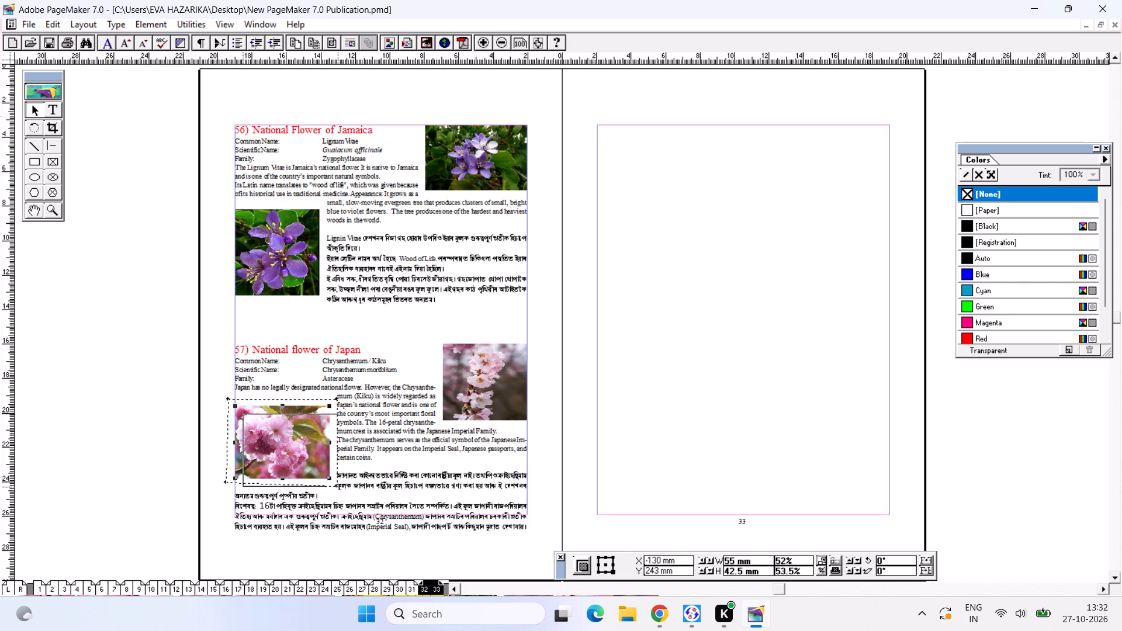
{"action": "left_click_drag", "start_coordinate": [290, 453], "coordinate": [292, 456]}
{"action": "left_click_drag", "start_coordinate": [292, 455], "coordinate": [284, 456]}
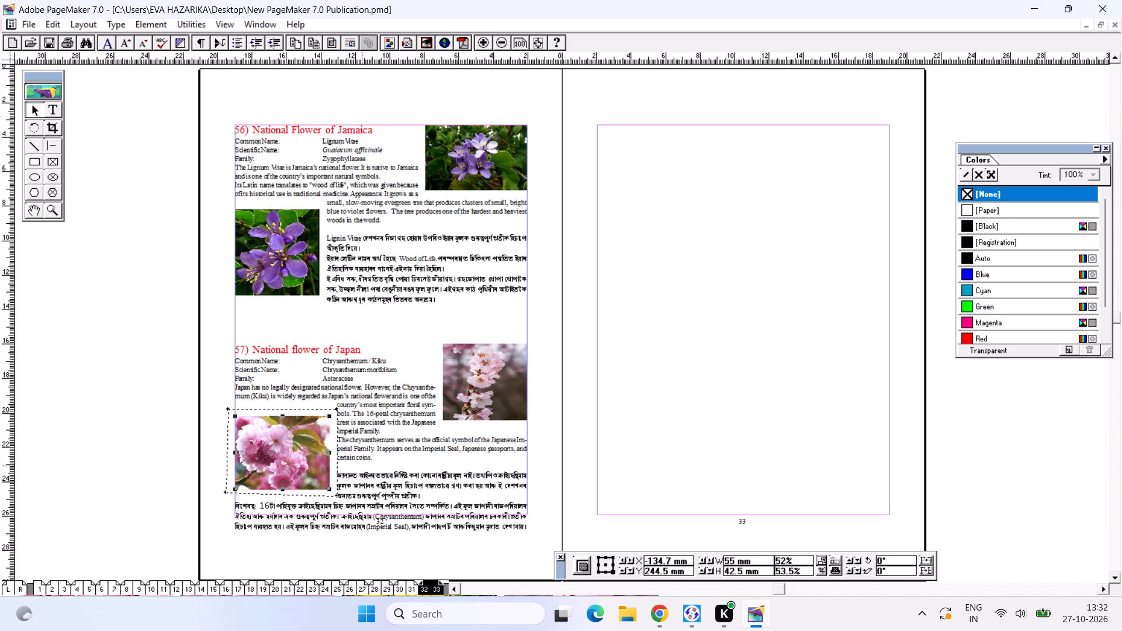
Move the Japan text block up, closer to the end of the Jamaica entry.
{"action": "left_click", "coordinate": [383, 465]}
{"action": "left_click_drag", "start_coordinate": [398, 485], "coordinate": [399, 471]}
{"action": "left_click", "coordinate": [397, 472]}
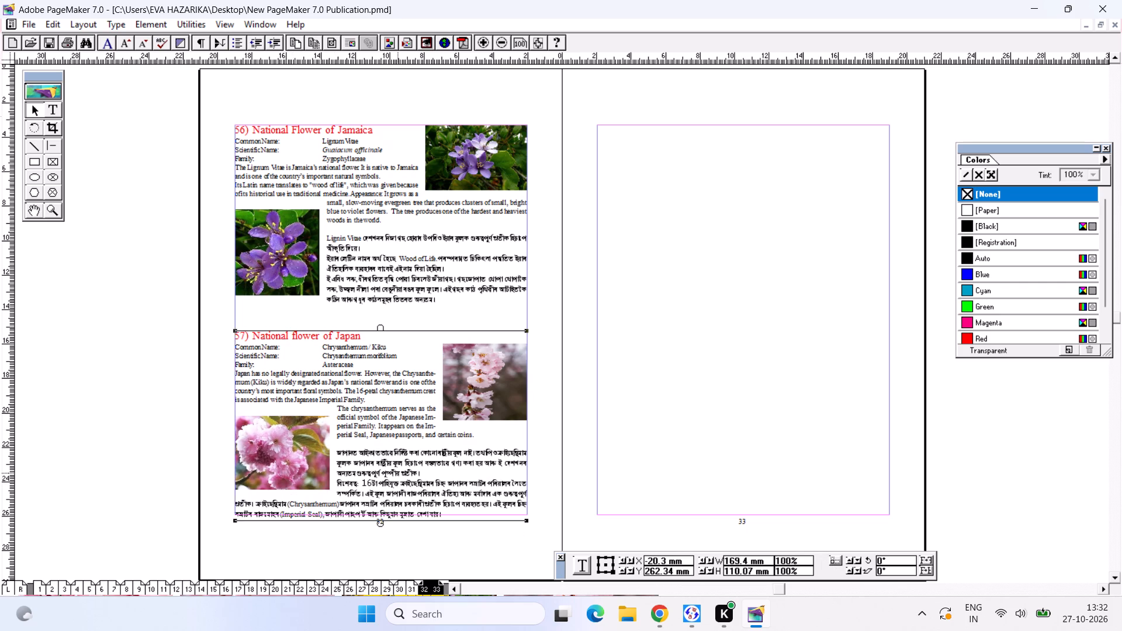
Lower the left-hand blossom picture so the Japan entry's Assamese text runs beside it, just above page 32's bottom margin.
{"action": "left_click_drag", "start_coordinate": [276, 462], "coordinate": [279, 470]}
{"action": "left_click_drag", "start_coordinate": [279, 471], "coordinate": [279, 481]}
{"action": "left_click", "coordinate": [279, 481]}
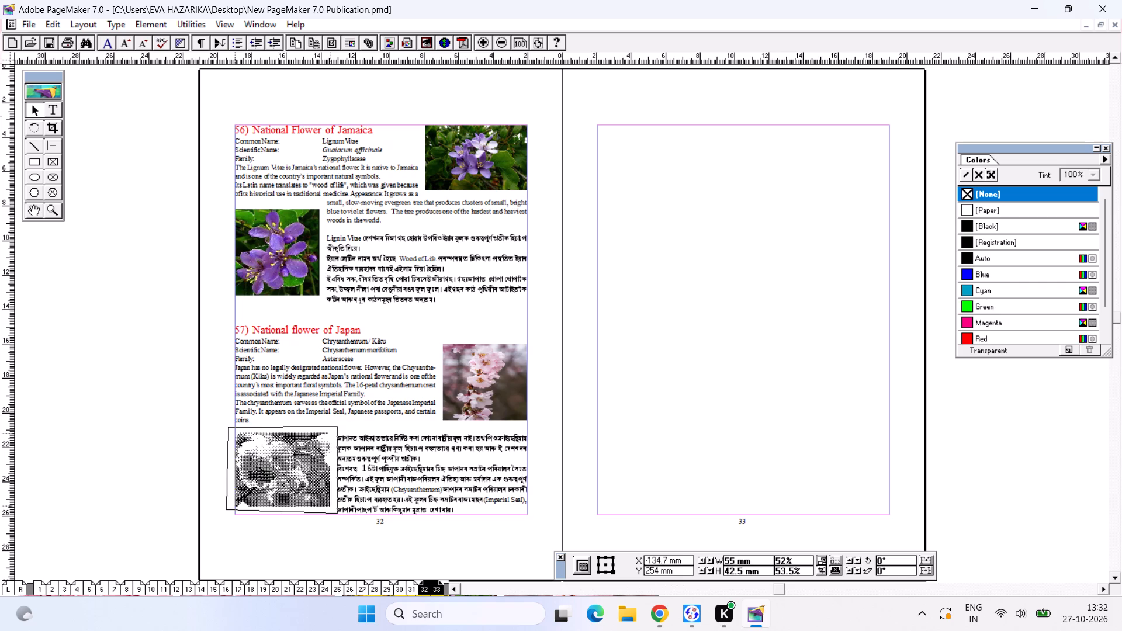
{"action": "left_click", "coordinate": [408, 481]}
{"action": "left_click", "coordinate": [382, 411]}
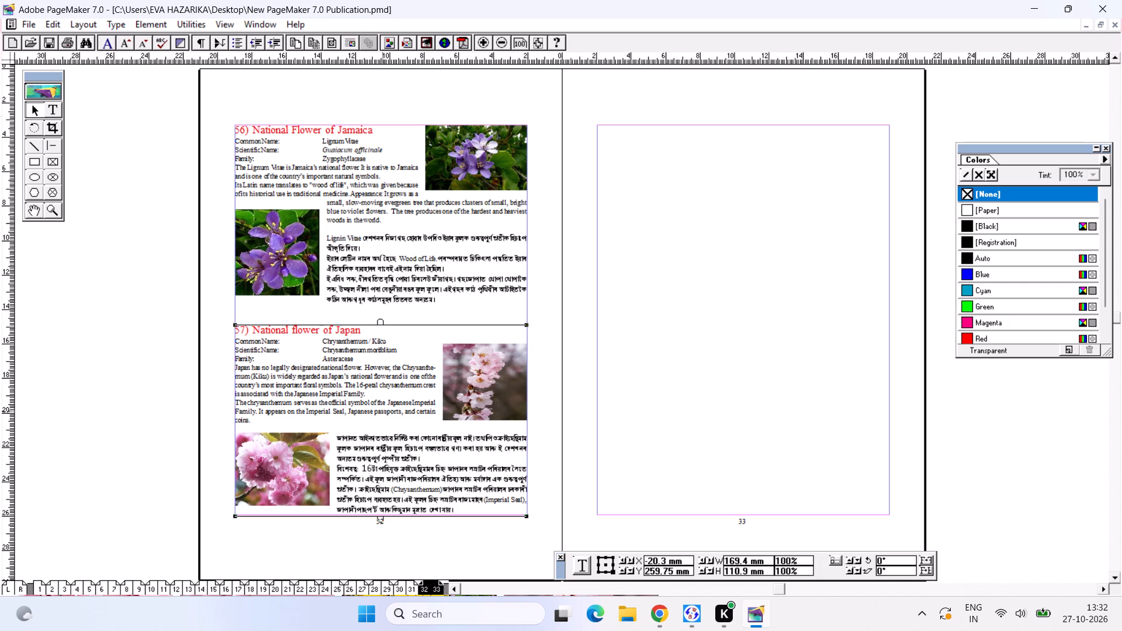
{"action": "left_click", "coordinate": [607, 421]}
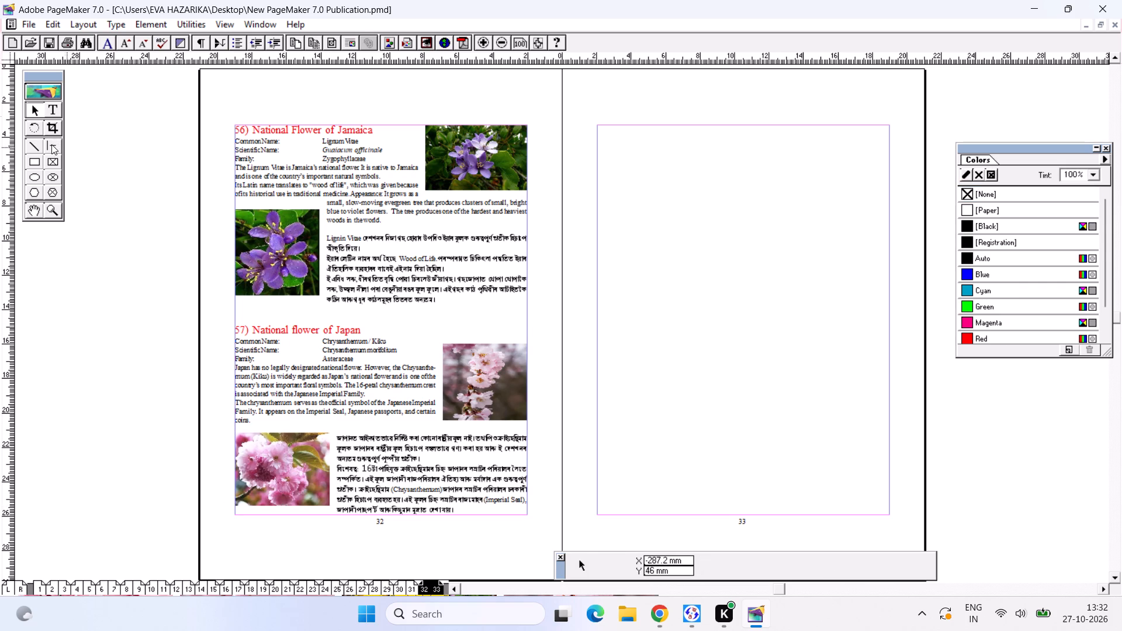
Draw a horizontal divider line about 171.7 mm long between the Jamaica and Japan entries on page 32.
{"action": "left_click", "coordinate": [51, 144]}
{"action": "left_click_drag", "start_coordinate": [234, 311], "coordinate": [390, 327]}
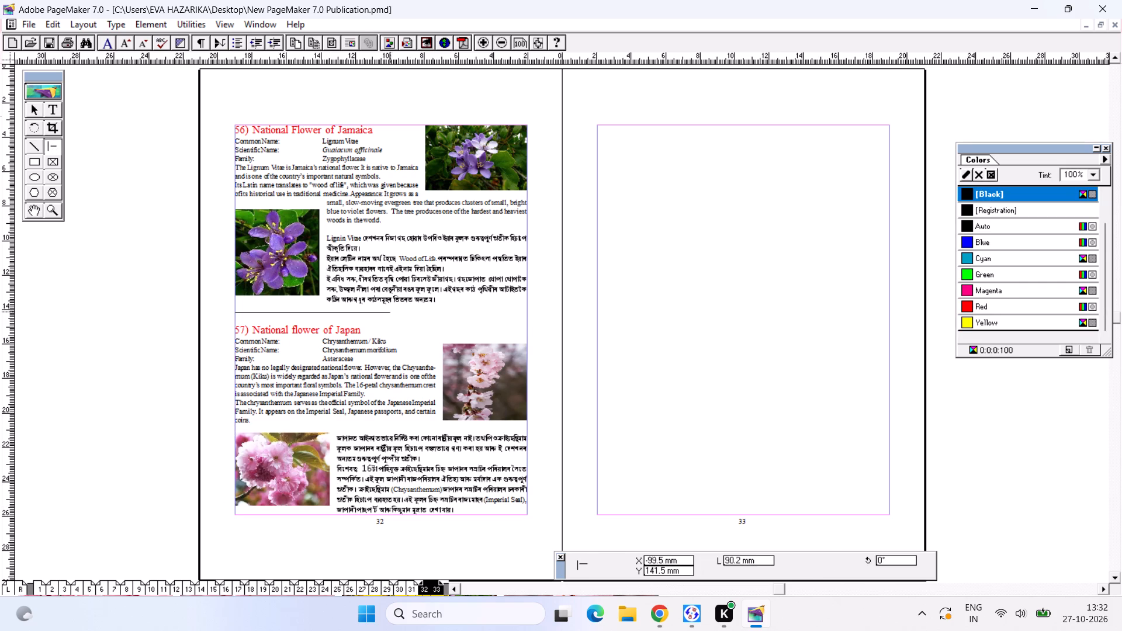
{"action": "left_click_drag", "start_coordinate": [390, 327], "coordinate": [531, 352]}
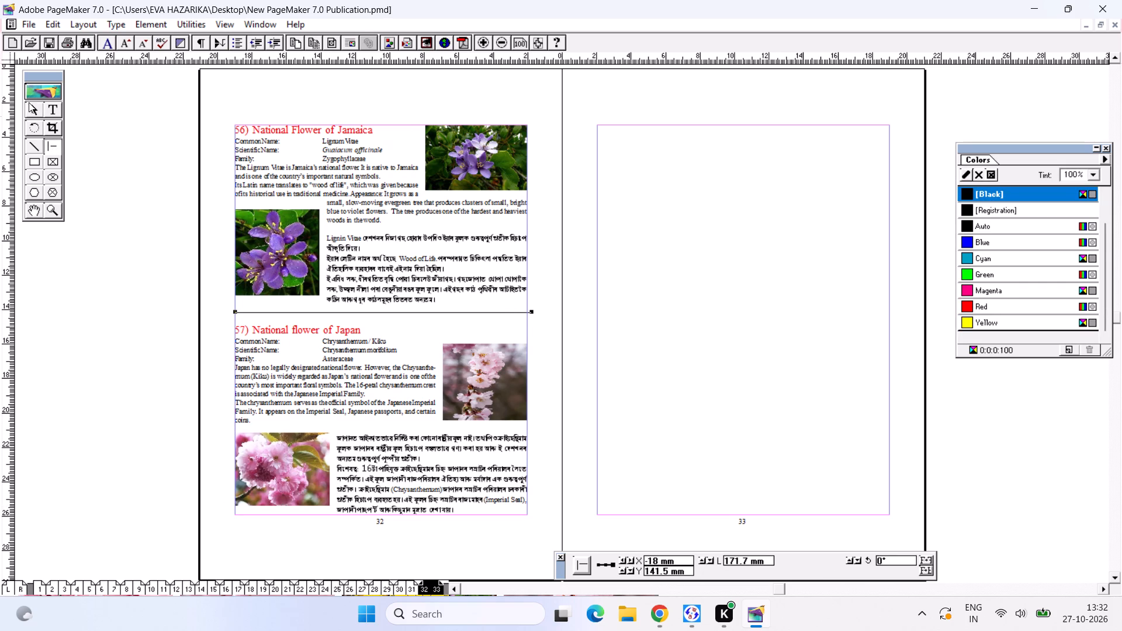
Shorten the divider line to about 169.4 mm so it ends at page 32's right margin, keep it horizontal, and check its left end.
{"action": "key", "text": "ctrl+2"}
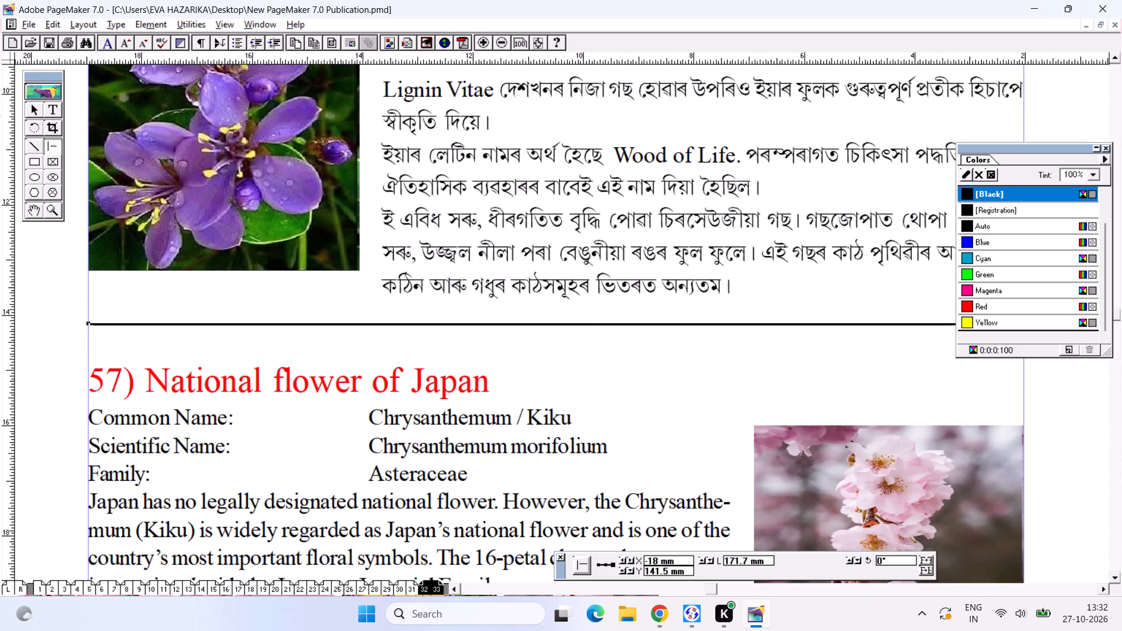
{"action": "left_click_drag", "start_coordinate": [334, 209], "coordinate": [72, 214], "text": "alt"}
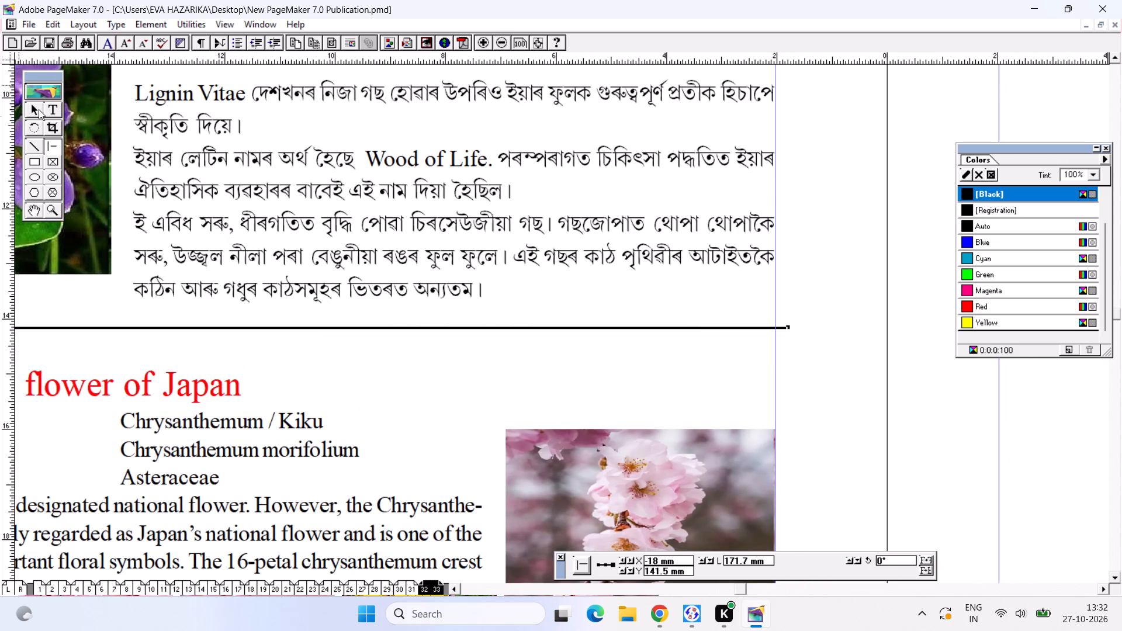
{"action": "left_click", "coordinate": [39, 109]}
{"action": "left_click", "coordinate": [705, 323]}
{"action": "left_click", "coordinate": [707, 332]}
{"action": "left_click", "coordinate": [713, 331]}
{"action": "left_click_drag", "start_coordinate": [790, 331], "coordinate": [780, 330]}
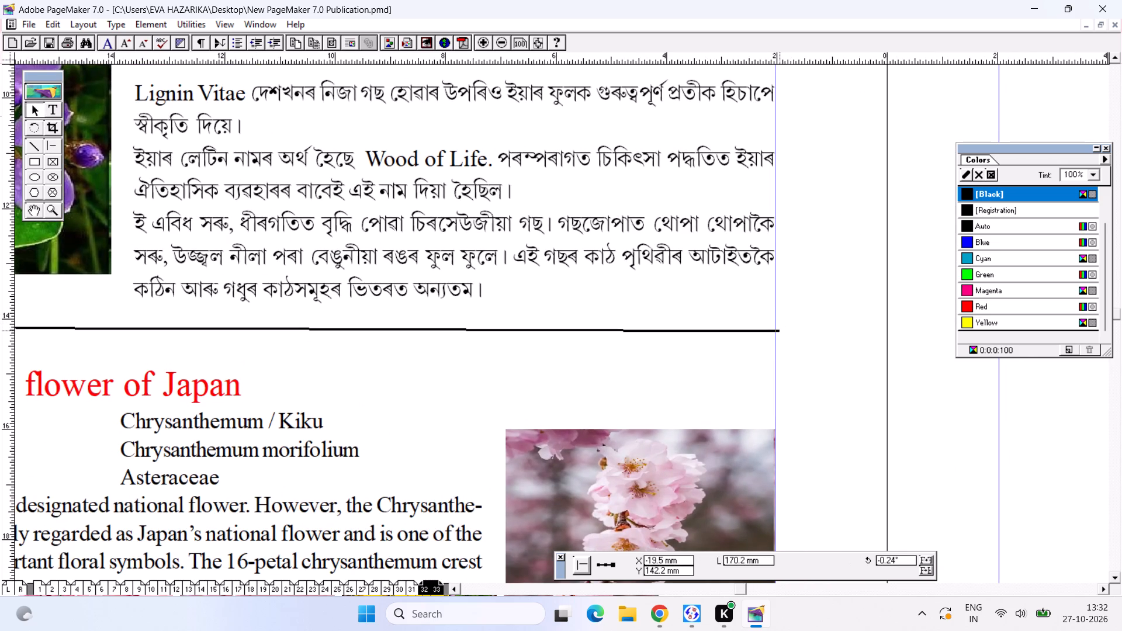
{"action": "left_click_drag", "start_coordinate": [780, 330], "coordinate": [775, 326]}
{"action": "left_click_drag", "start_coordinate": [555, 331], "coordinate": [888, 337], "text": "alt"}
{"action": "left_click_drag", "start_coordinate": [560, 319], "coordinate": [621, 320], "text": "alt"}
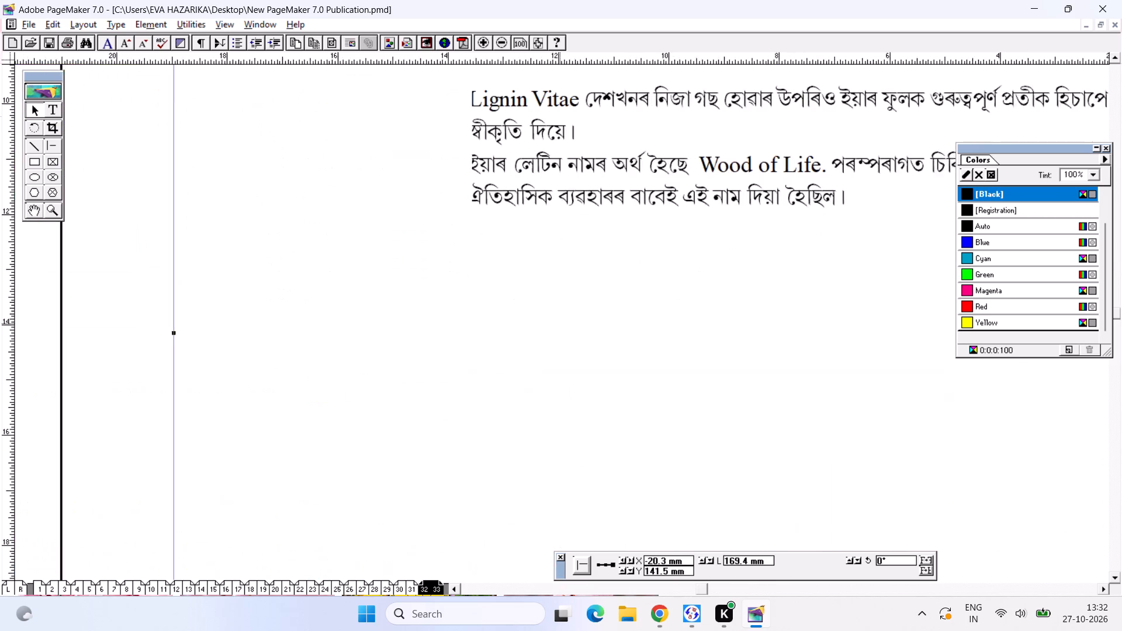
{"action": "left_click_drag", "start_coordinate": [621, 320], "coordinate": [697, 317], "text": "alt"}
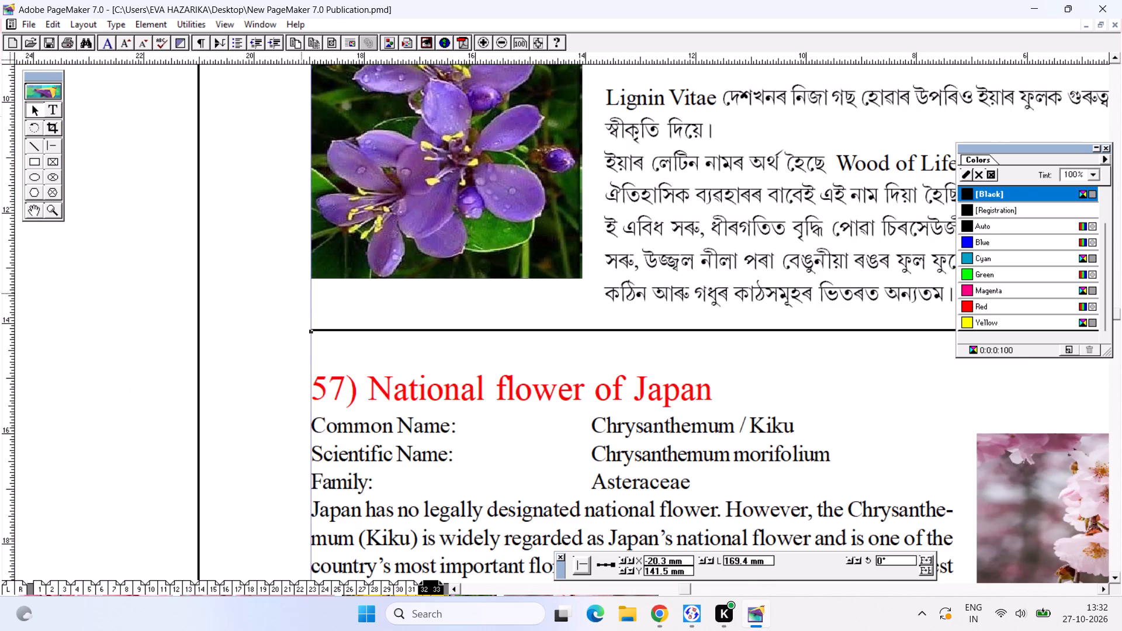
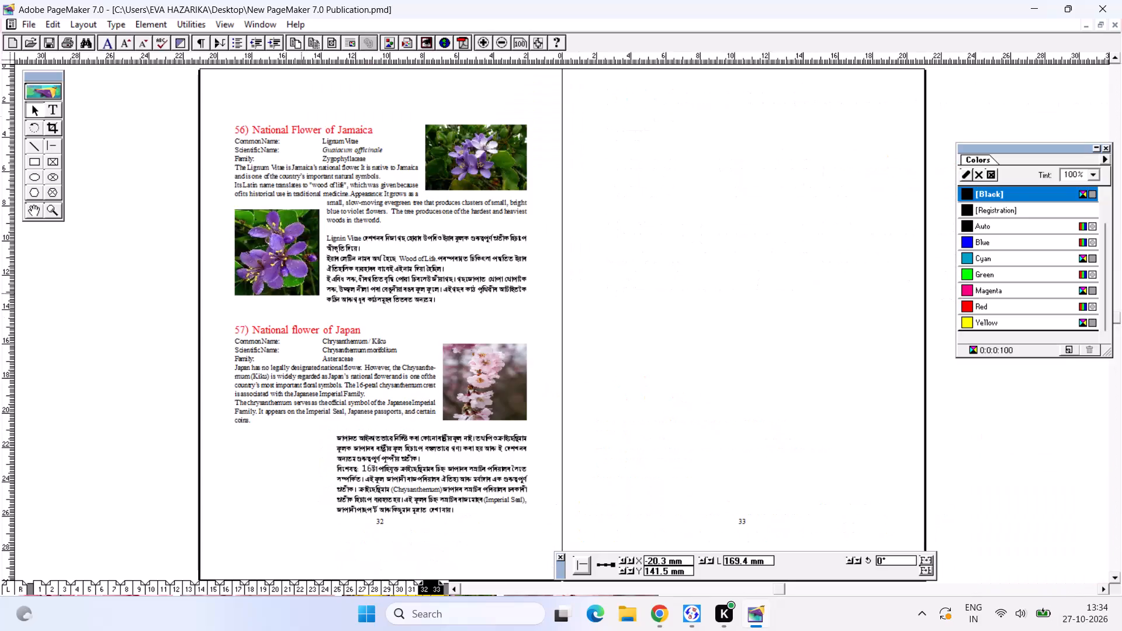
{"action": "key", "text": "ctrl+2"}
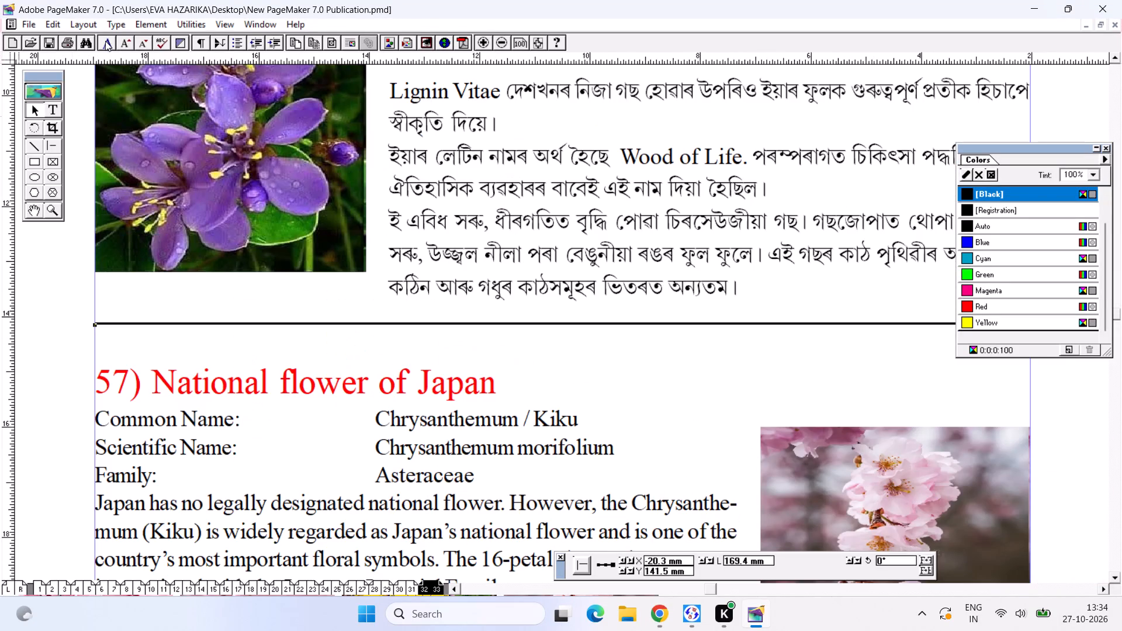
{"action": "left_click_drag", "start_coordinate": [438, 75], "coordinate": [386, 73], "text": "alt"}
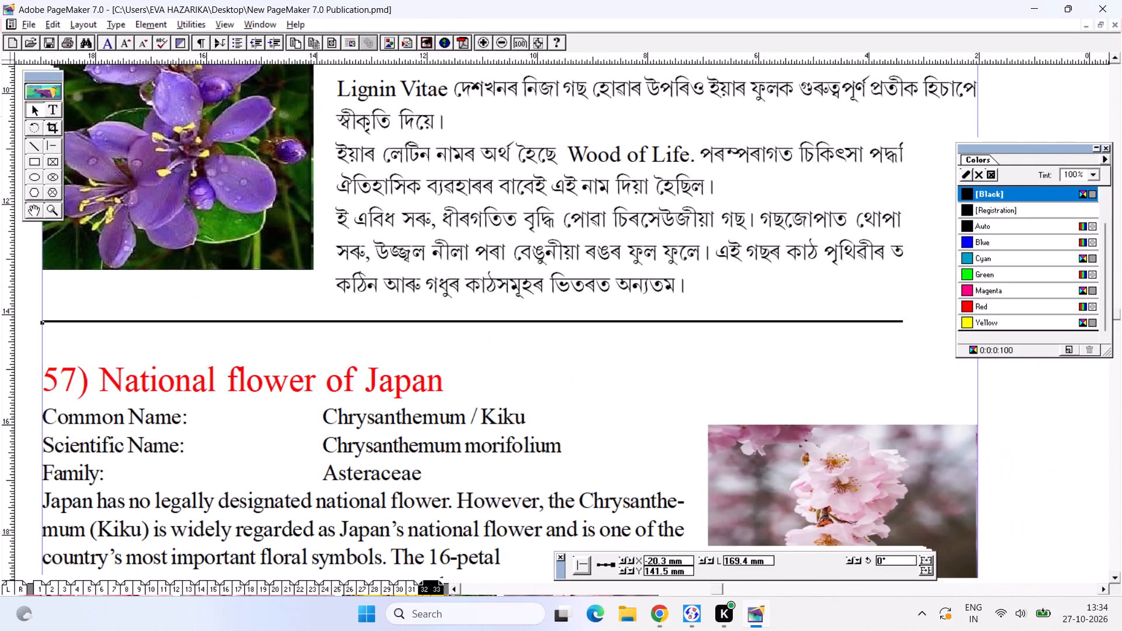